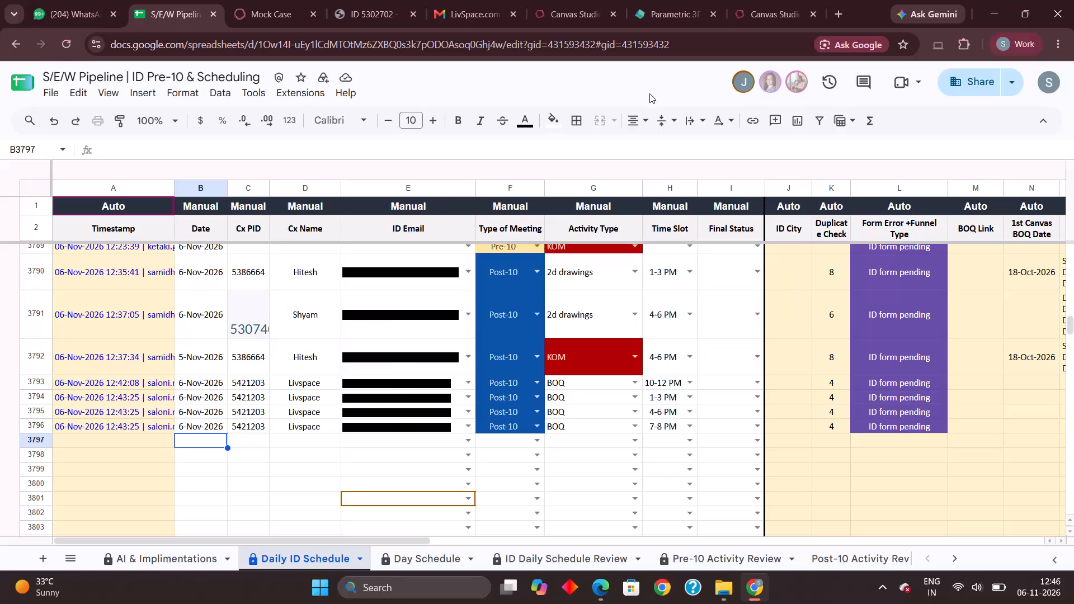
Open a new blank browser tab.
left_click(840, 20)
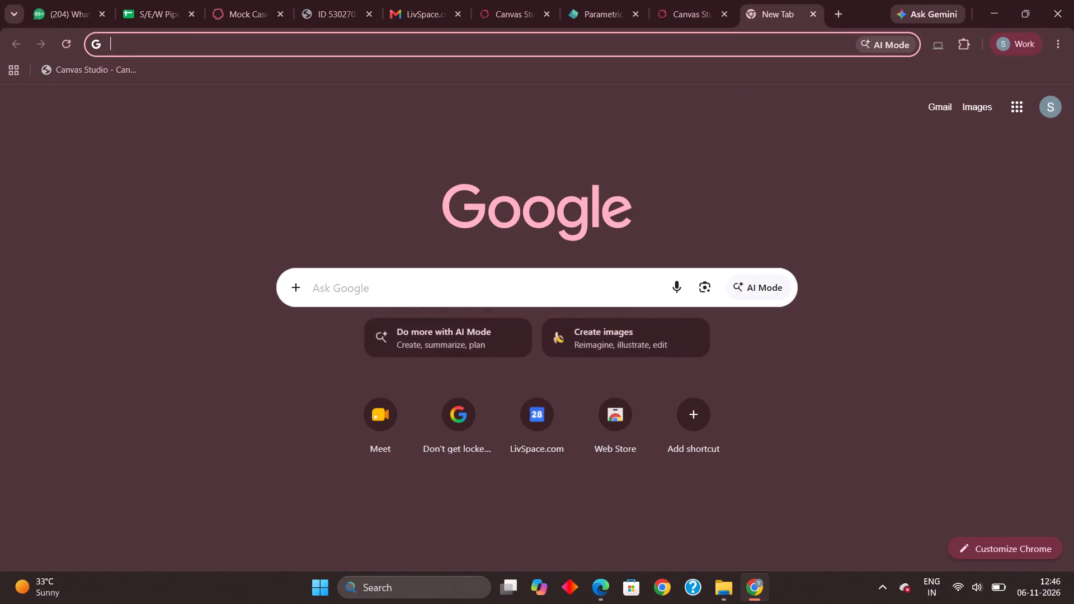
Switch to the Mock Case course page and look through the Reno onboarding outline, expanding modules 1 to 3.
left_click(261, 6)
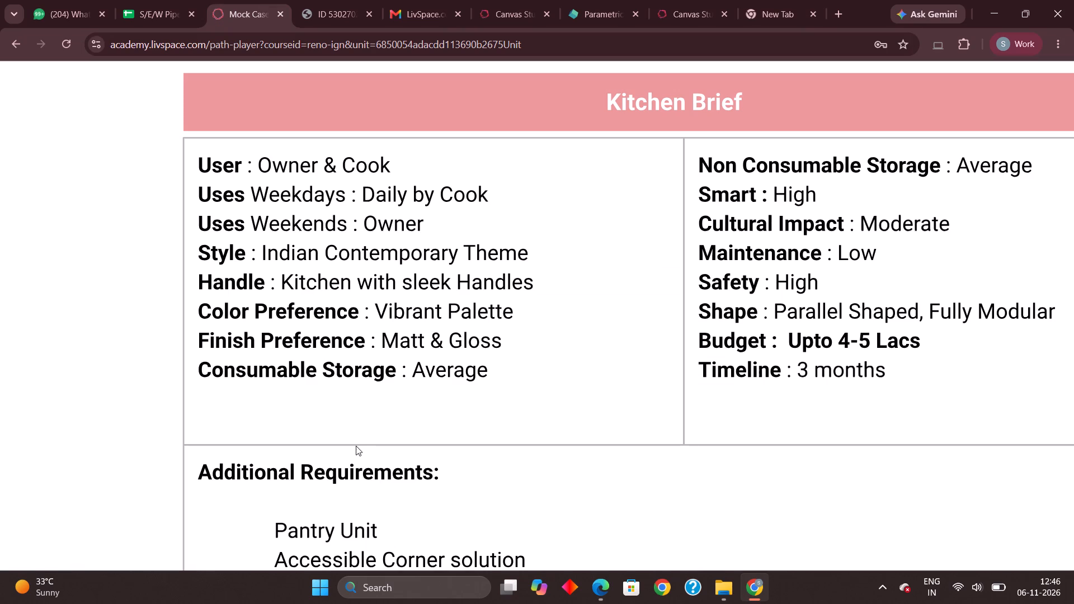
scroll(356, 447, "right", 1)
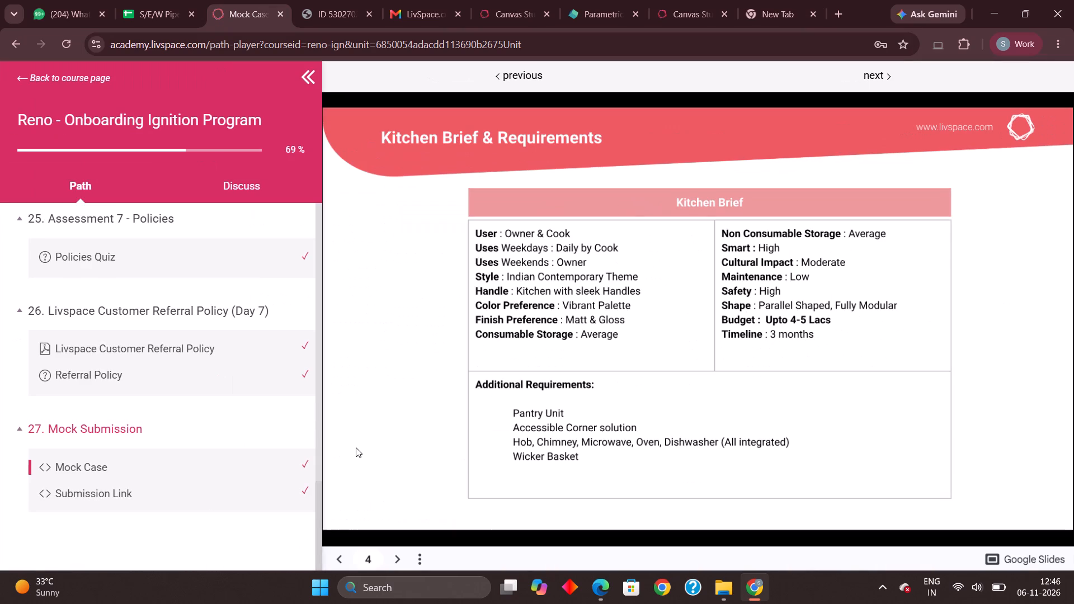
scroll(43, 256, "up", 14)
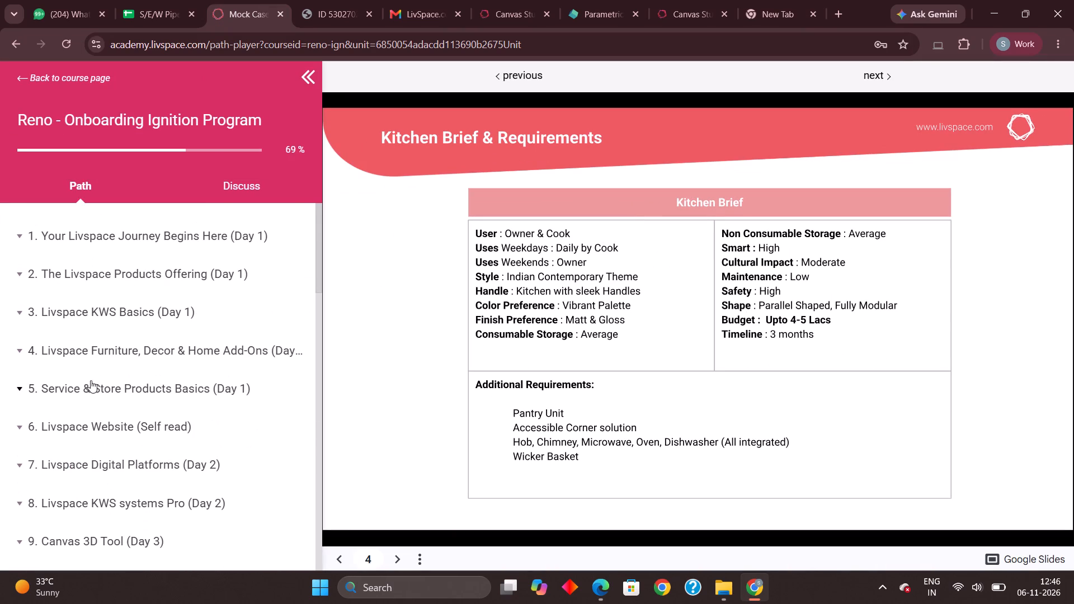
left_click(189, 240)
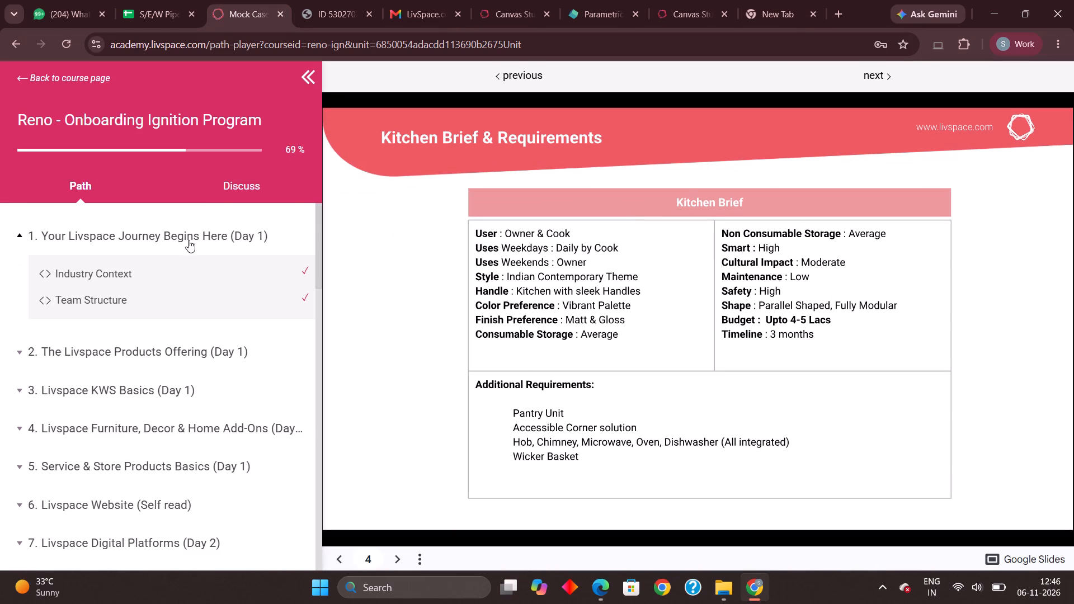
left_click(125, 346)
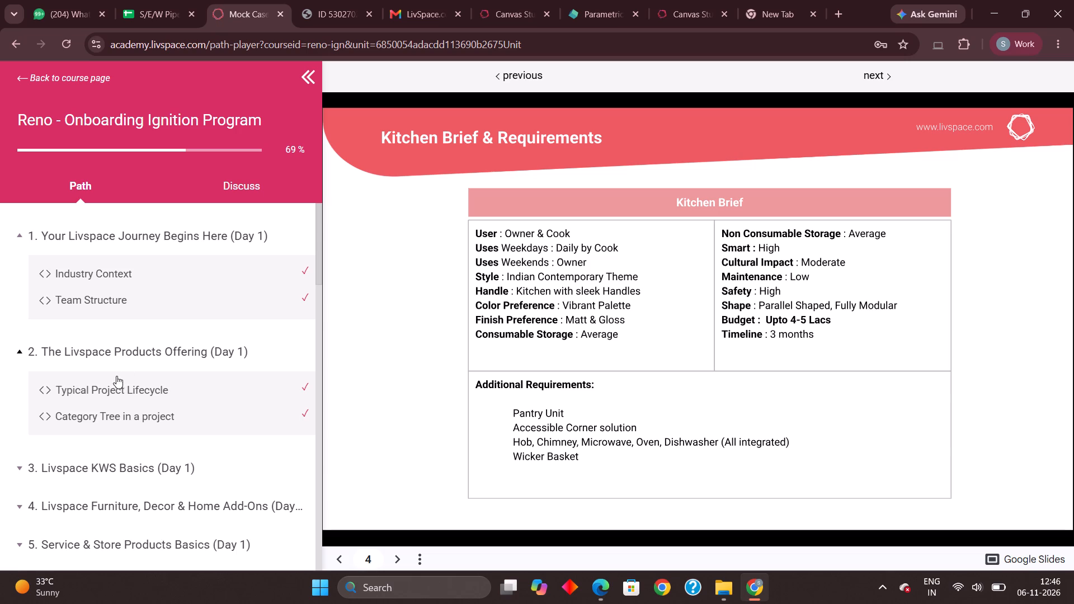
scroll(117, 389, "down", 1)
left_click(117, 400)
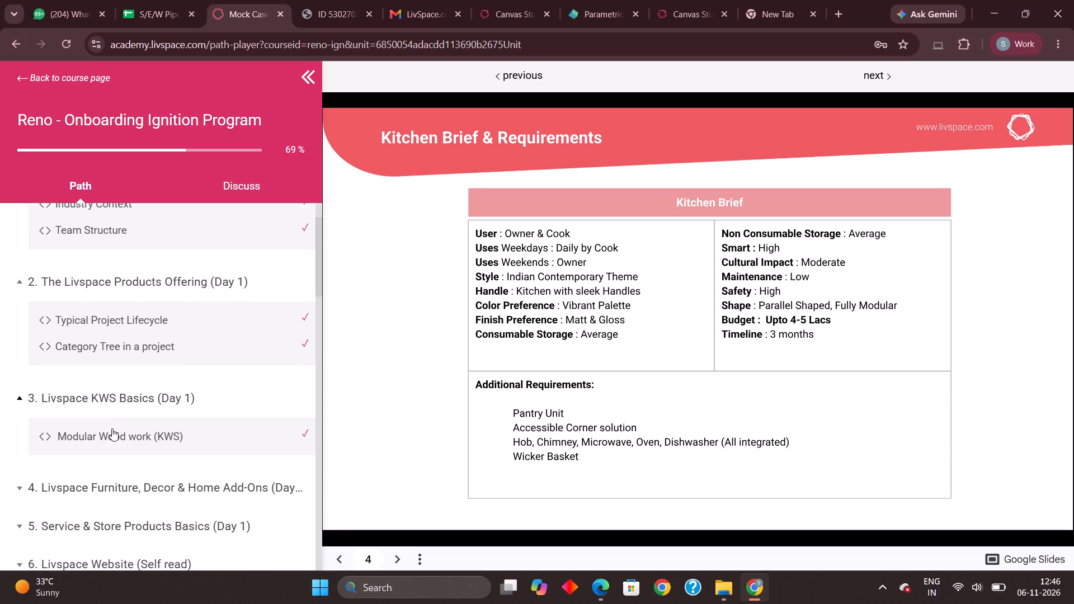
scroll(115, 437, "down", 2)
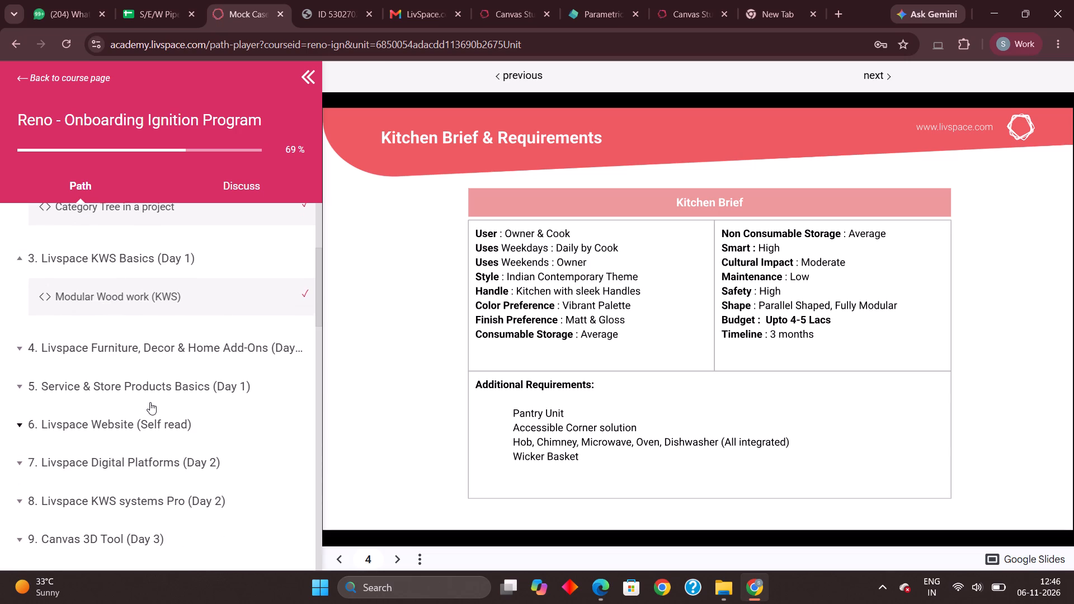
scroll(150, 402, "down", 11)
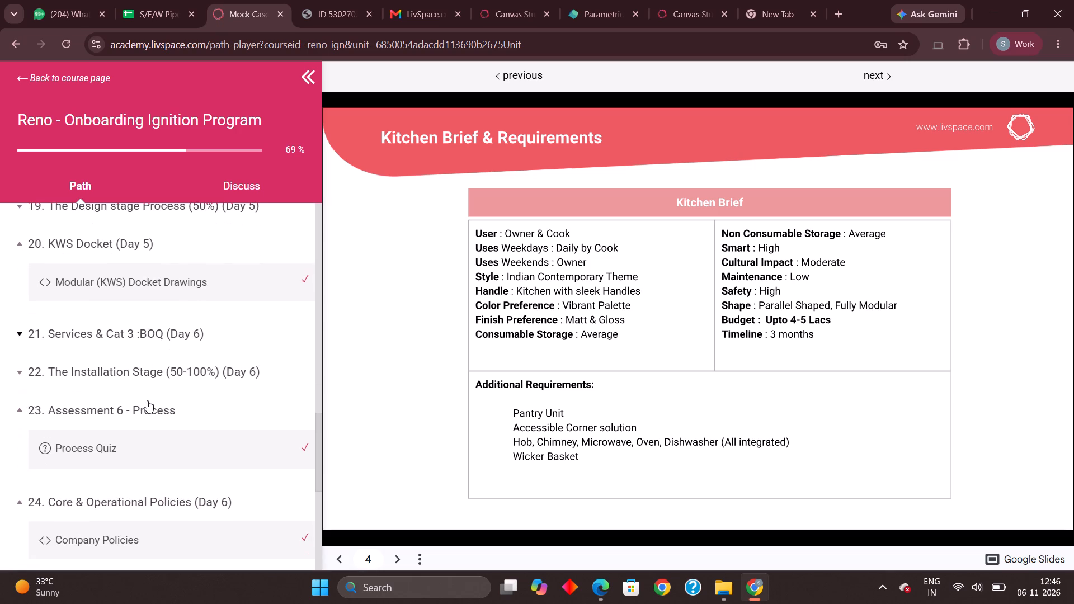
scroll(126, 396, "down", 3)
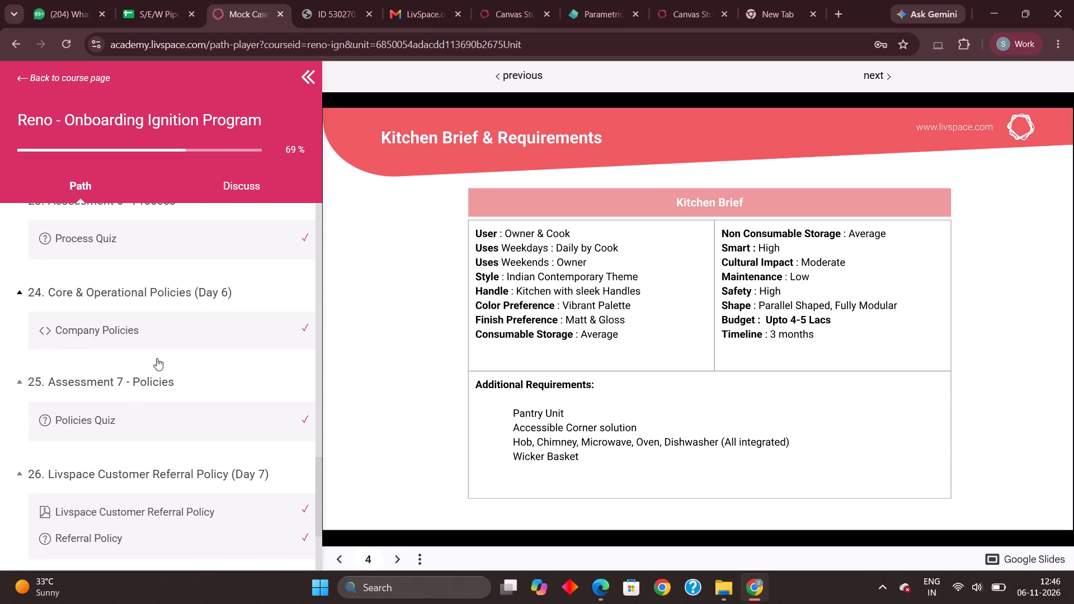
scroll(138, 385, "down", 2)
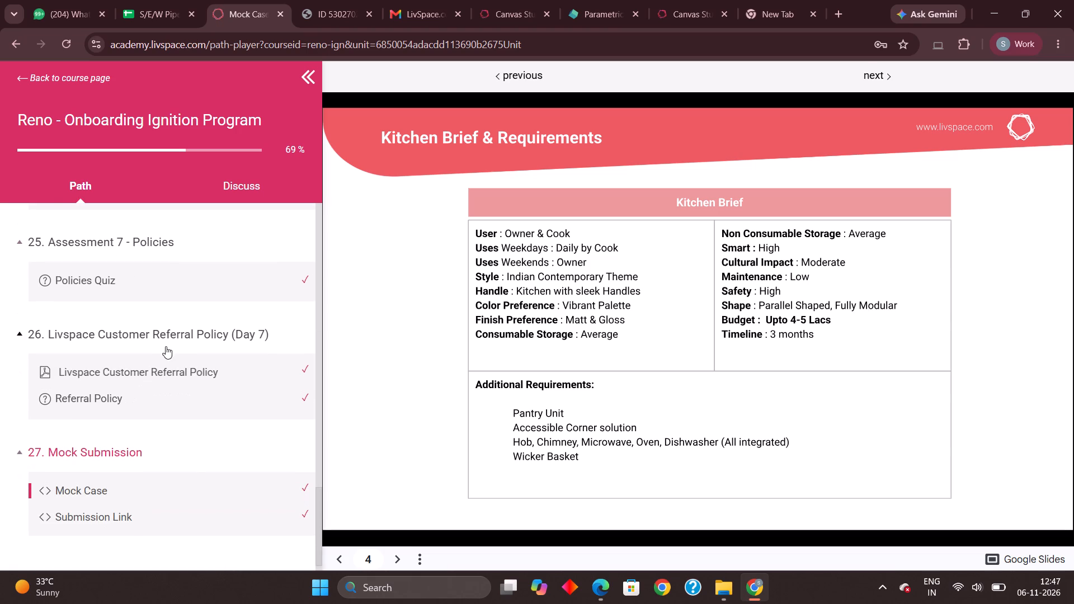
Check the units under Livspace Customer Referral Policy and Mock Submission, and collapse modules 23 to 27 of the outline.
left_click(175, 333)
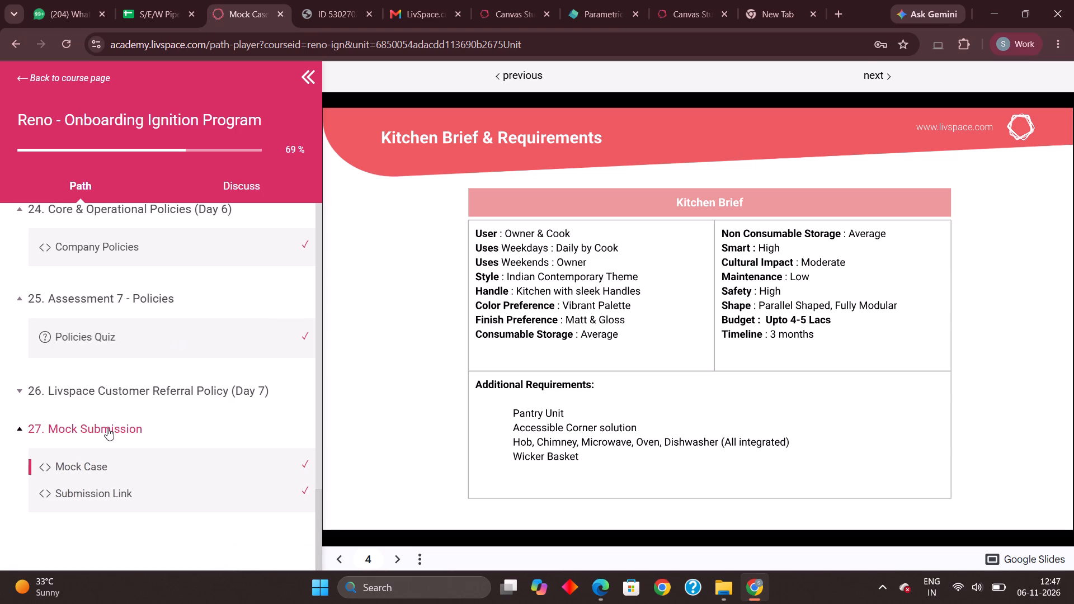
scroll(107, 428, "down", 4)
left_click(142, 392)
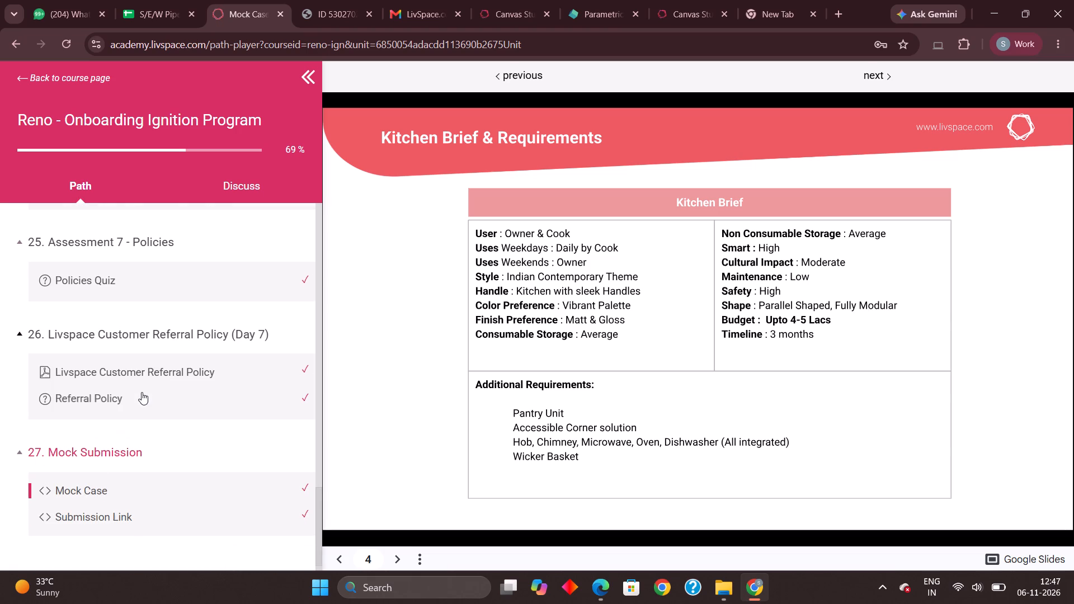
left_click(166, 332)
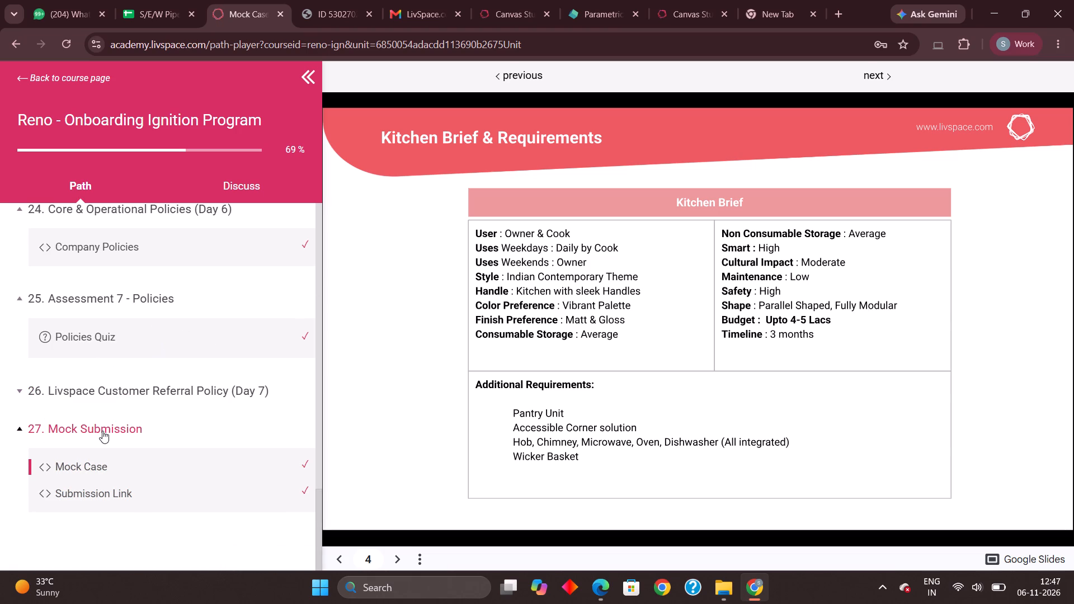
left_click(102, 431)
left_click(74, 504)
left_click(110, 431)
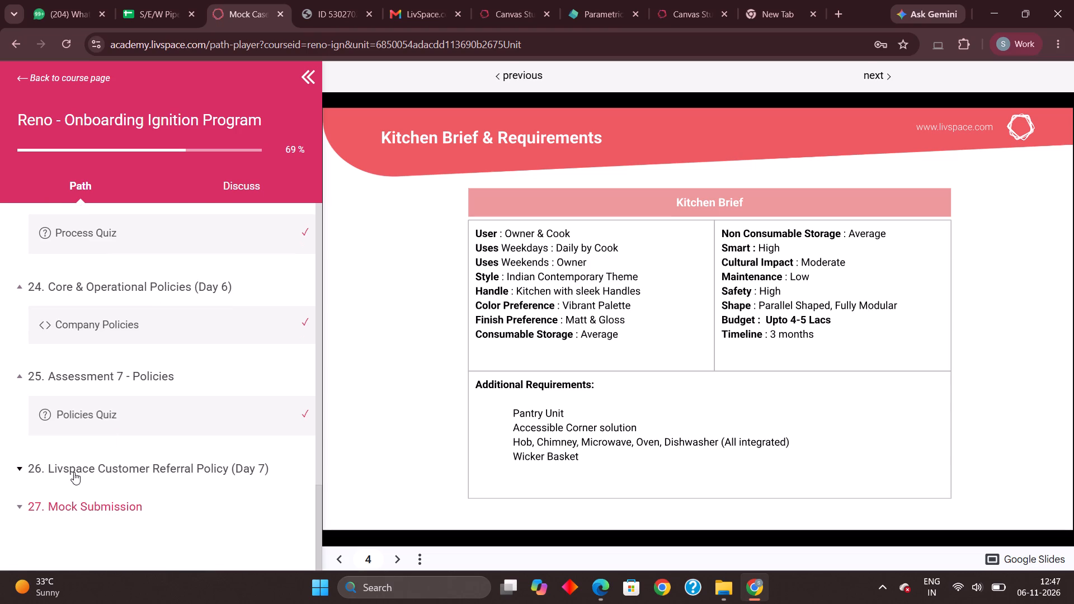
left_click(76, 470)
left_click(76, 469)
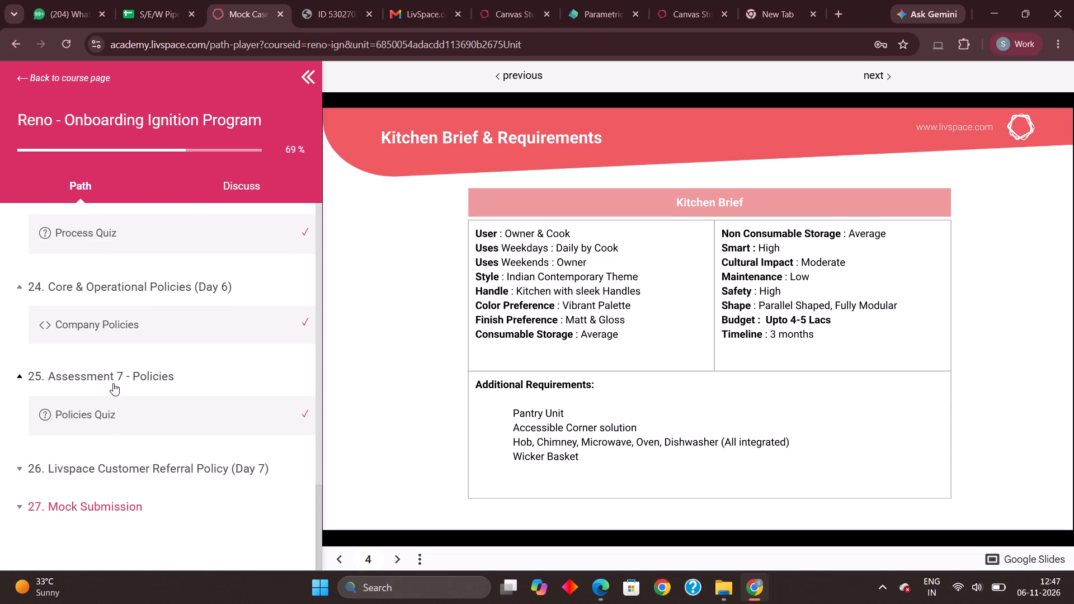
left_click(117, 371)
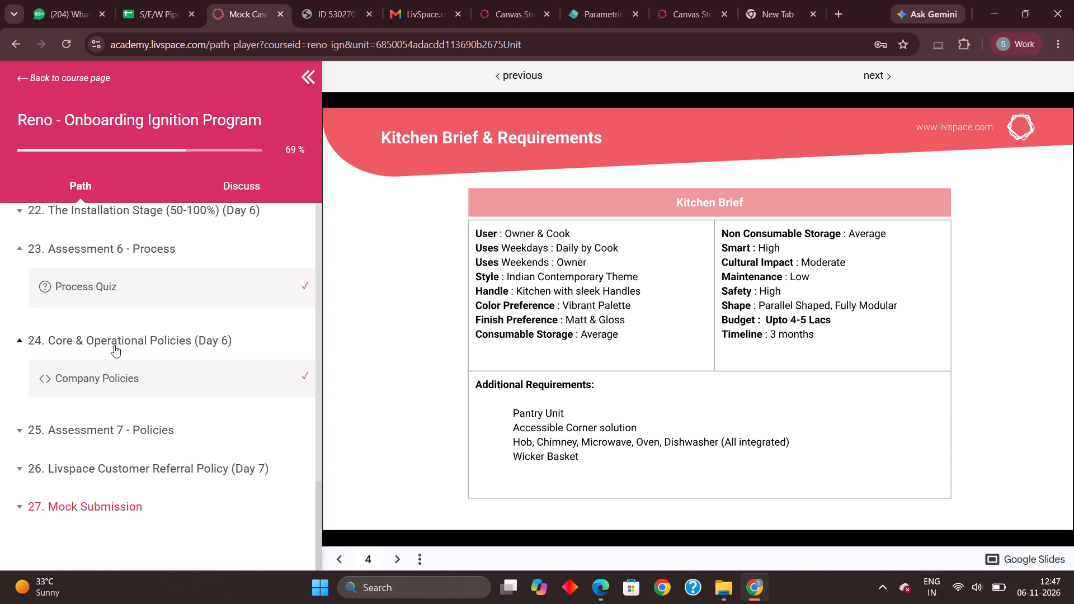
left_click(112, 339)
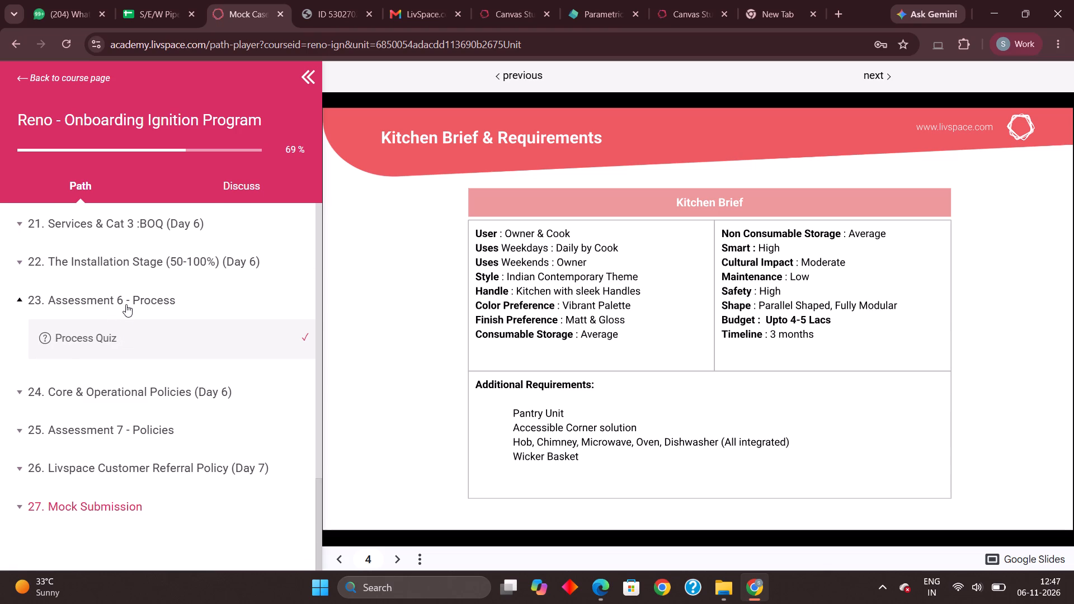
left_click(126, 298)
Review the outline's middle modules between KWS Docket and Service & Cat 3 Pro, leaving the checked ones collapsed.
scroll(115, 348, "up", 3)
left_click(109, 396)
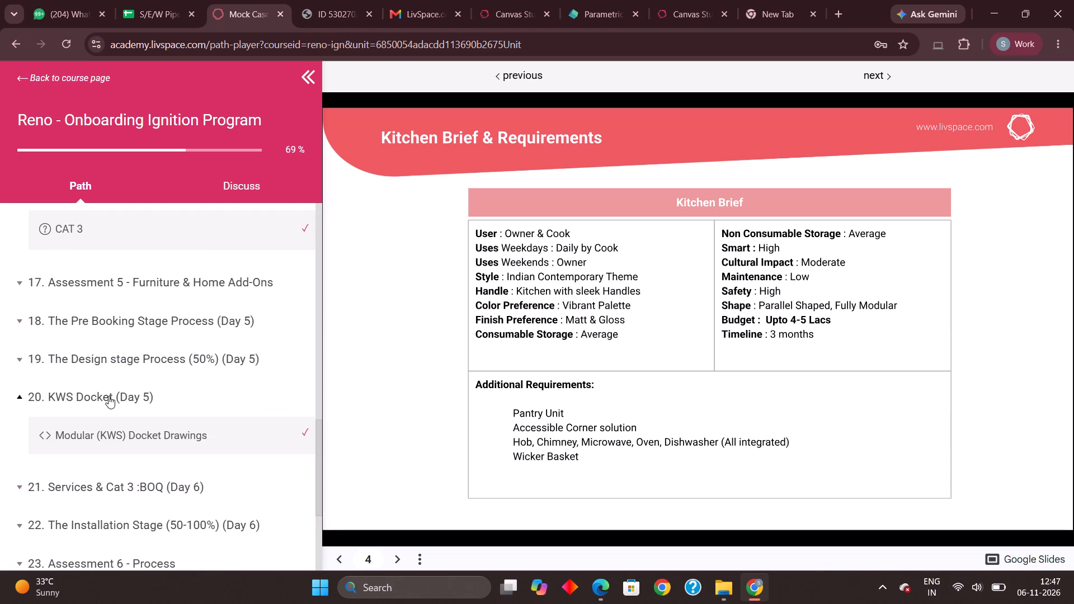
left_click(96, 432)
left_click(94, 438)
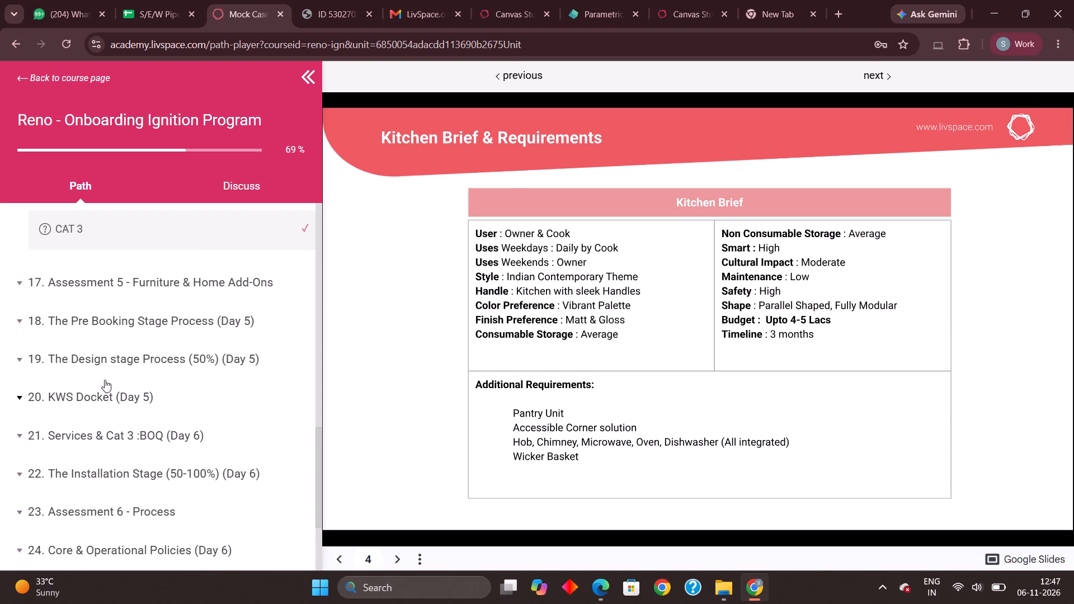
left_click(113, 360)
left_click(113, 360)
left_click(121, 319)
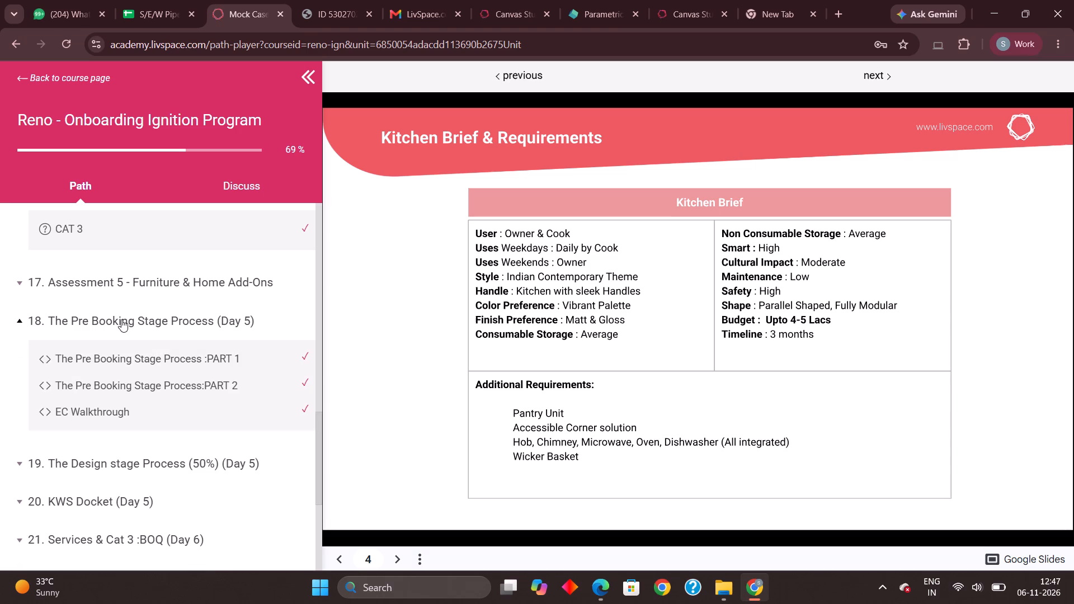
left_click(121, 319)
scroll(119, 322, "up", 2)
left_click(96, 423)
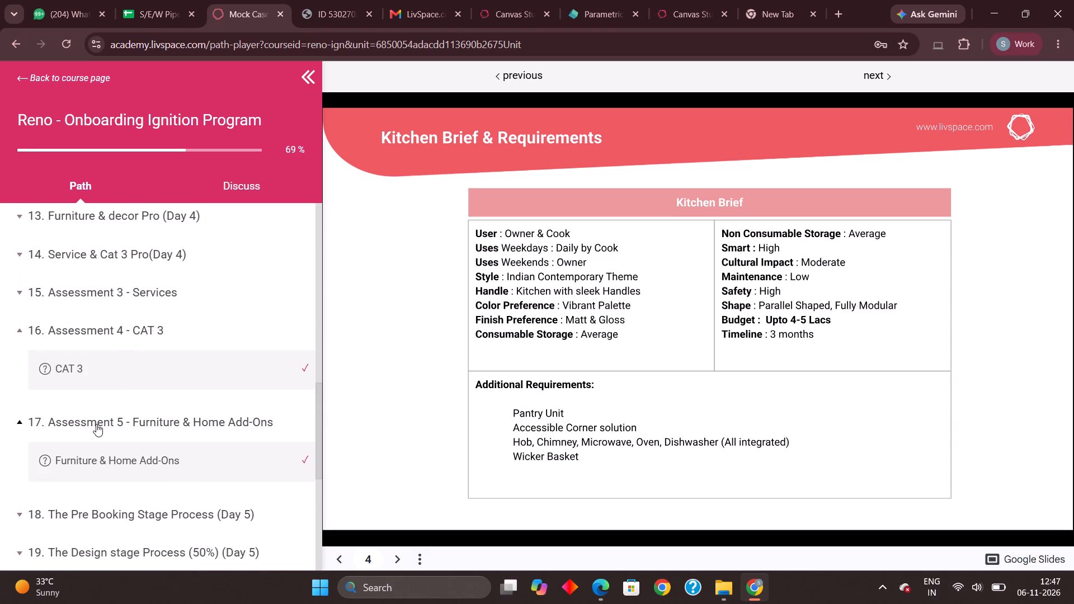
left_click(96, 424)
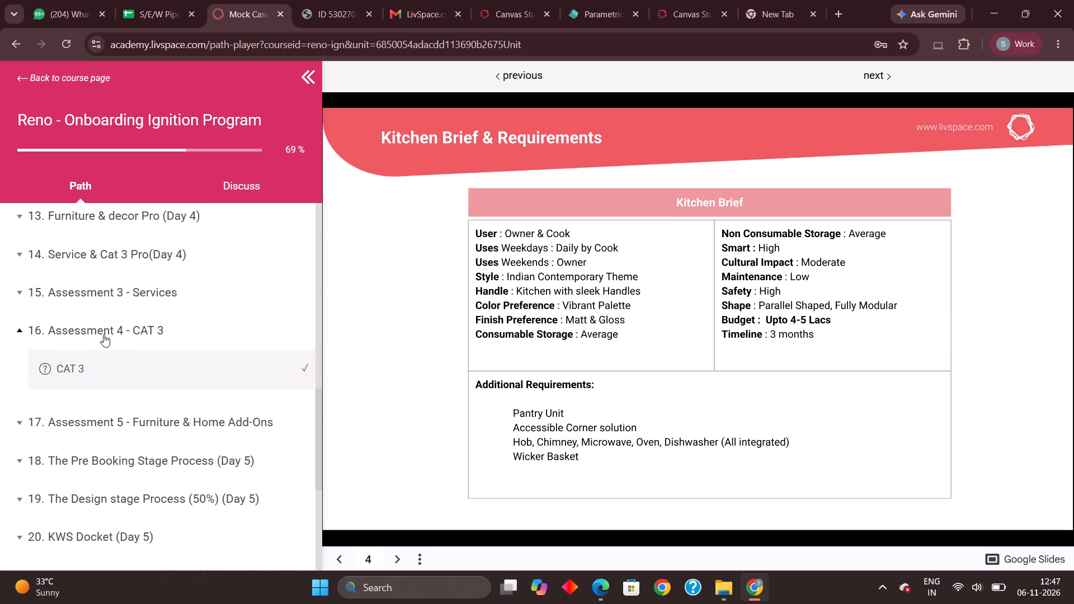
left_click(105, 333)
scroll(102, 311, "up", 1)
left_click(106, 323)
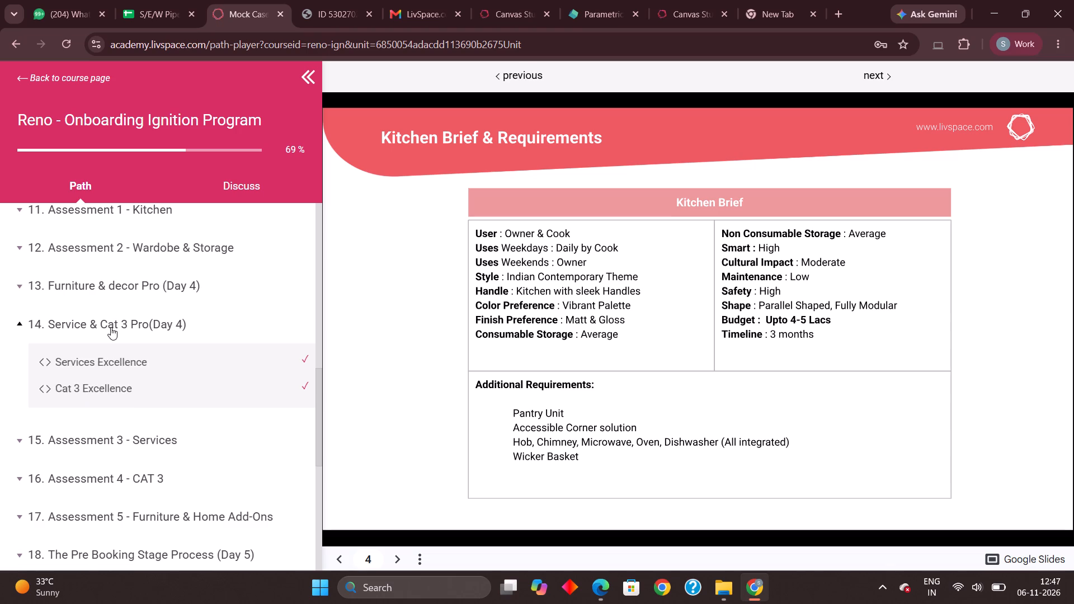
left_click(111, 327)
Check the units under Livspace Website (Self read) and collapse modules 1 to 3 of the outline.
scroll(108, 332, "up", 5)
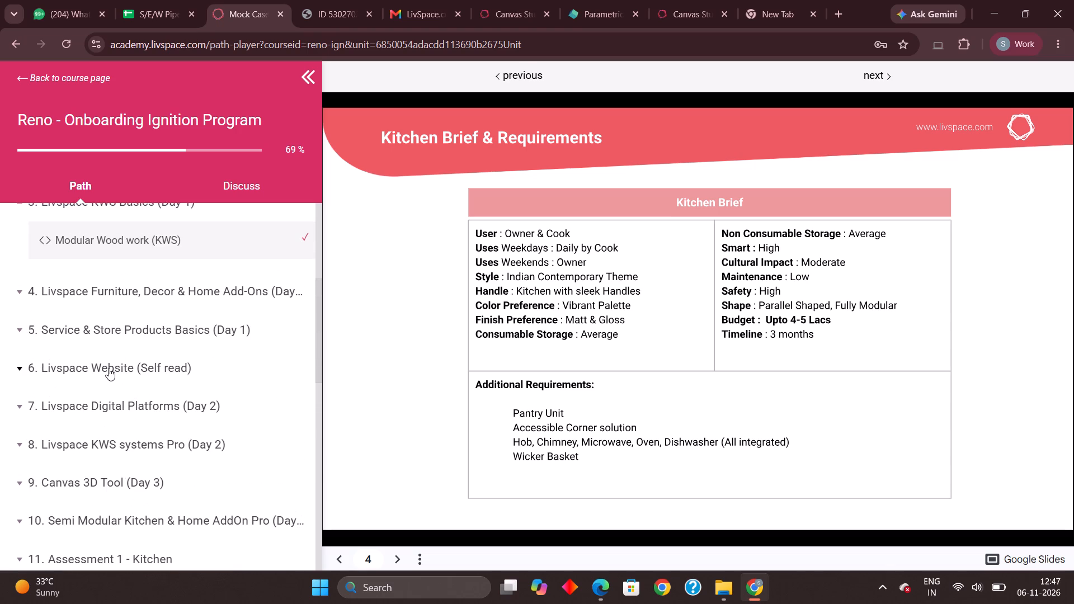
left_click(109, 368)
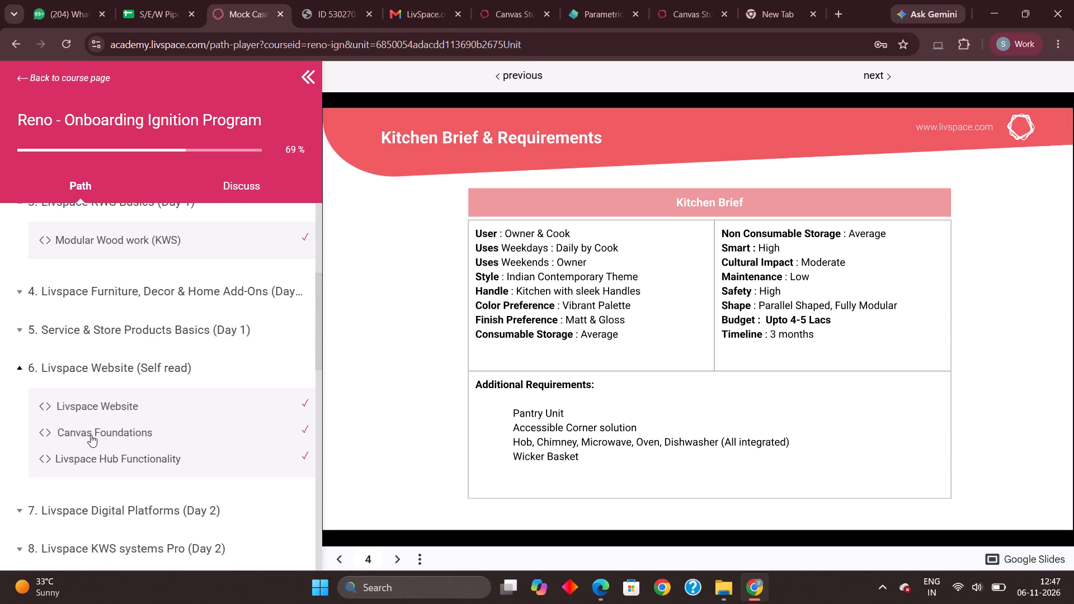
double_click(123, 366)
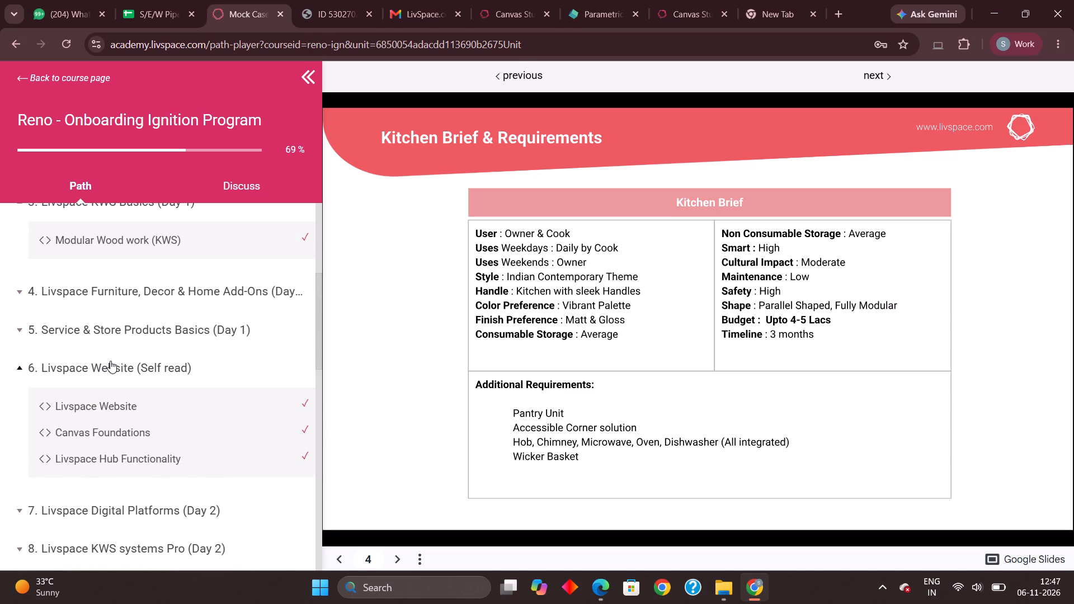
left_click(110, 361)
scroll(116, 326, "up", 4)
scroll(114, 389, "up", 3)
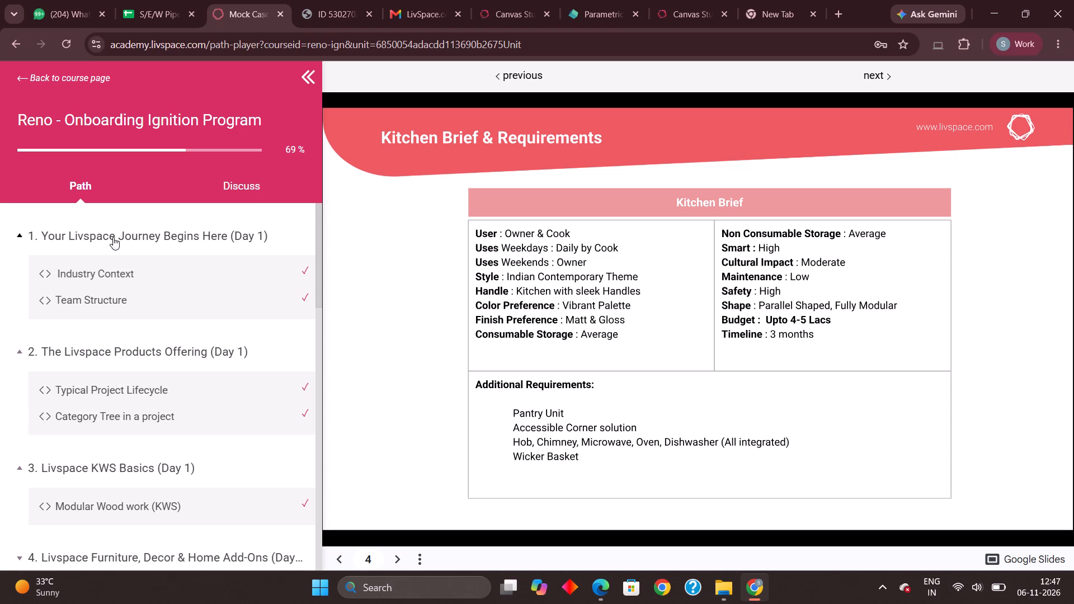
left_click(116, 238)
left_click(116, 282)
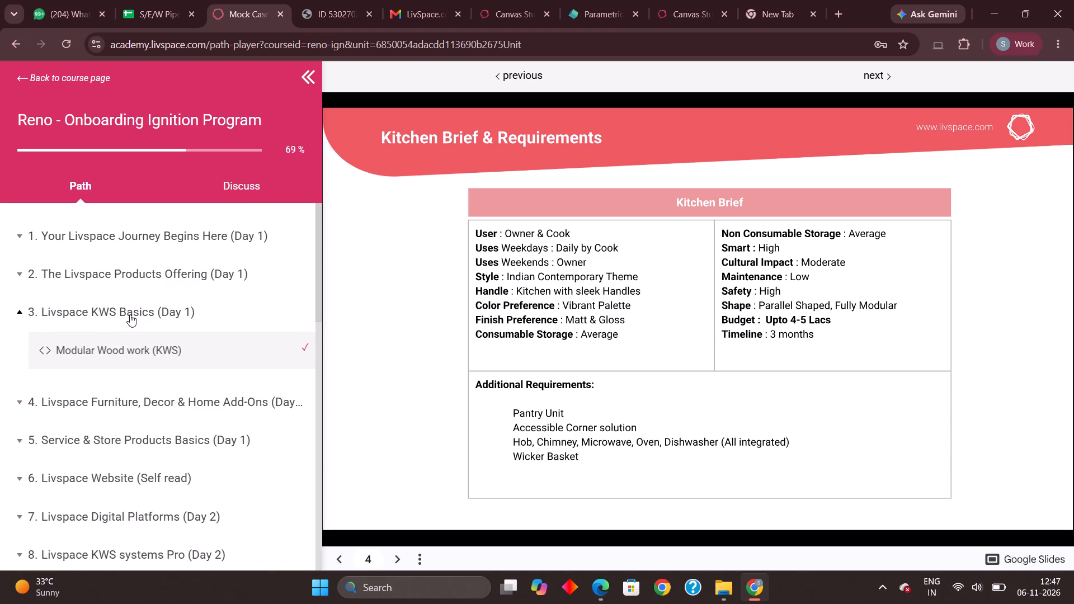
left_click(130, 314)
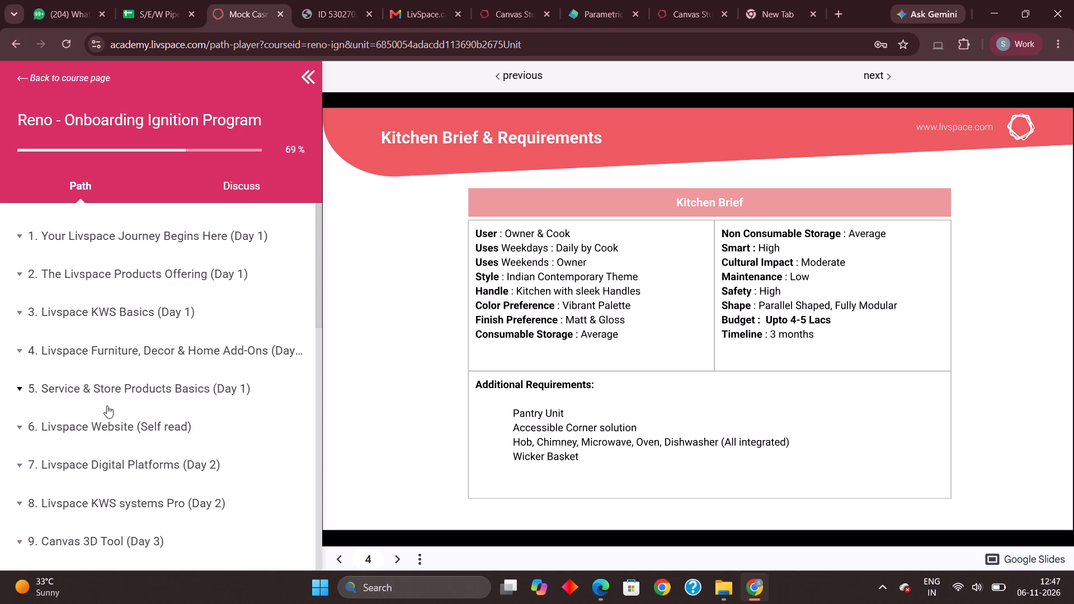
Check the completion of the units under Assessment 1 - Kitchen, Livspace Customer Referral Policy and Assessment 7 - Policies, collapsing the last two again.
scroll(136, 401, "down", 1)
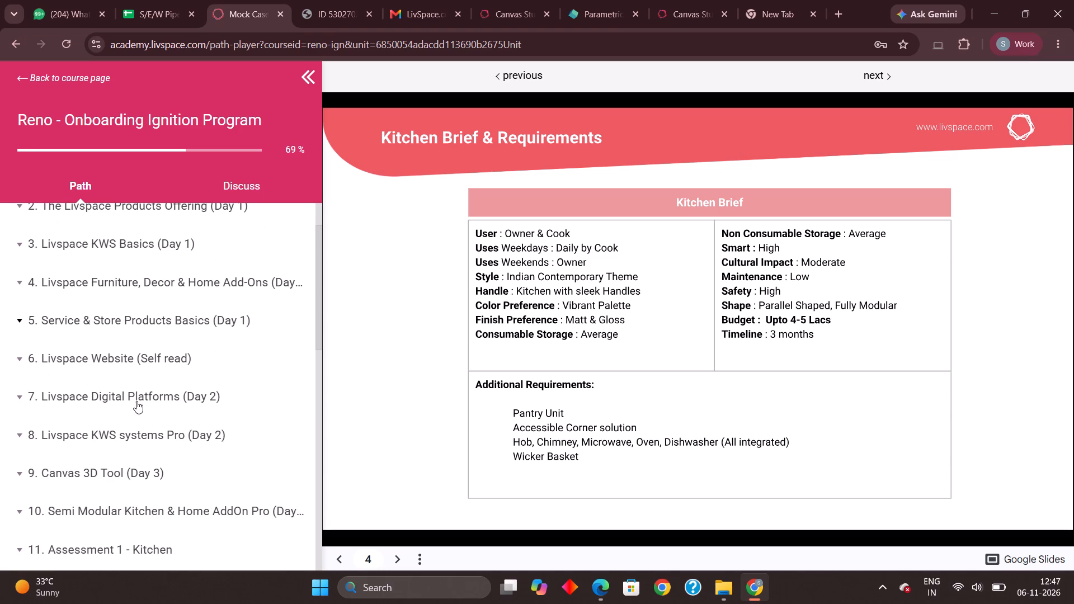
scroll(126, 454, "down", 1)
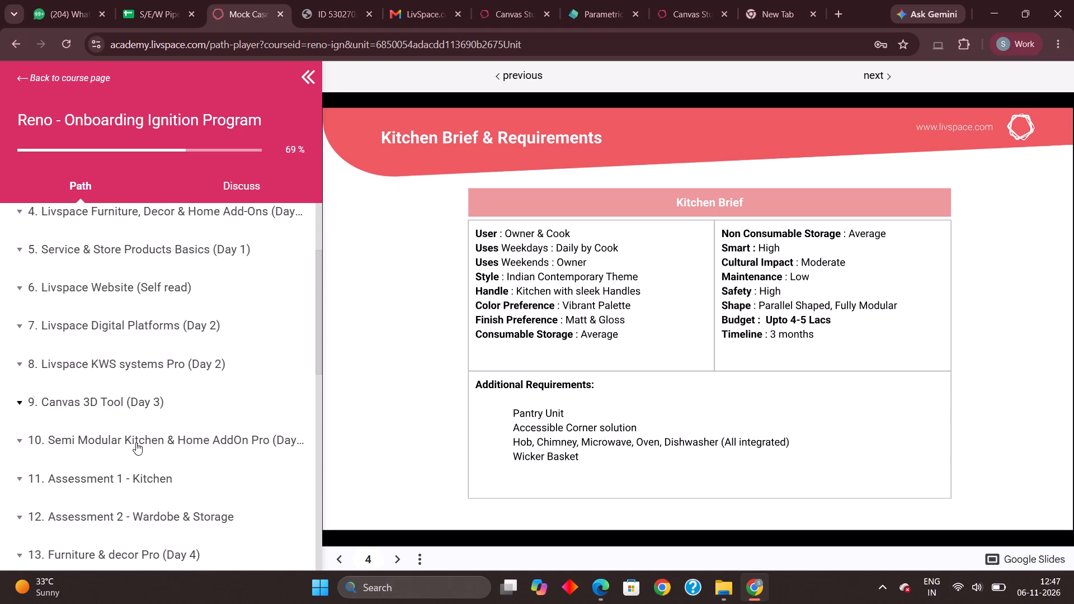
left_click(115, 476)
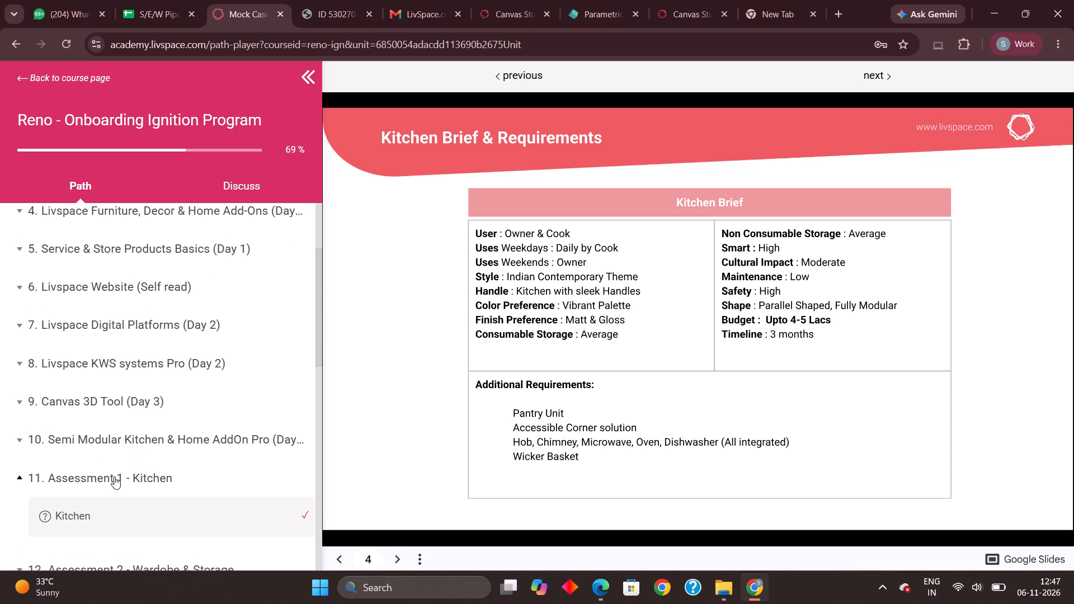
scroll(114, 476, "down", 2)
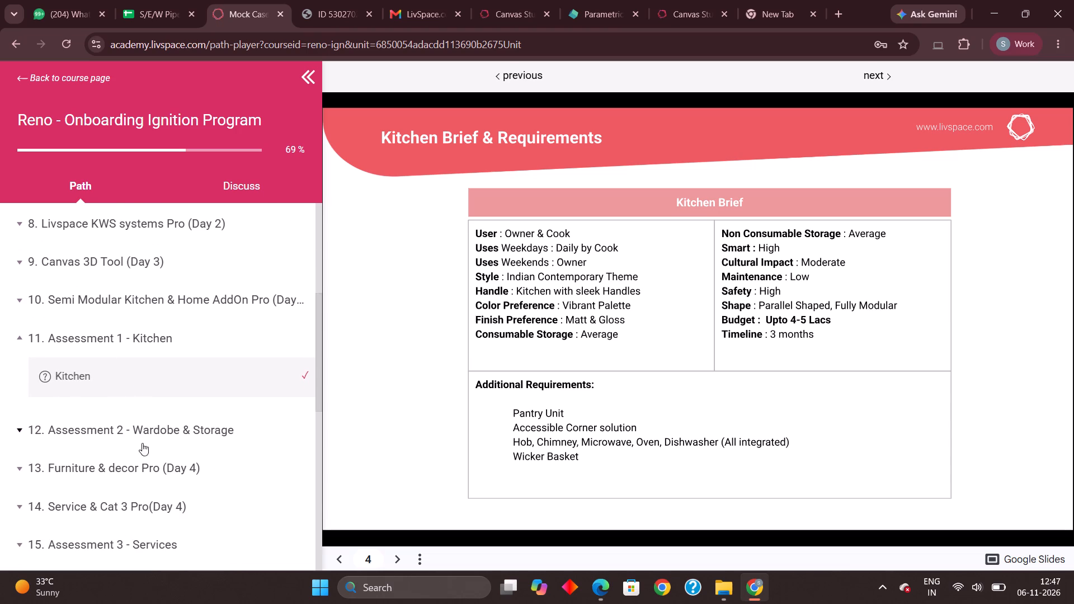
scroll(114, 479, "down", 2)
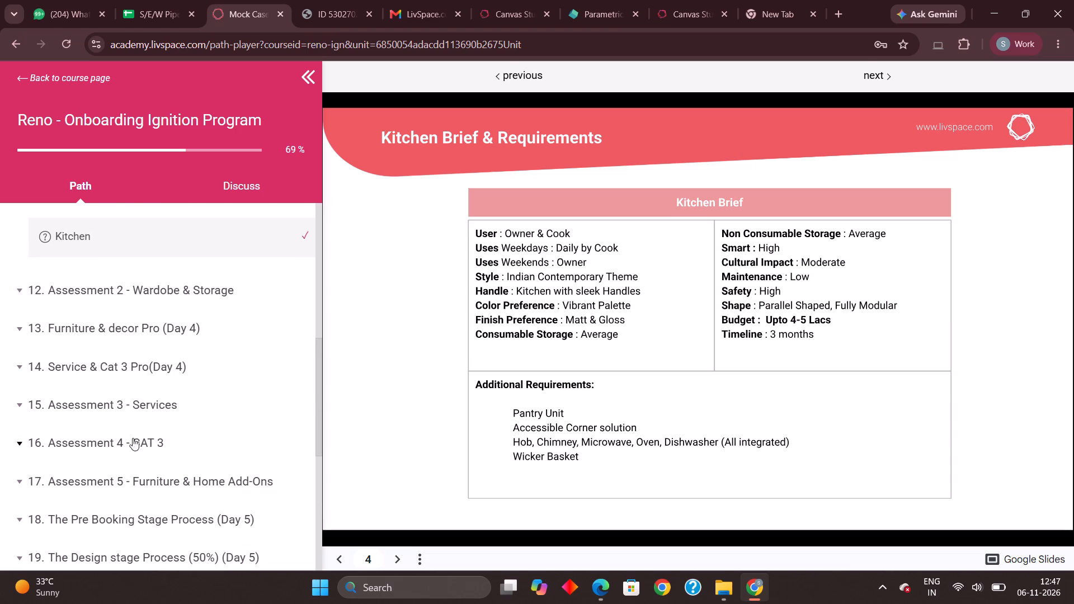
scroll(134, 418, "down", 1)
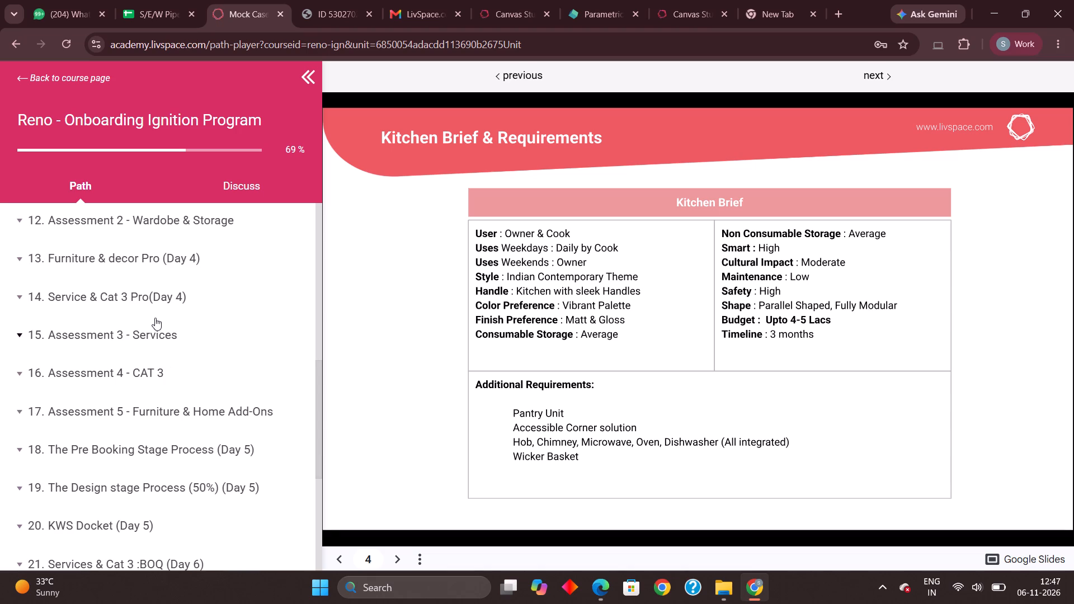
scroll(95, 479, "down", 1)
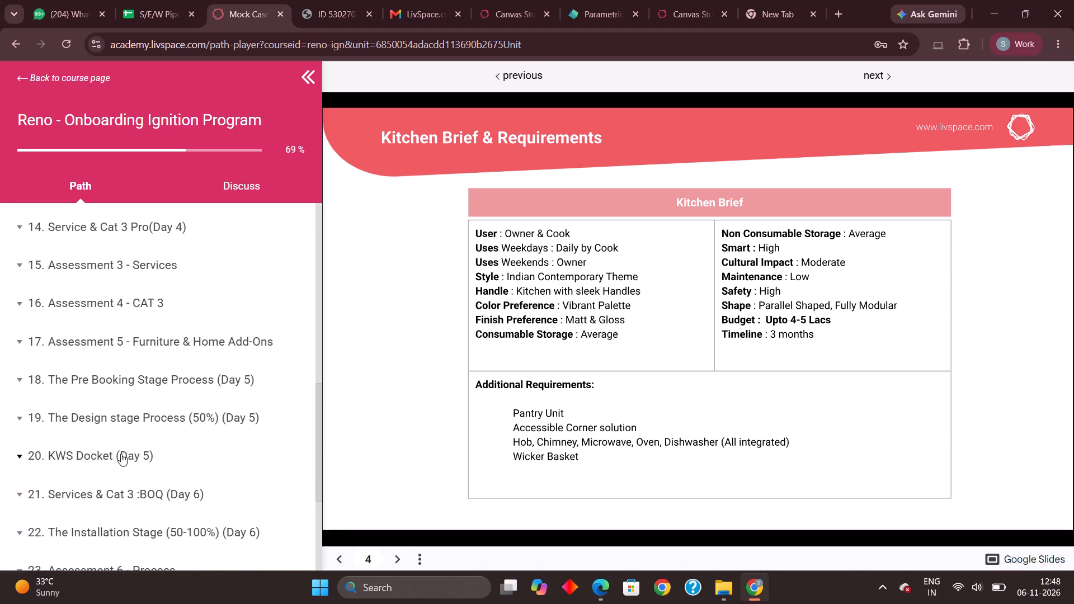
scroll(121, 451, "down", 3)
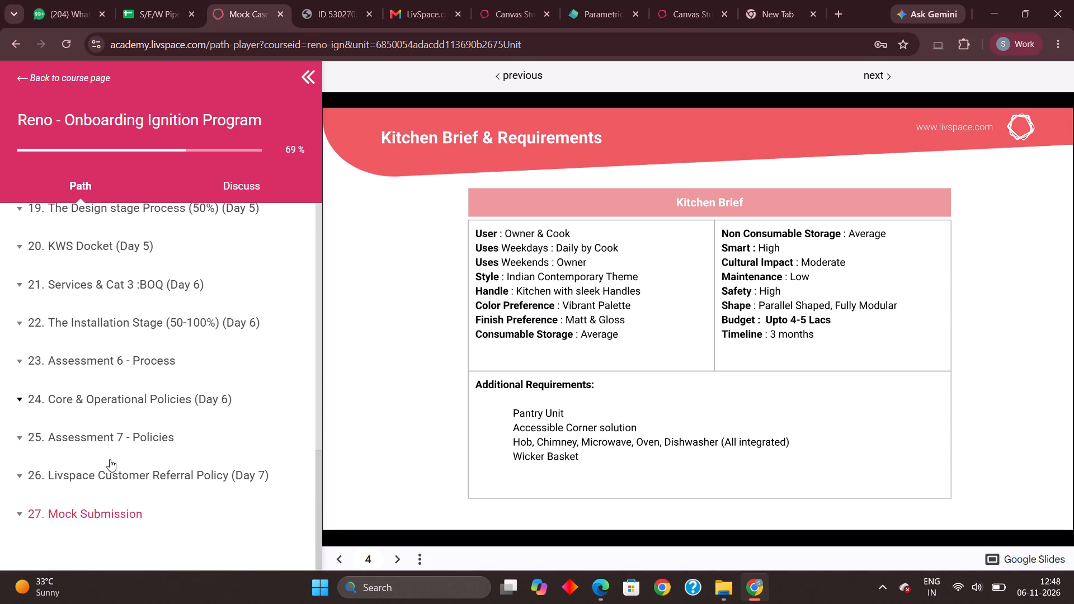
left_click(111, 475)
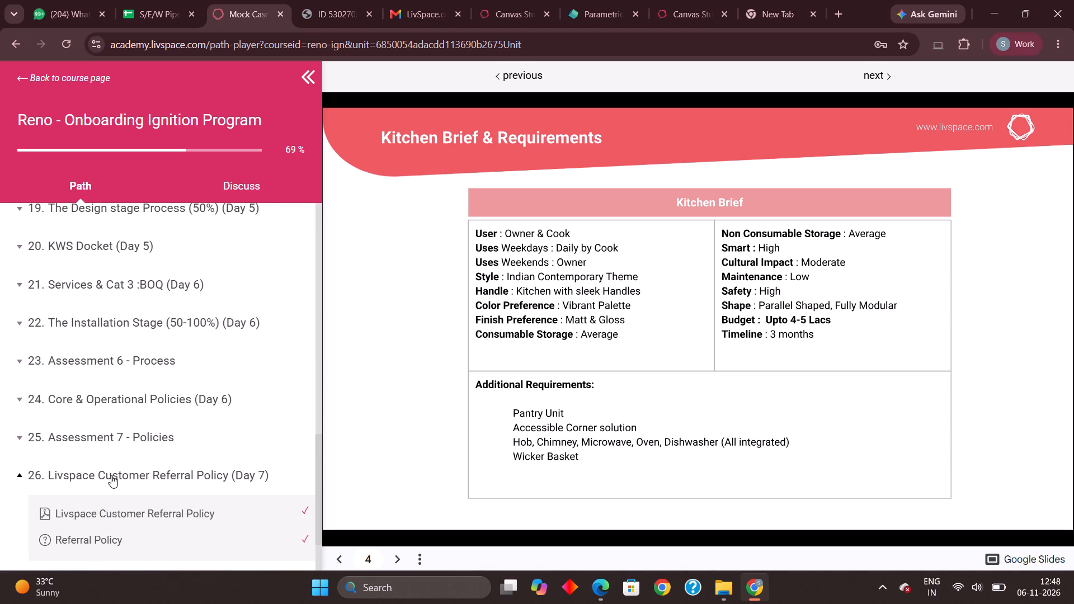
scroll(109, 475, "down", 2)
left_click(154, 389)
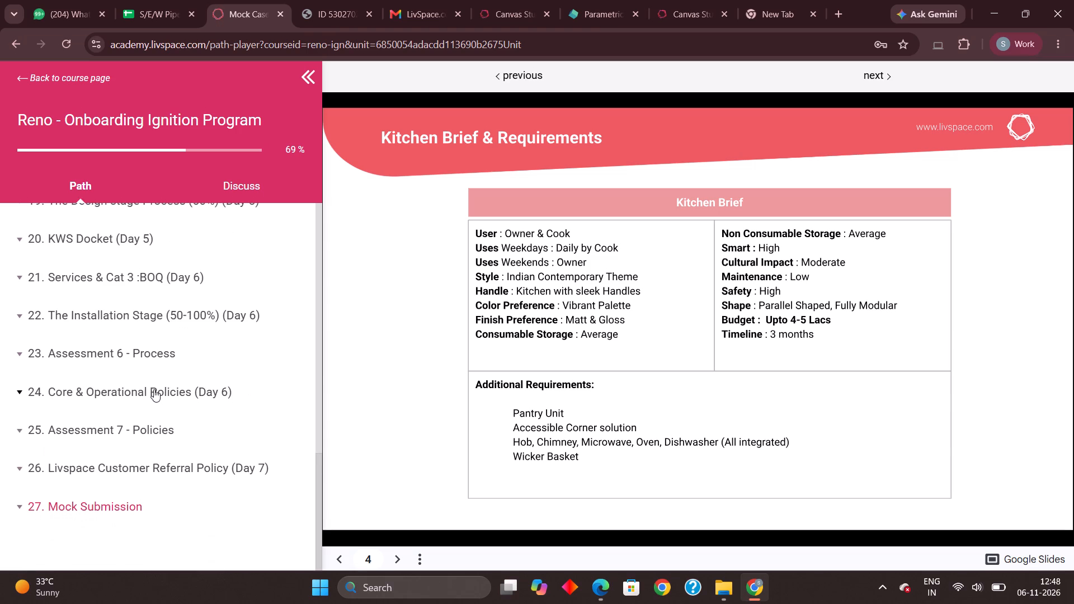
left_click(106, 432)
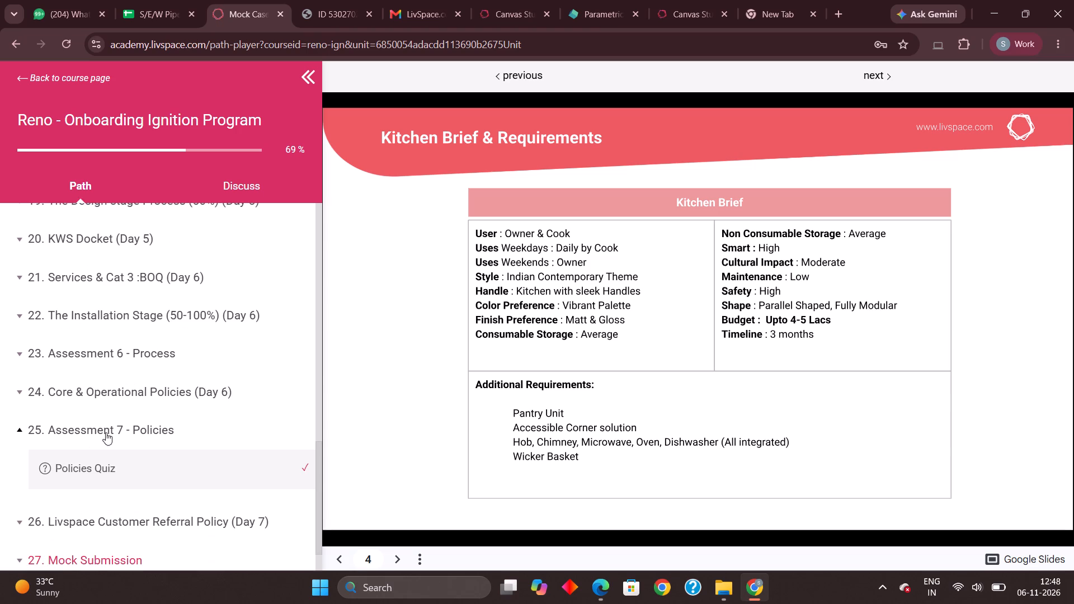
left_click(106, 432)
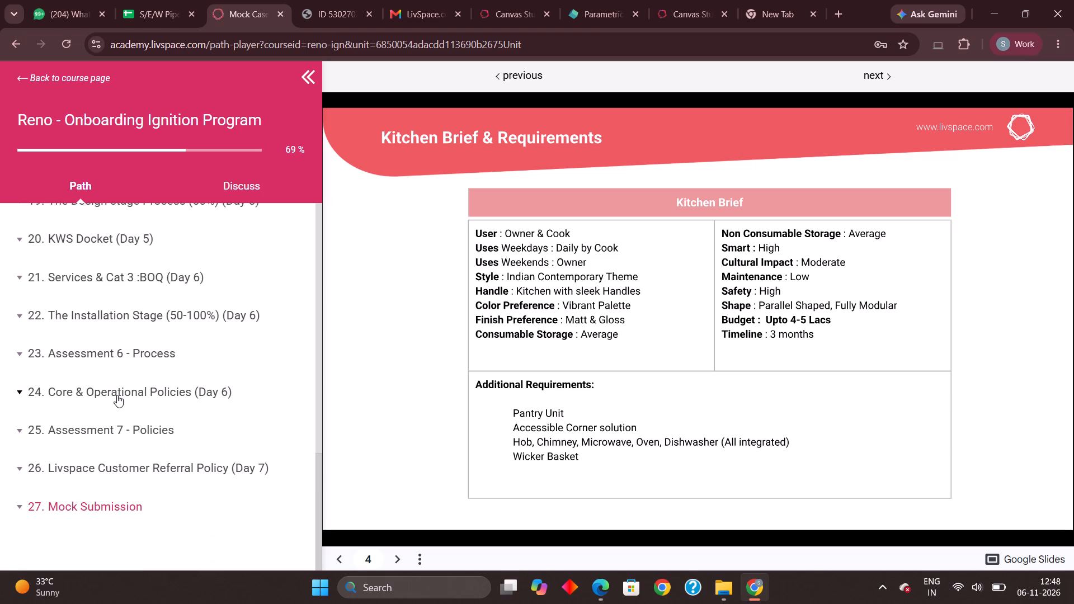
Check the units of the outline's modules from The Design stage Process up to Assessment 3 - Services, collapsing each one again.
scroll(117, 395, "up", 1)
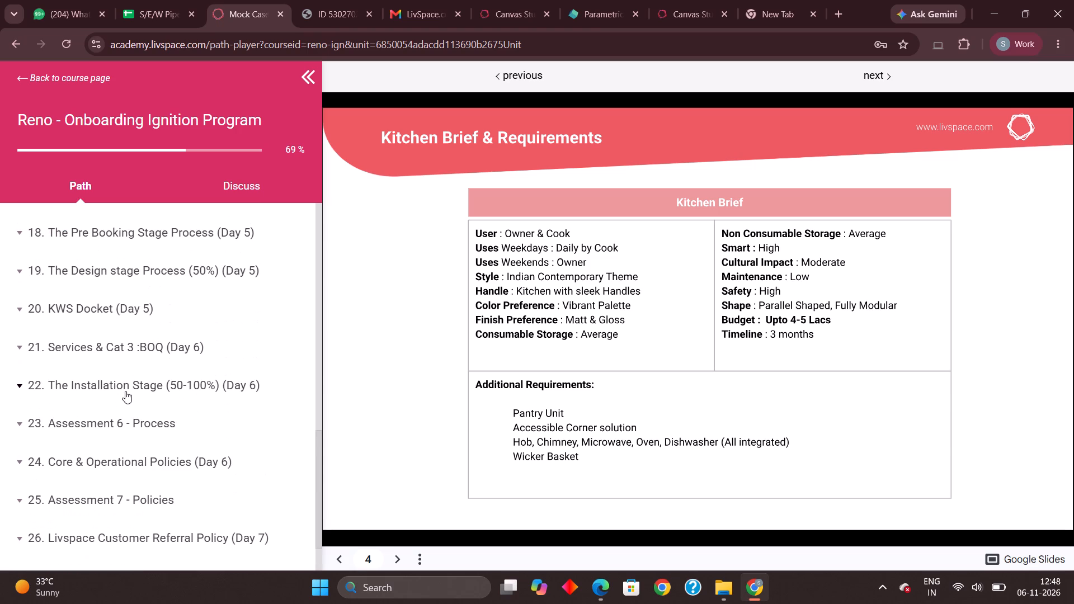
scroll(147, 388, "up", 2)
left_click(118, 411)
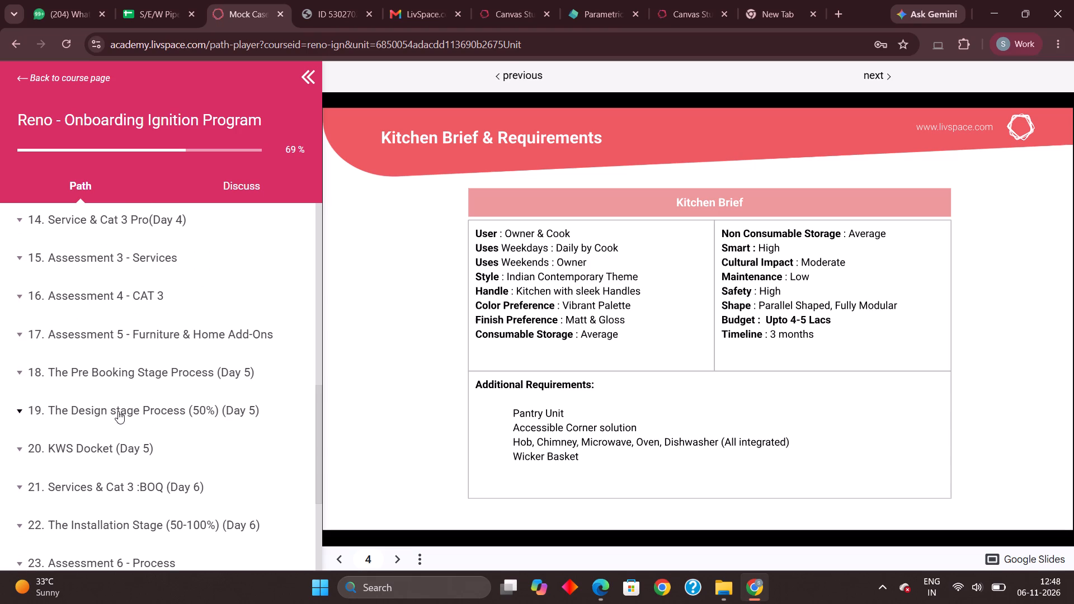
left_click(120, 410)
left_click(130, 376)
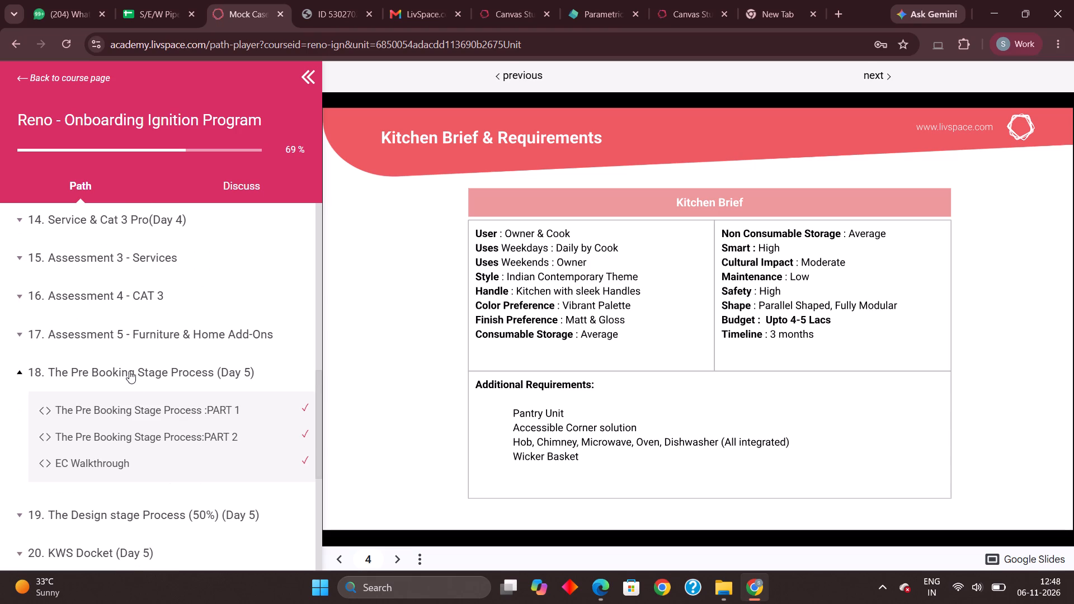
double_click(129, 371)
left_click(129, 371)
left_click(141, 341)
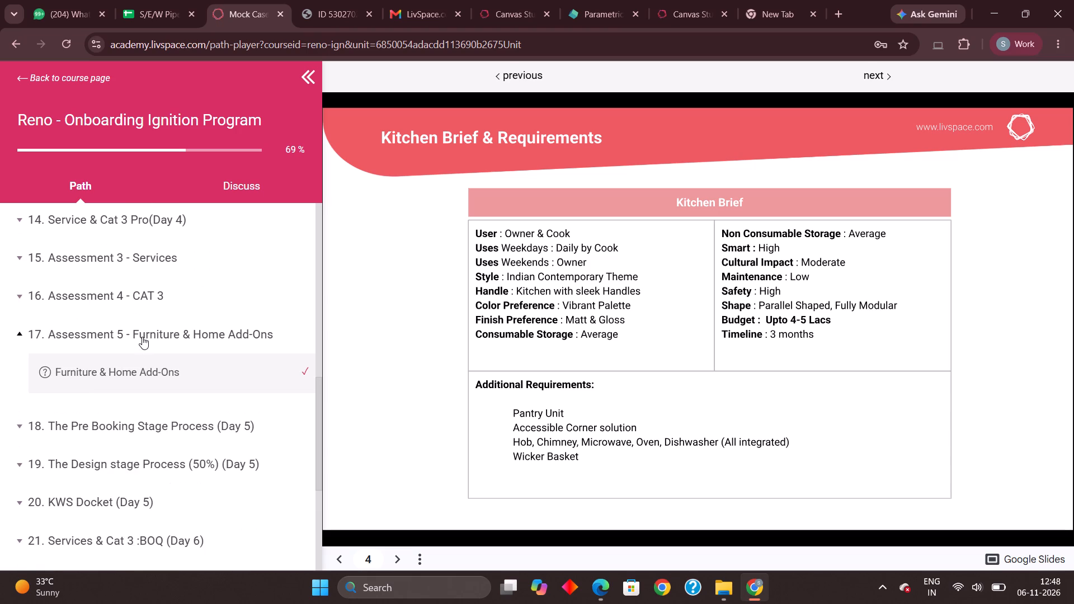
left_click(143, 334)
left_click(126, 291)
left_click(126, 291)
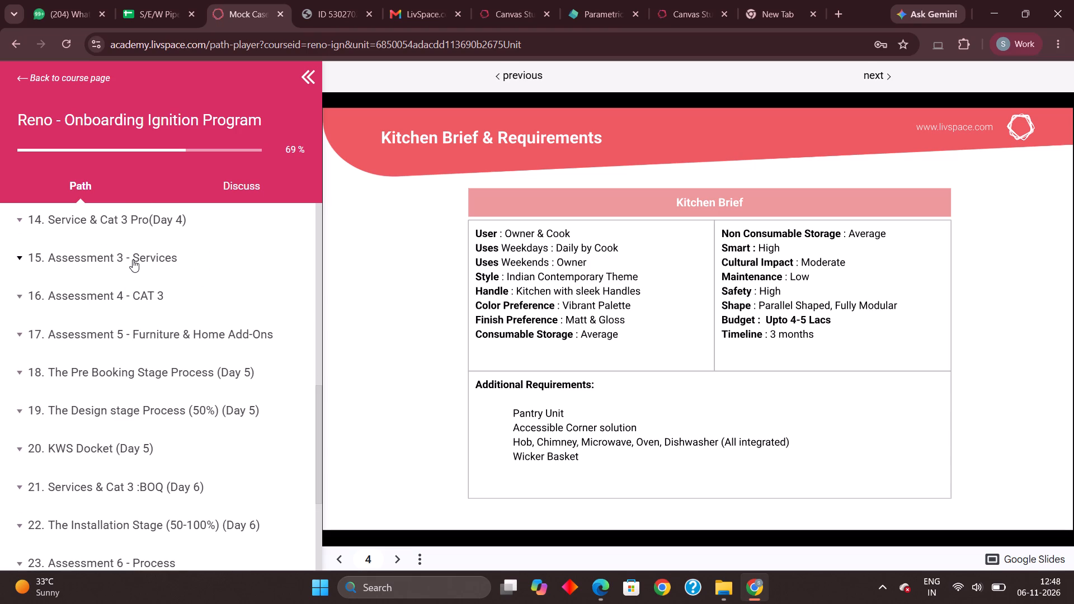
left_click(133, 259)
left_click(133, 259)
Check the units under modules 14, 13 and 12, and collapse them along with Assessment 1 - Kitchen.
scroll(133, 267, "up", 1)
left_click(142, 284)
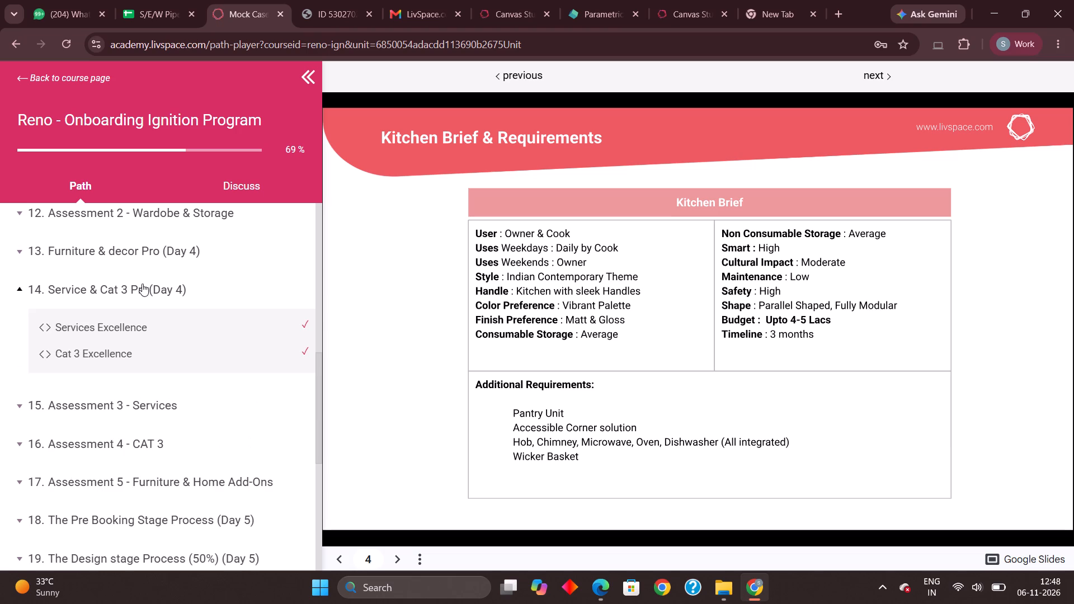
left_click(142, 284)
left_click(144, 249)
left_click(144, 249)
scroll(144, 263, "up", 2)
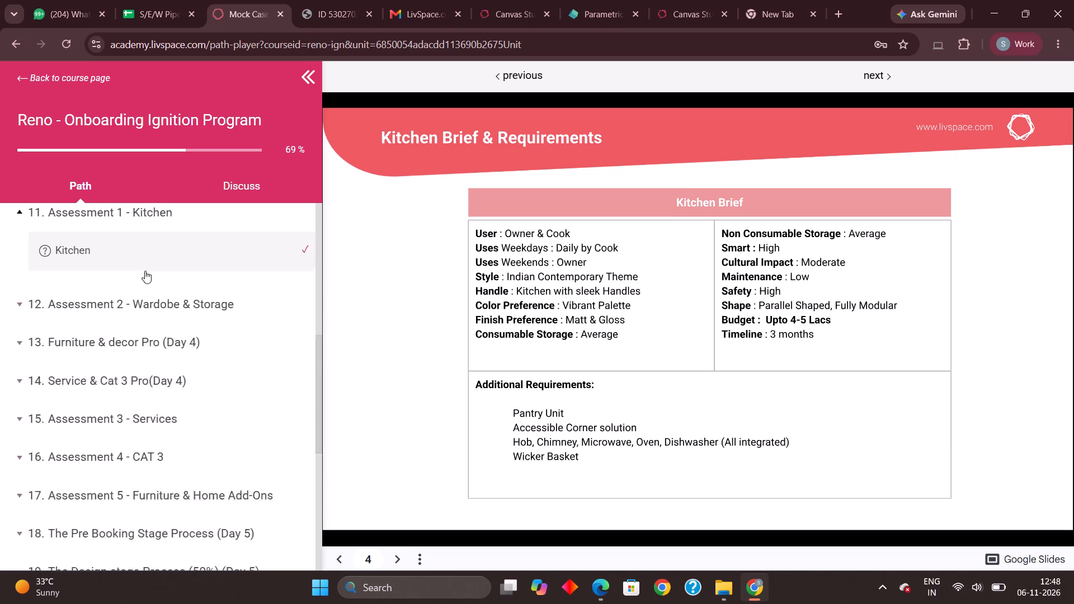
left_click(143, 353)
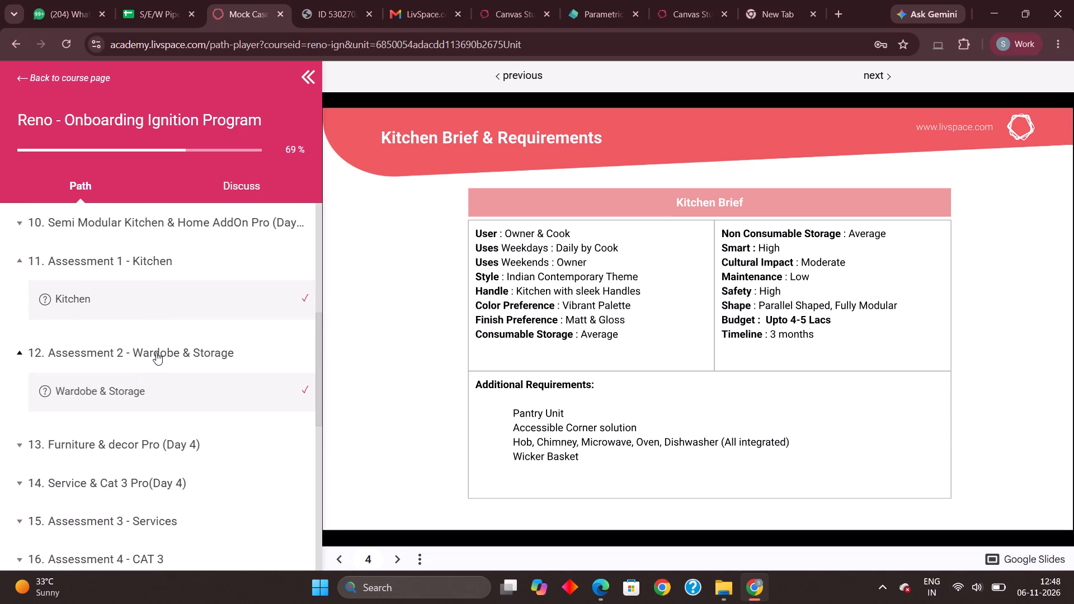
left_click(156, 352)
left_click(151, 262)
Open the Semi Modular Kitchen and Home Add-Ons Excellence units in module 10, and continue to the Kitchen assessment.
scroll(148, 296, "up", 1)
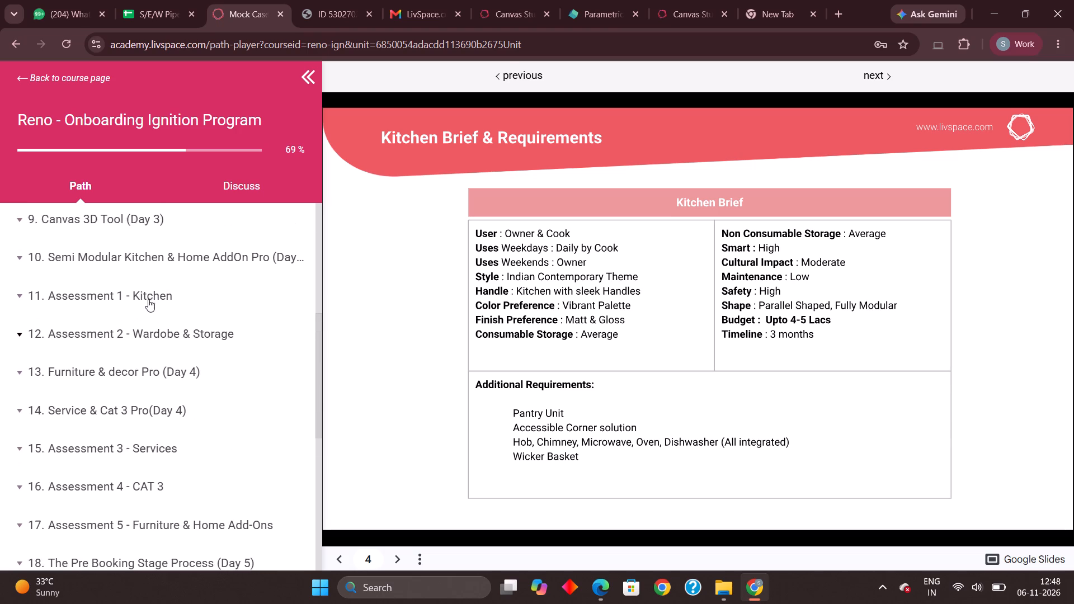
left_click(169, 290)
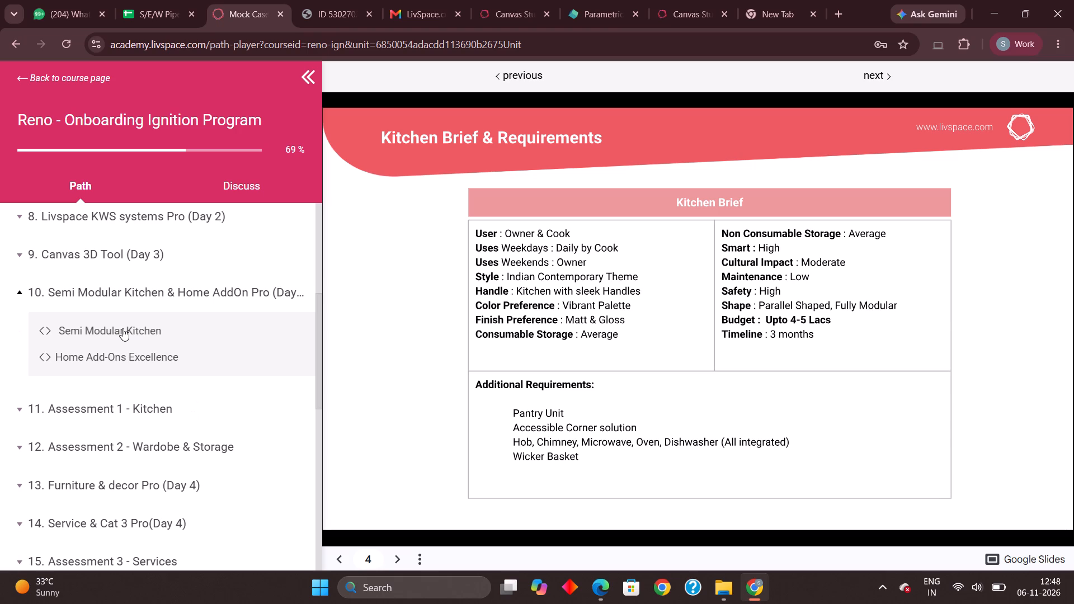
left_click(123, 328)
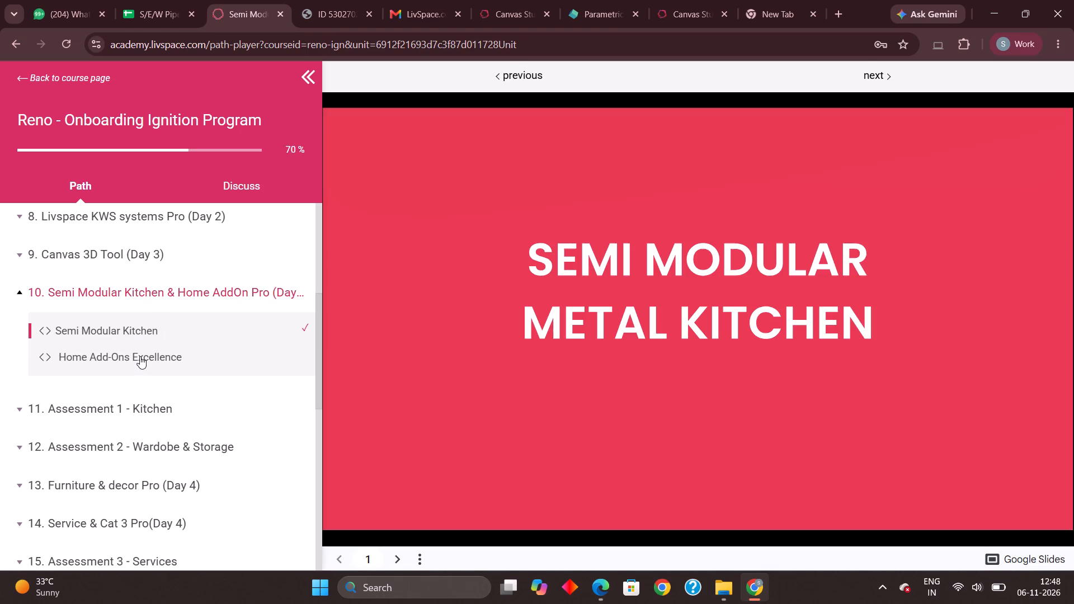
scroll(488, 357, "down", 9)
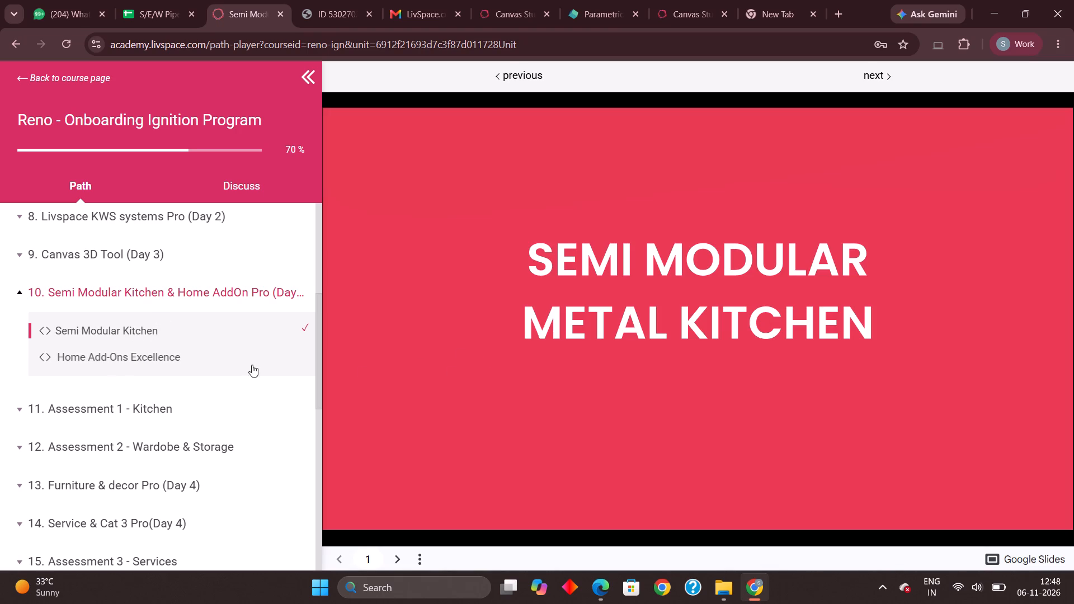
left_click(152, 353)
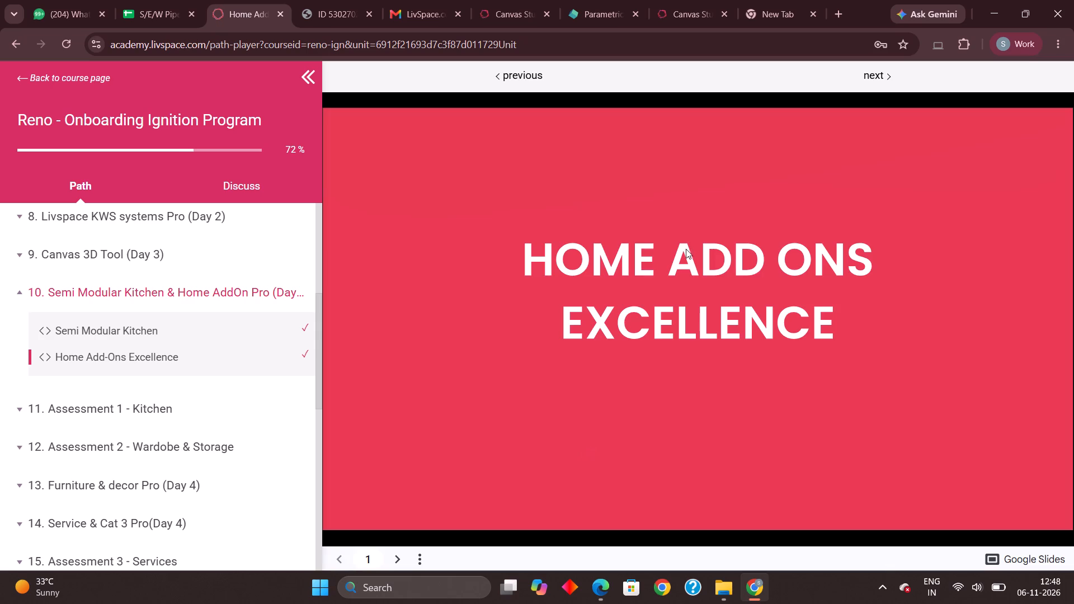
left_click(882, 78)
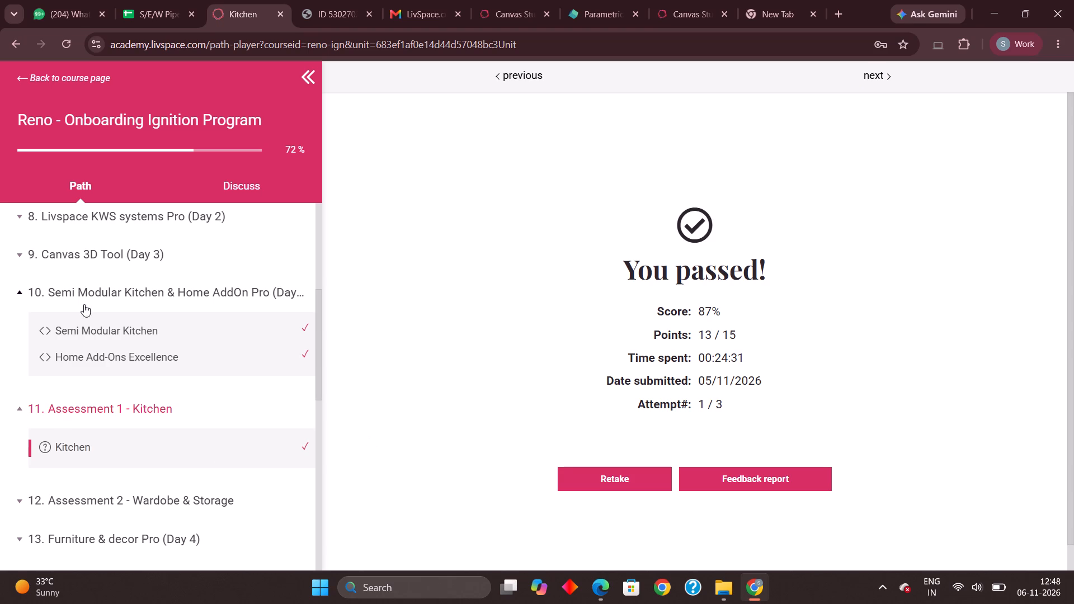
Expand modules 8 to 5 to find an uncompleted unit, and open Service Foundations under Service & Store Products Basics.
left_click(133, 222)
scroll(155, 309, "up", 3)
left_click(144, 385)
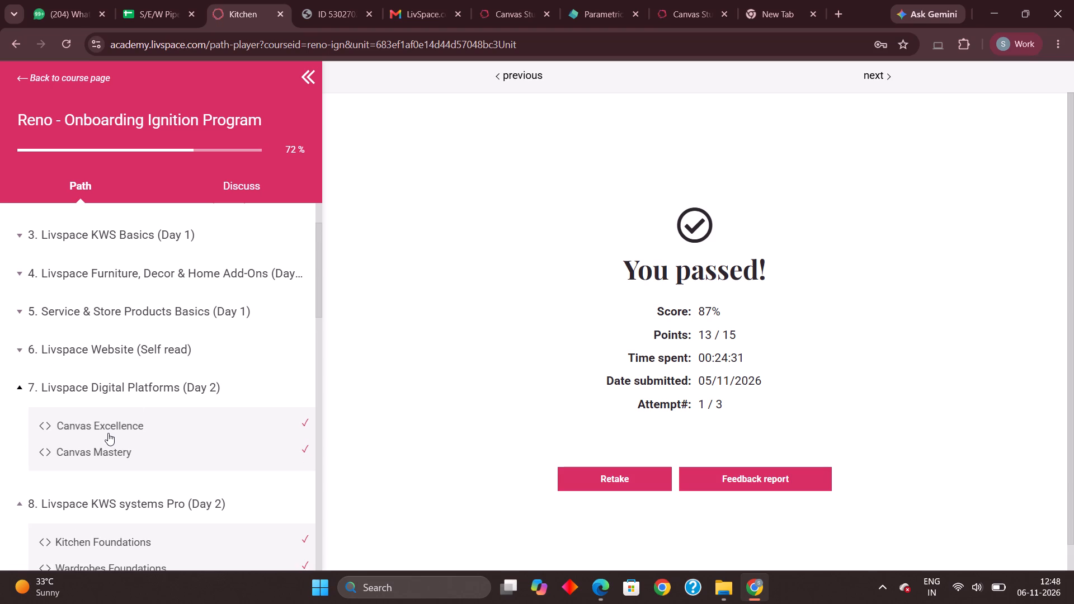
left_click(153, 354)
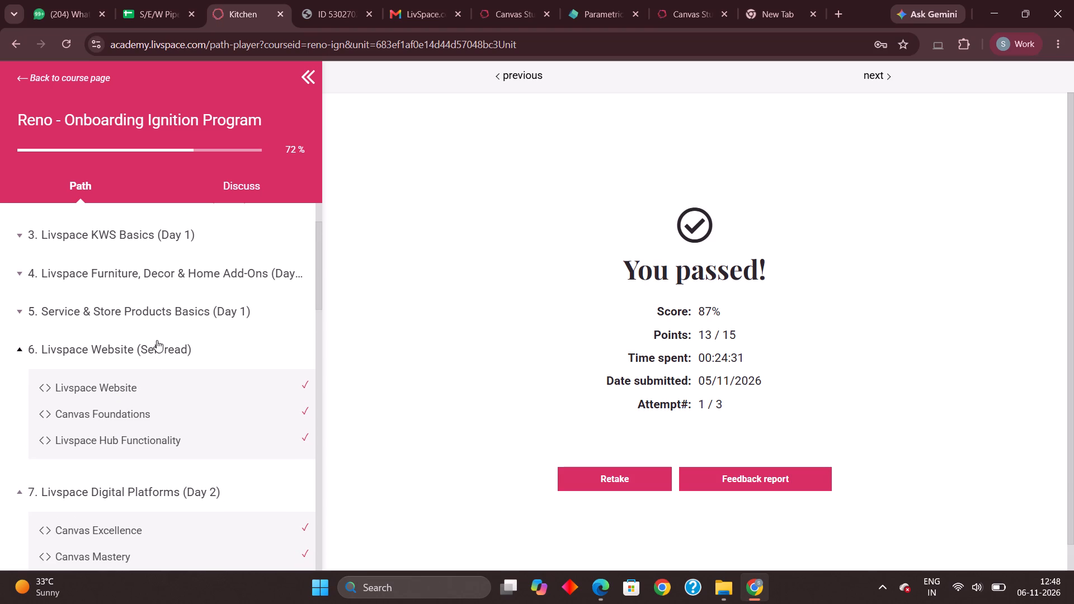
left_click(169, 304)
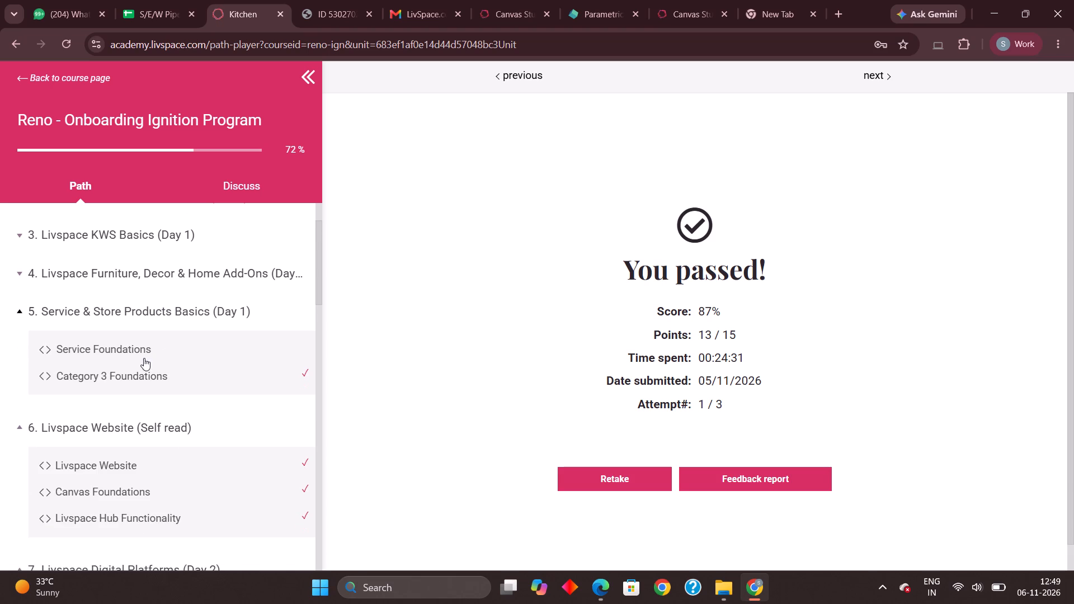
left_click(129, 350)
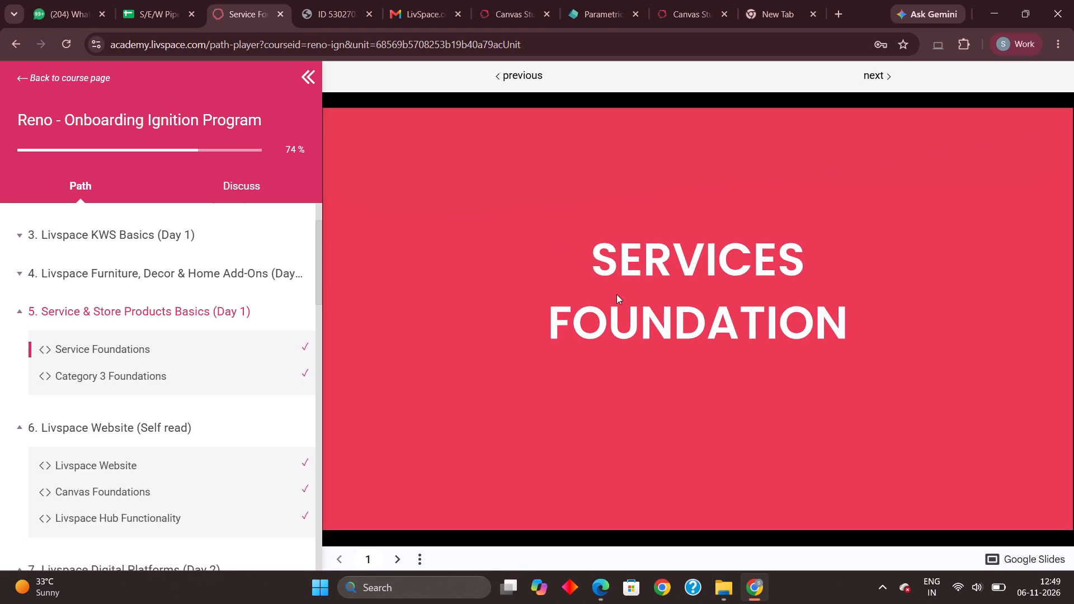
Advance from Service Foundations through Category 3 Foundations to the Livspace Website unit.
scroll(616, 294, "down", 5)
left_click(877, 75)
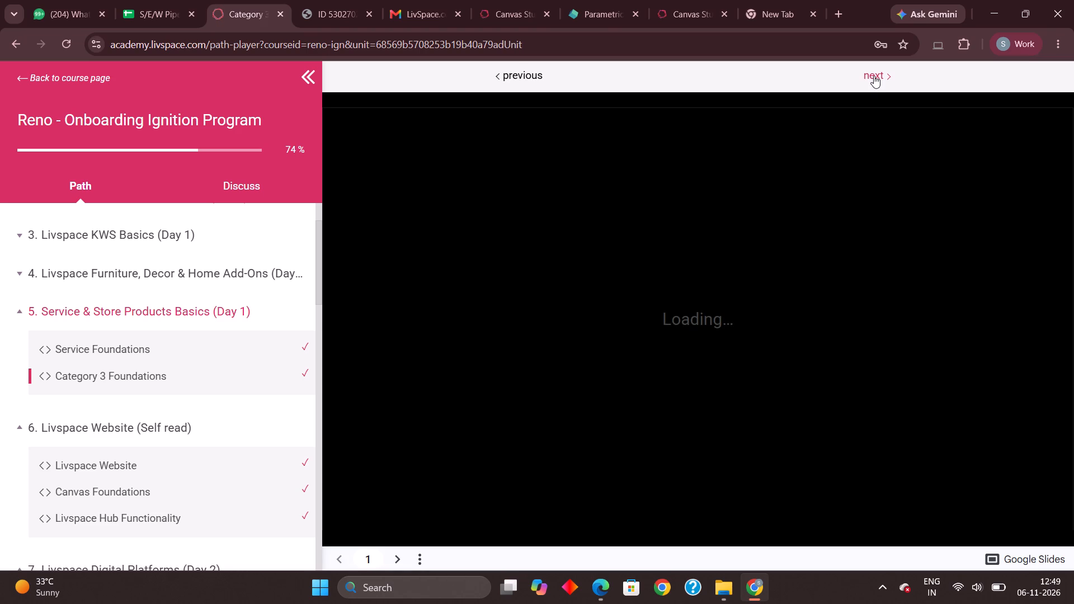
left_click(873, 75)
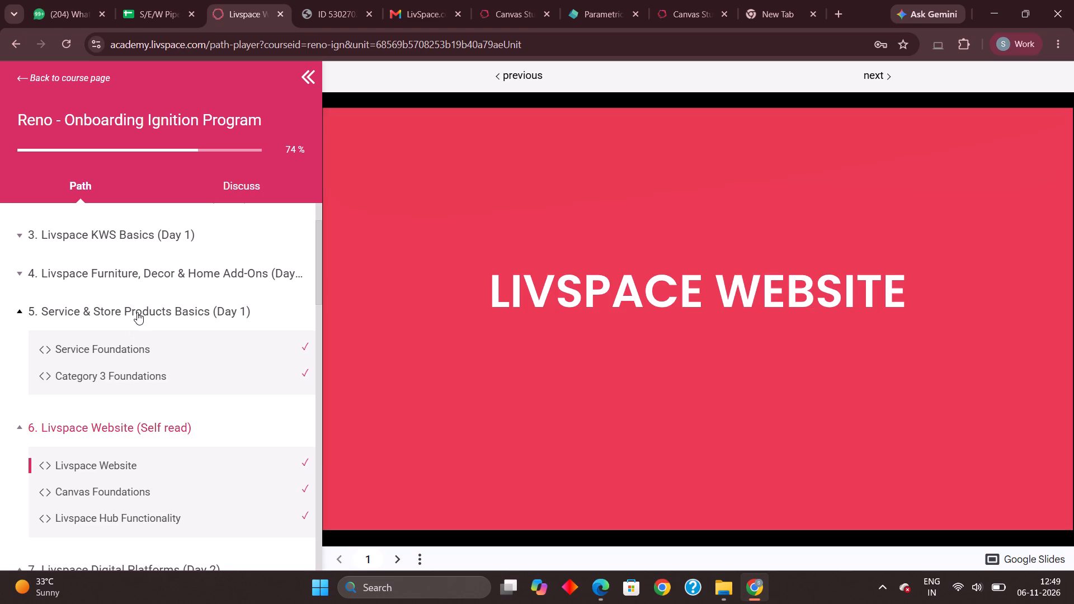
Check the units under modules 3, 2 and 1 for completion, and collapse every expanded module from 1 to 7.
left_click(137, 312)
scroll(139, 310, "up", 2)
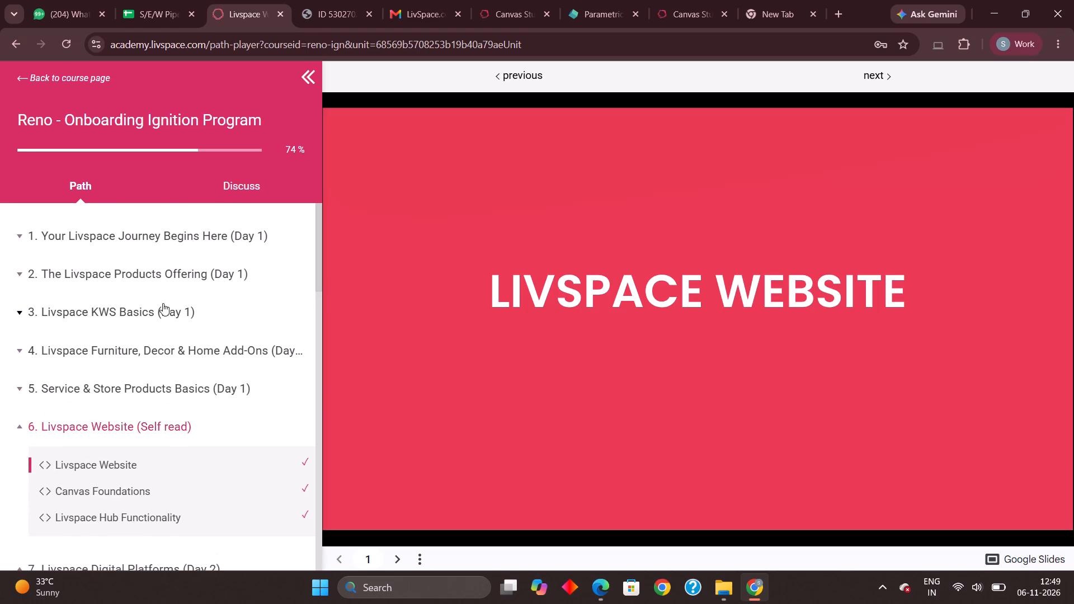
scroll(162, 312, "up", 3)
left_click(162, 314)
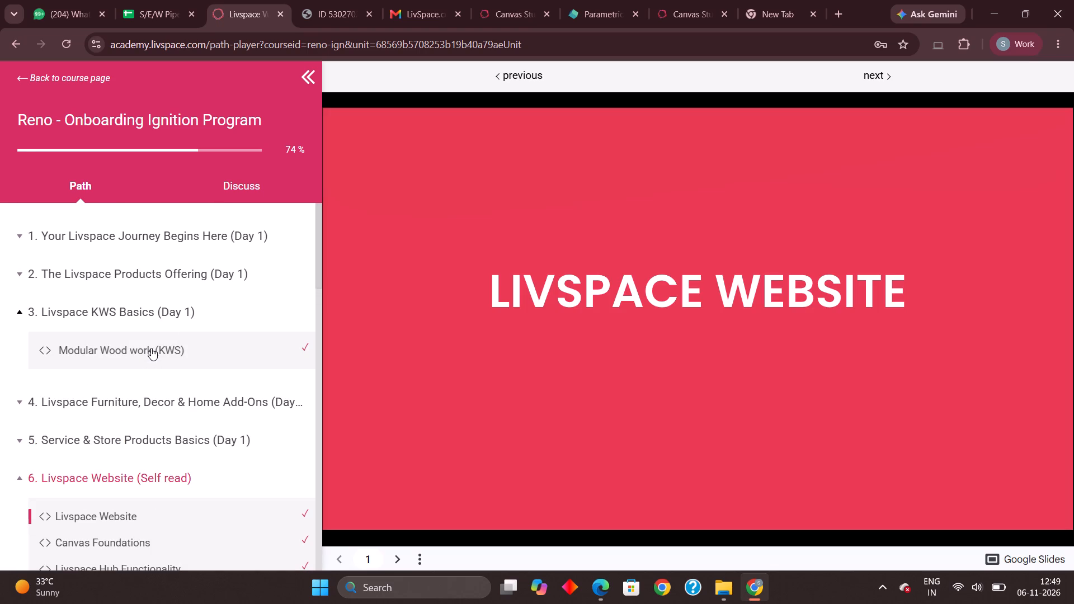
left_click(183, 274)
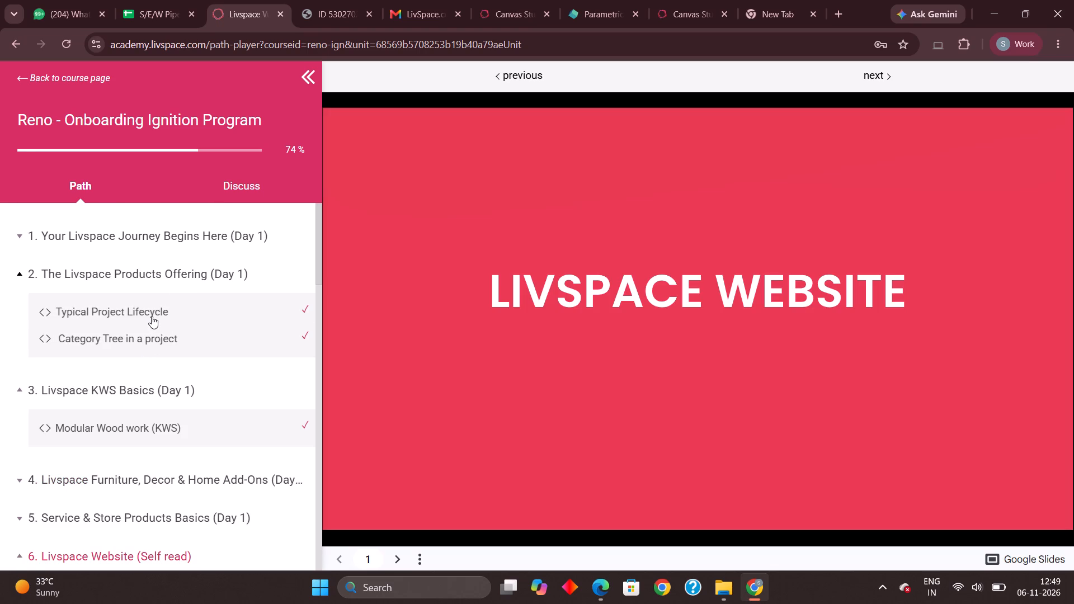
left_click(207, 234)
left_click(208, 233)
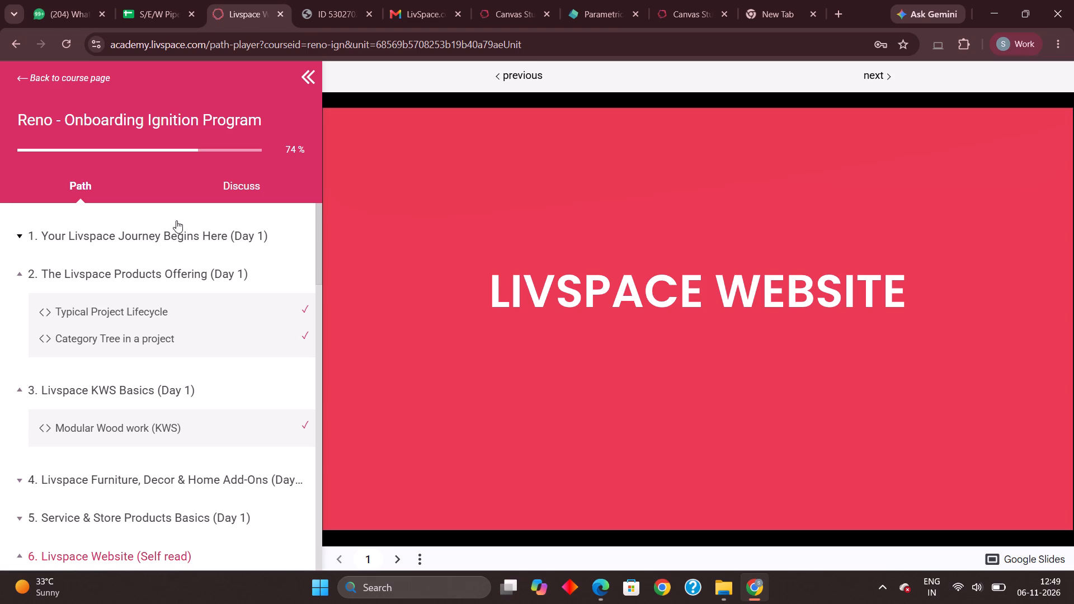
left_click(131, 265)
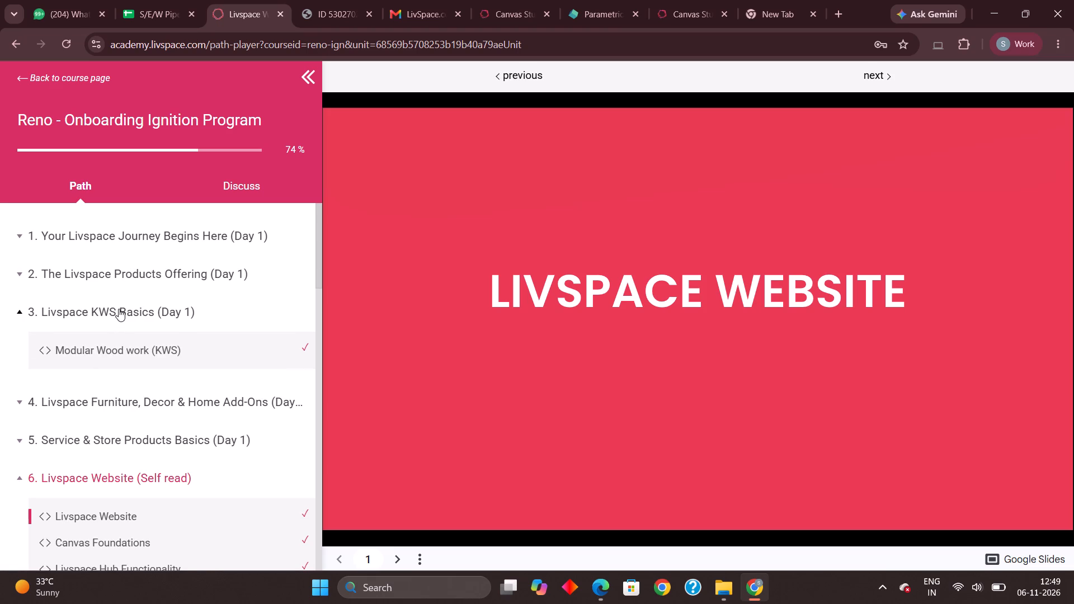
left_click(120, 306)
left_click(82, 422)
scroll(91, 420, "down", 2)
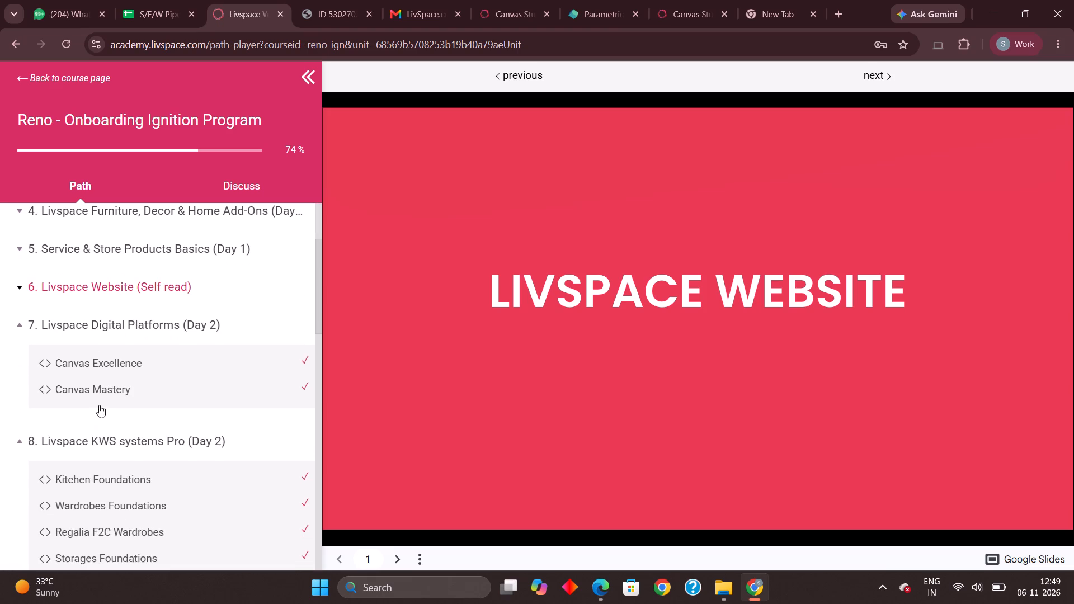
left_click(128, 329)
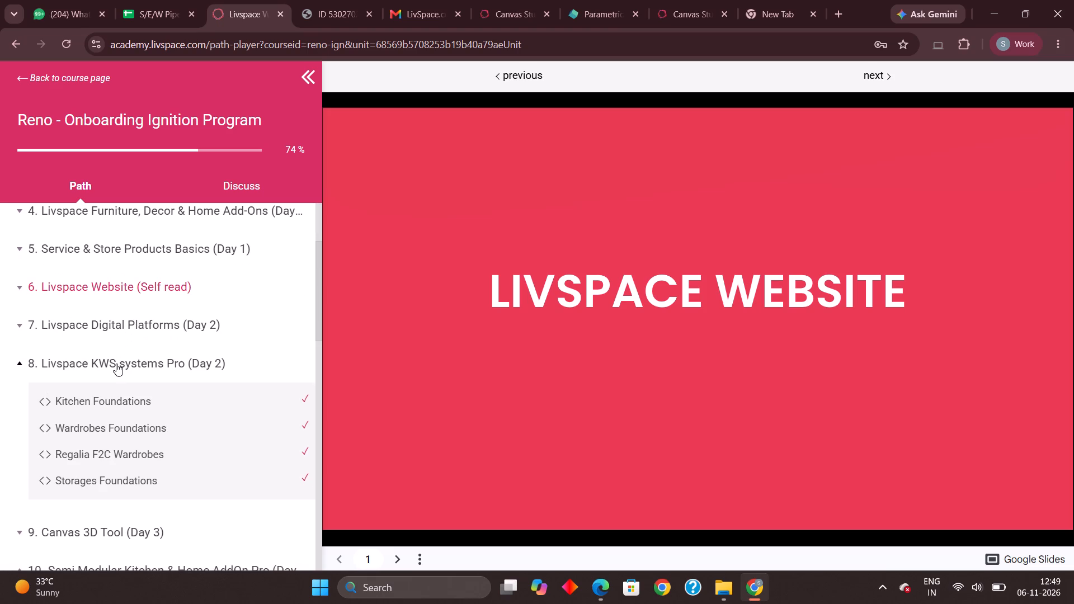
Open Kitchen Foundations under Livspace KWS systems Pro and advance to the Wardrobes Foundations unit.
left_click(117, 400)
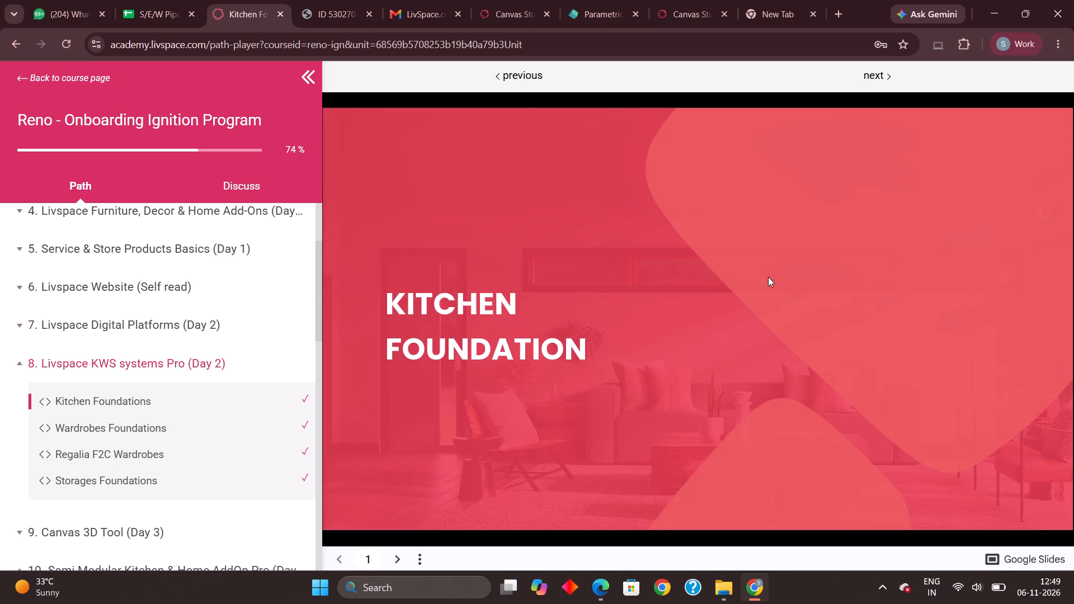
scroll(789, 295, "down", 1)
left_click(876, 76)
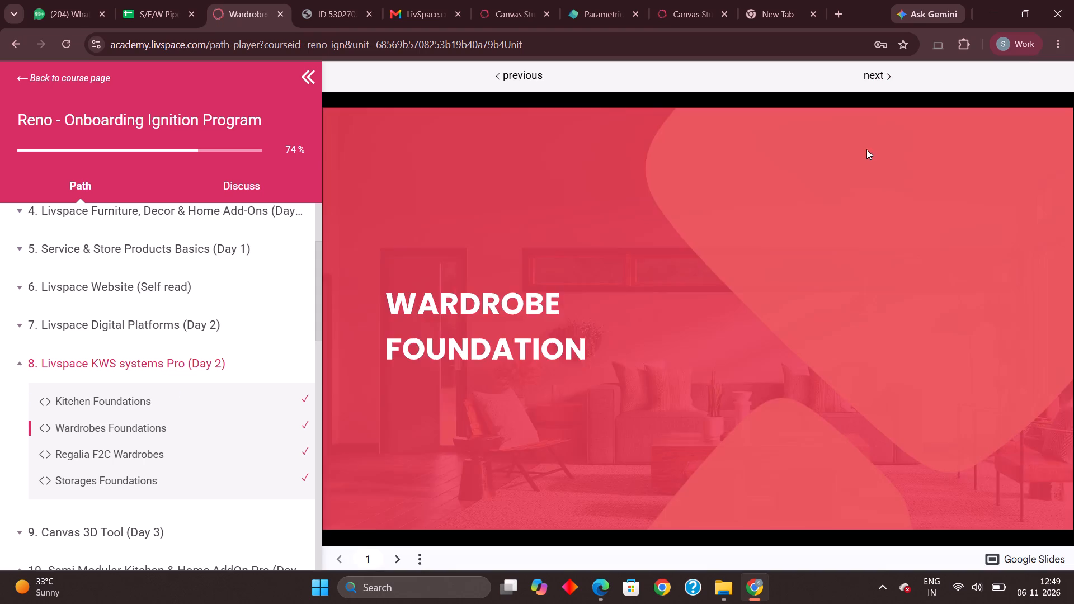
Page through the Wardrobe Foundation slides up to slide 8, on walk-in wardrobes.
left_click(866, 149)
left_click(879, 162)
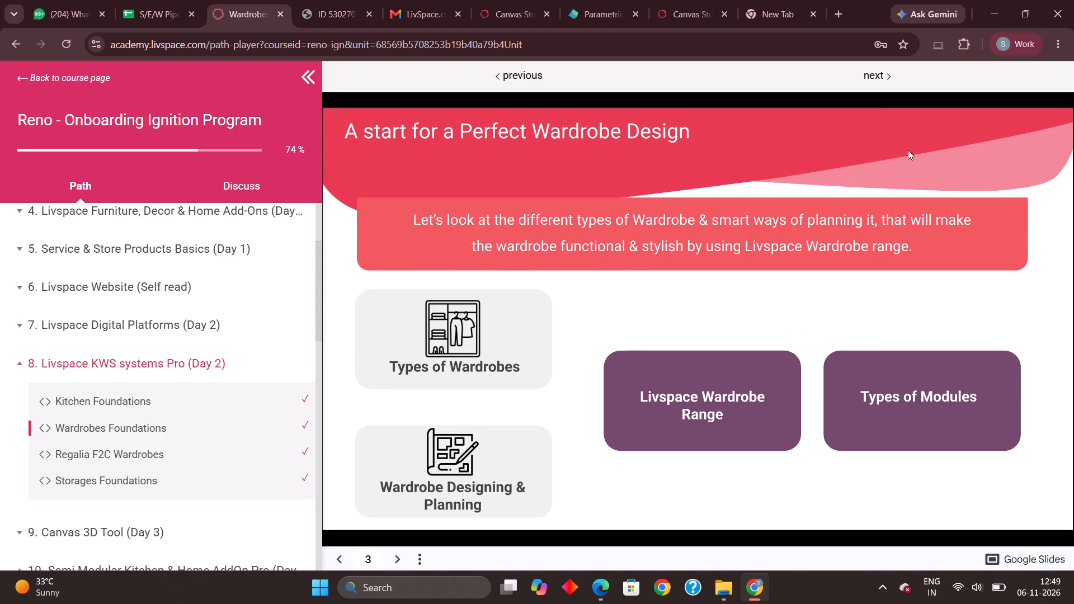
left_click(916, 143)
left_click(916, 143)
left_click(888, 178)
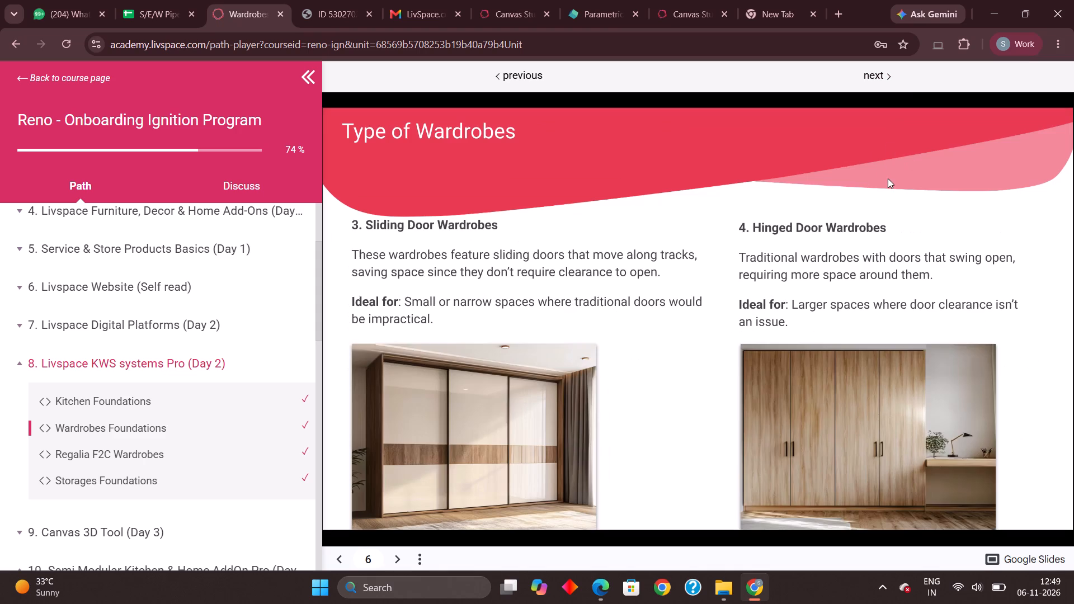
left_click(888, 178)
left_click(888, 178)
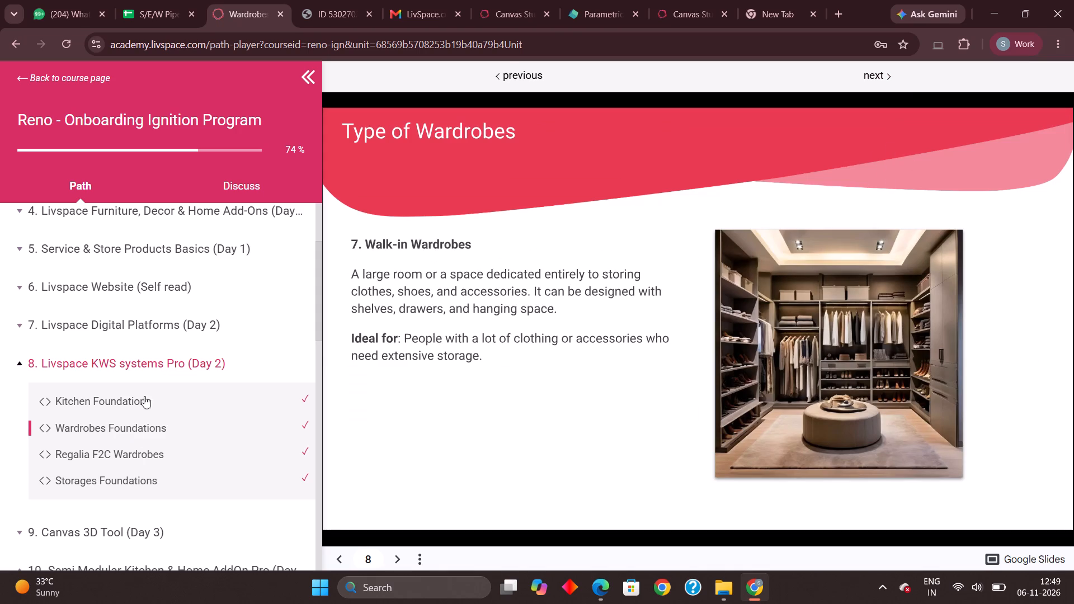
Collapse modules 8, 10 and 11, and review the course path from Assessment 2 back up to module 1.
left_click(152, 365)
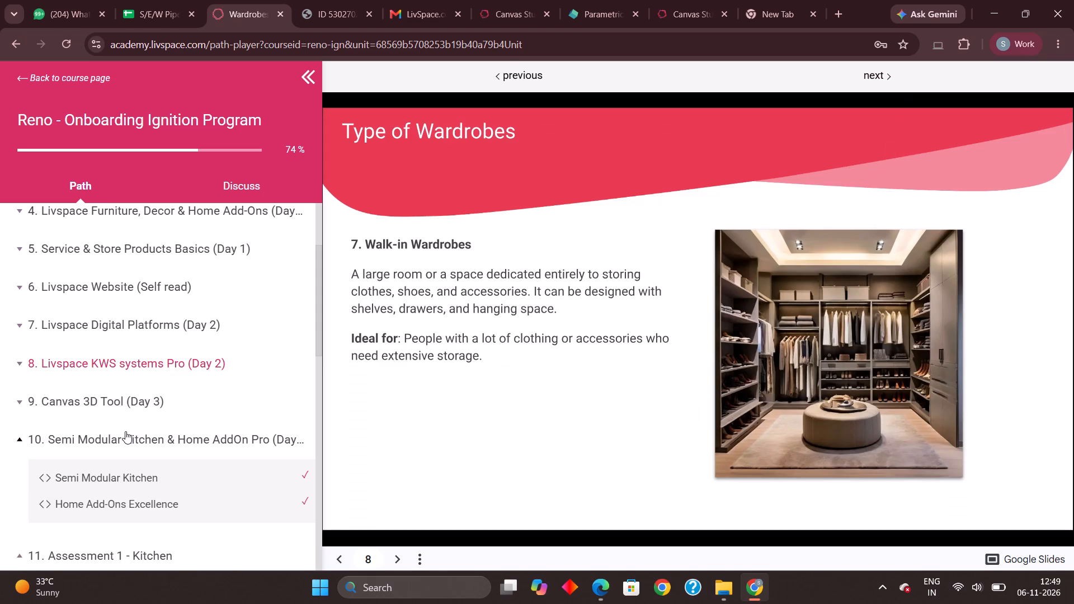
left_click(126, 438)
left_click(131, 443)
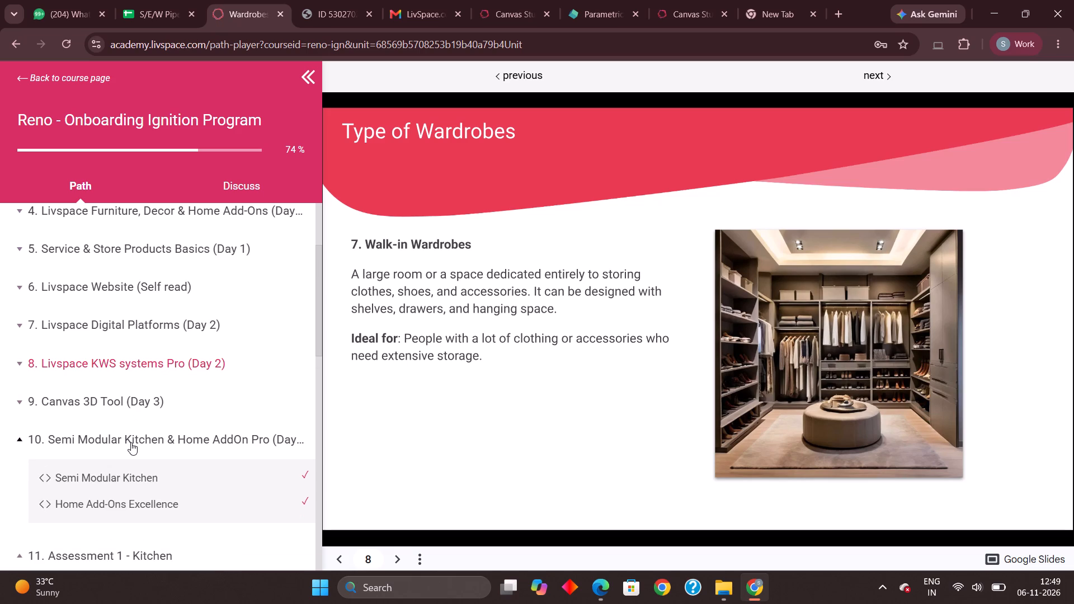
left_click(126, 433)
scroll(120, 442, "down", 1)
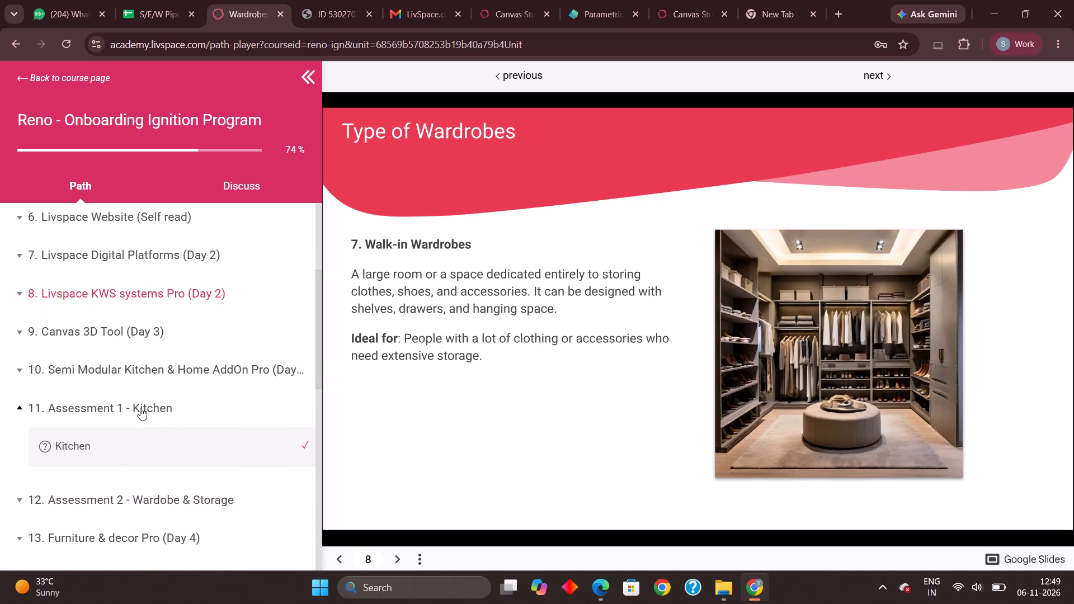
left_click(140, 407)
left_click(130, 441)
left_click(130, 442)
scroll(130, 449, "down", 1)
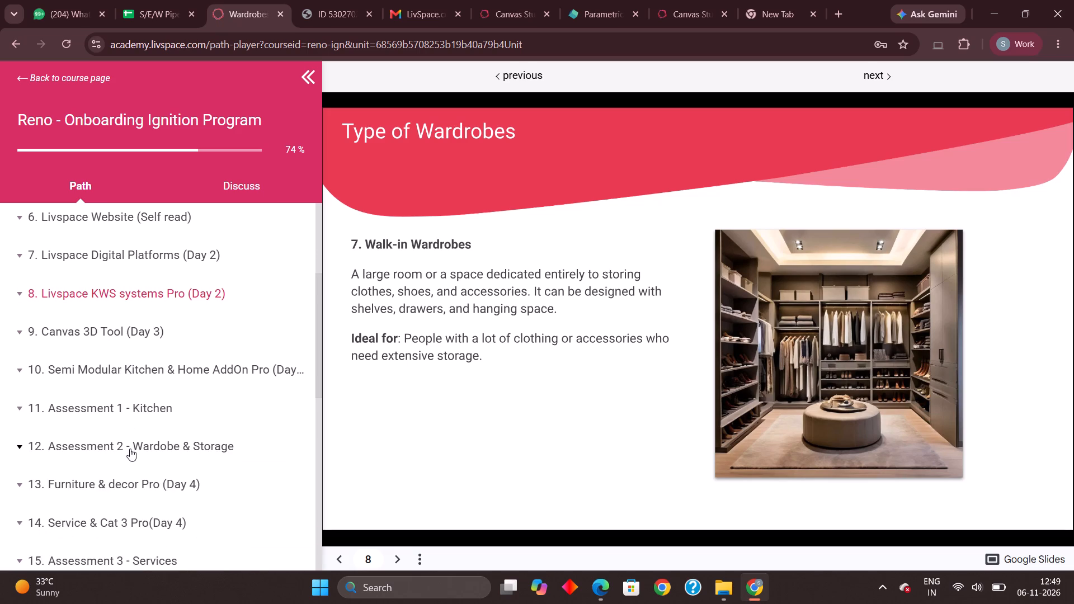
scroll(138, 442, "up", 3)
left_click(142, 431)
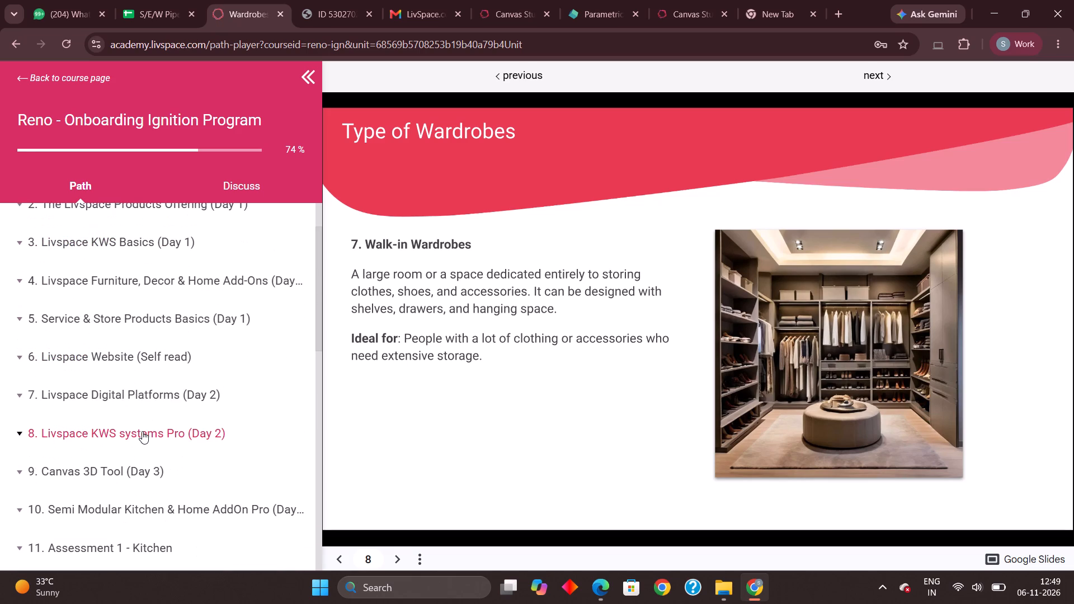
left_click(142, 431)
scroll(146, 435, "up", 8)
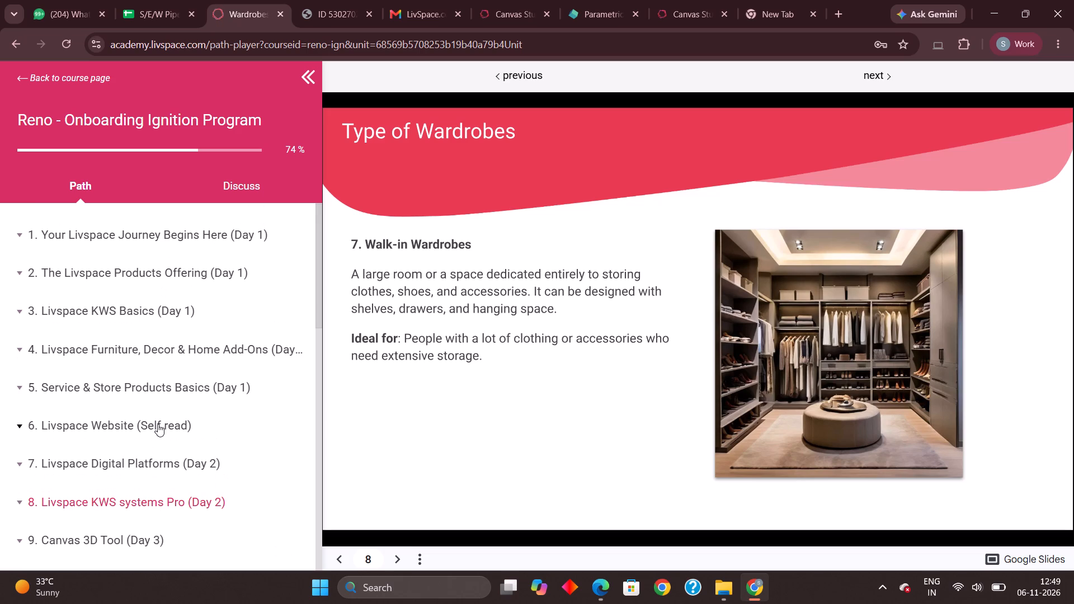
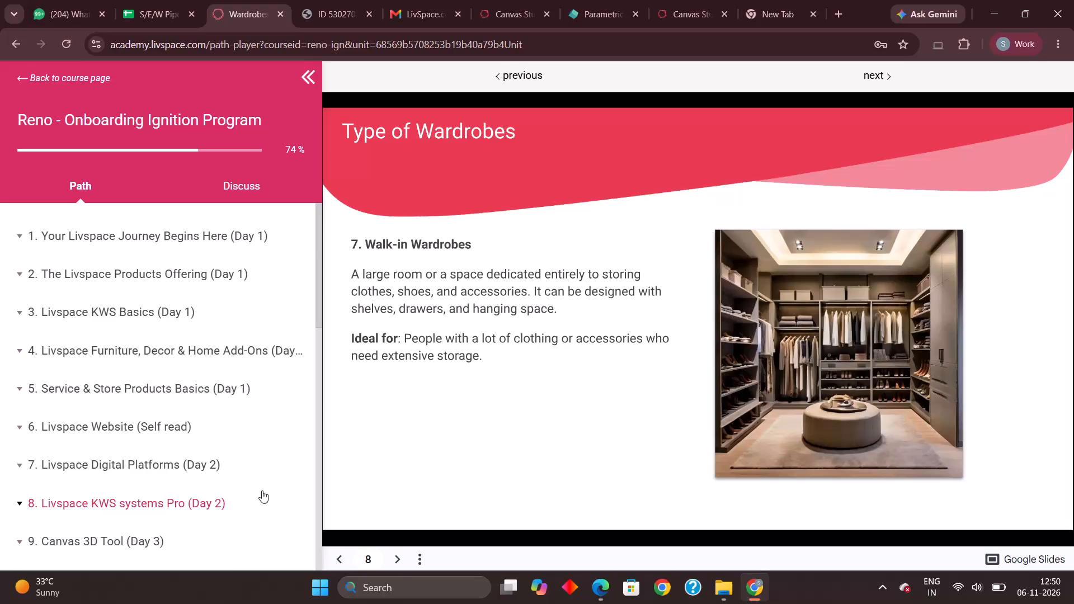
Expand module 8, Livspace KWS systems Pro, in the course path to check its units.
left_click(307, 513)
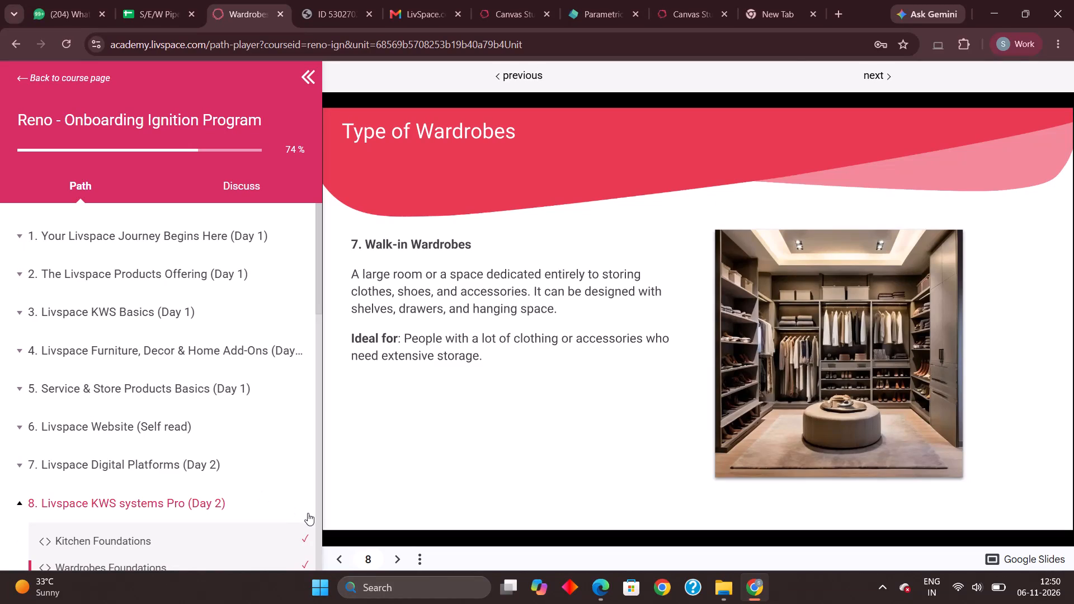
double_click(308, 513)
scroll(158, 339, "up", 2)
scroll(158, 339, "down", 1)
scroll(159, 339, "up", 2)
Expand module 1, Your Livspace Journey Begins Here, and open its Industry Context and Team Structure units in turn.
left_click(178, 216)
left_click(147, 237)
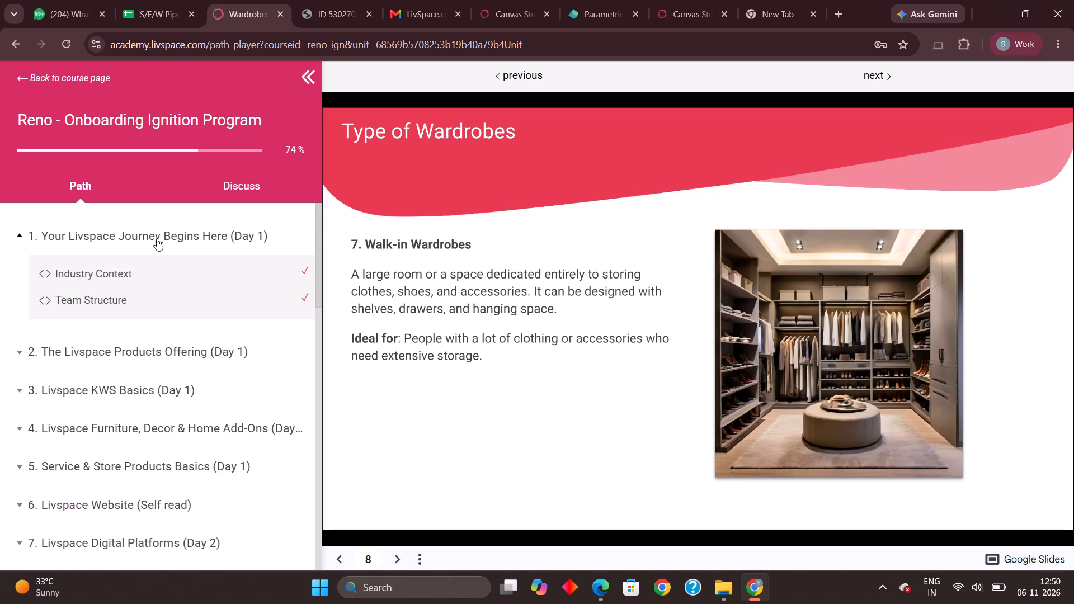
left_click(112, 271)
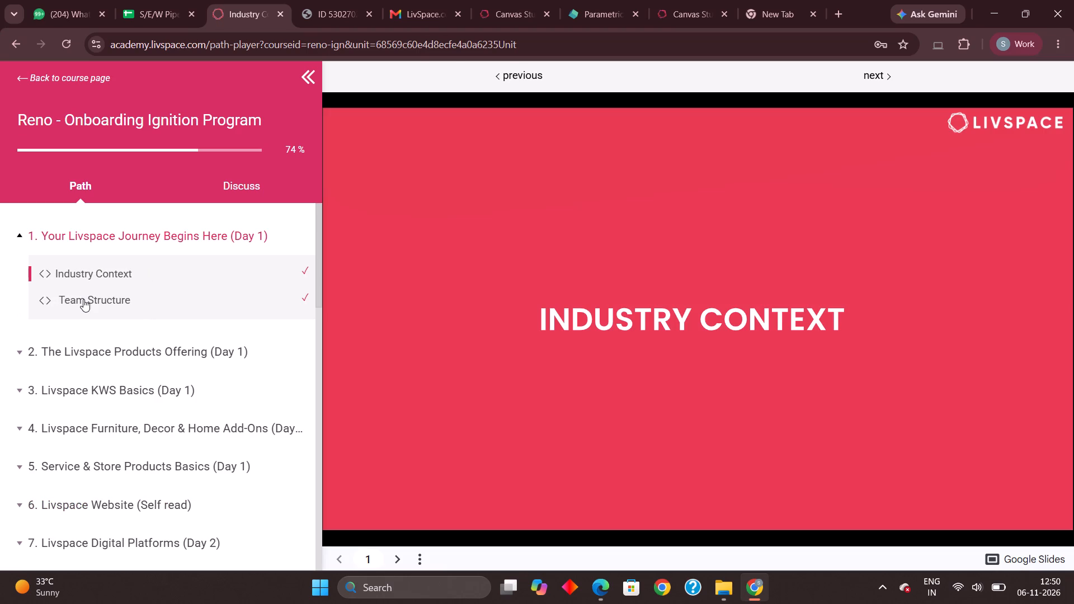
left_click(83, 299)
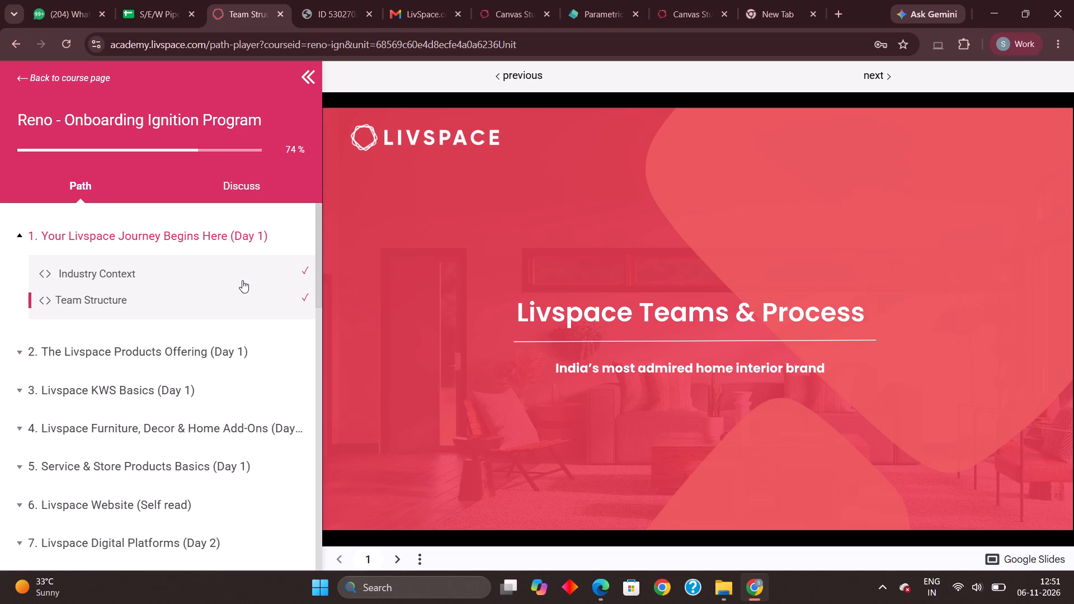
Expand modules 2, 4, 5, 6 and 7 in the course path to check the completion of their units.
scroll(121, 328, "down", 2)
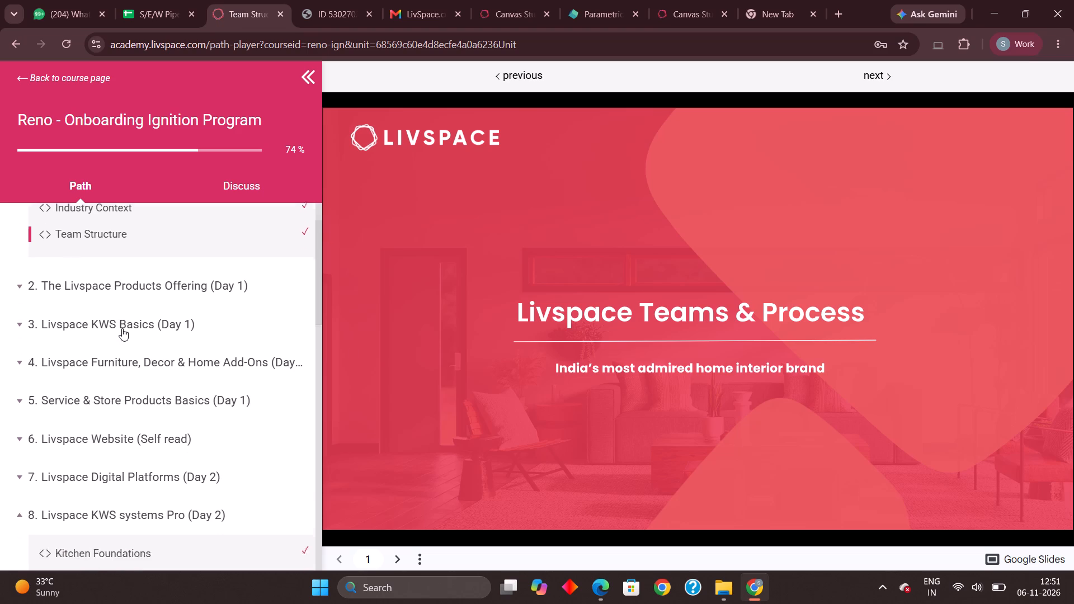
scroll(122, 328, "down", 1)
scroll(122, 328, "up", 3)
left_click(137, 356)
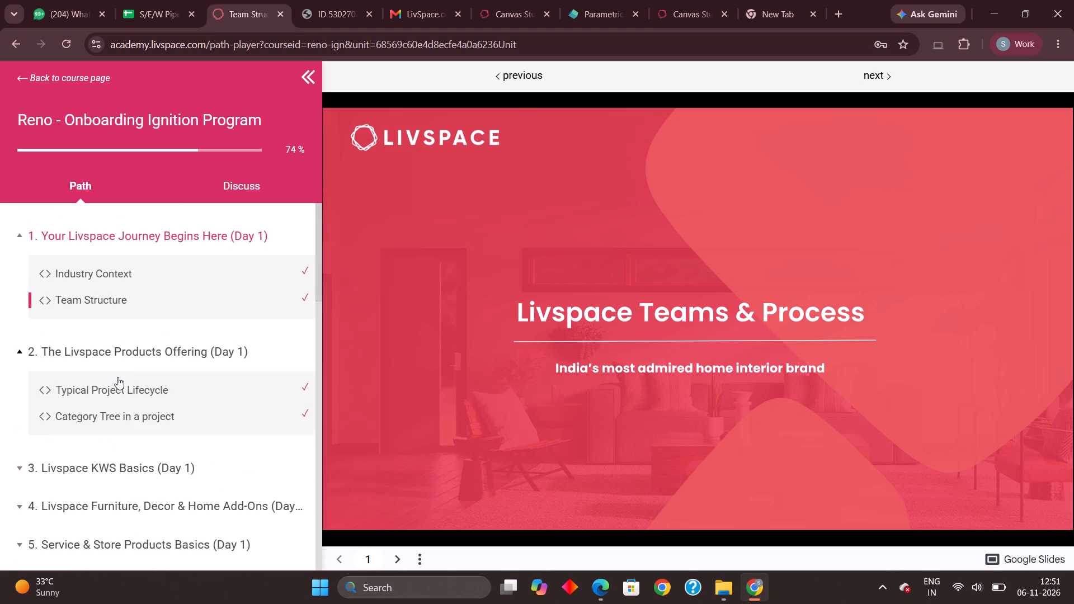
scroll(110, 388, "down", 4)
left_click(140, 229)
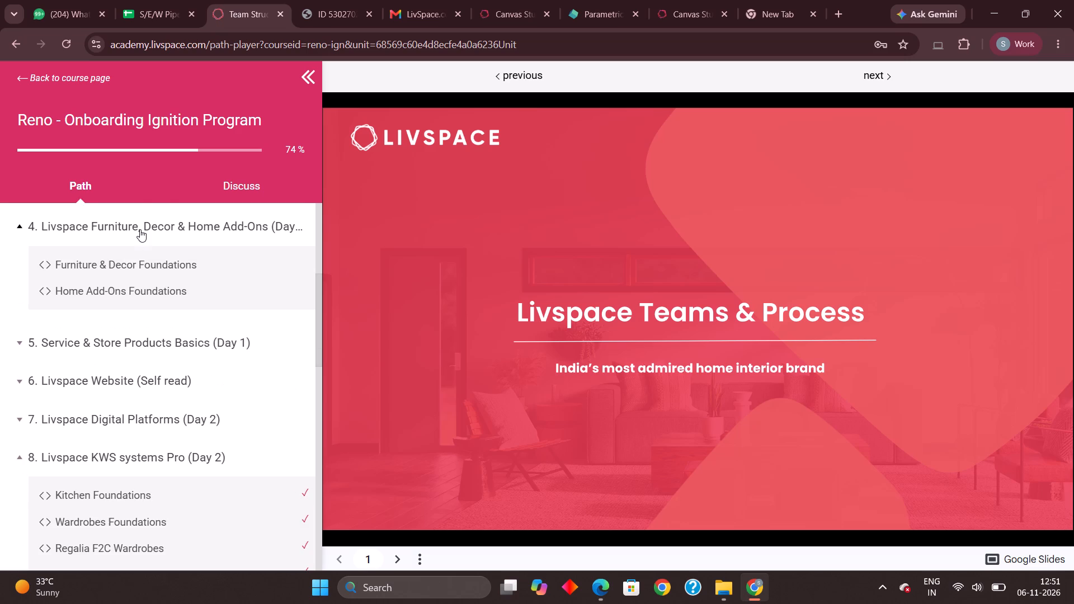
left_click(88, 349)
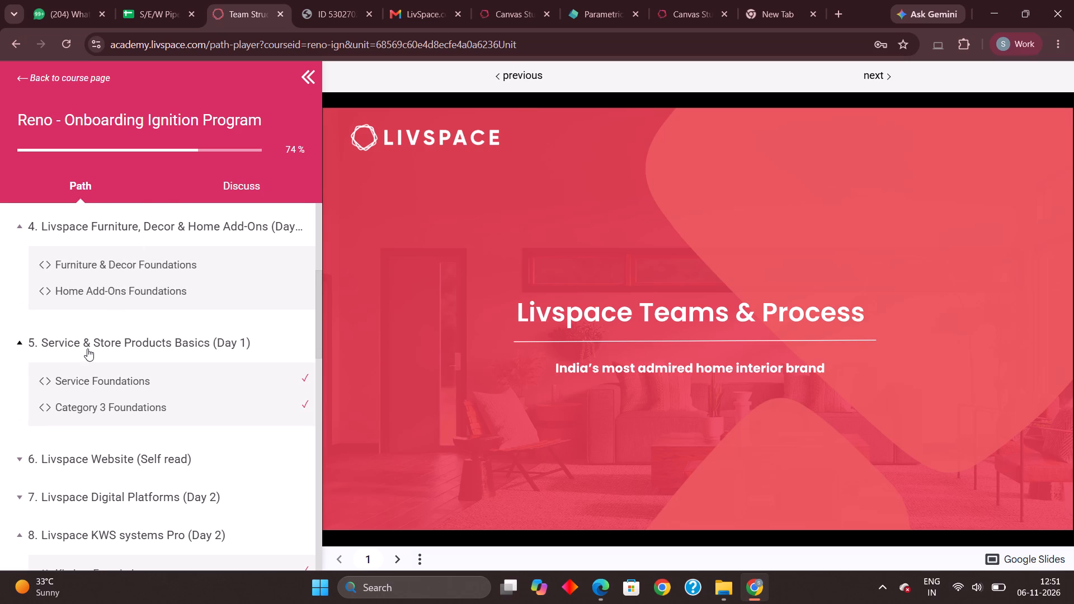
scroll(109, 383, "down", 2)
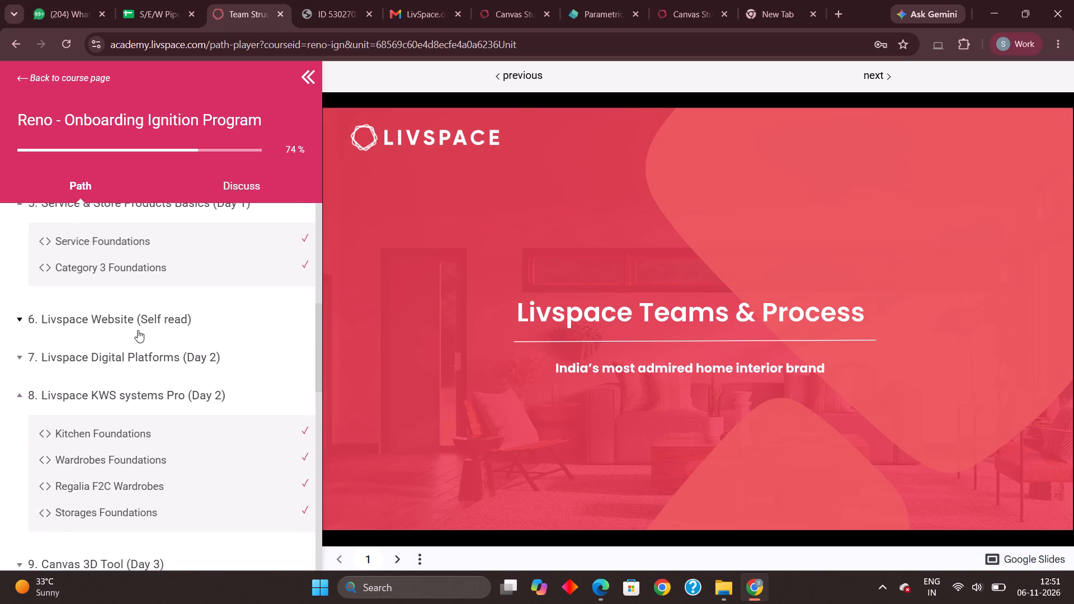
left_click(138, 322)
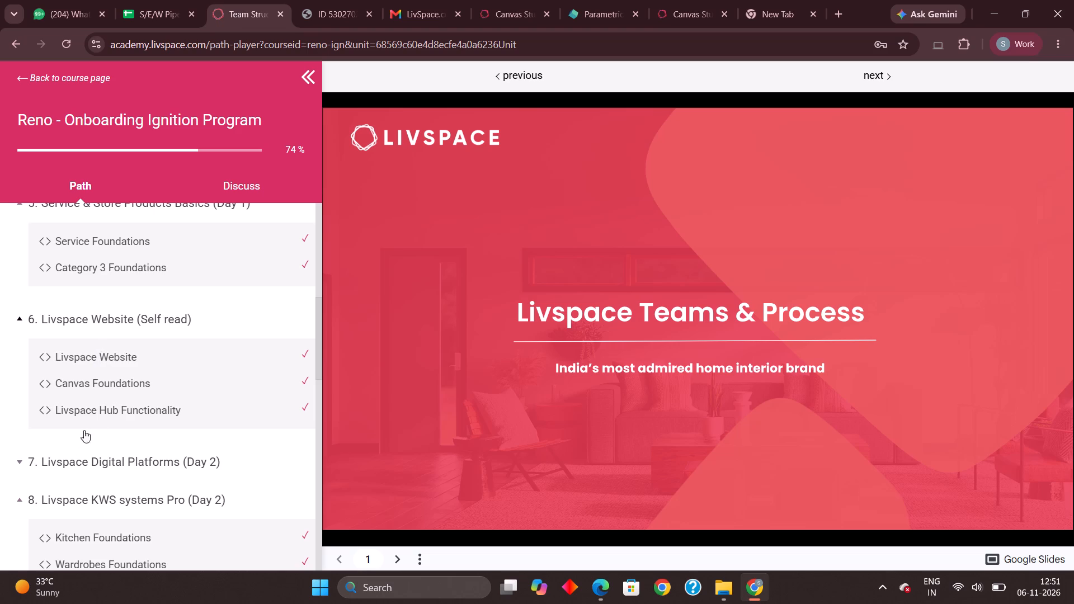
scroll(96, 413, "down", 1)
left_click(112, 390)
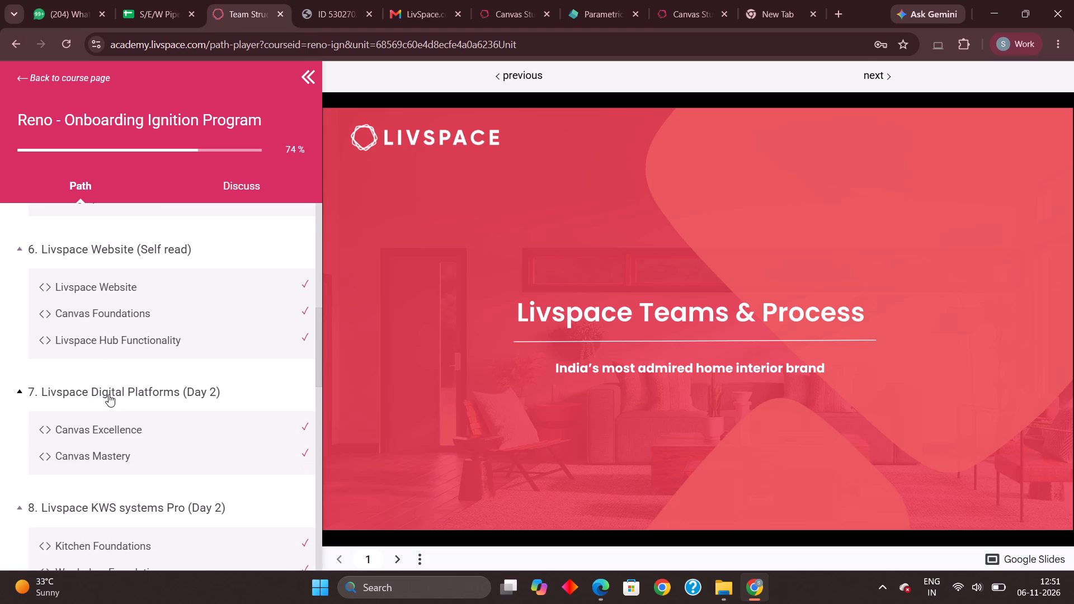
Open the Livspace Hub Functionality unit under module 6 and page through its slides to slide 11.
left_click(138, 343)
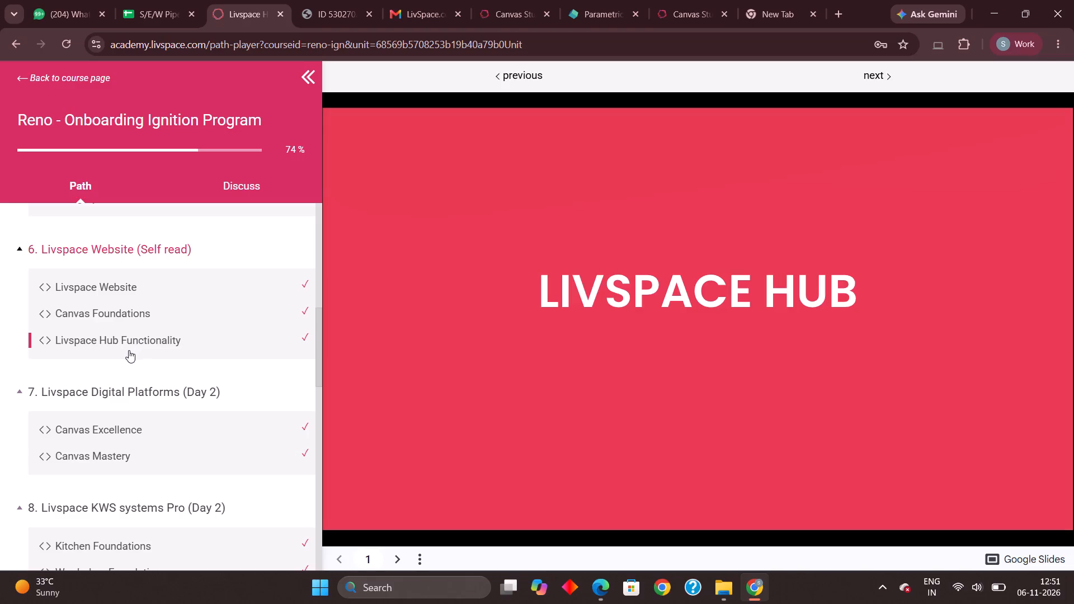
triple_click(485, 376)
triple_click(486, 376)
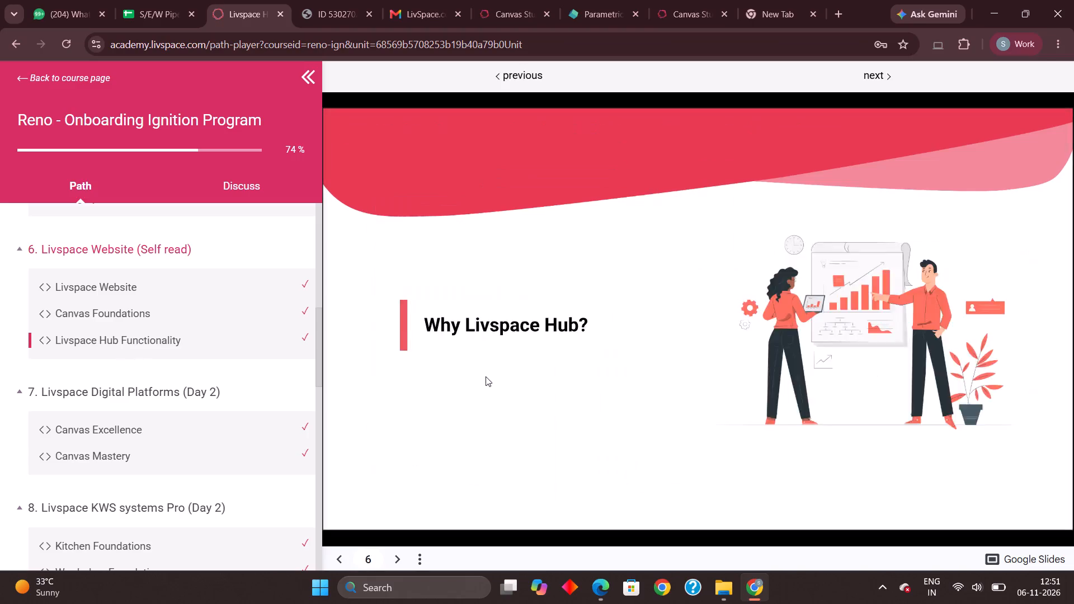
triple_click(486, 376)
left_click(486, 376)
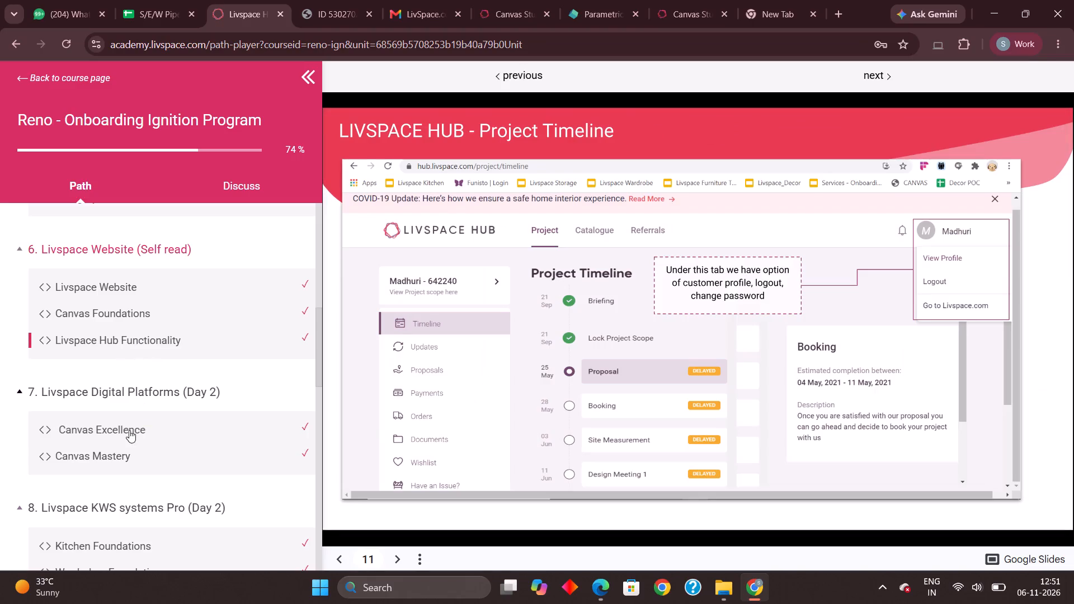
Open Canvas Excellence under module 7 and page to slide 12, on the project timeline phases, going back once to slide 5.
left_click(101, 428)
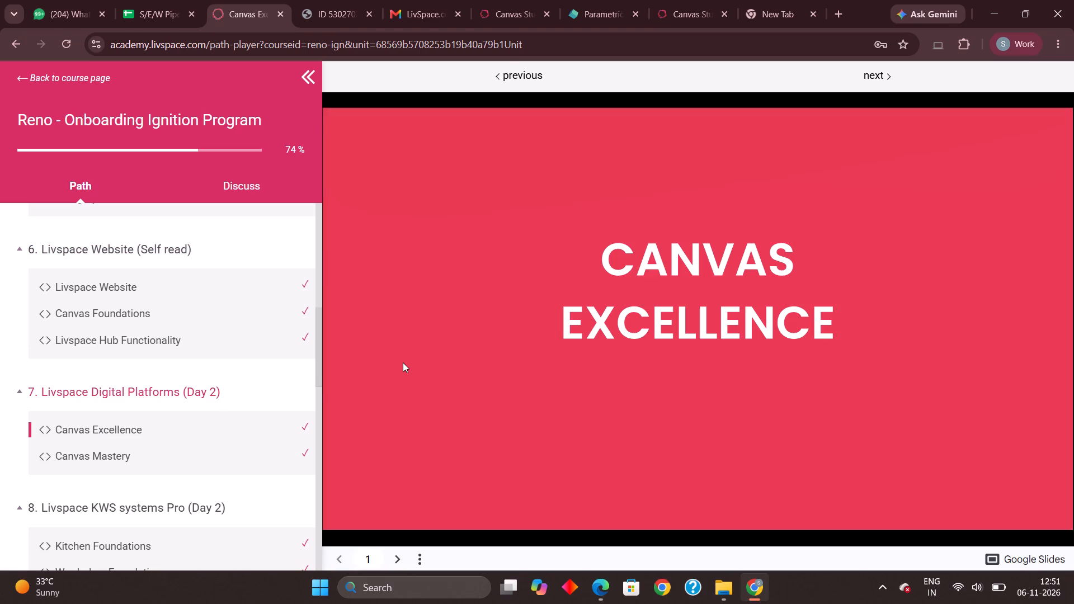
left_click(481, 310)
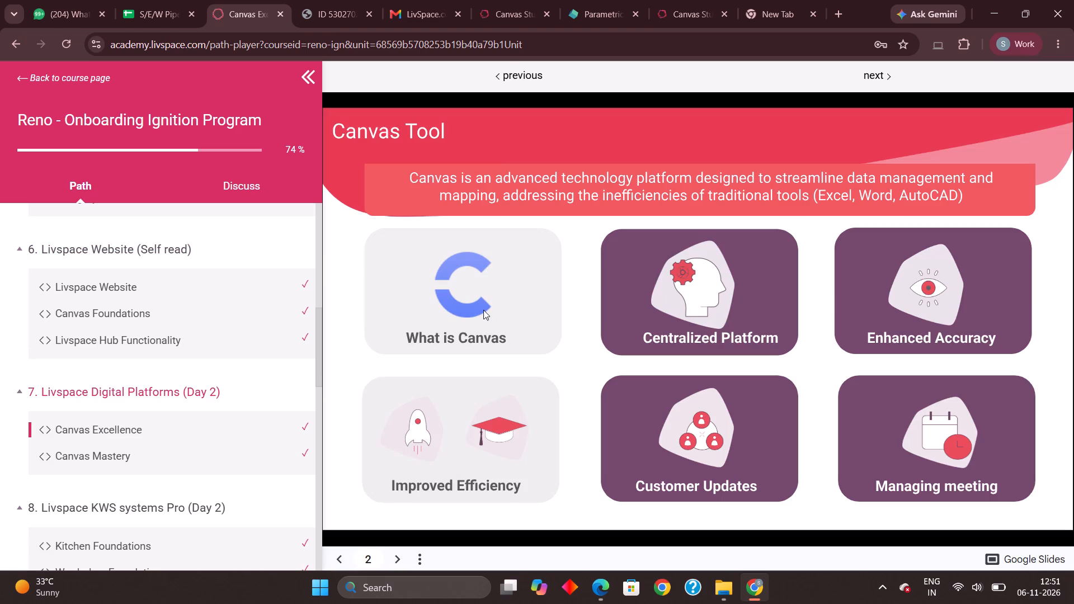
left_click(560, 347)
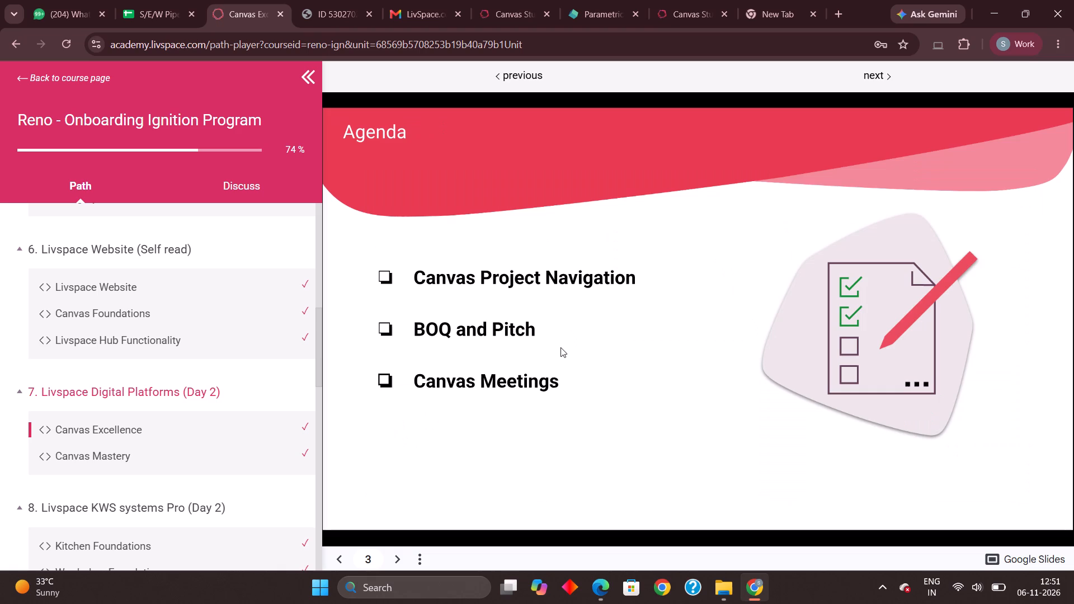
triple_click(560, 347)
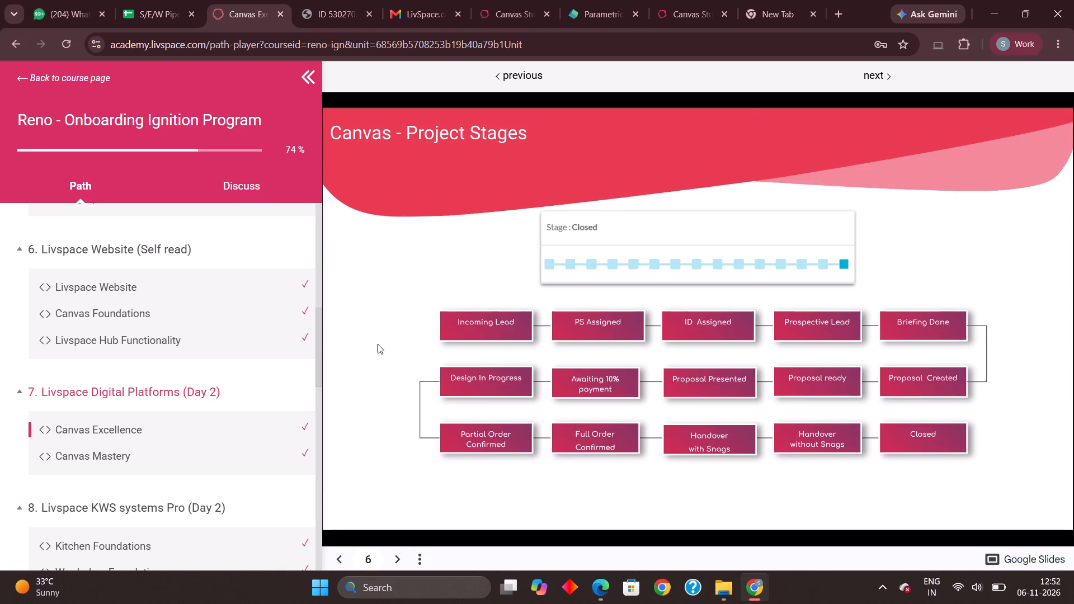
left_click(337, 567)
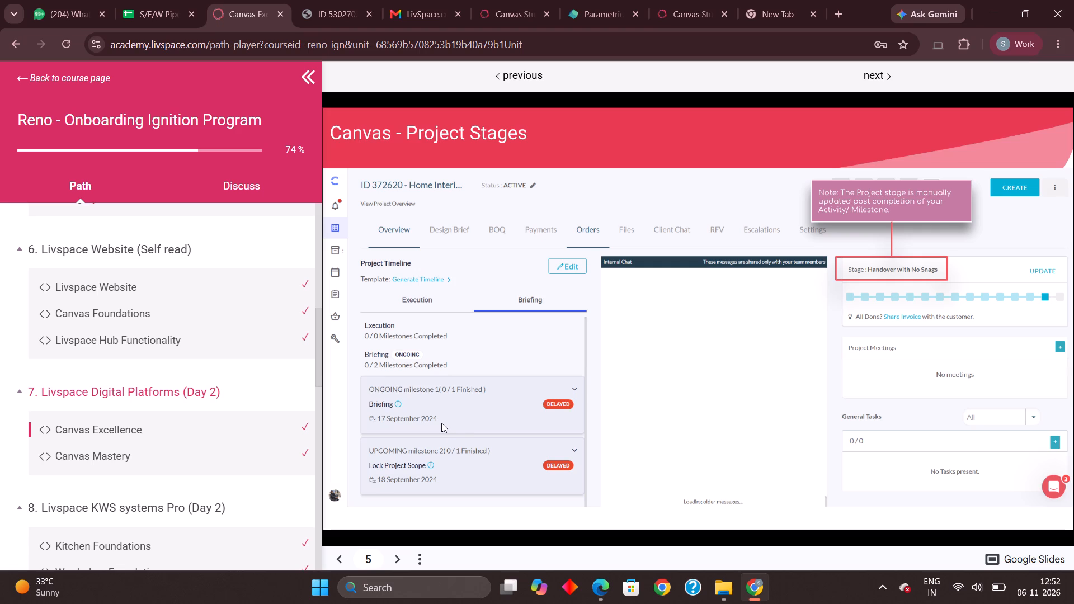
left_click(399, 558)
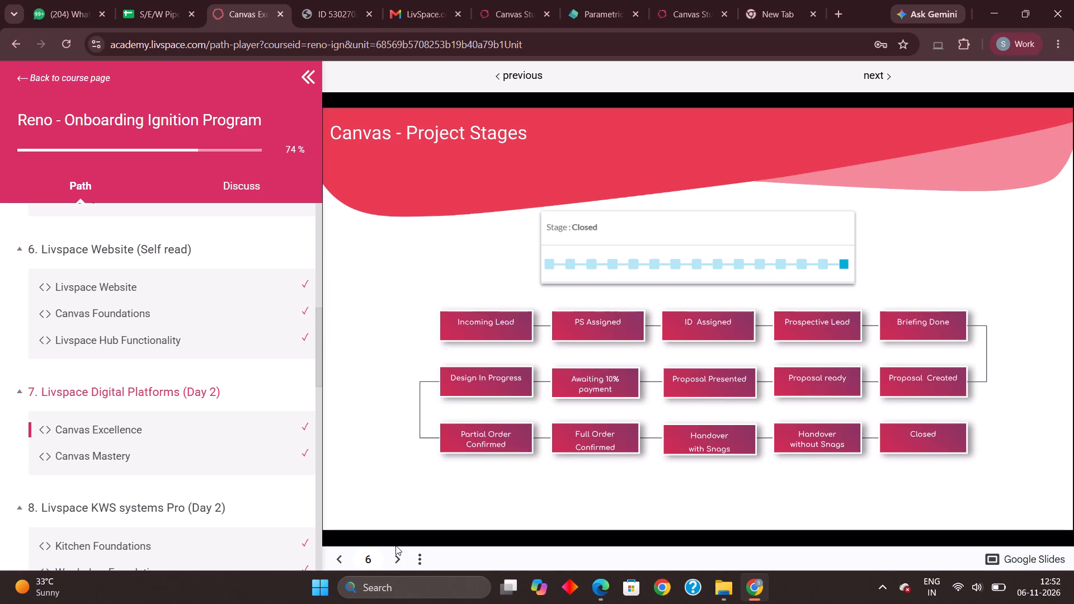
left_click(395, 545)
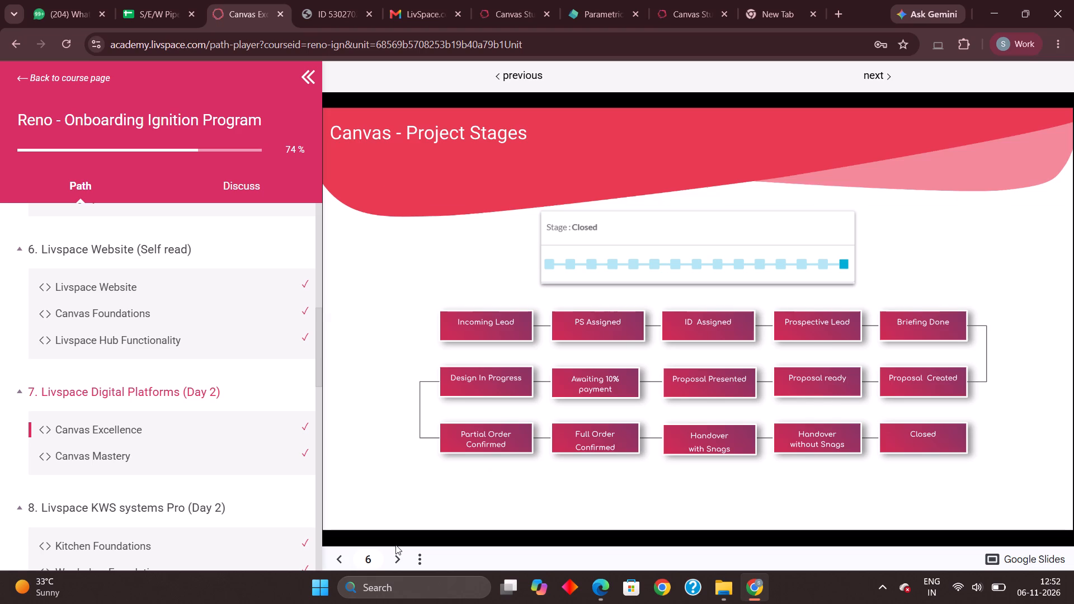
left_click(395, 545)
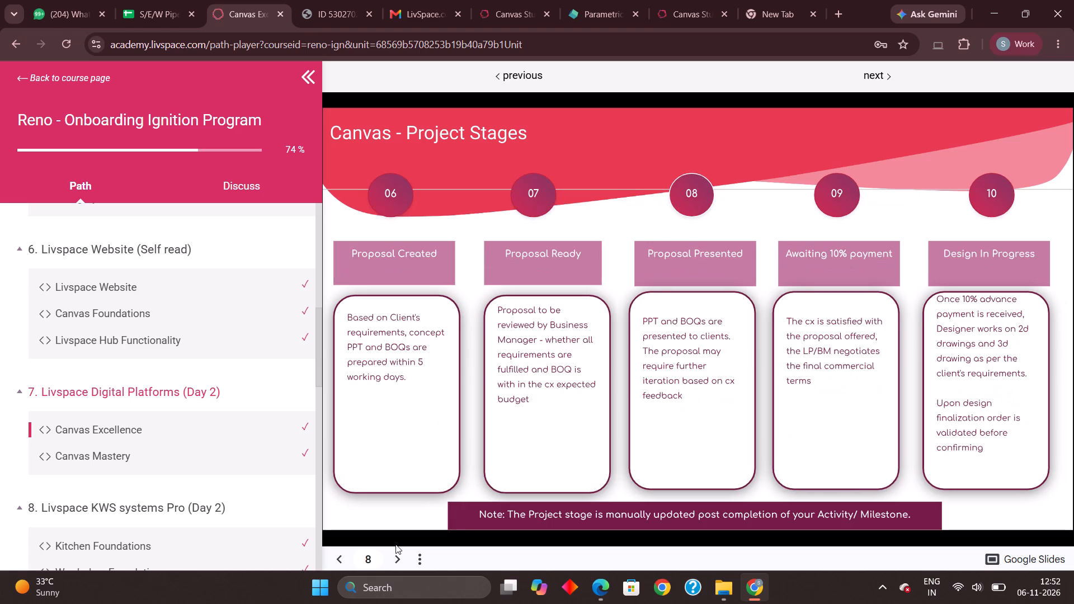
left_click(395, 541)
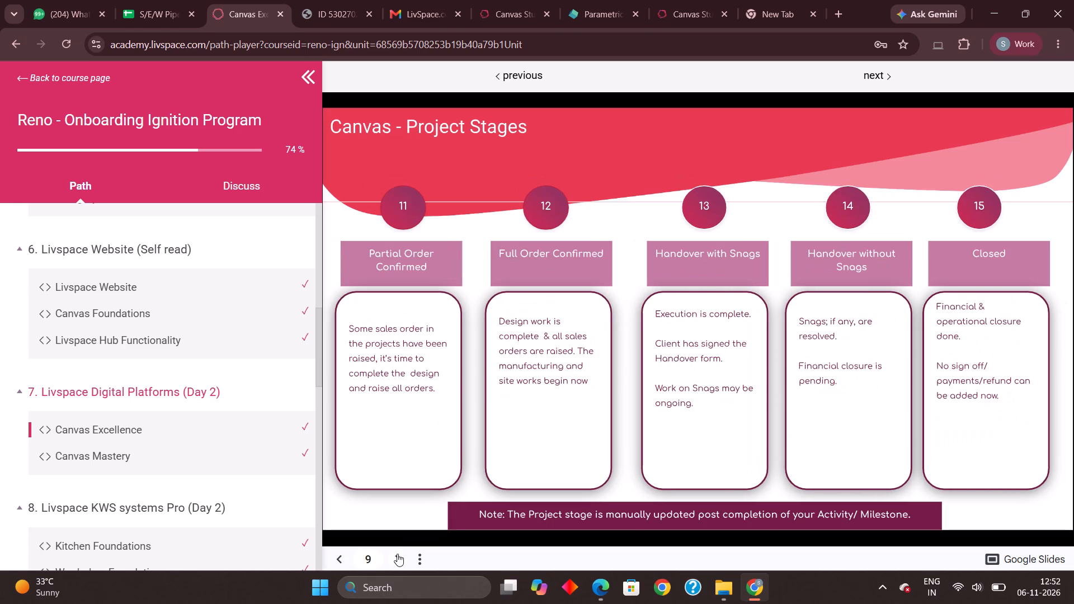
left_click(397, 556)
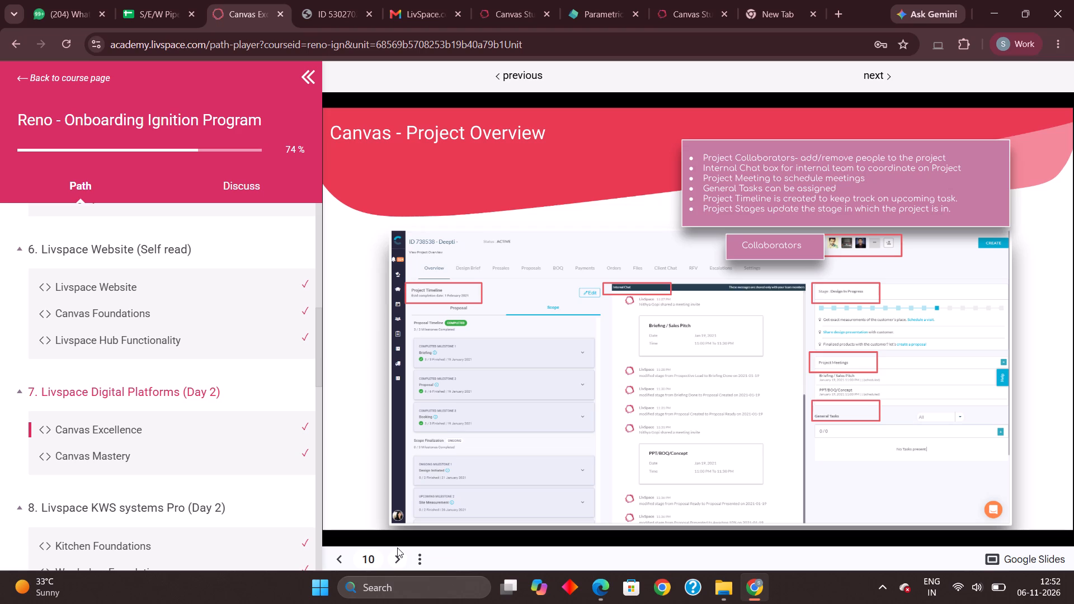
left_click(397, 548)
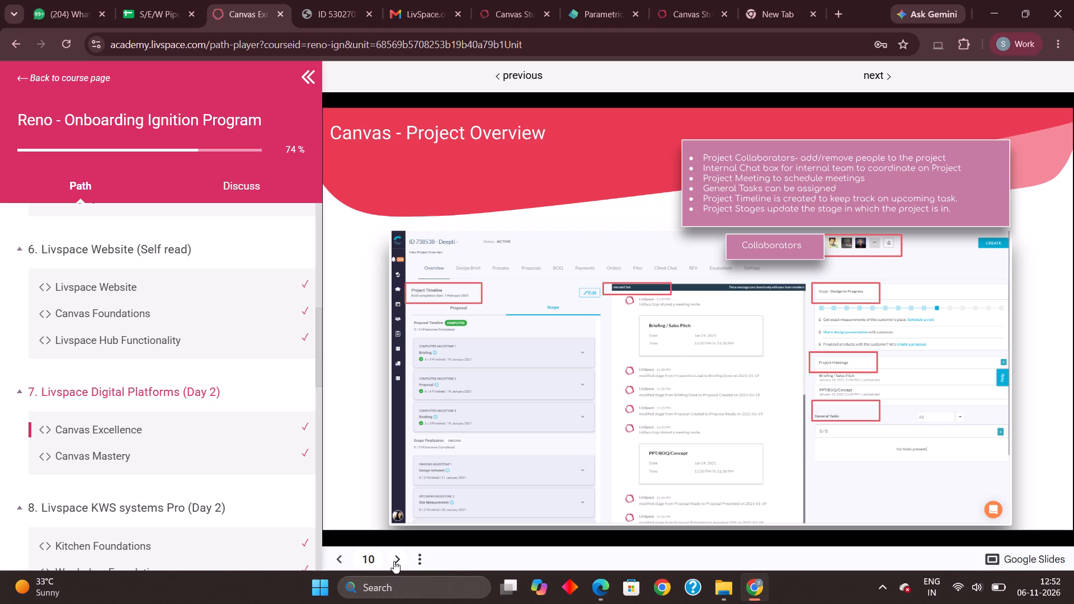
left_click(394, 561)
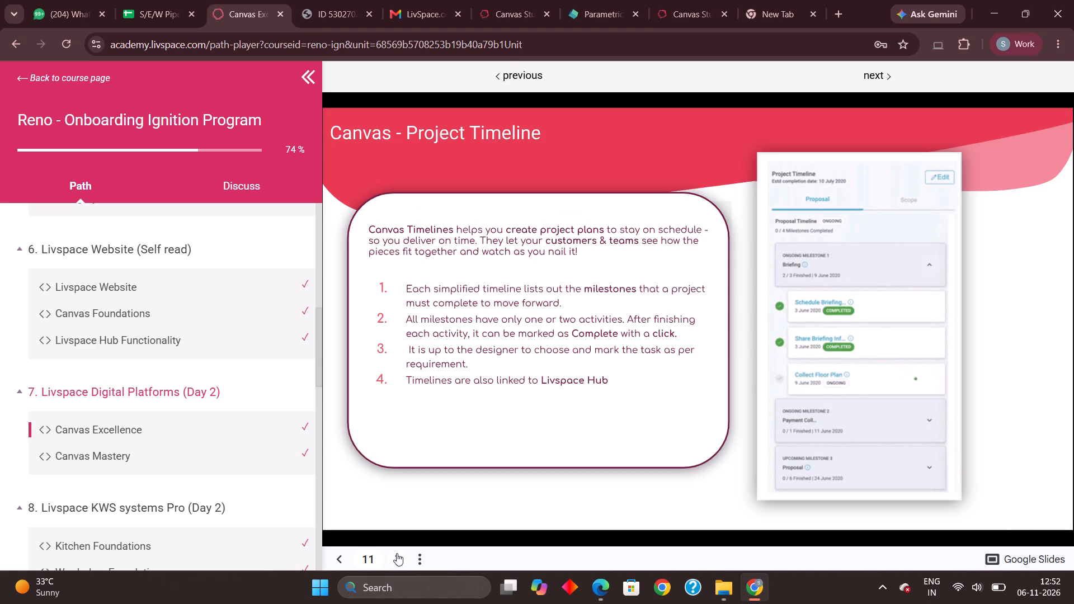
left_click(397, 553)
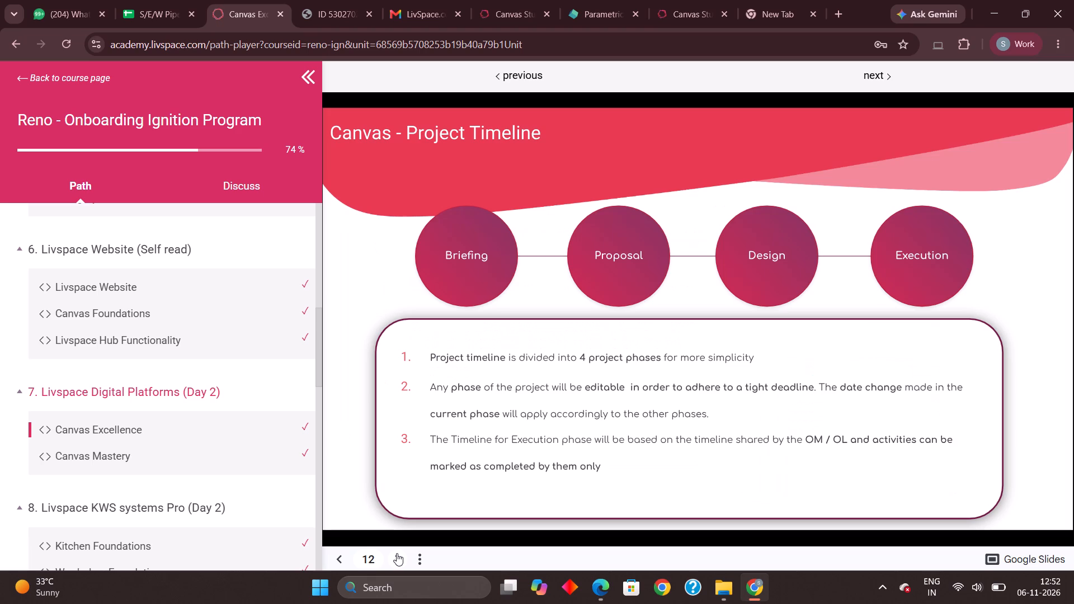
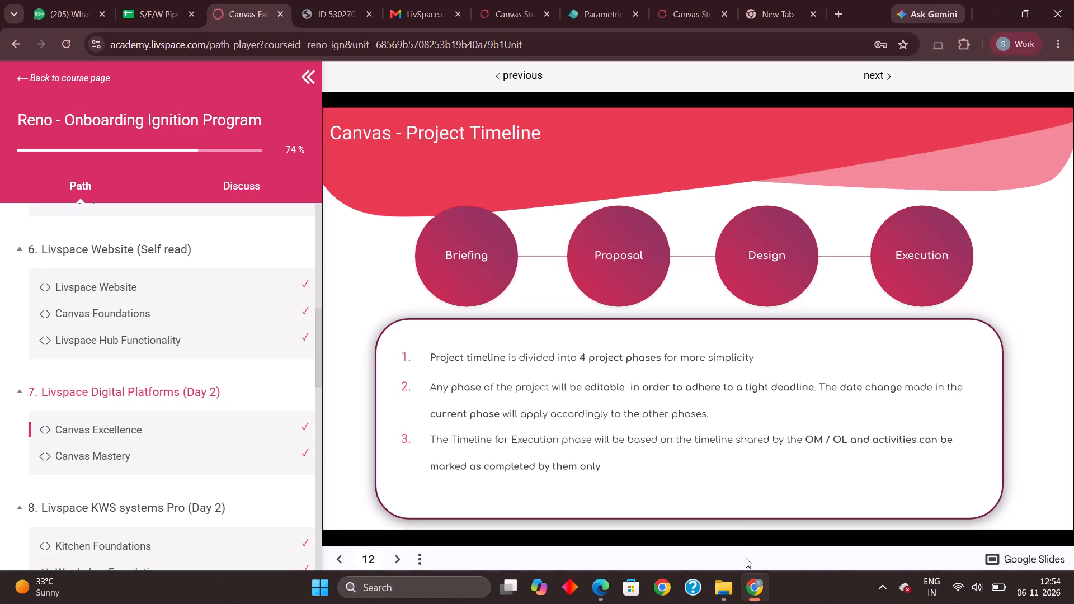
Switch to the untitled kitchen design in the parametric design tool and reload it for continued editing.
left_click(665, 6)
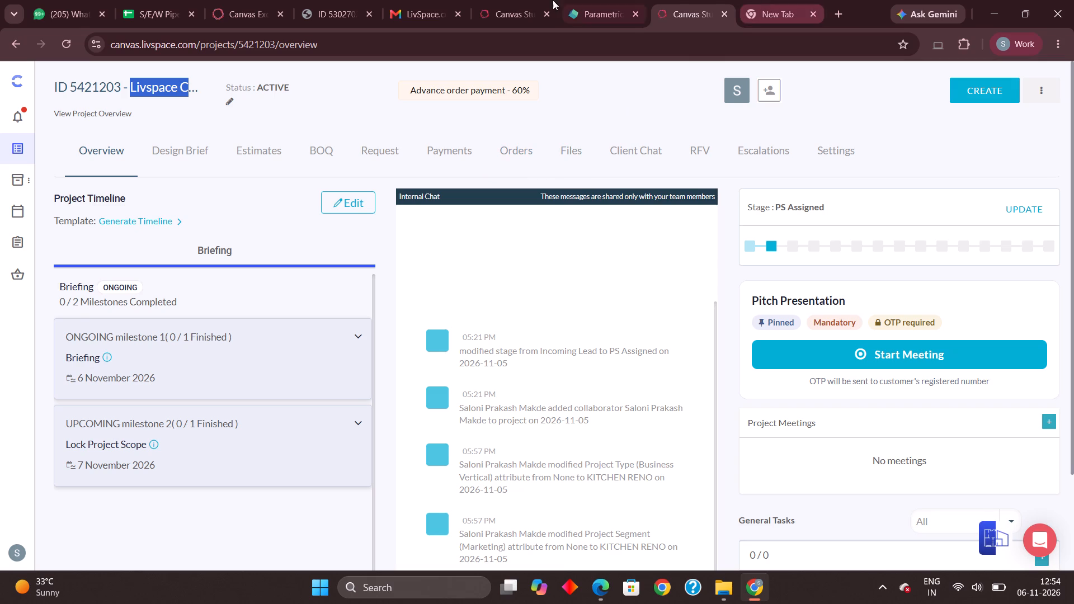
left_click(531, 0)
left_click(699, 12)
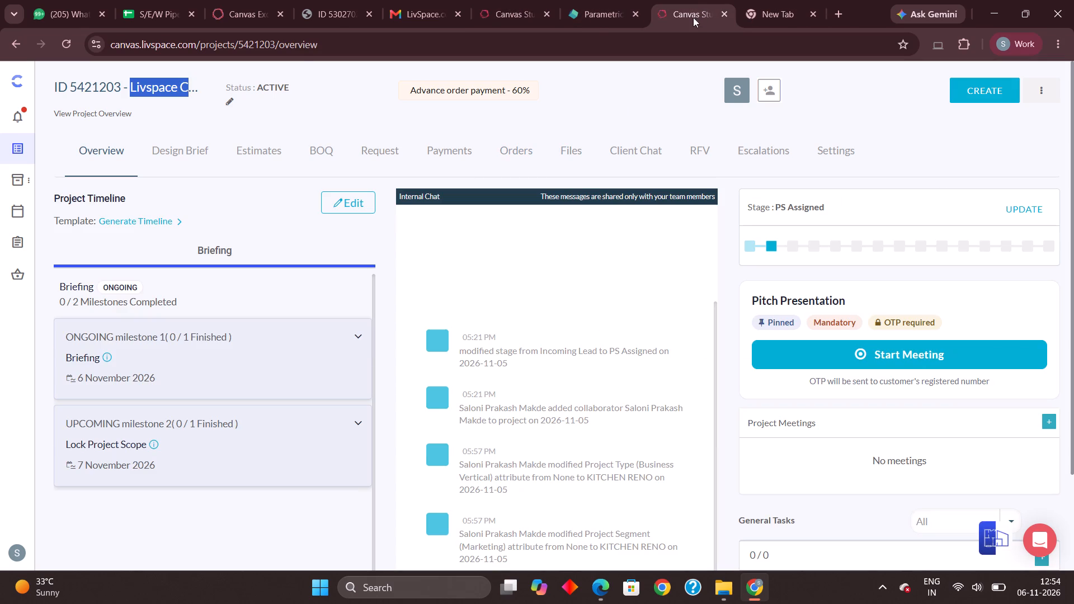
left_click(524, 15)
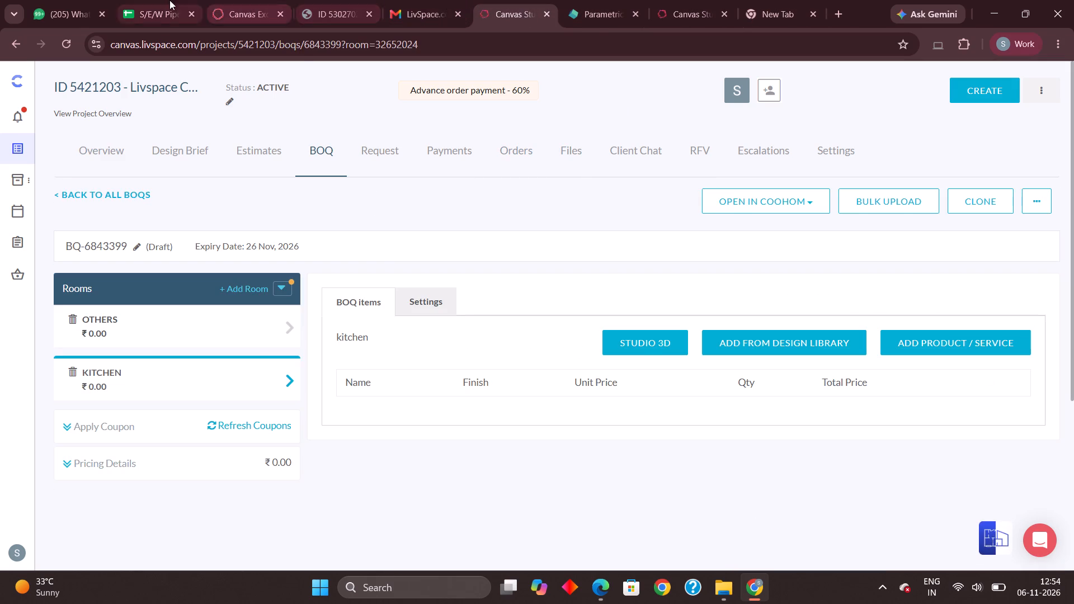
left_click(261, 21)
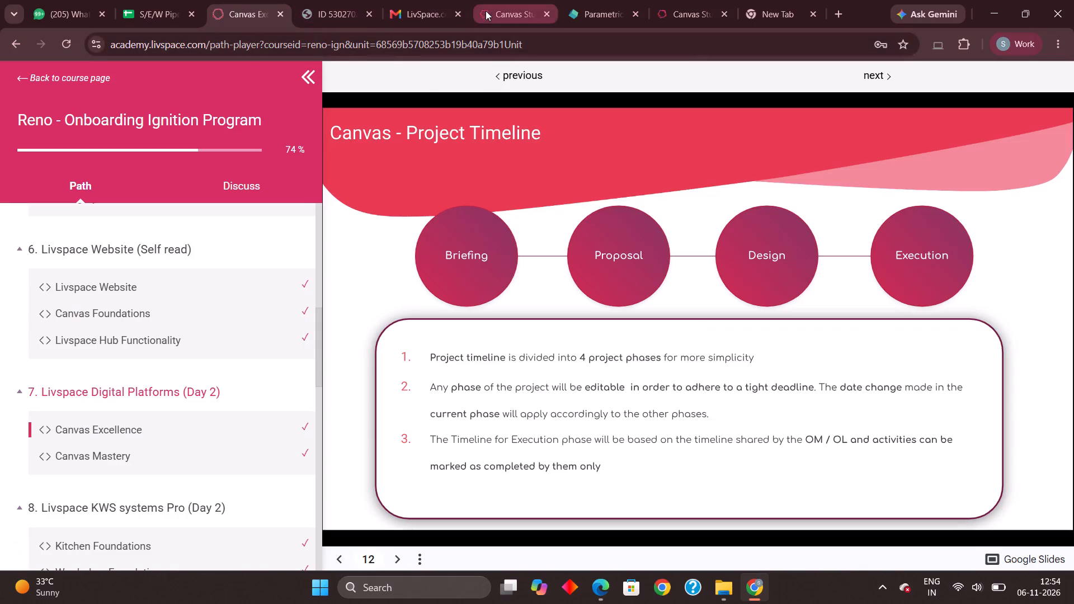
left_click(486, 11)
left_click(411, 15)
left_click(607, 17)
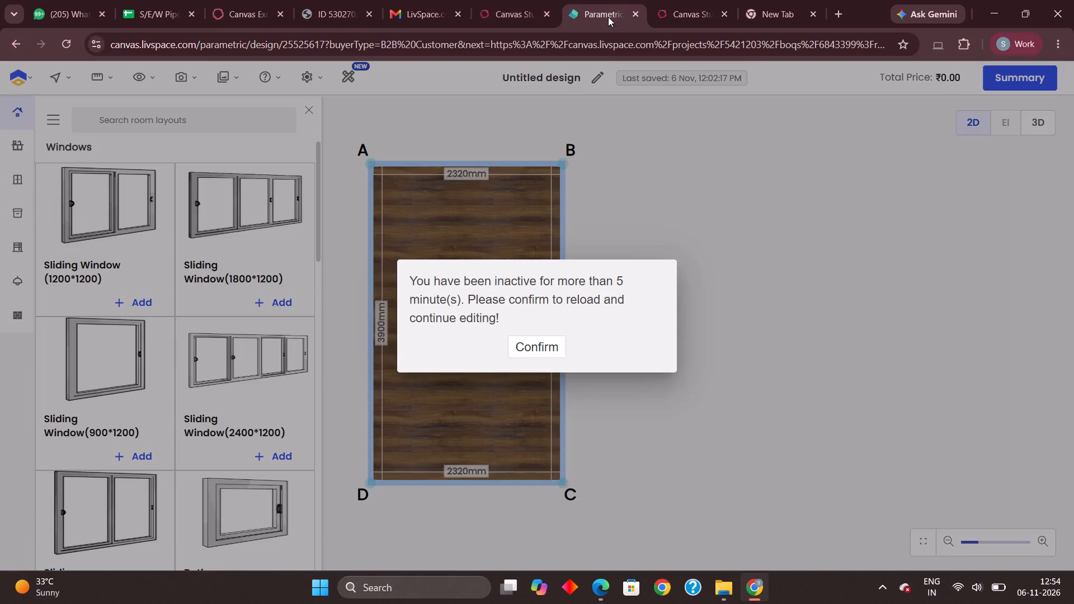
left_click(530, 346)
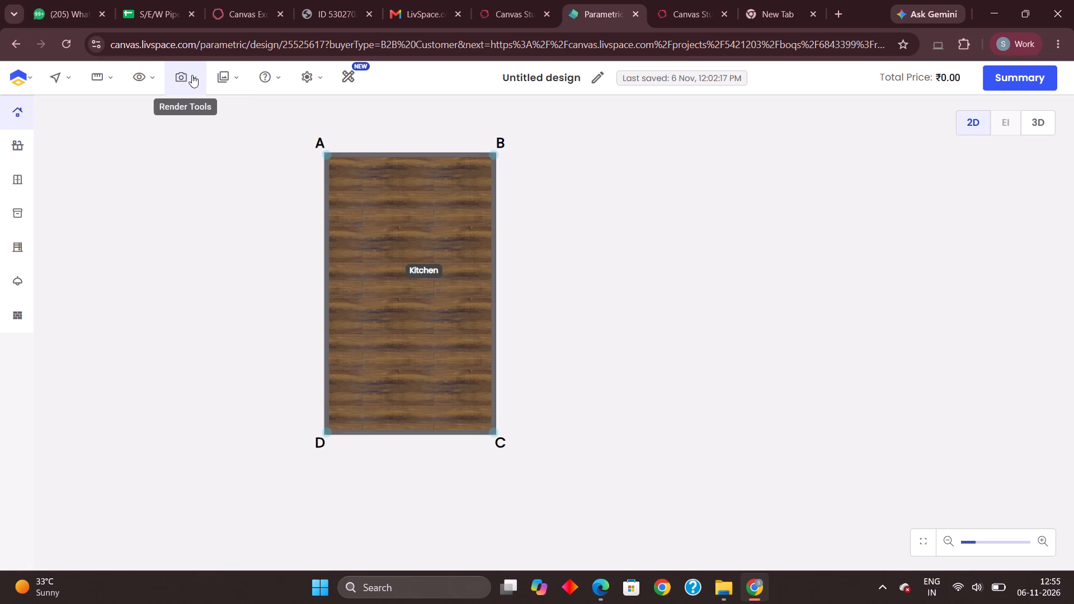
Take a screenshot of the kitchen's 2D floor plan.
left_click(192, 75)
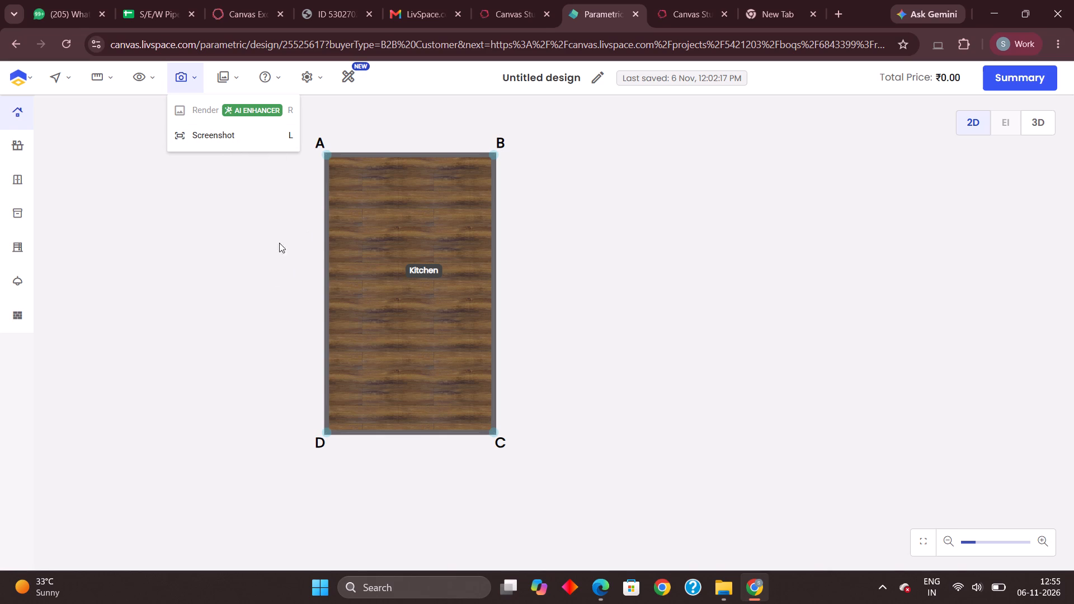
left_click(232, 141)
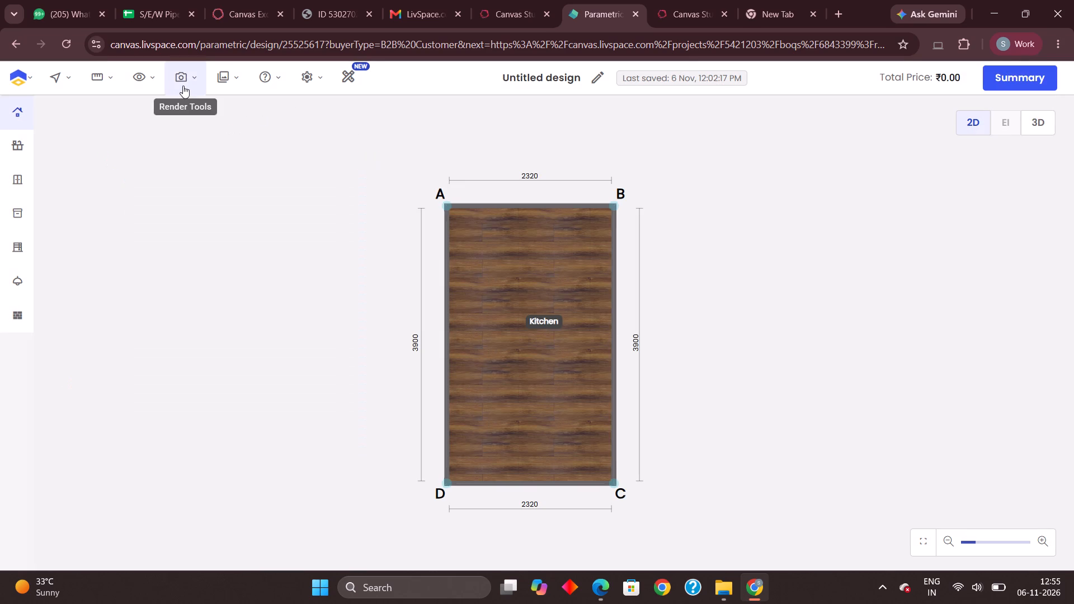
Check the kitchen design's quote summary for all rooms and walls, and close it.
left_click(1008, 82)
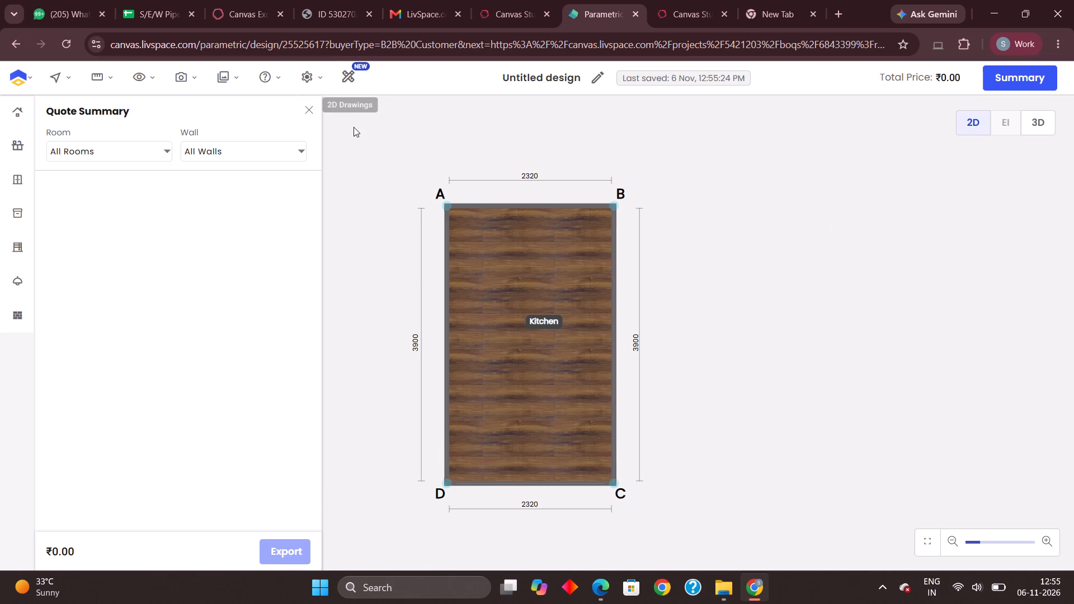
left_click(312, 114)
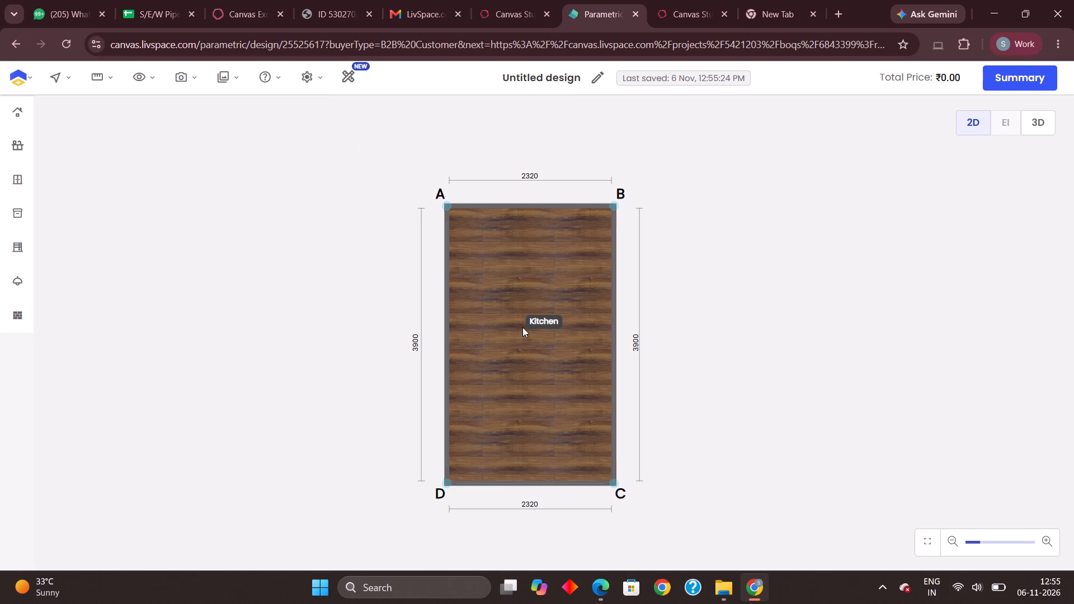
left_click_drag(502, 417, 468, 401)
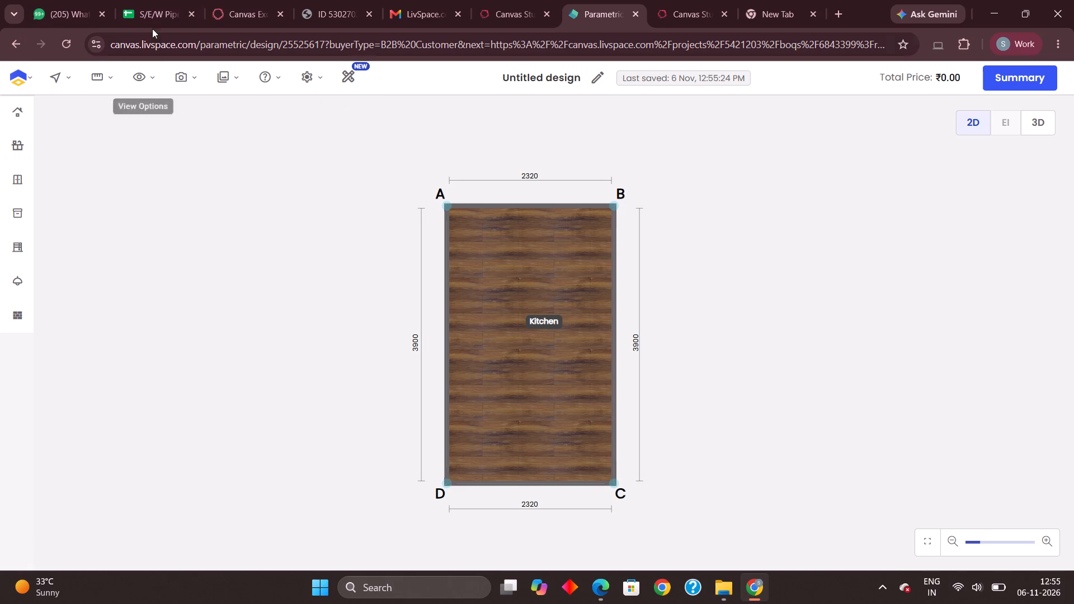
Return to the Reno onboarding course and open the Mock Case unit under module 27, Mock Submission, glancing at Submission Link.
left_click(222, 12)
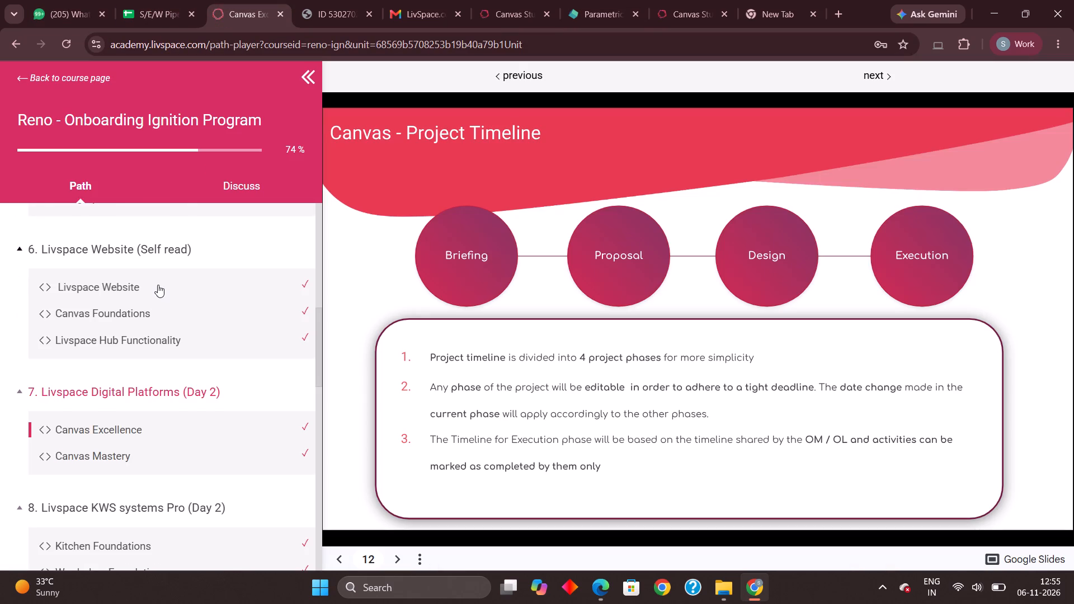
scroll(157, 285, "down", 10)
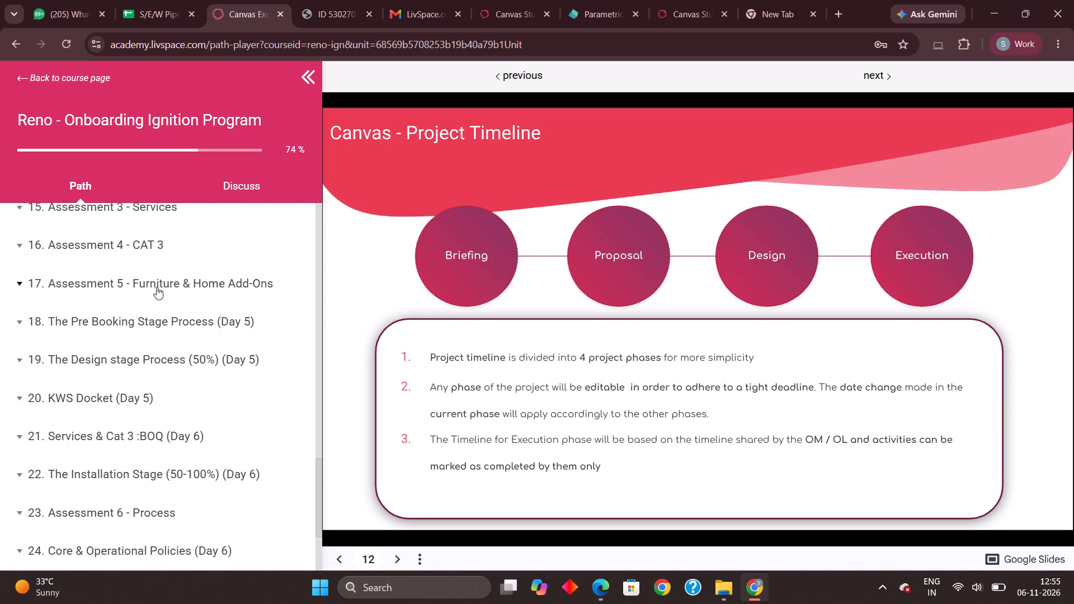
scroll(157, 287, "down", 6)
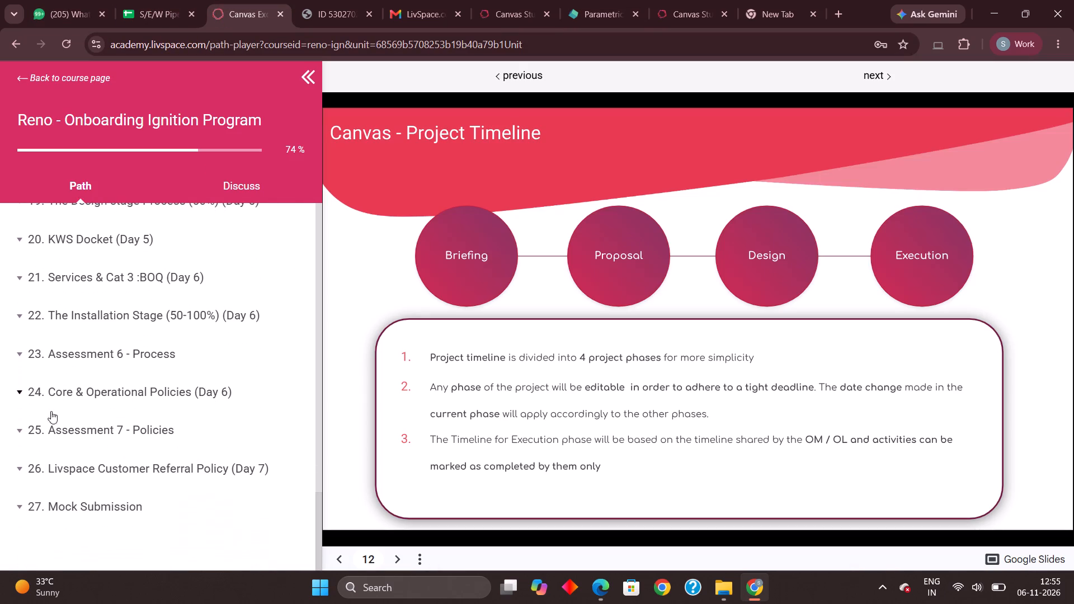
left_click(69, 504)
scroll(72, 502, "down", 3)
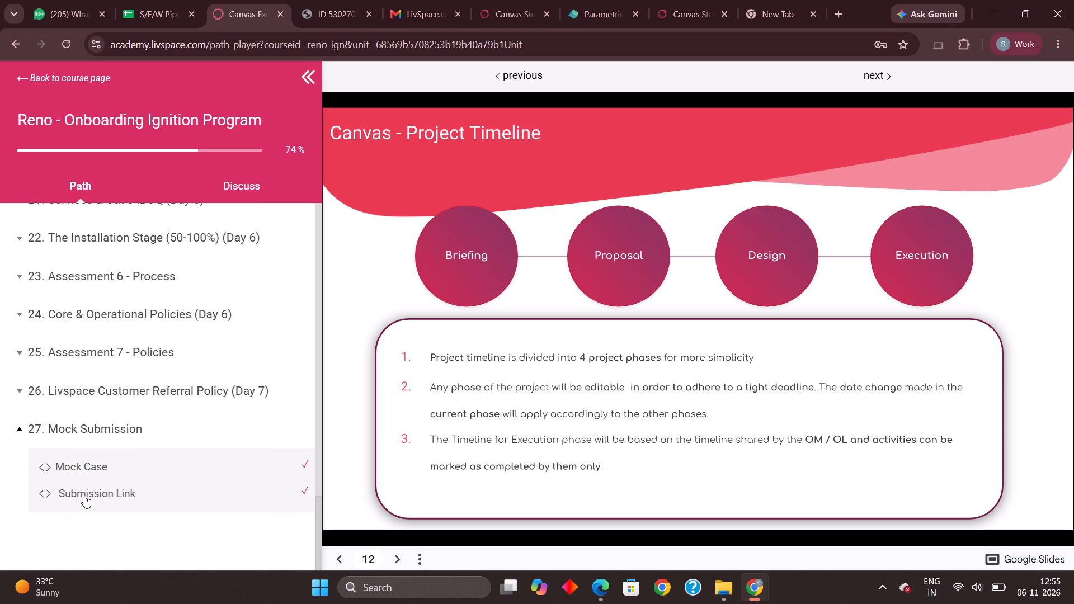
left_click(90, 469)
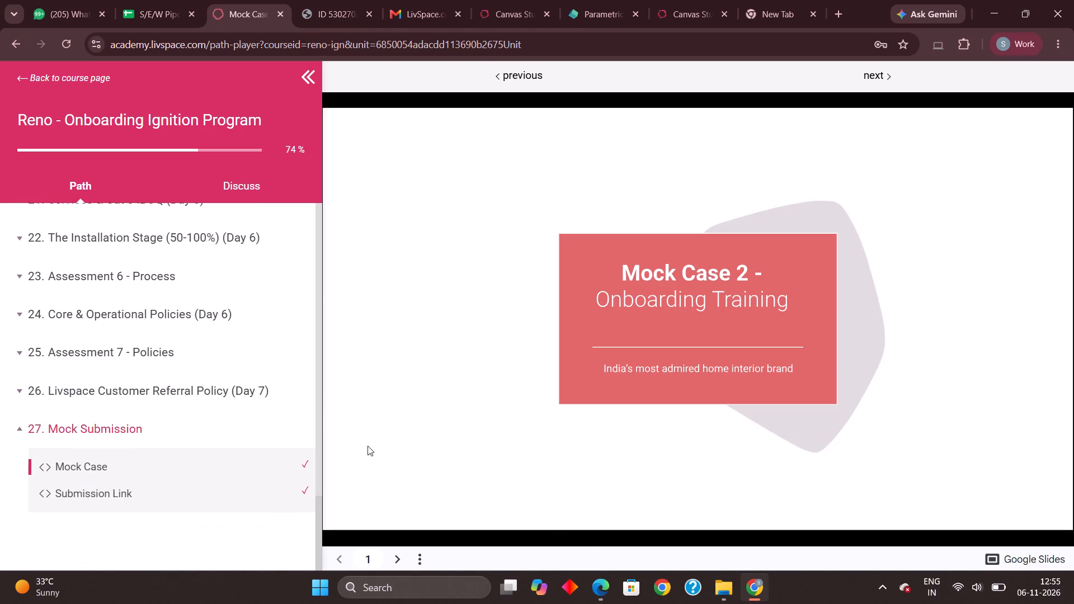
left_click(898, 82)
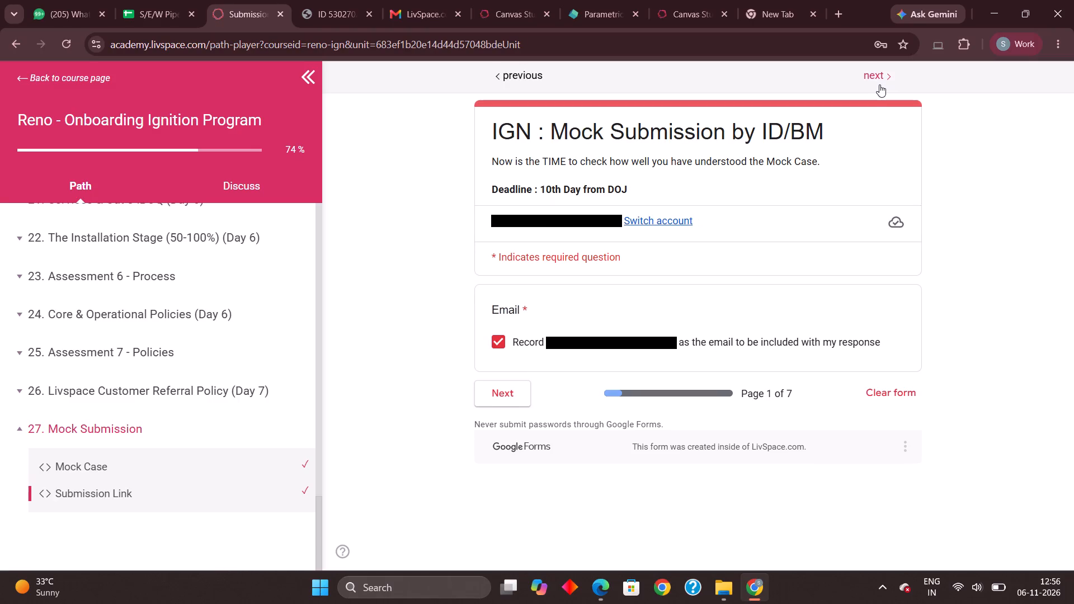
left_click(525, 67)
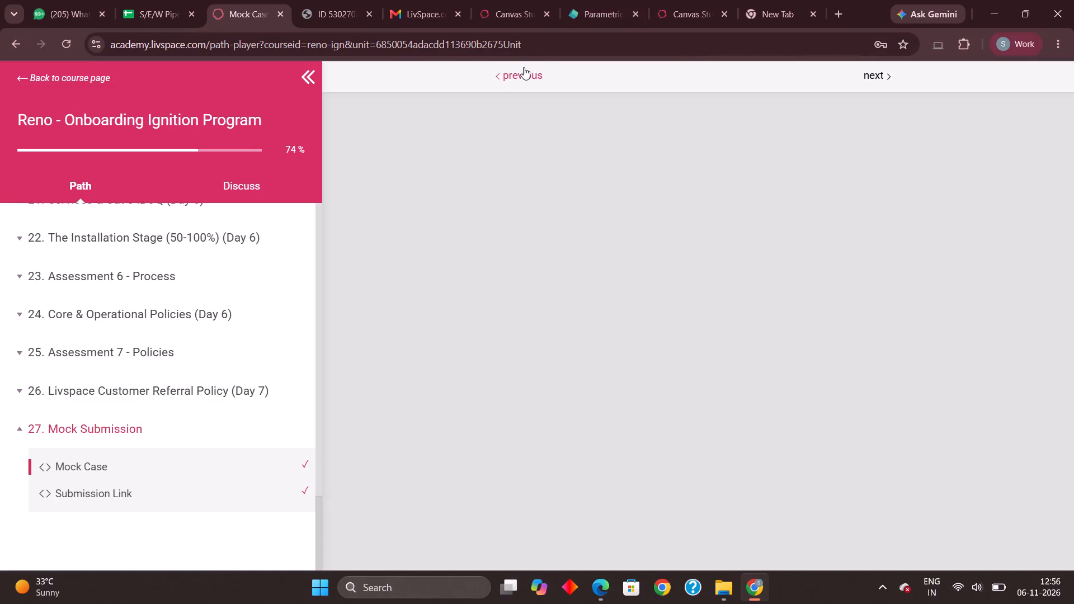
Skim the Mock Case slides up to slide 8 and go back to the 3BHK layout plan on slide 2.
left_click(629, 299)
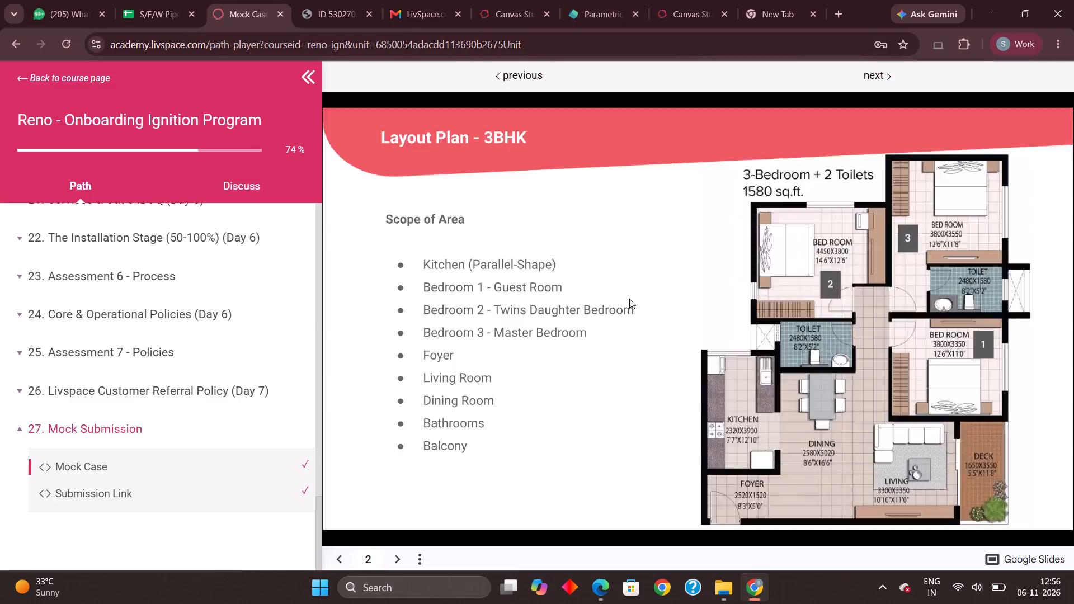
left_click_drag(541, 300, 532, 298)
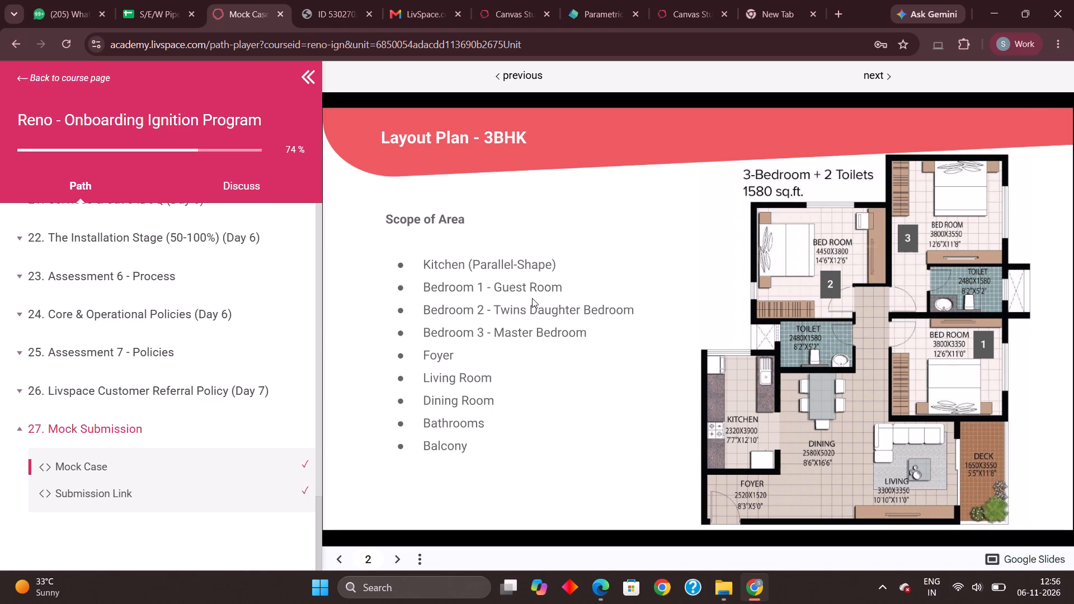
left_click_drag(532, 298, 519, 295)
left_click_drag(514, 295, 504, 289)
left_click(500, 287)
double_click(496, 284)
left_click(496, 284)
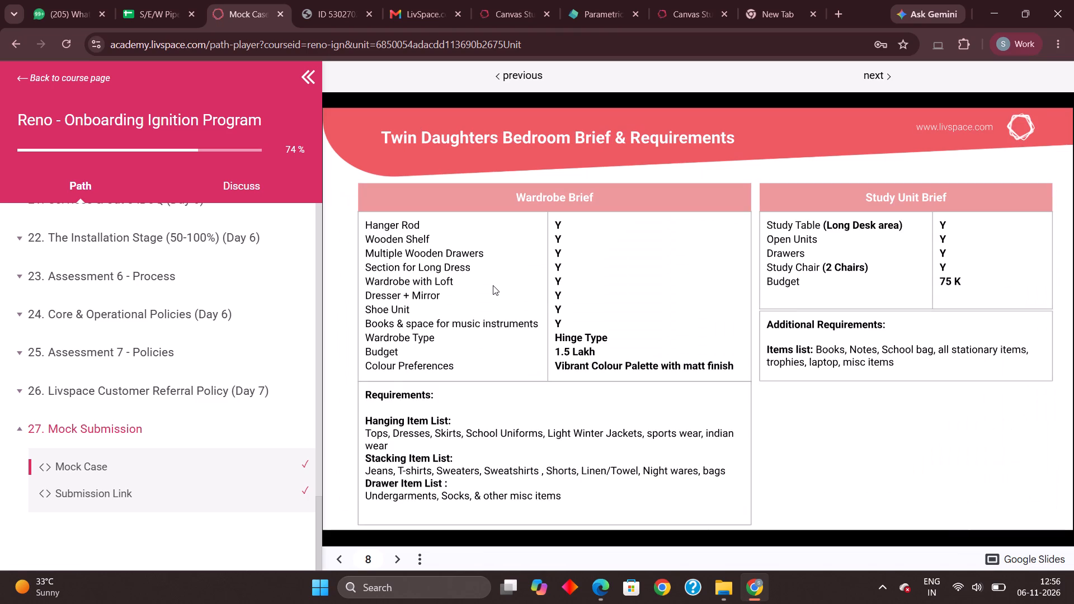
key("Left")
key("Left")
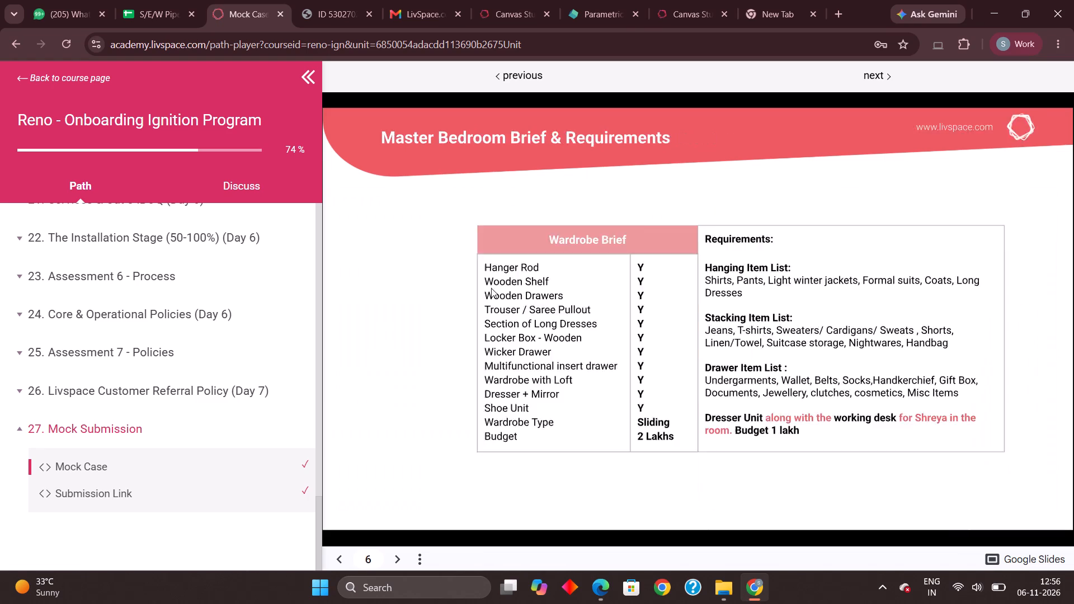
key("Left")
key("Left")
key("Left")
key("Left")
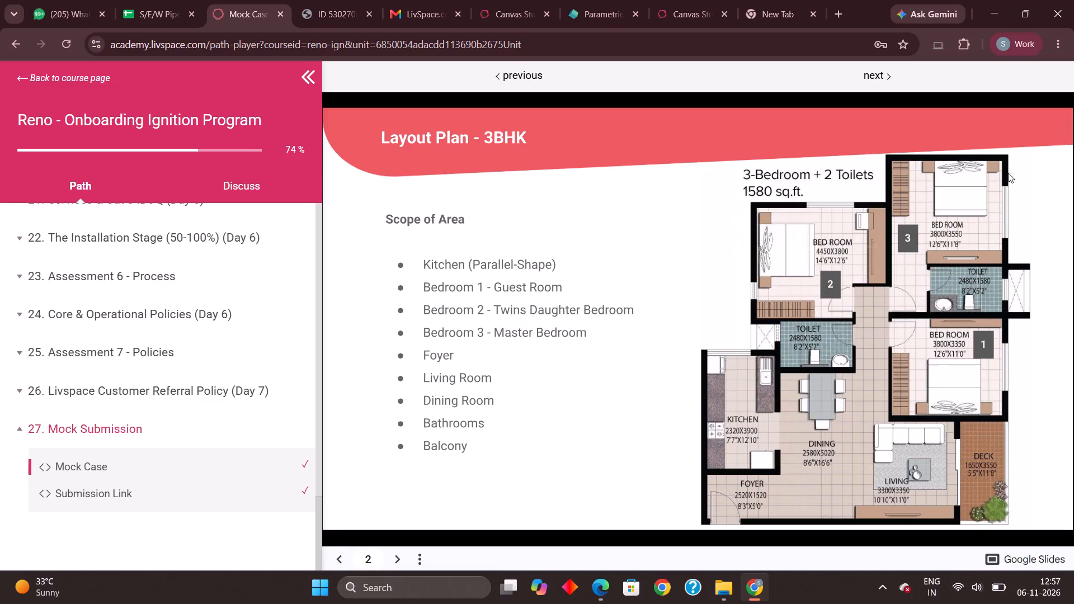
Read the Mock Case from the 3BHK layout plan through the customer persona and room briefs to slide 11, the wardrobe reference images.
left_click(899, 74)
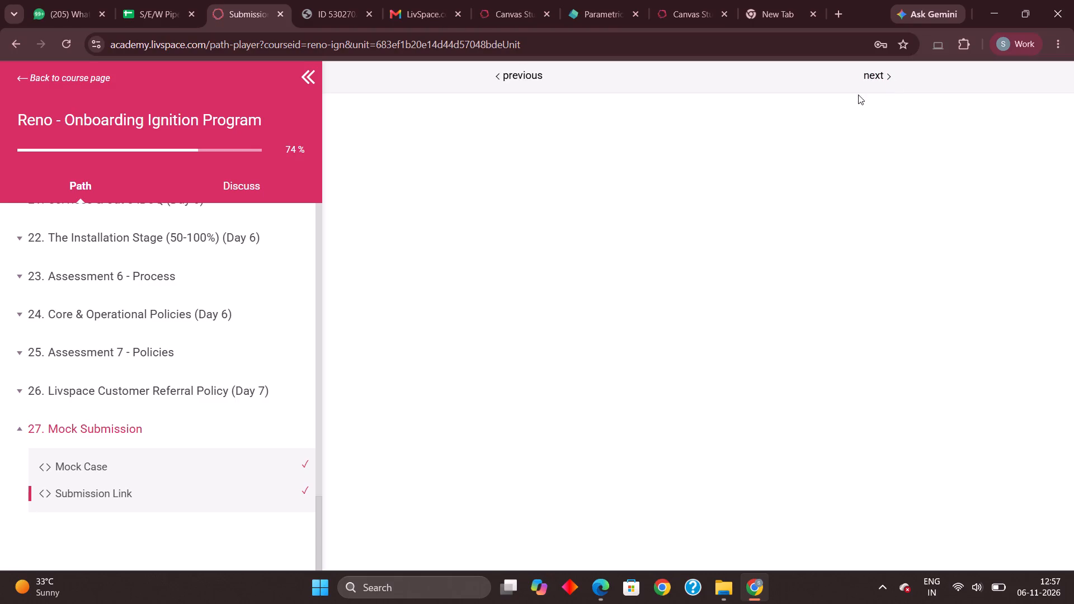
left_click(543, 79)
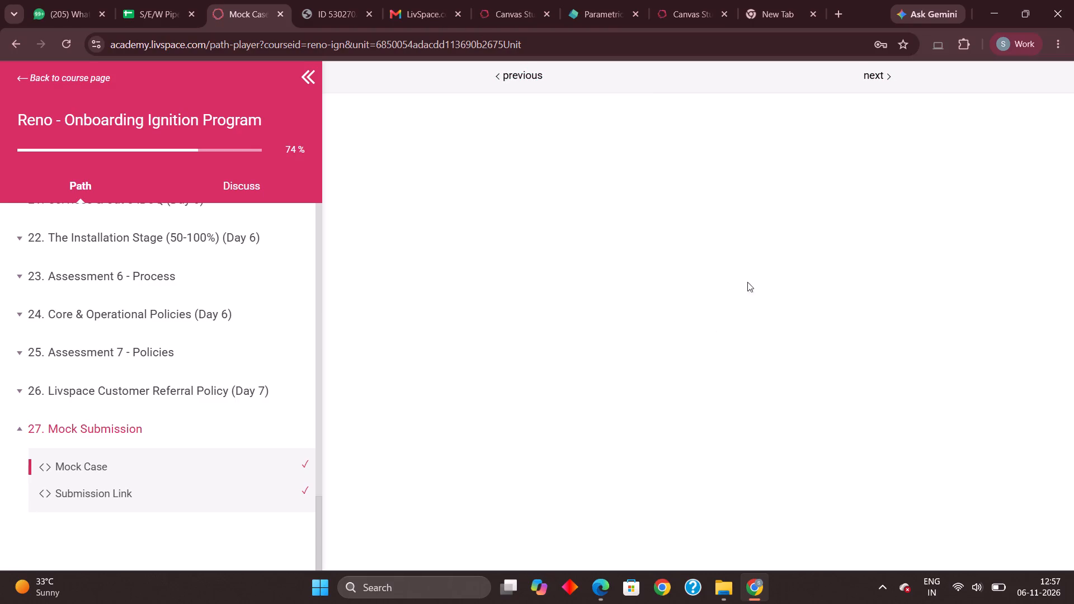
left_click(698, 318)
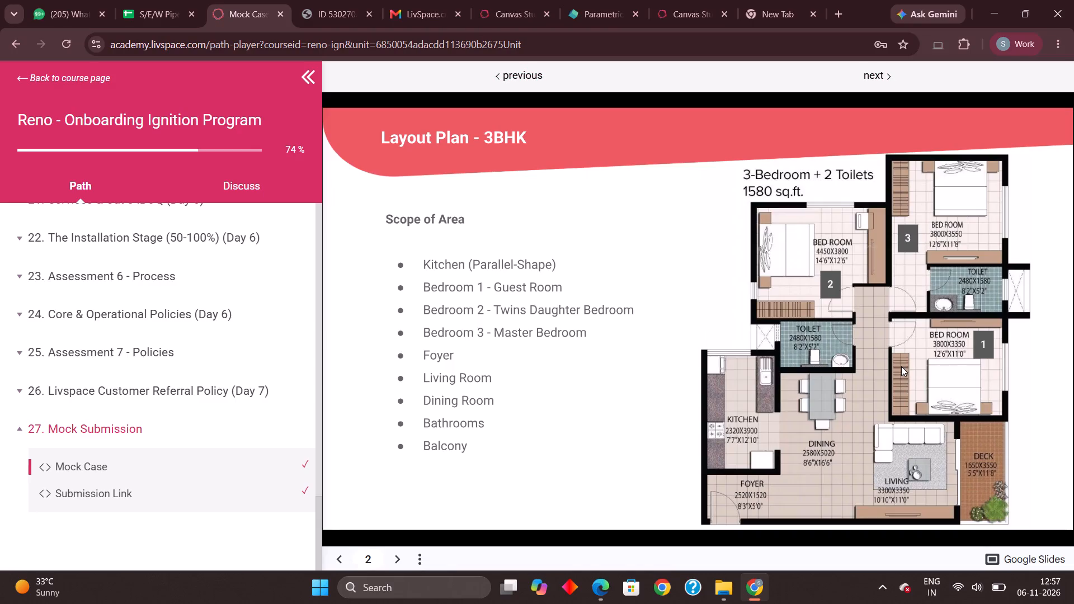
left_click(946, 339)
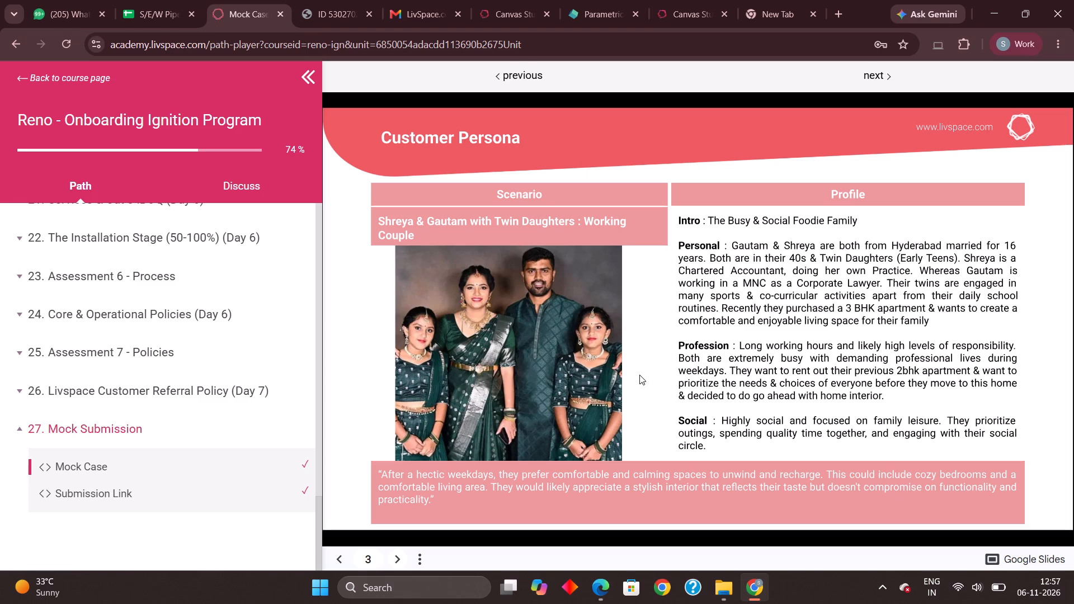
left_click(398, 554)
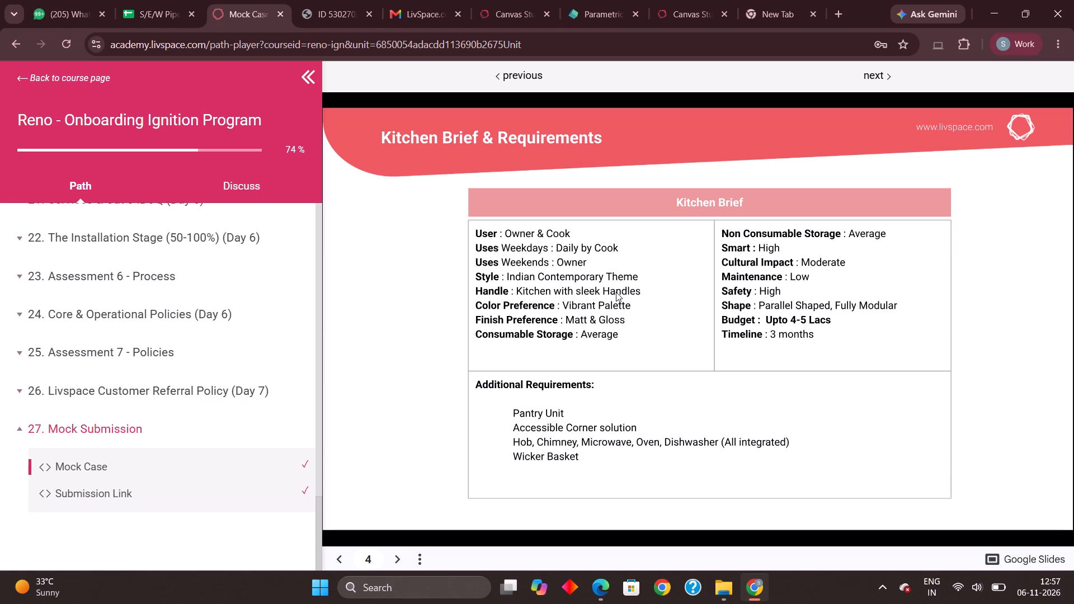
left_click(395, 557)
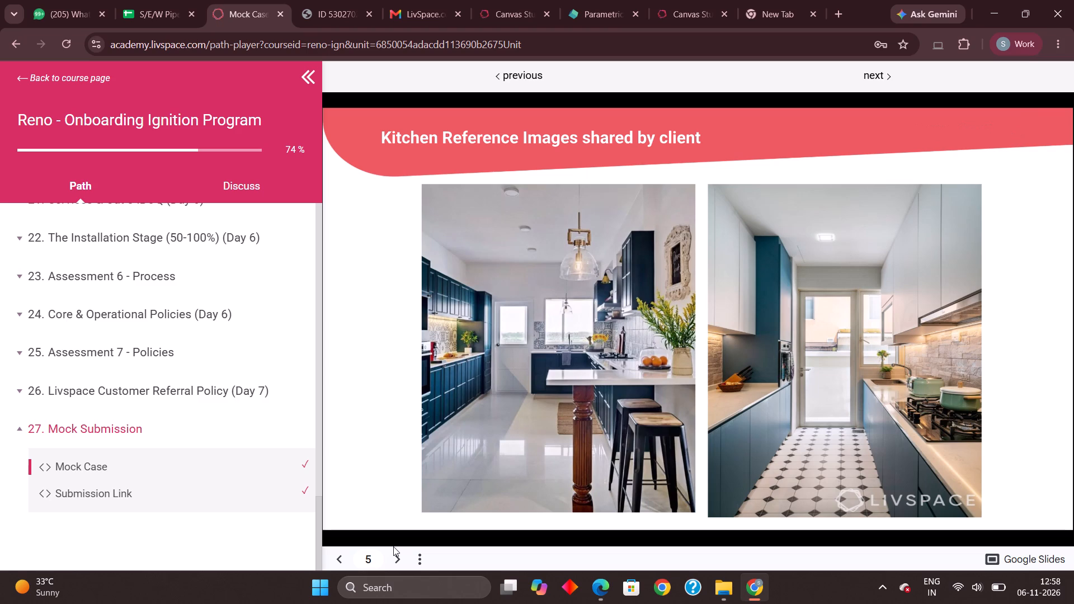
left_click(400, 558)
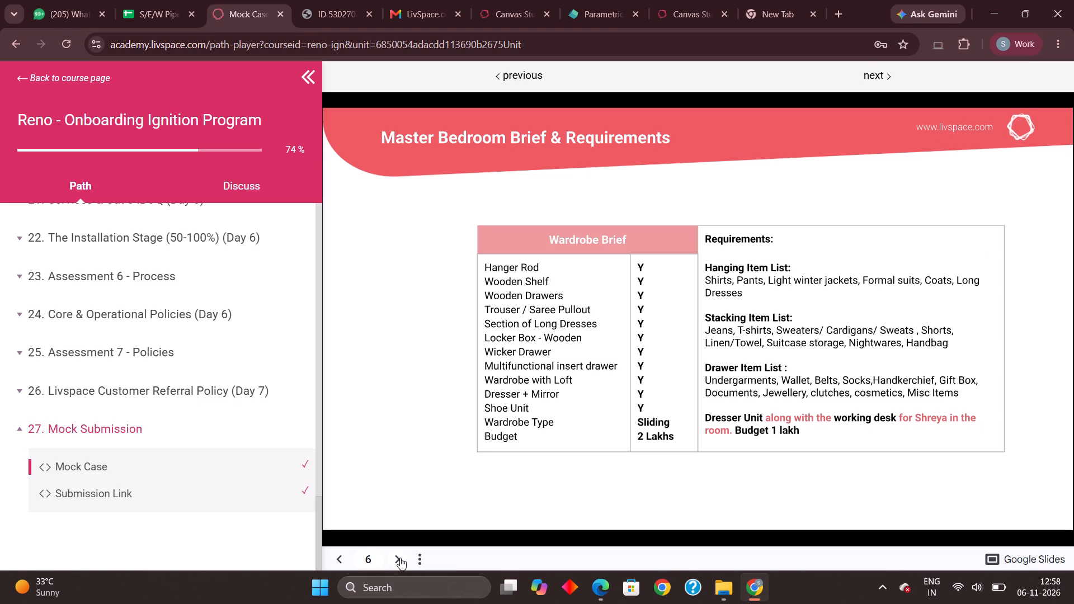
left_click(400, 558)
left_click(400, 558)
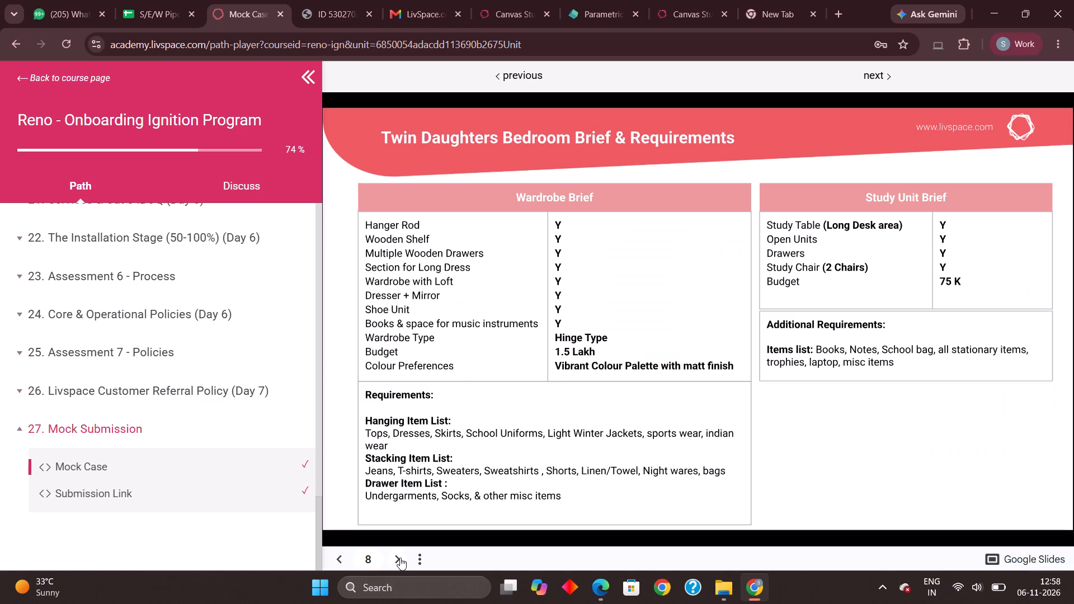
left_click(400, 558)
left_click(400, 558)
left_click(400, 559)
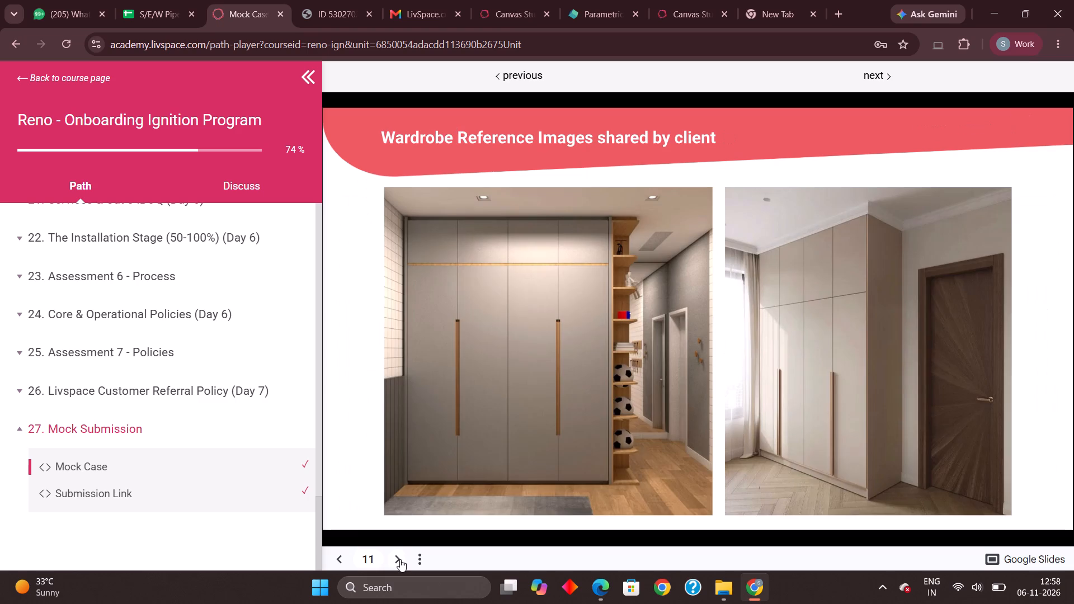
Switch to the parametric kitchen design and check the properties of wall A–B.
left_click(591, 8)
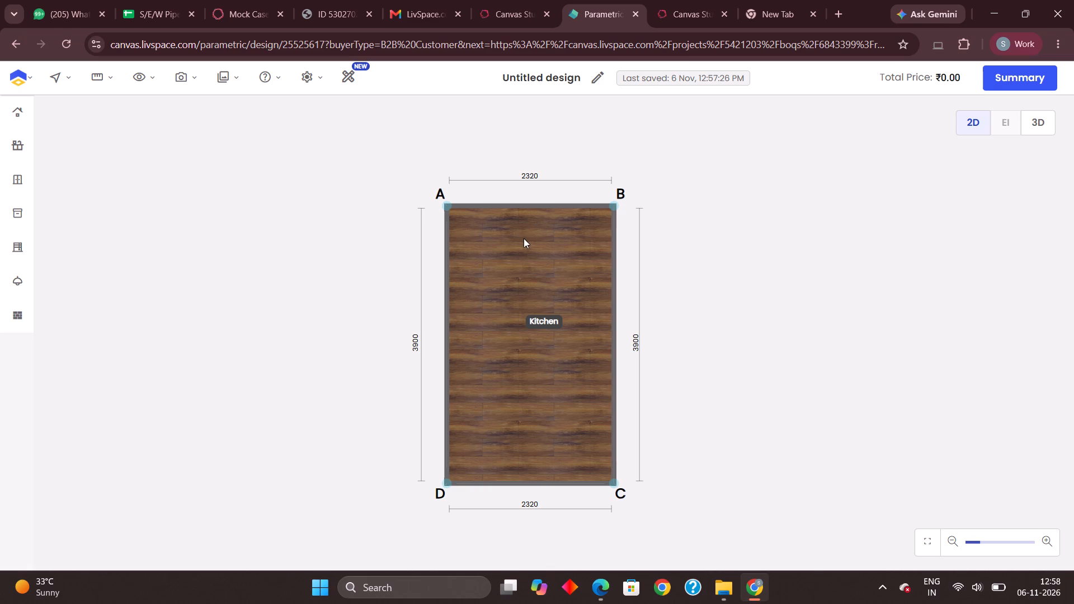
left_click(540, 207)
left_click(541, 203)
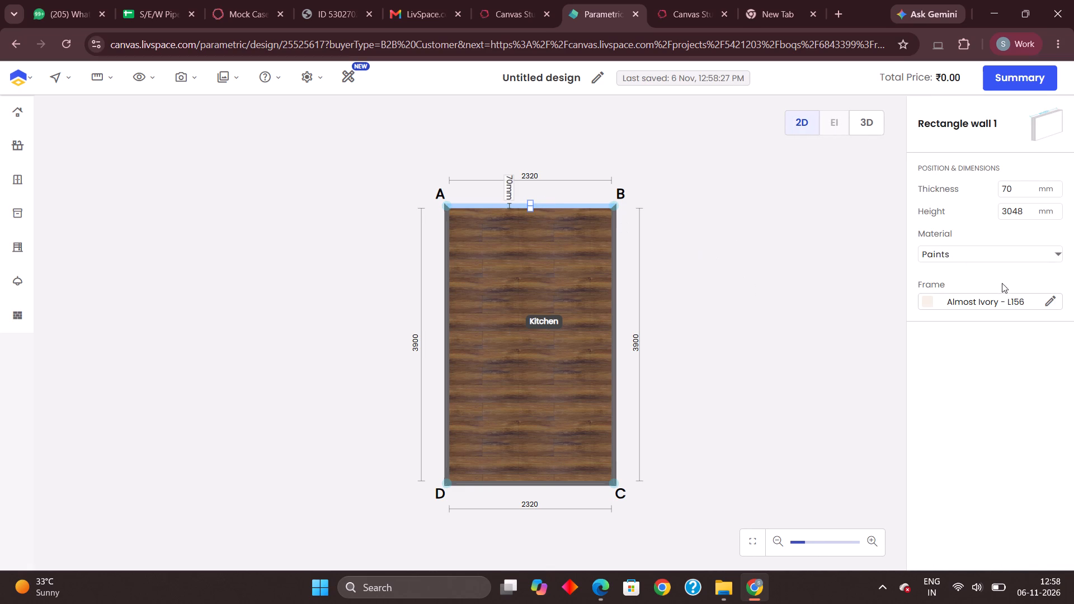
left_click(586, 290)
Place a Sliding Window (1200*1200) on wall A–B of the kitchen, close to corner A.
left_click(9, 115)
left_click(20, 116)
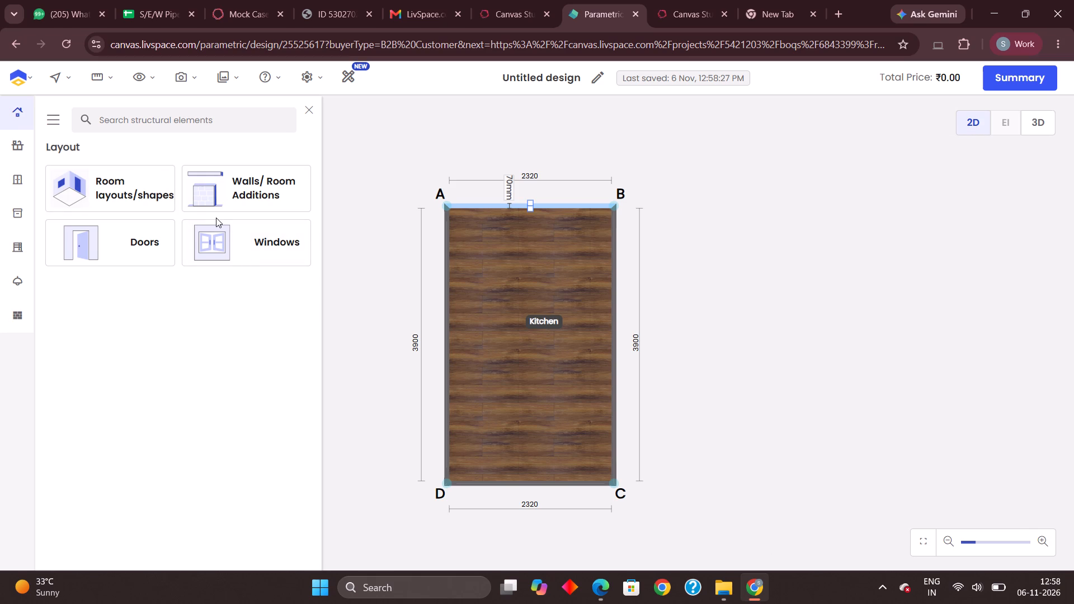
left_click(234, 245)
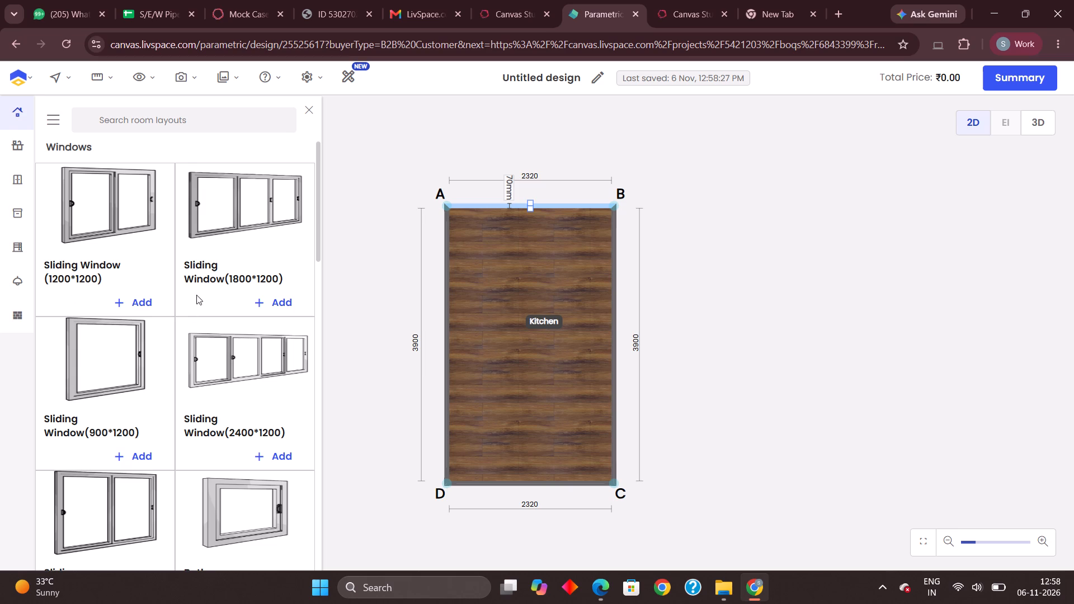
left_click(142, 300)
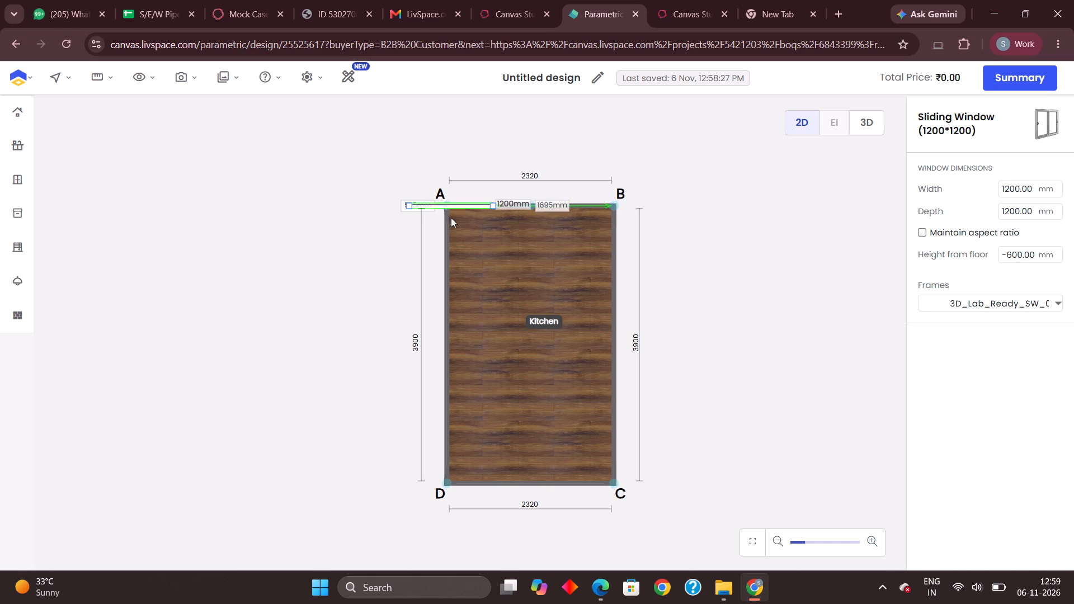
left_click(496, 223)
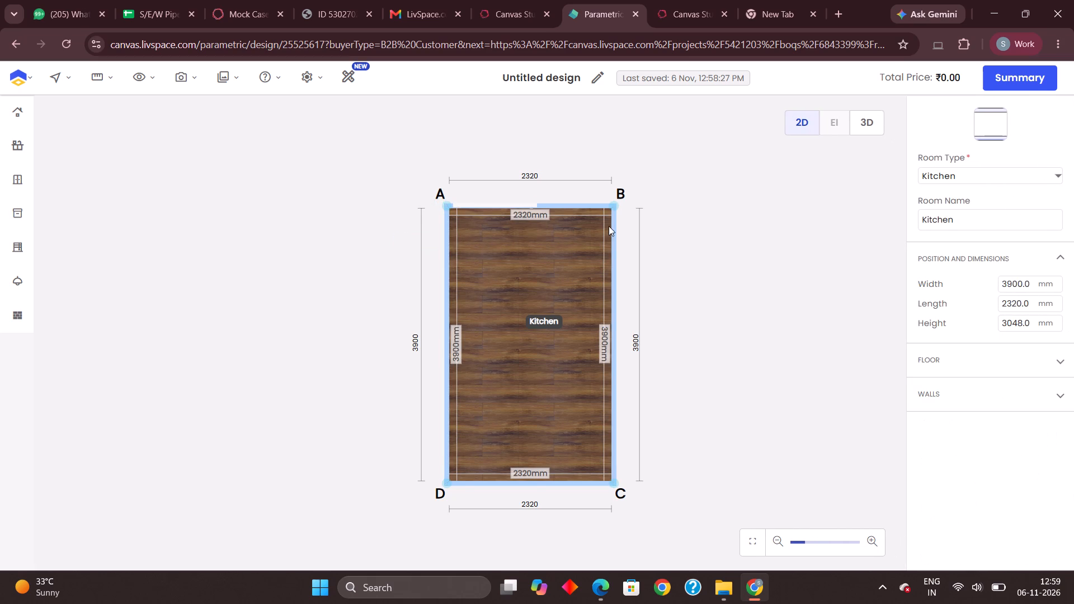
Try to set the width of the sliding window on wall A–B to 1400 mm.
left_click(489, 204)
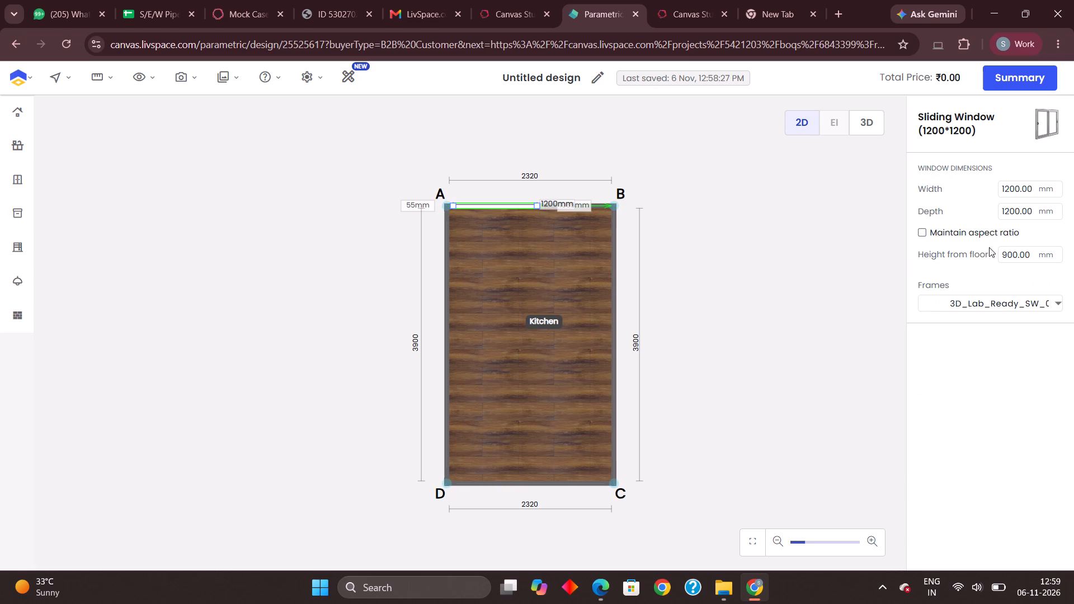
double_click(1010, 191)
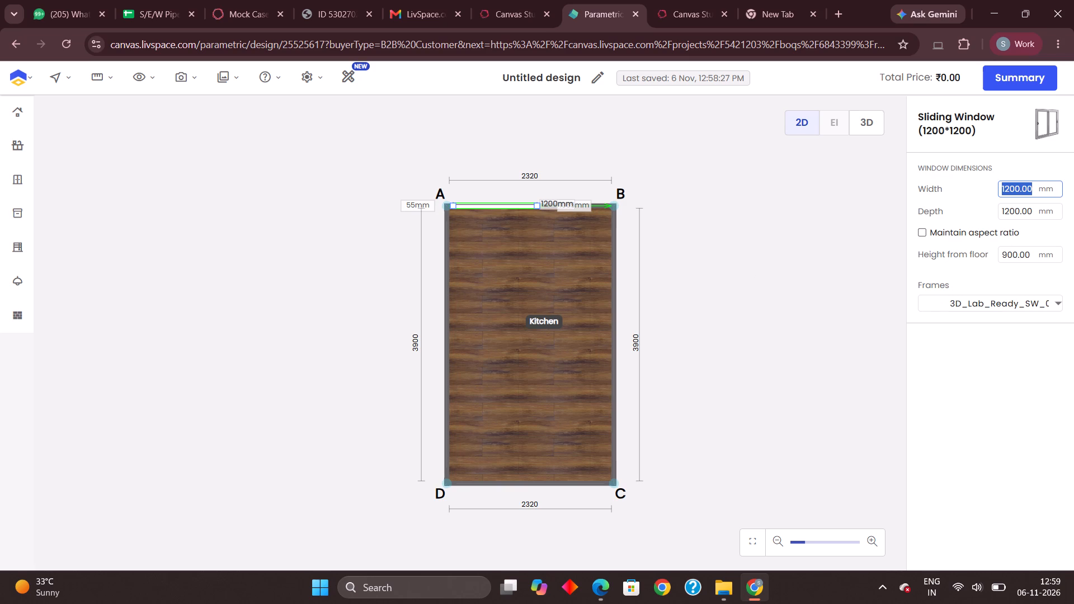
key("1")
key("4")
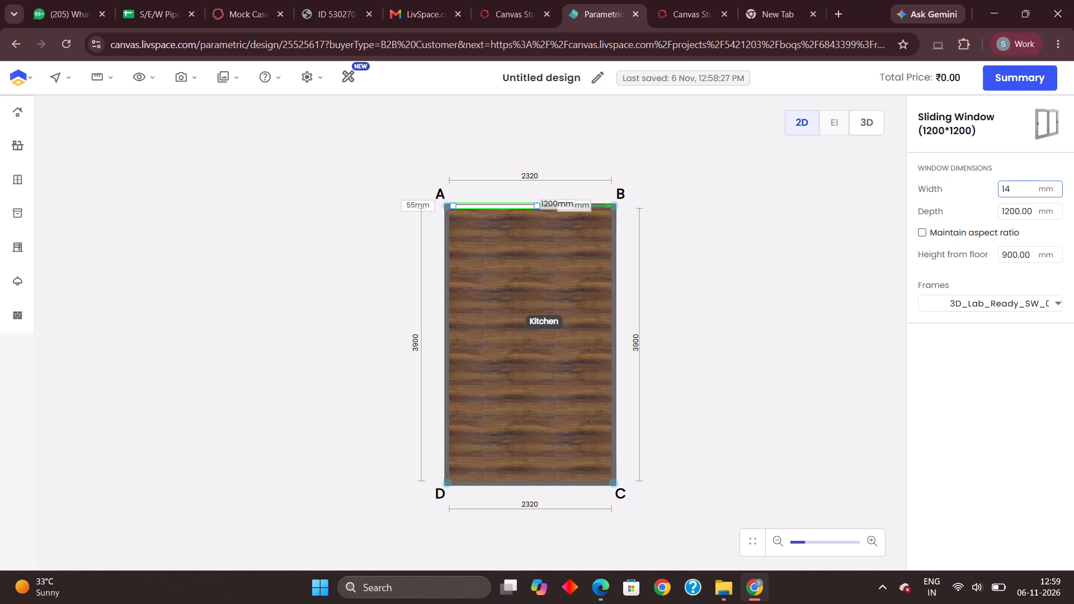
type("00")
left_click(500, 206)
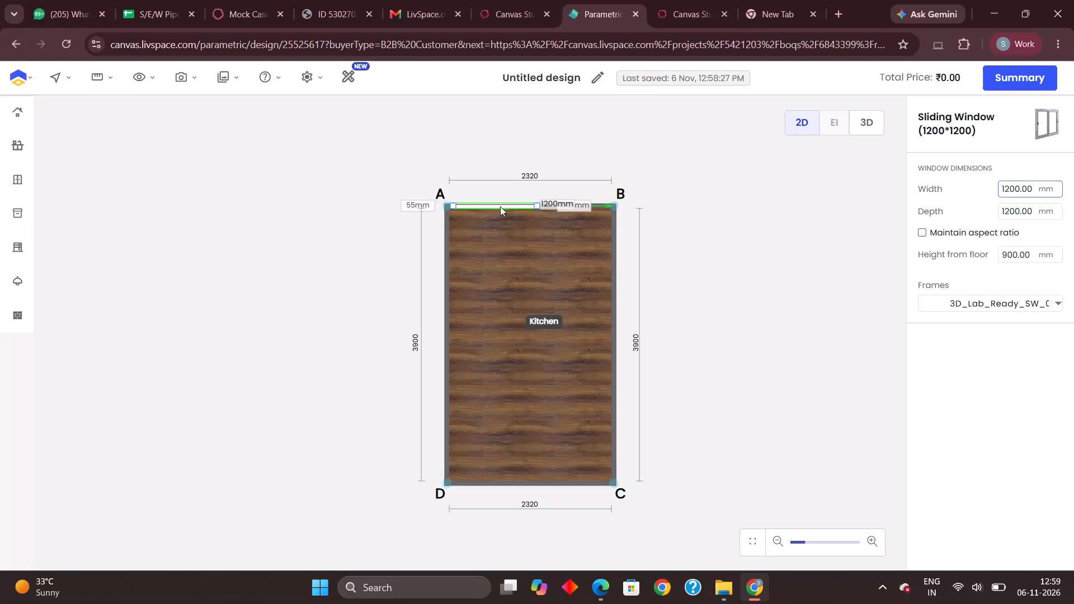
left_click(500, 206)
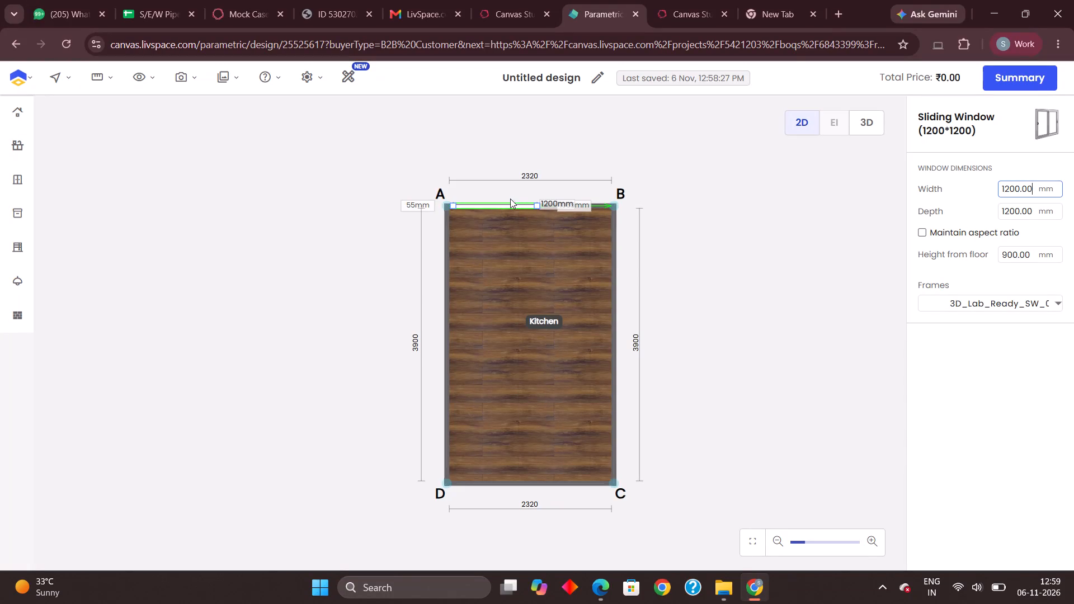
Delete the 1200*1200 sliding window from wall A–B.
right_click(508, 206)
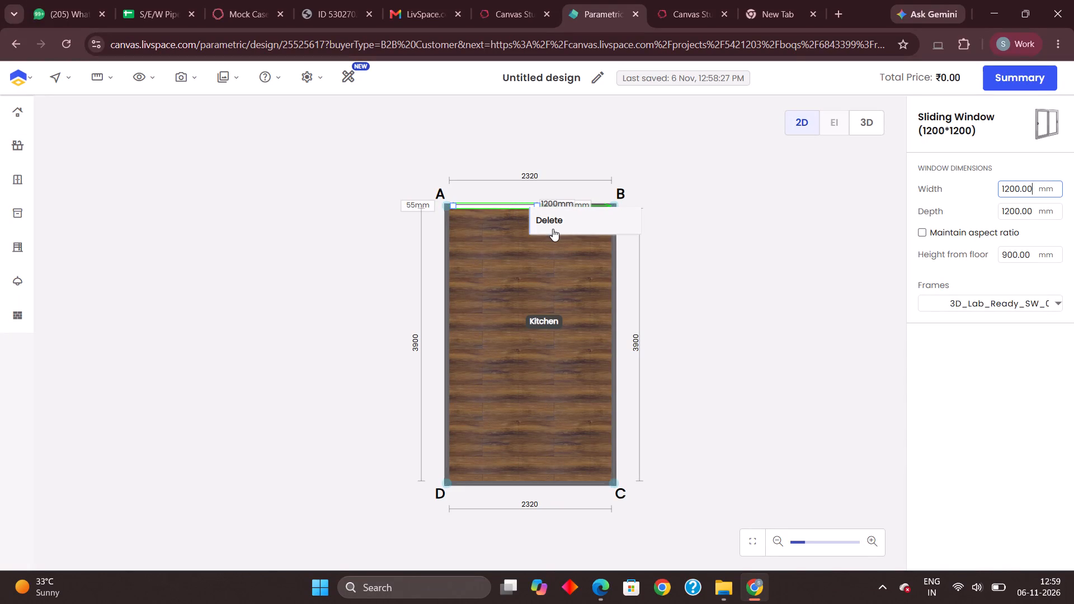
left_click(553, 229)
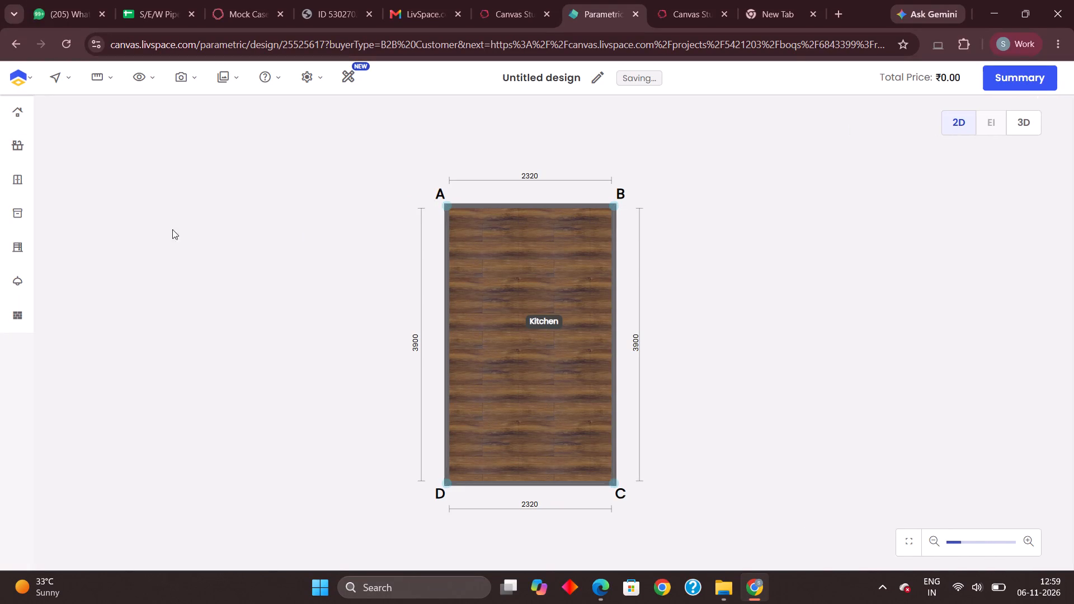
Place a Sliding Window (1800*1200) on wall A–B of the kitchen, about 54 mm from corner A.
left_click(1, 125)
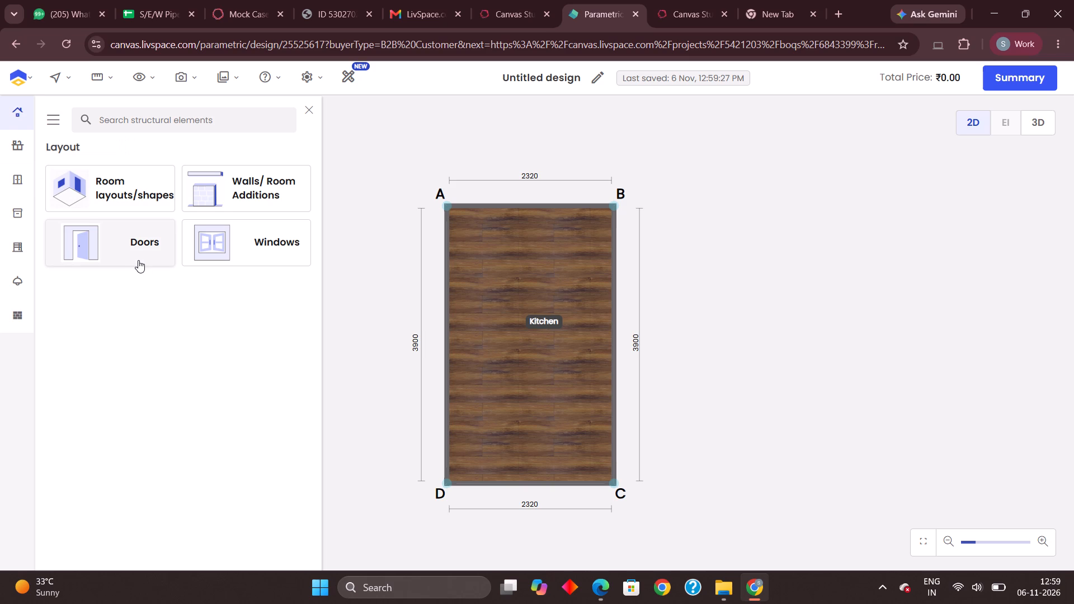
left_click(230, 251)
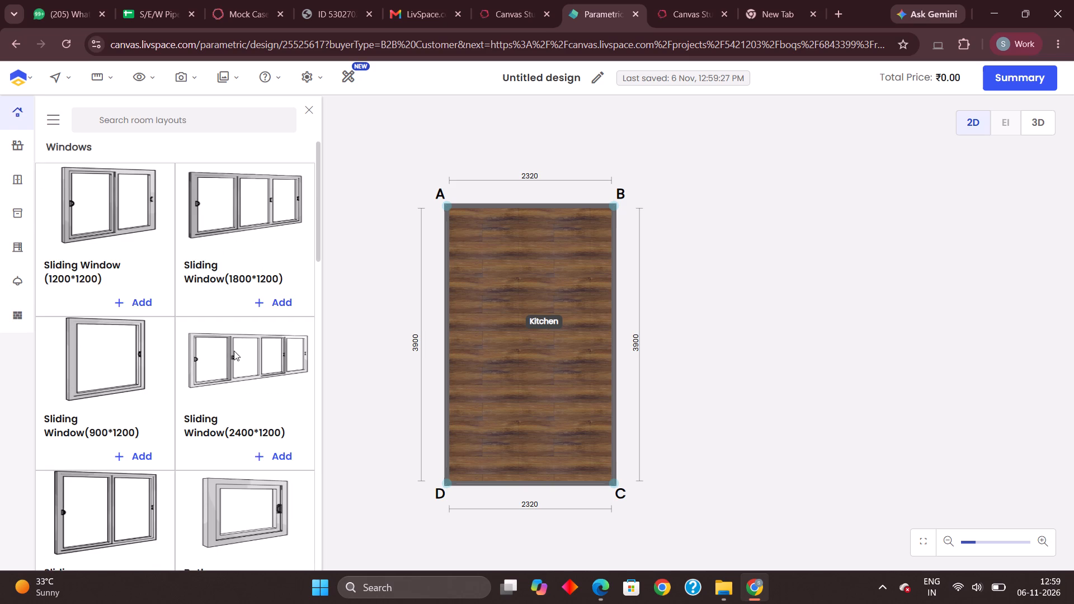
scroll(233, 352, "down", 2)
scroll(232, 352, "up", 1)
scroll(232, 352, "down", 1)
scroll(232, 352, "up", 2)
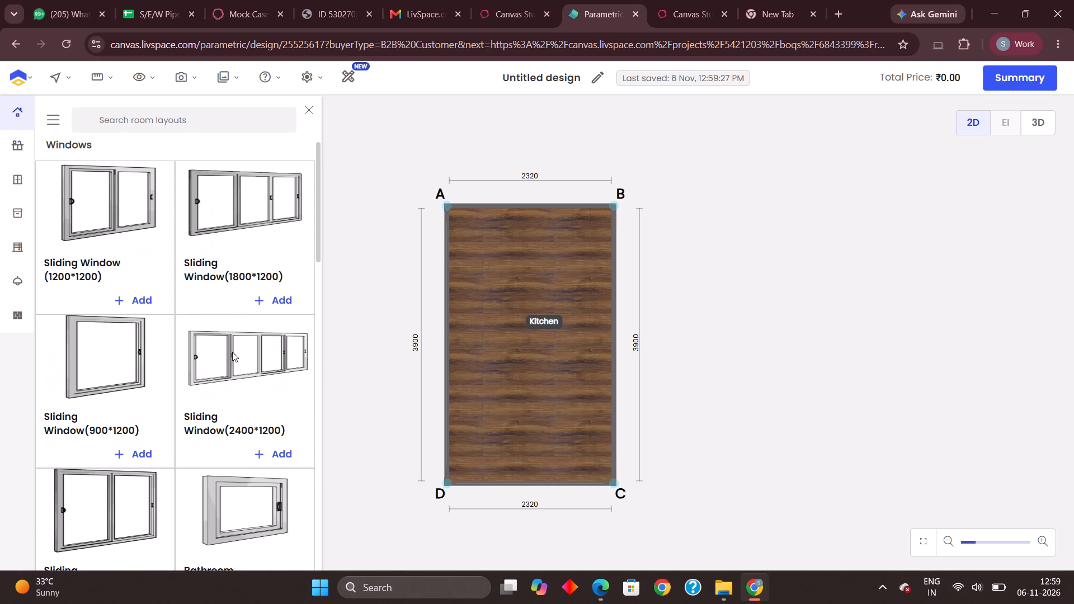
scroll(232, 352, "up", 4)
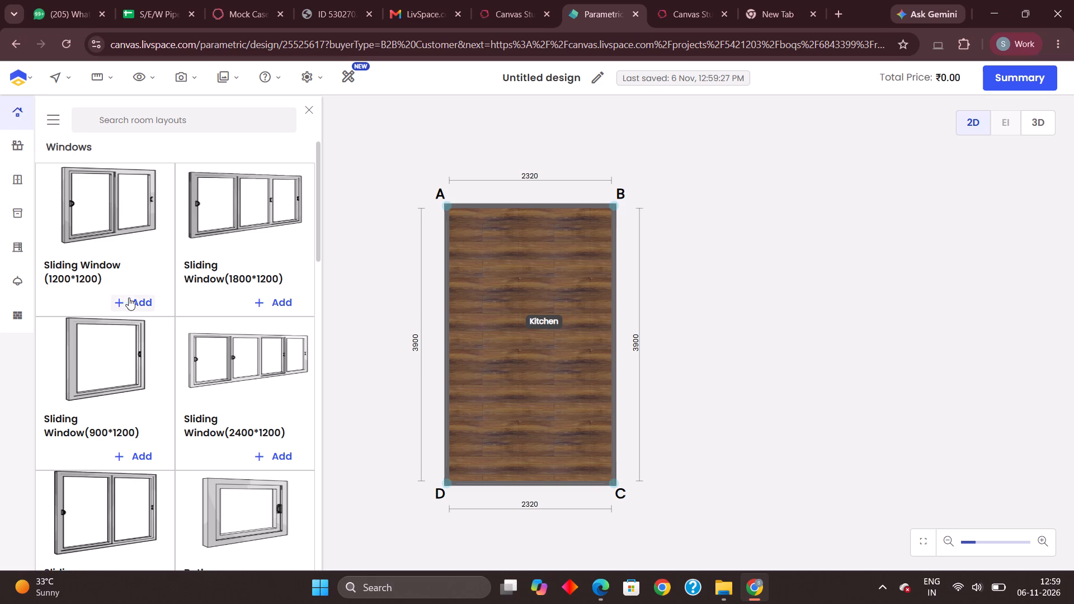
left_click(287, 309)
left_click(517, 215)
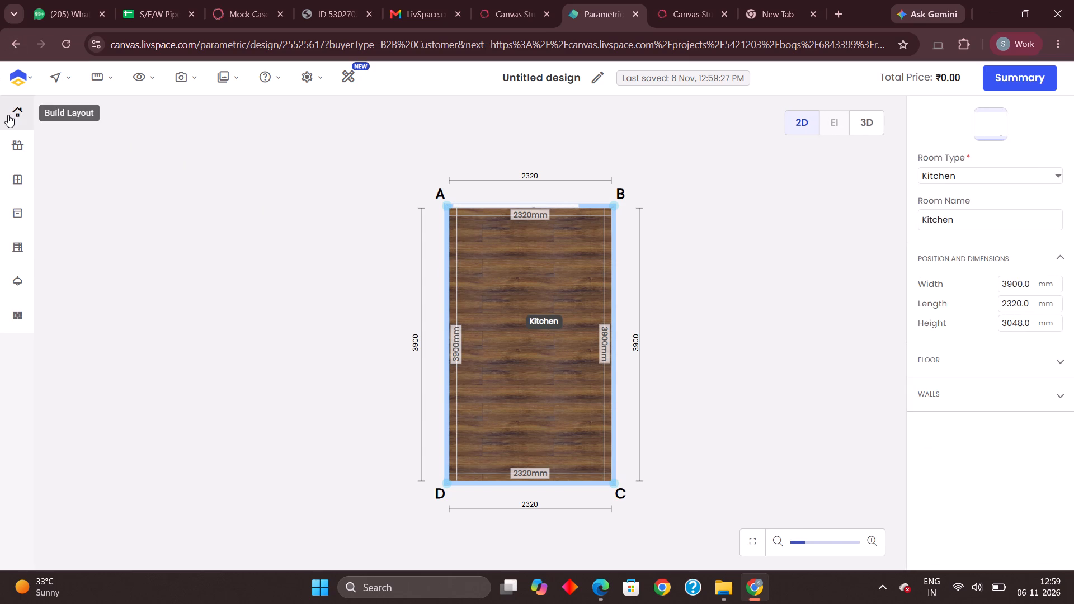
Add an Opening (1030*2110) to wall B–C of the kitchen, near corner C.
left_click(8, 115)
left_click(96, 257)
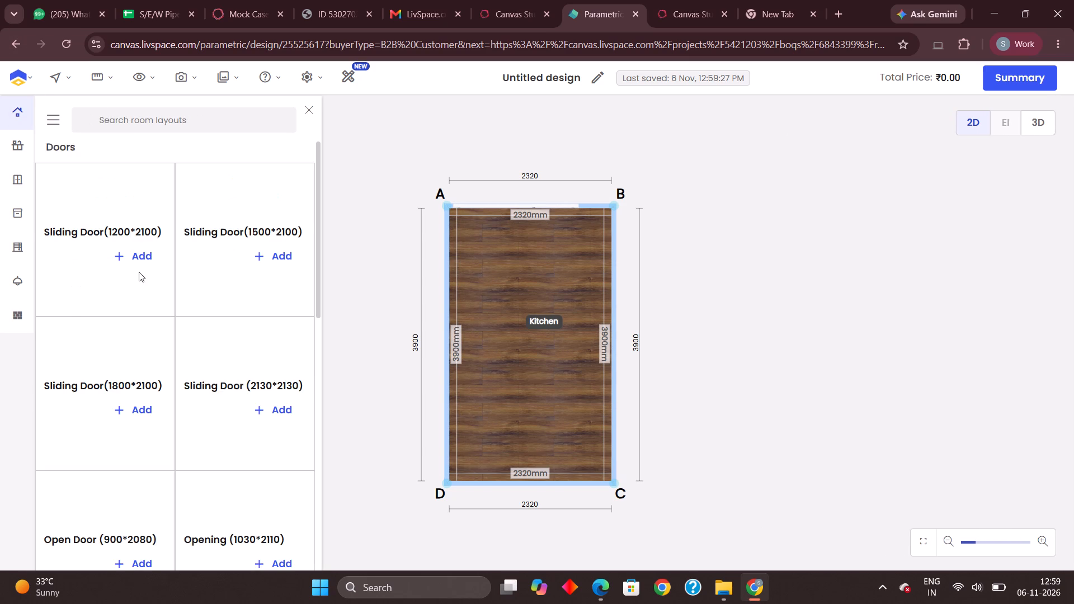
scroll(139, 272, "down", 2)
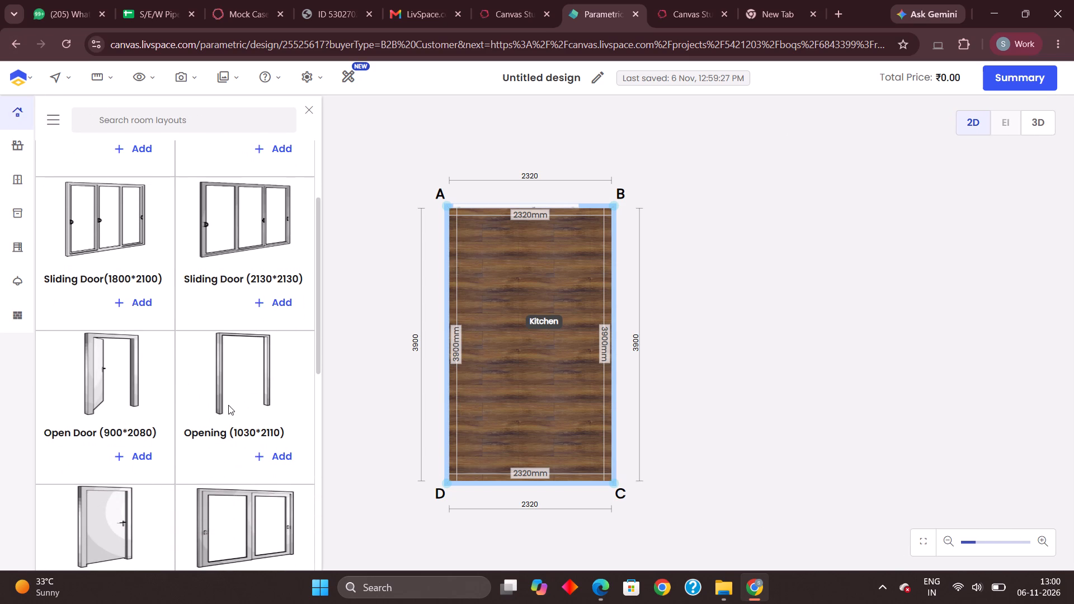
left_click(285, 461)
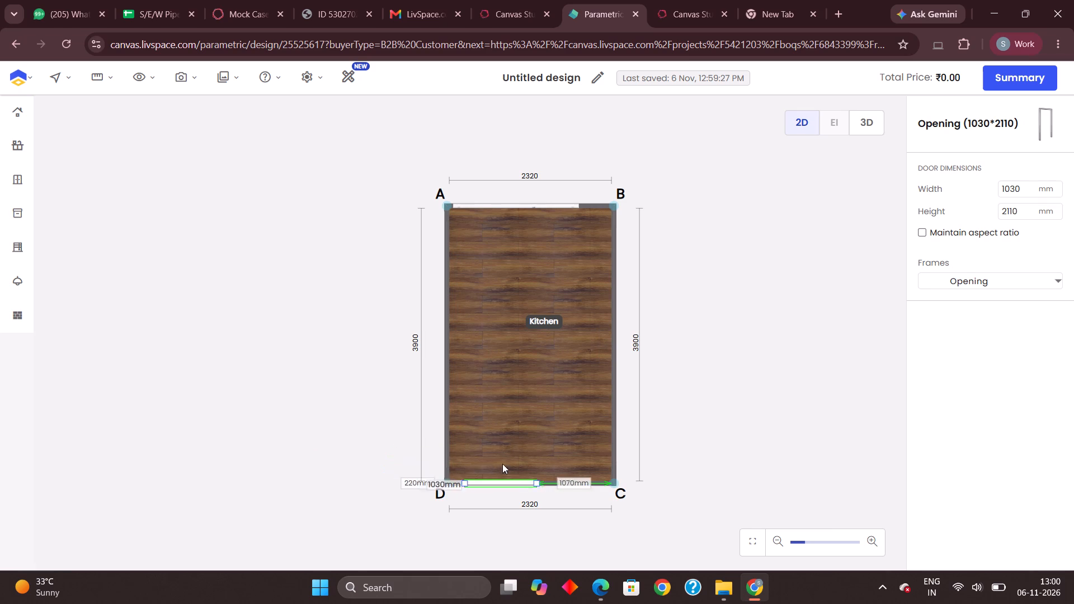
left_click(616, 426)
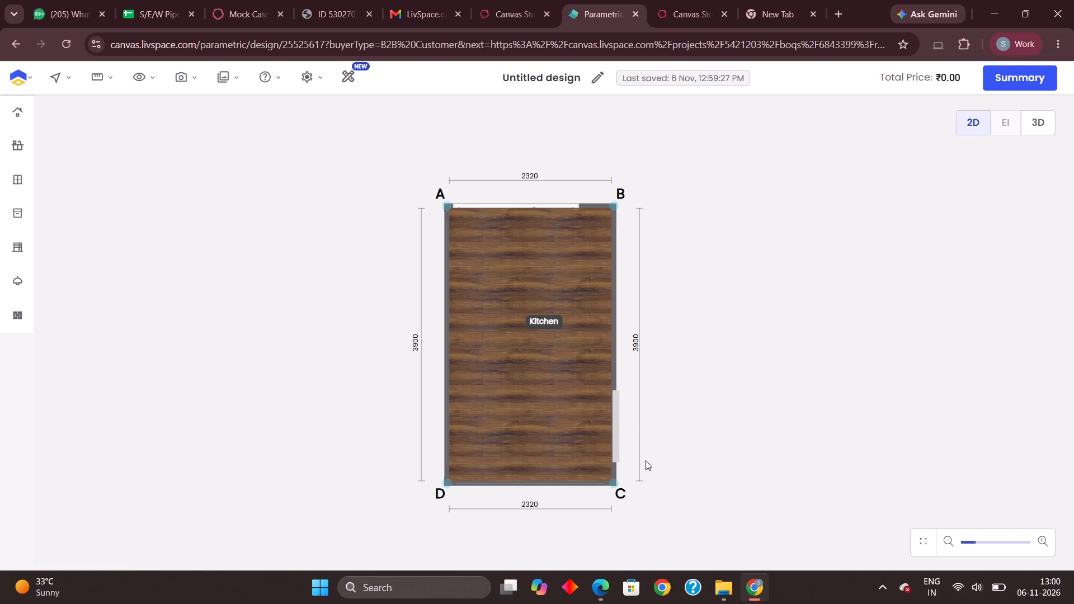
Inspect the kitchen's window and door opening in 3D from several angles, and return to the 2D plan.
left_click(1042, 127)
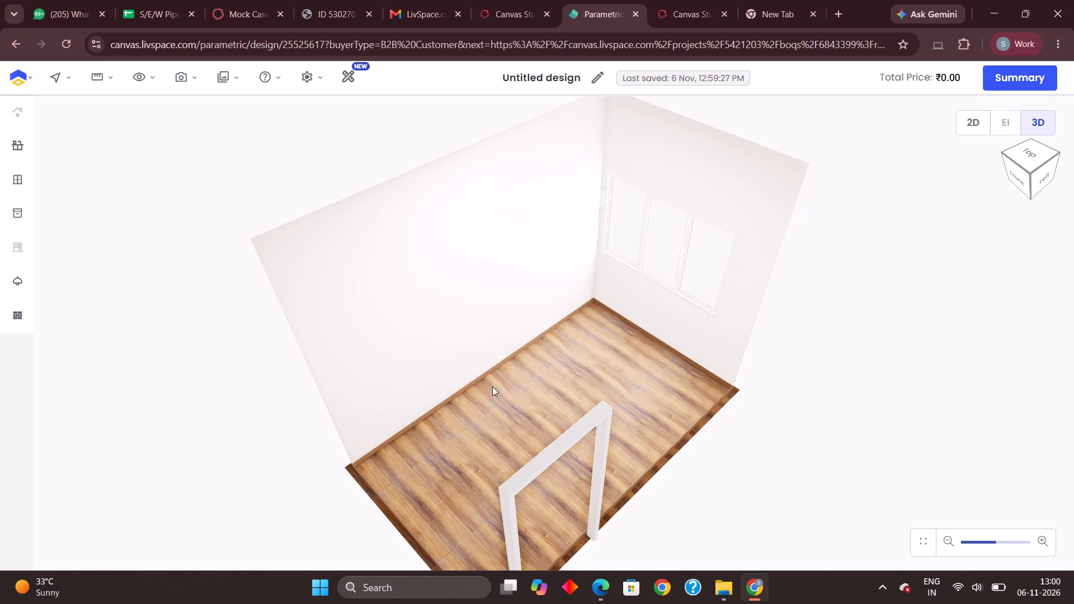
left_click_drag(492, 384, 559, 341)
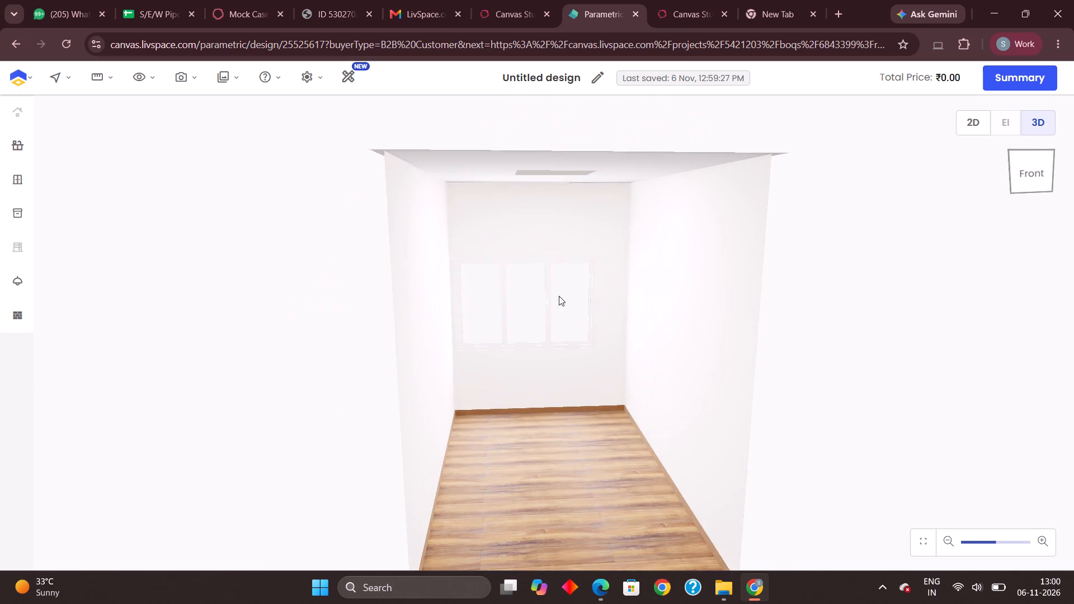
left_click_drag(551, 380, 394, 372)
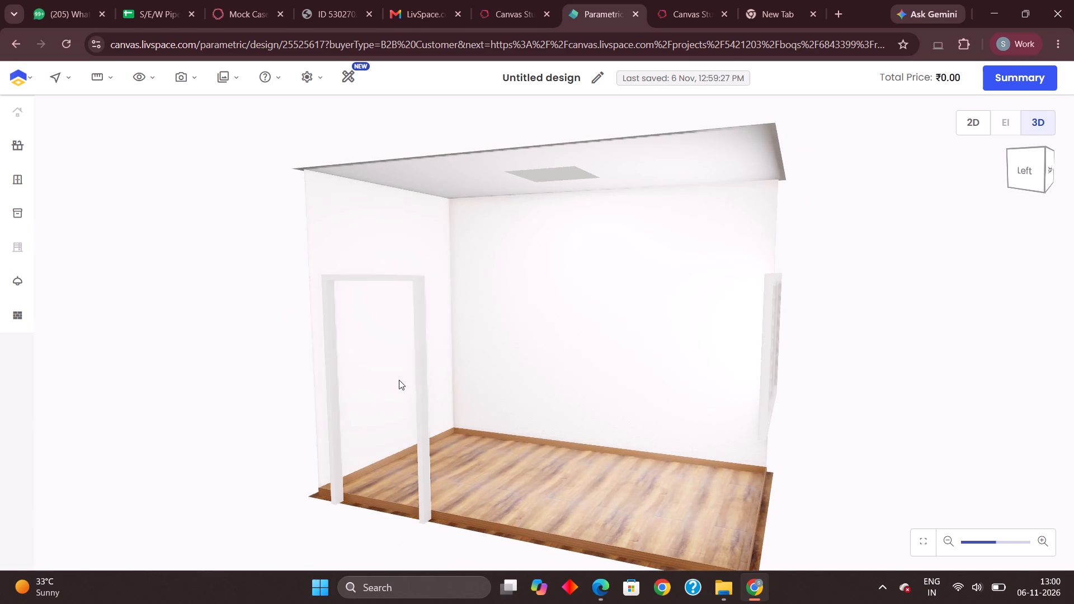
left_click_drag(601, 369, 714, 367)
left_click(962, 124)
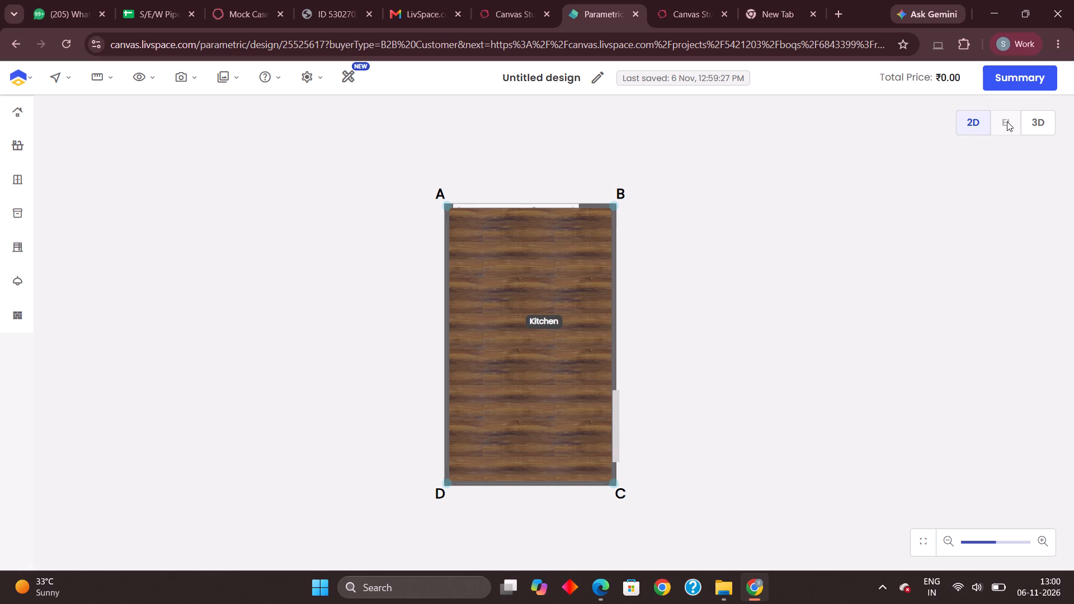
Open the wall elevation view, go to window wall A–B, and check its overall dimensions.
left_click(549, 205)
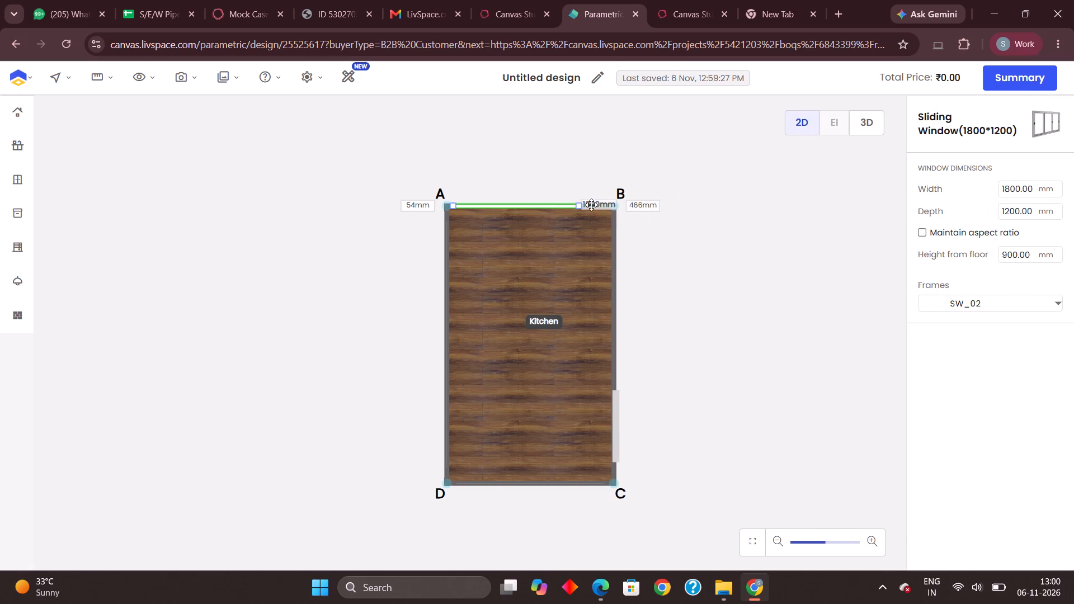
left_click(444, 227)
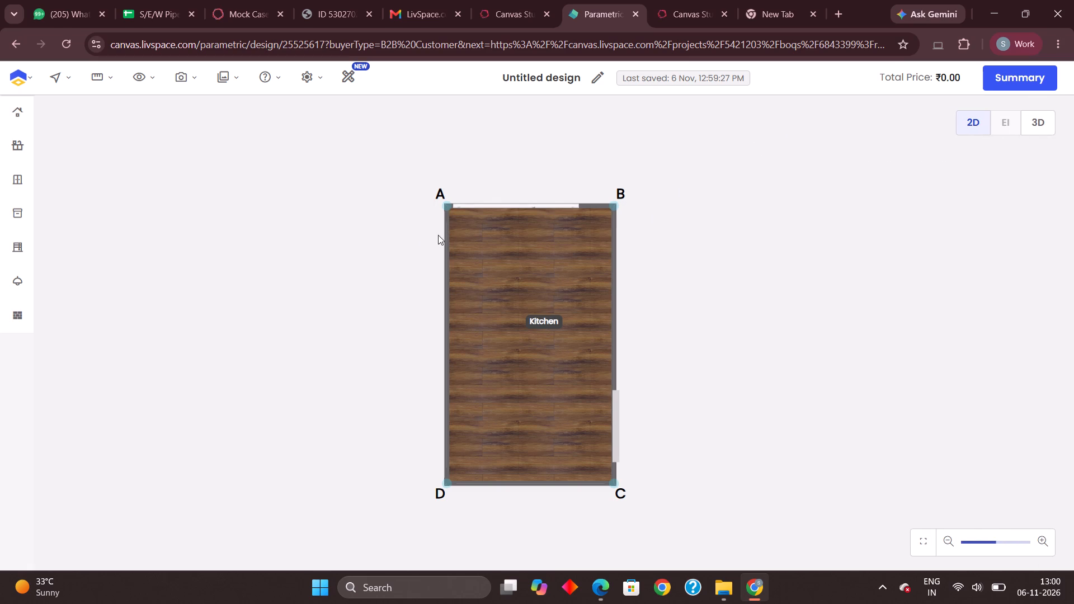
left_click(446, 263)
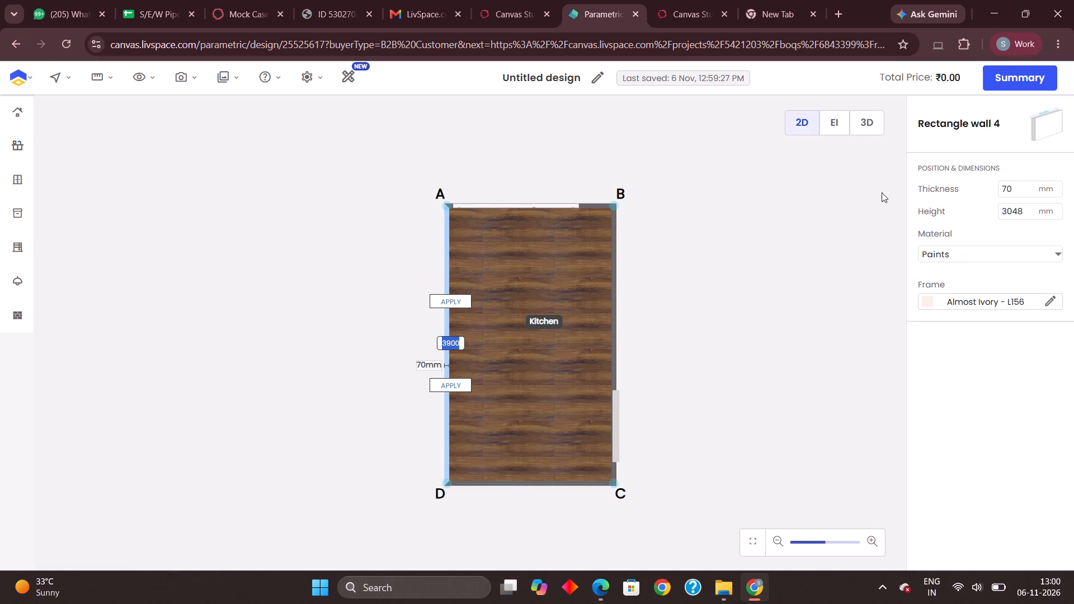
left_click(839, 128)
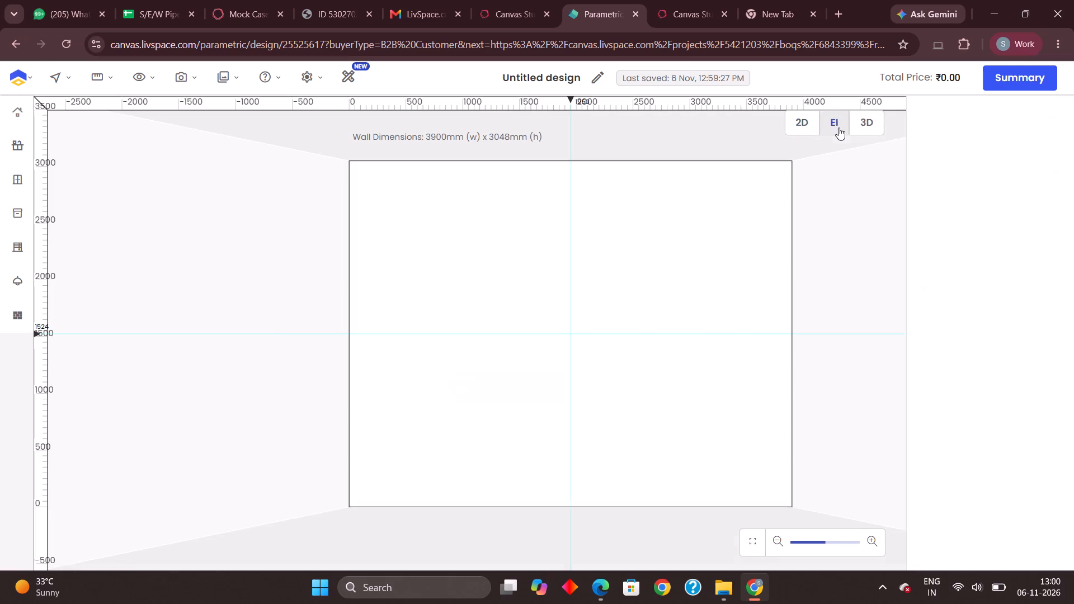
left_click(857, 333)
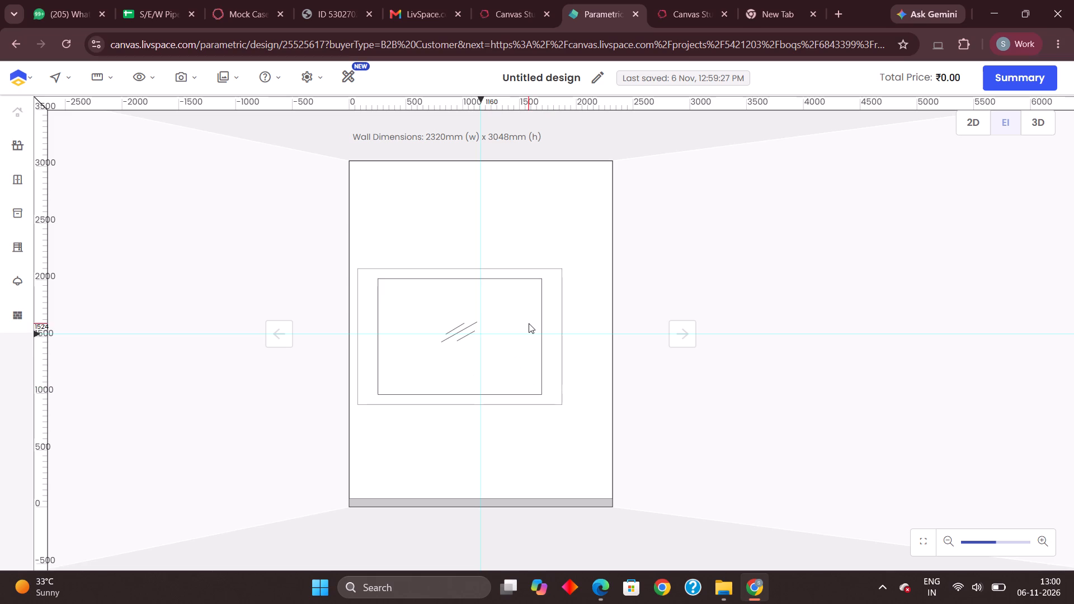
key("x")
key("d")
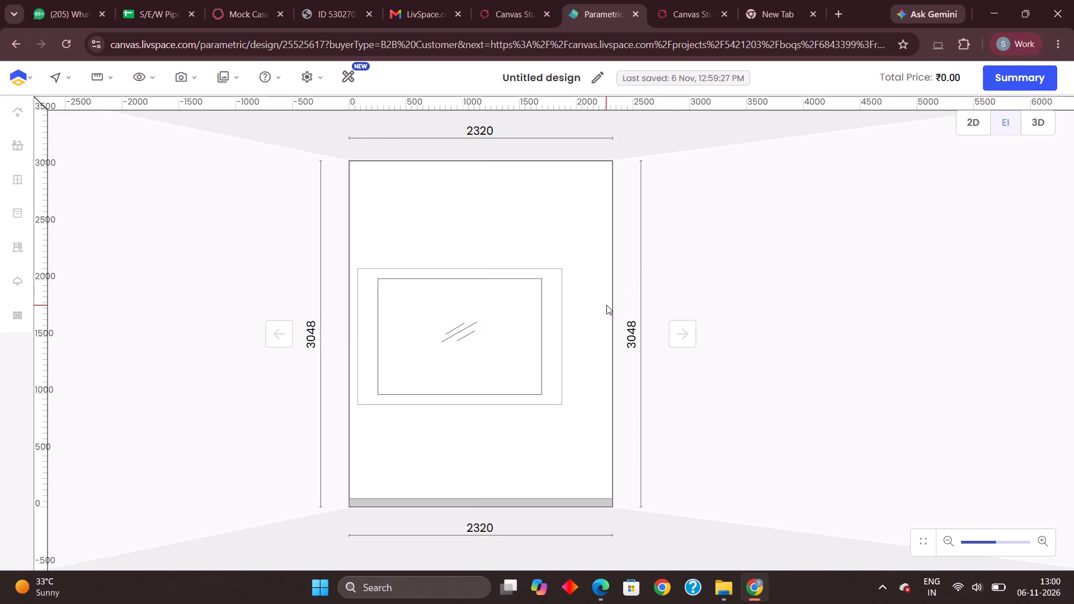
key("d")
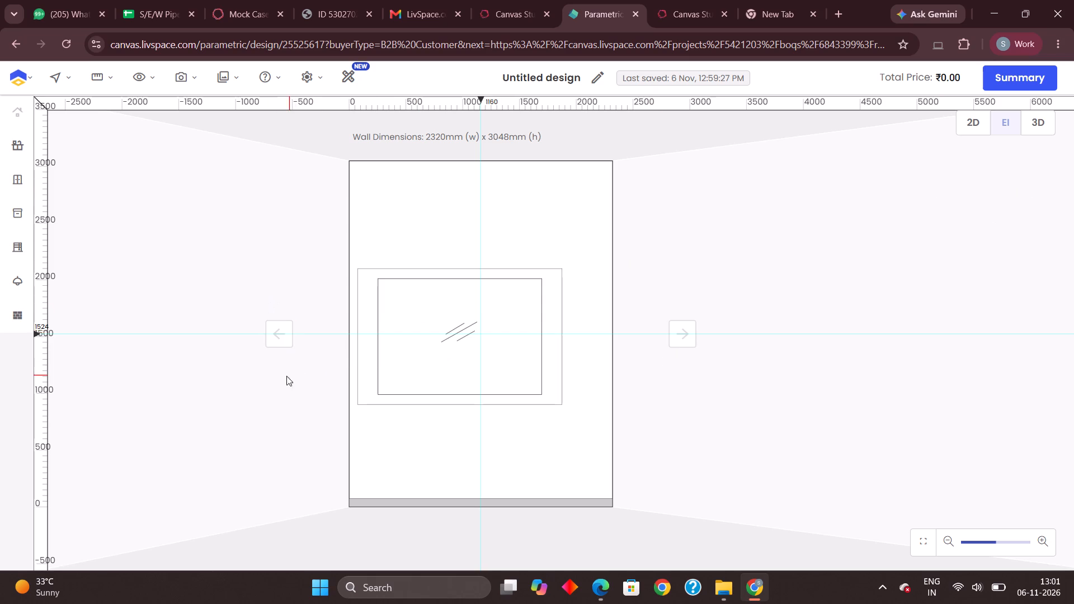
Open the Infinity range's unit categories in the kitchen product catalogue.
left_click(15, 145)
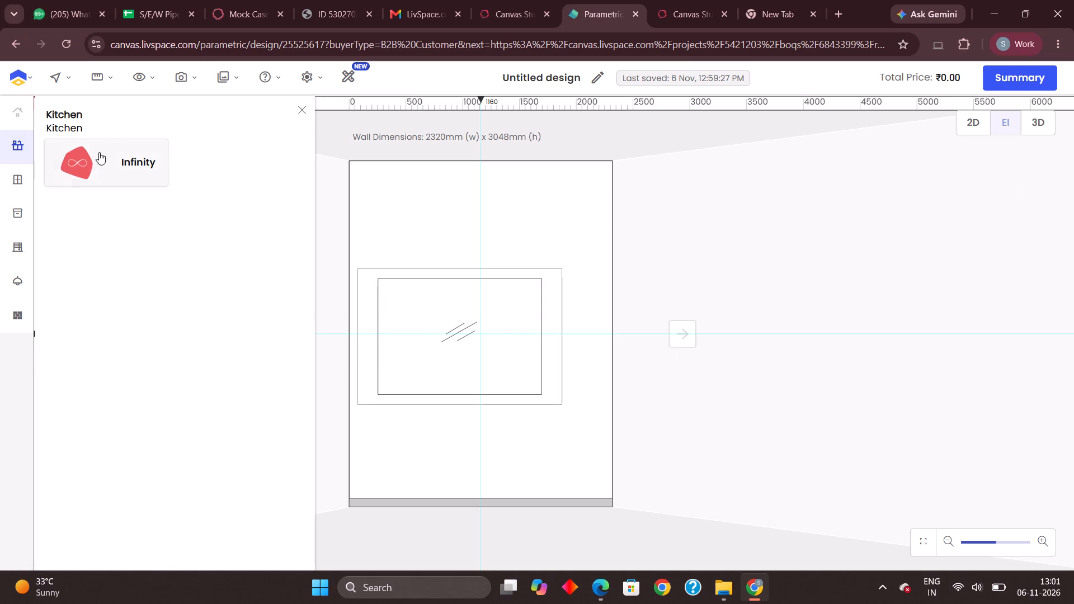
left_click(117, 153)
left_click(121, 162)
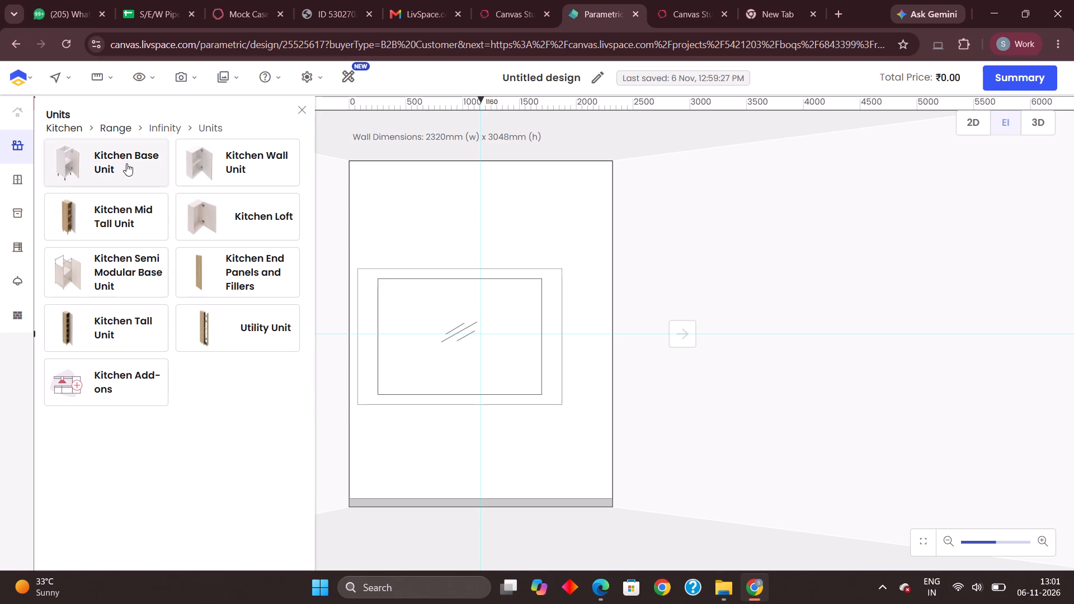
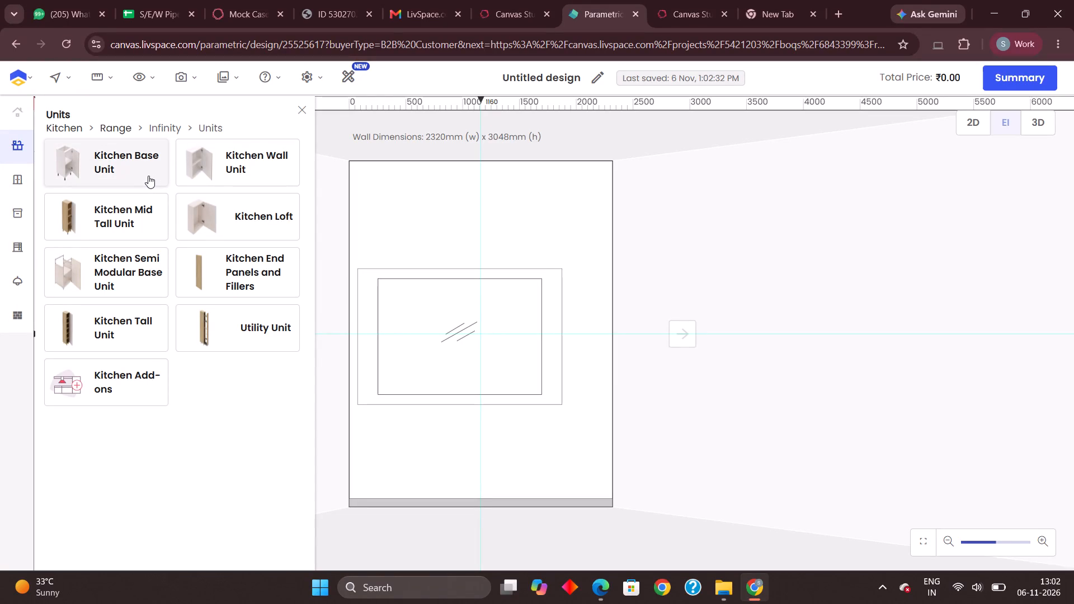
Add a Base Shelf Unit, 1 Door from the Infinity kitchen base units to window wall A–B.
left_click(123, 162)
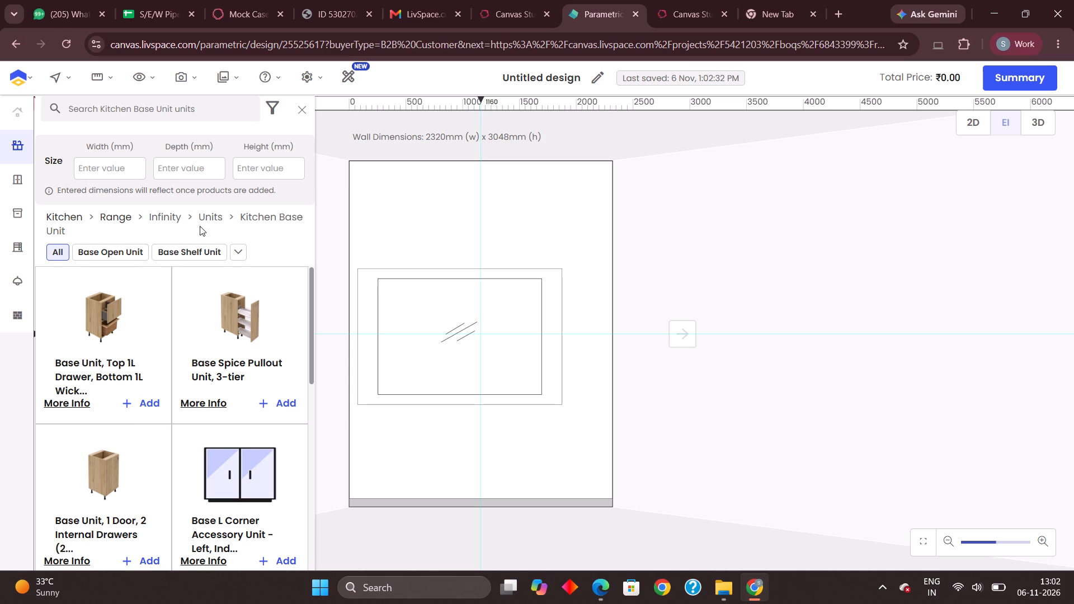
scroll(122, 423, "down", 2)
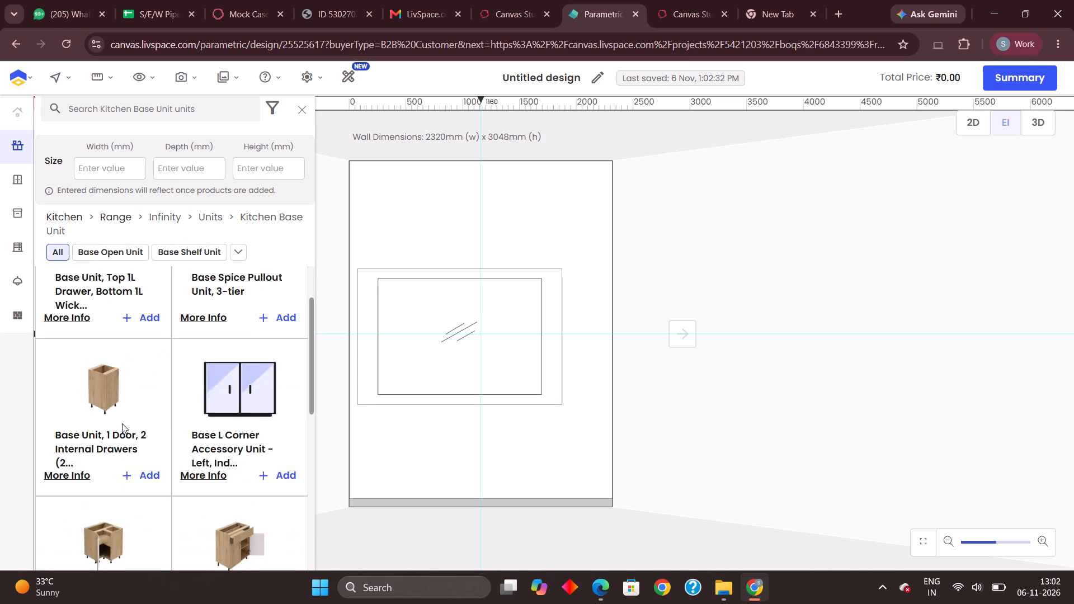
scroll(185, 271, "up", 3)
left_click(237, 254)
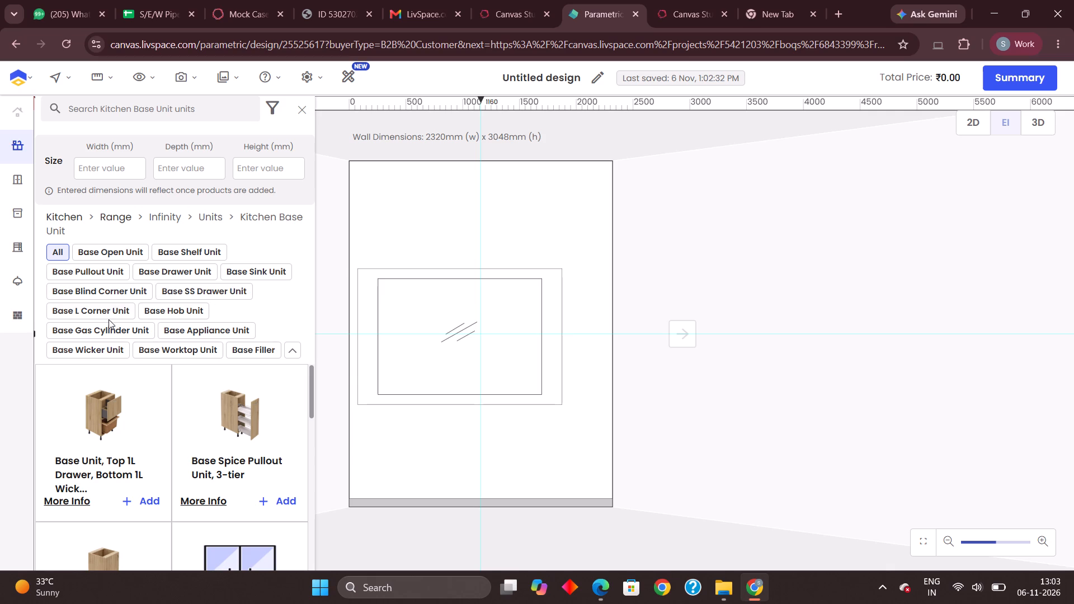
left_click(180, 255)
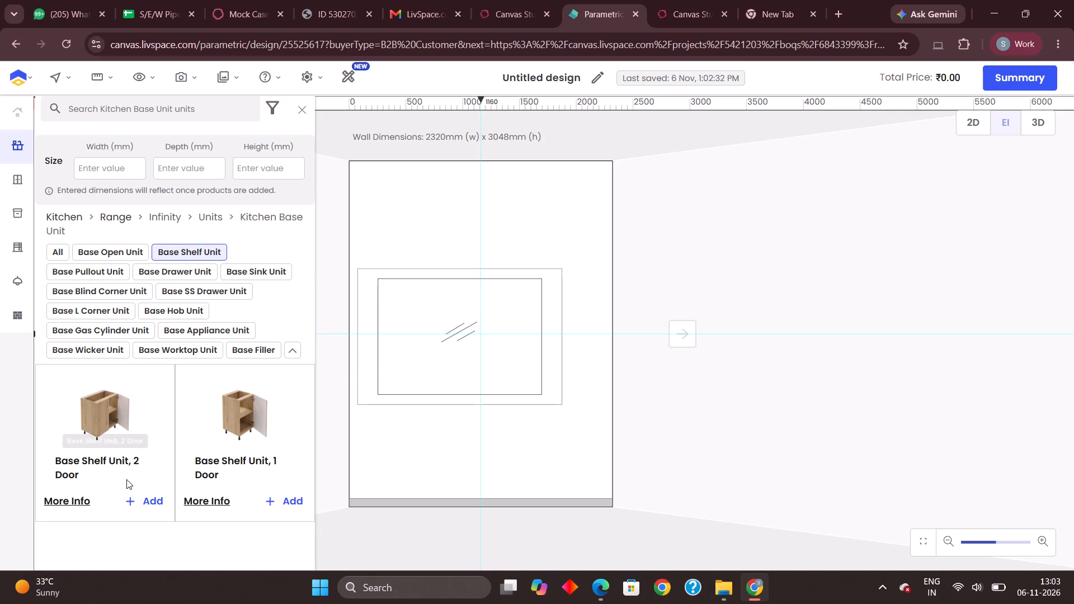
scroll(126, 478, "down", 1)
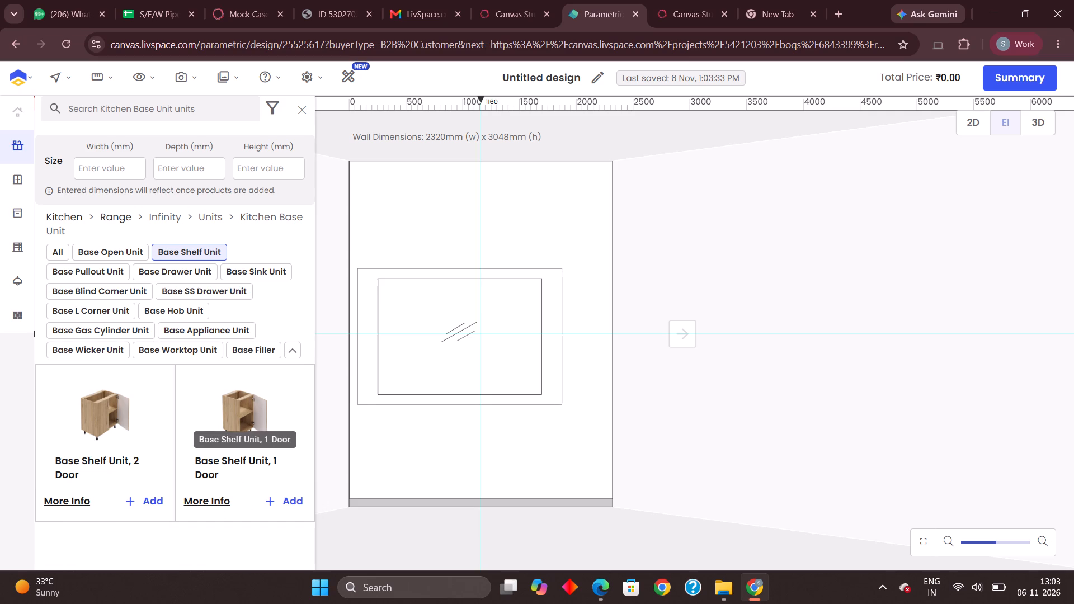
left_click(290, 503)
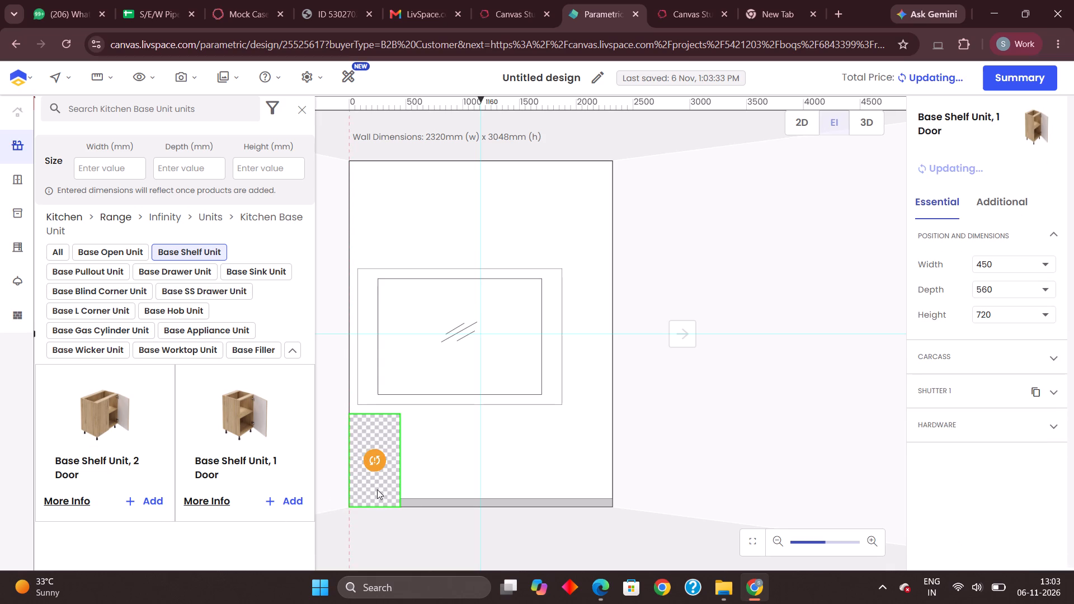
Duplicate the one-door base shelf unit so that the copy stands directly beside it on the window wall.
left_click(381, 476)
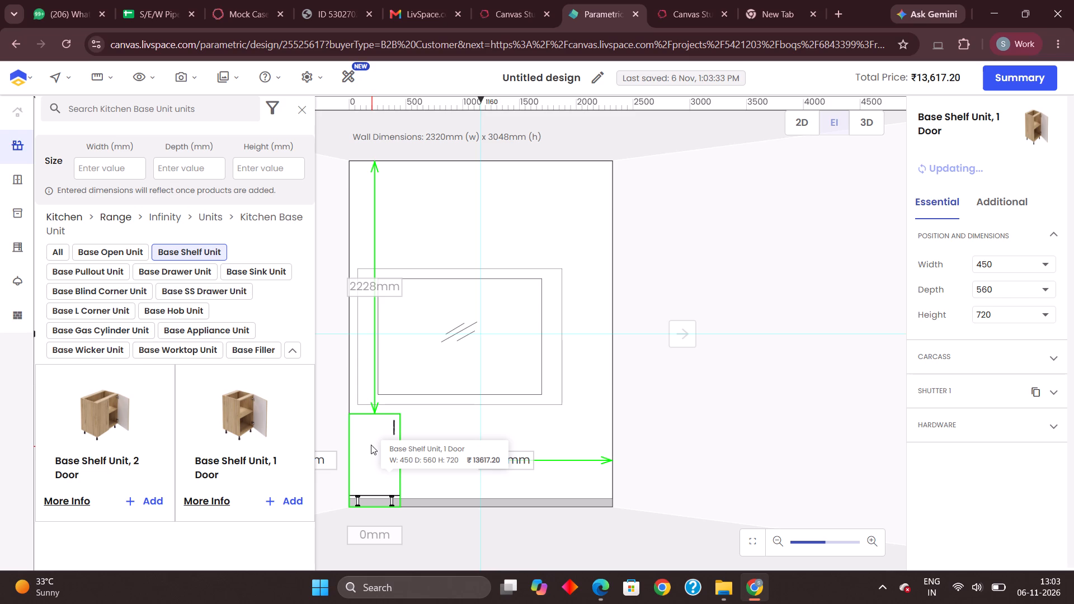
right_click(371, 445)
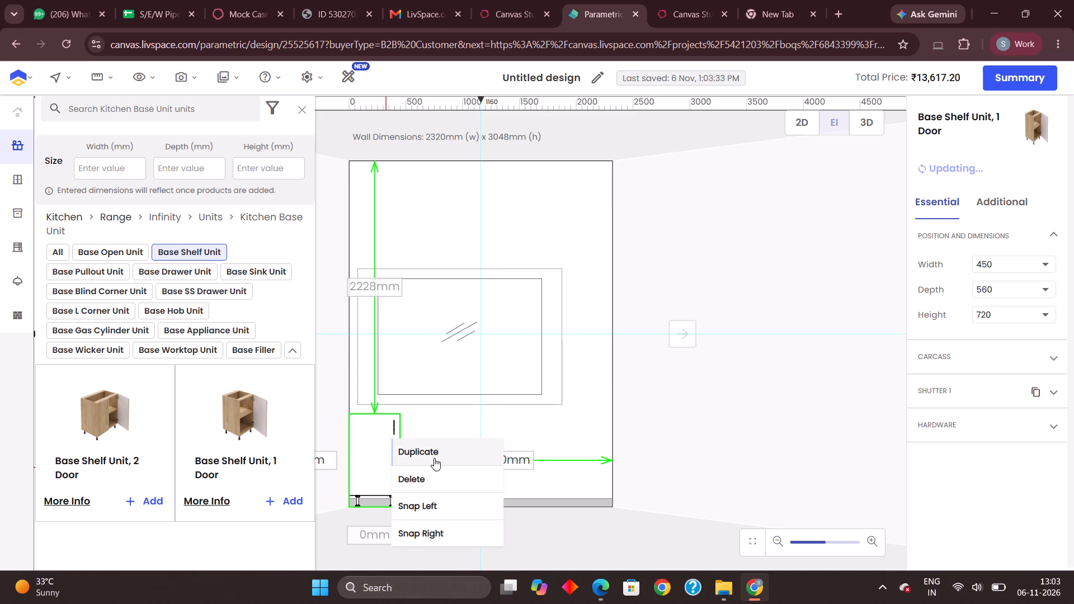
left_click(434, 458)
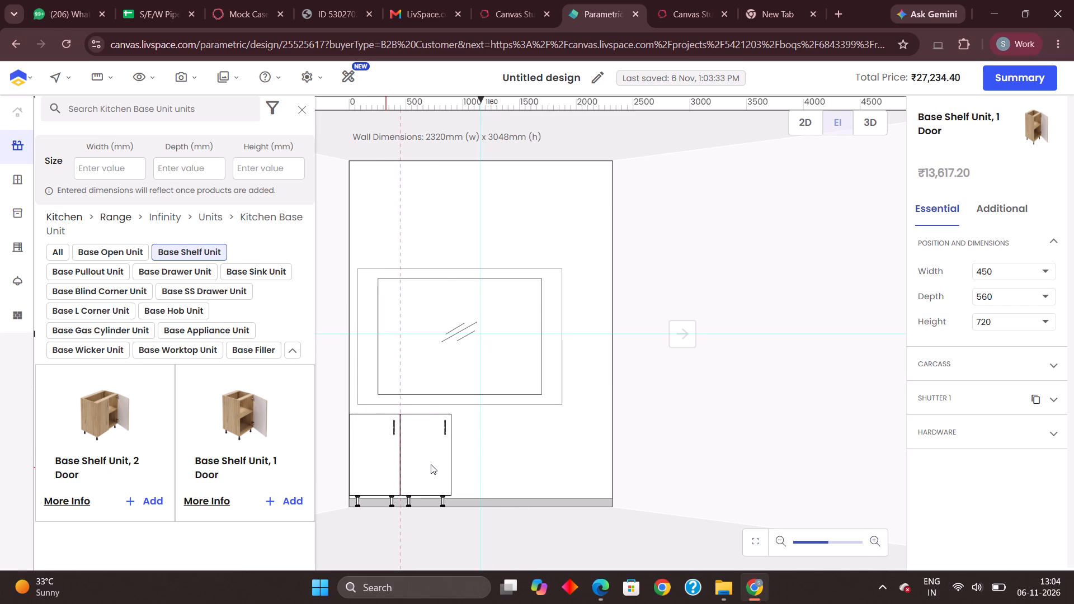
Examine the duplicated base unit's Shutter 1 settings, including the finishes, handle and available handle orientations.
left_click(431, 464)
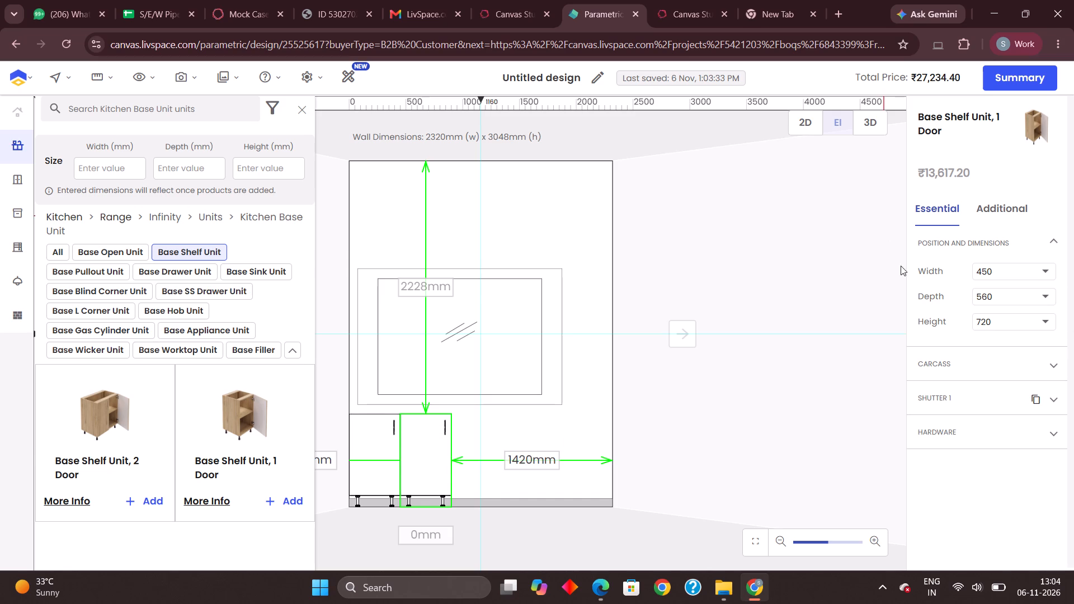
left_click(990, 399)
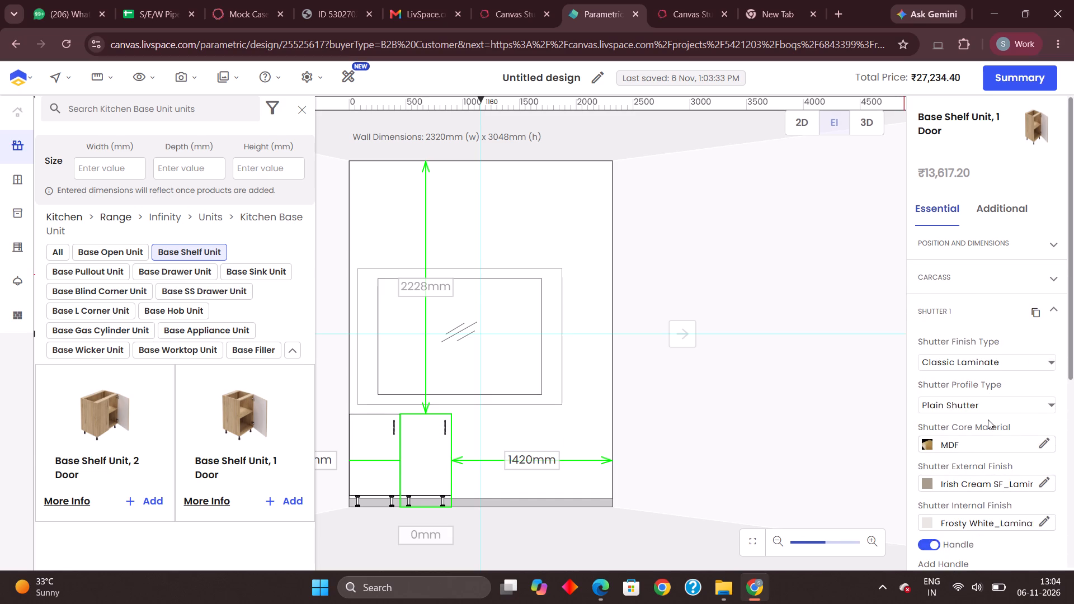
scroll(988, 419, "down", 3)
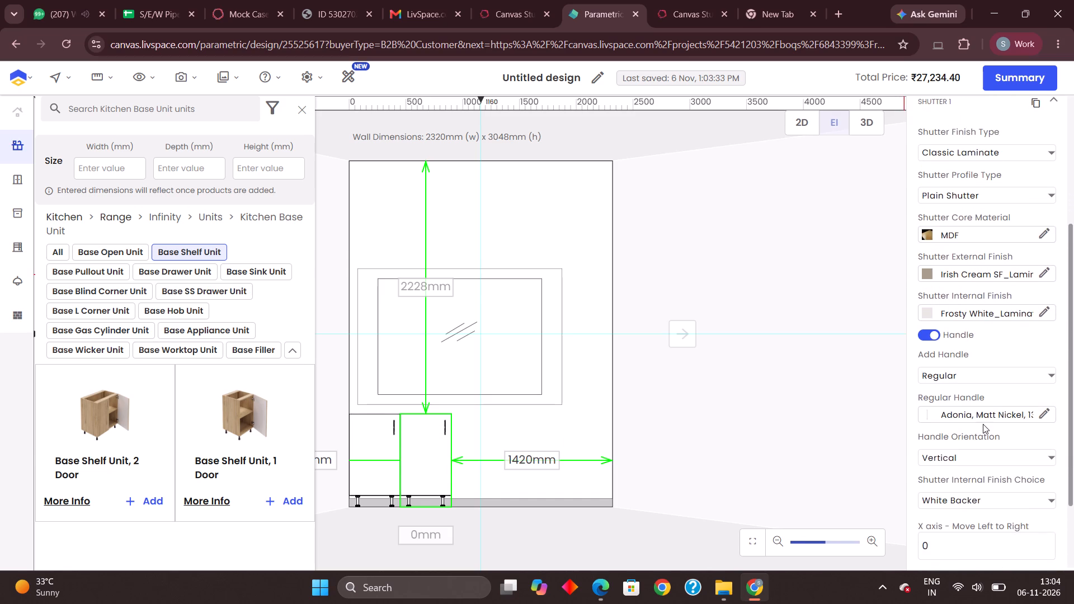
scroll(982, 424, "down", 6)
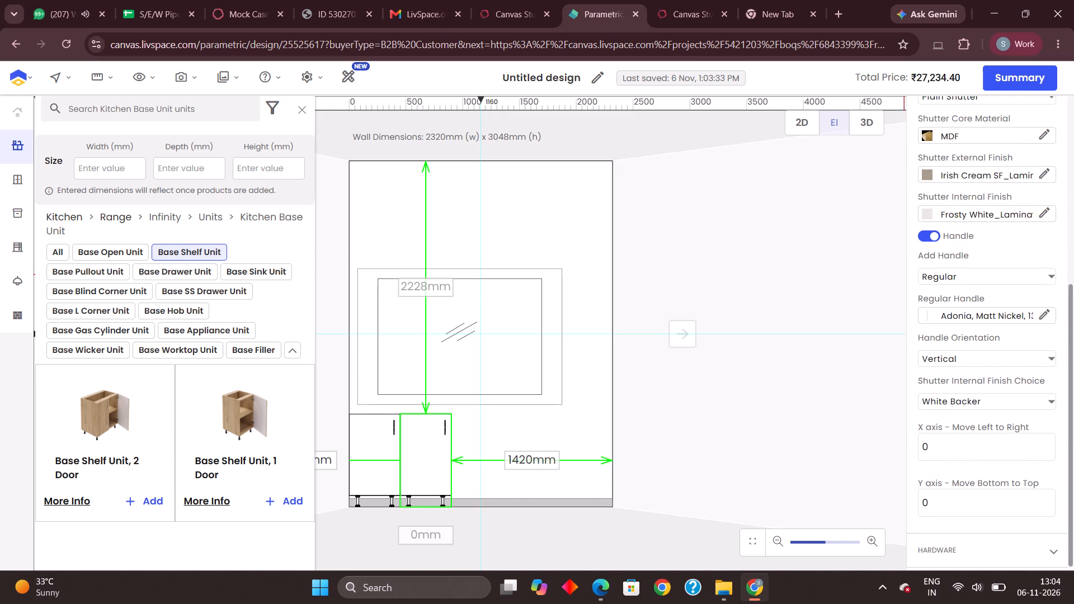
scroll(978, 422, "up", 3)
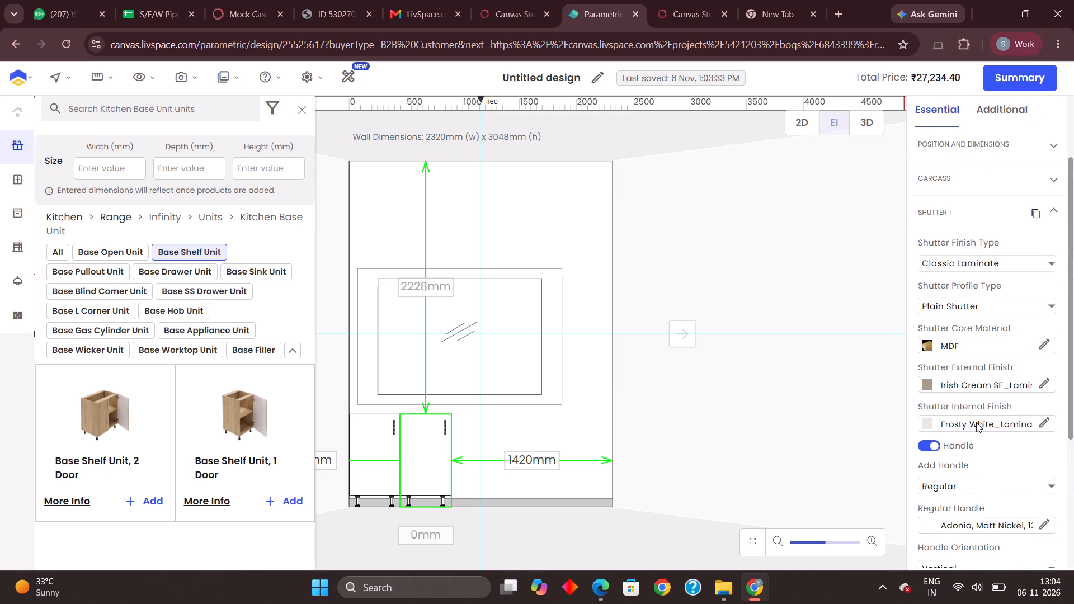
scroll(976, 423, "down", 1)
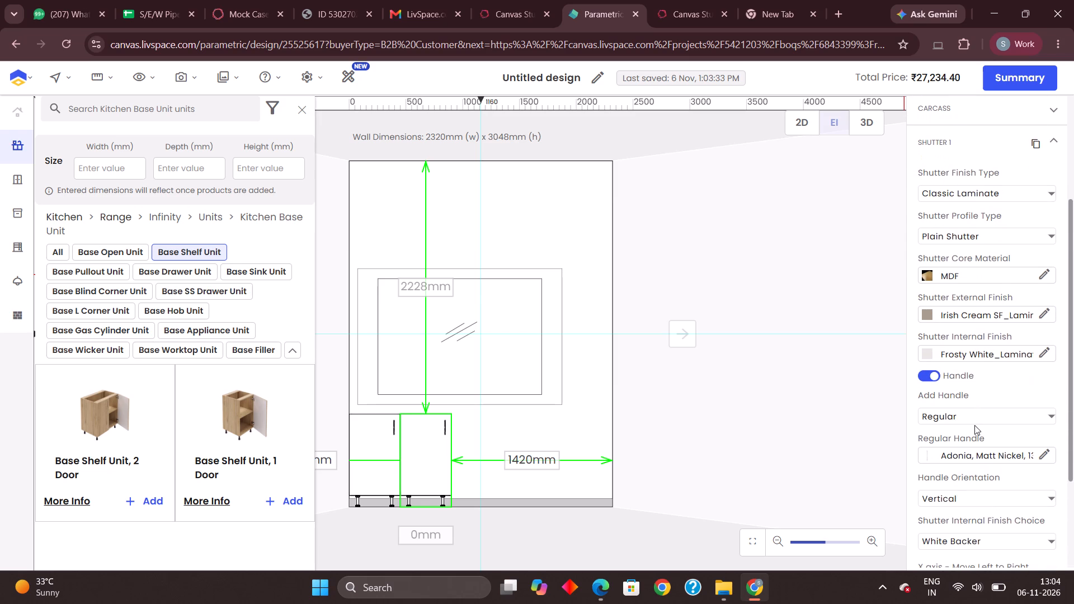
scroll(974, 425, "down", 1)
left_click(967, 427)
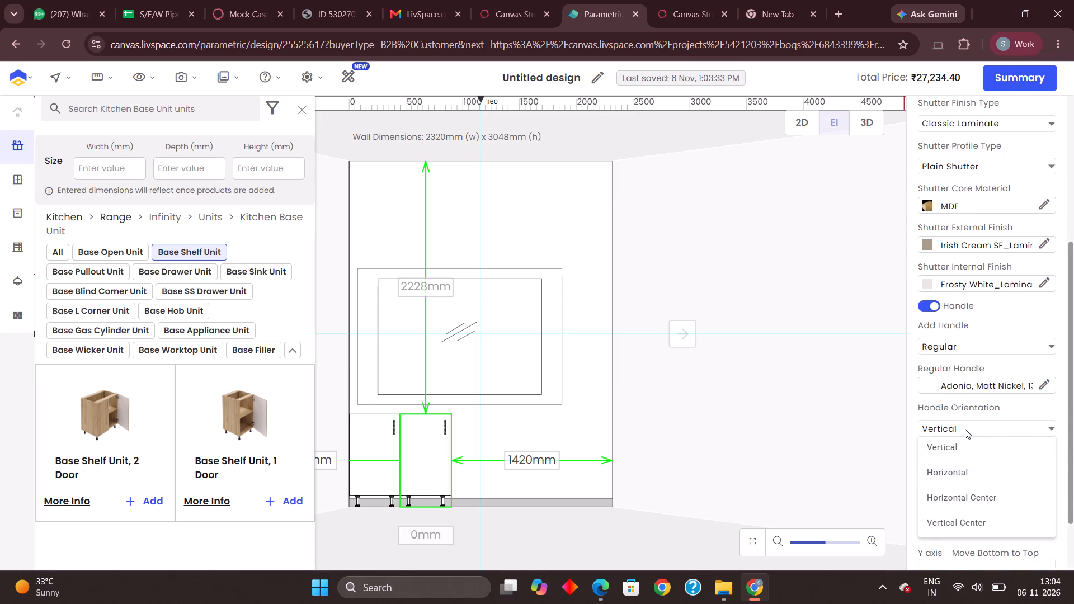
left_click(966, 430)
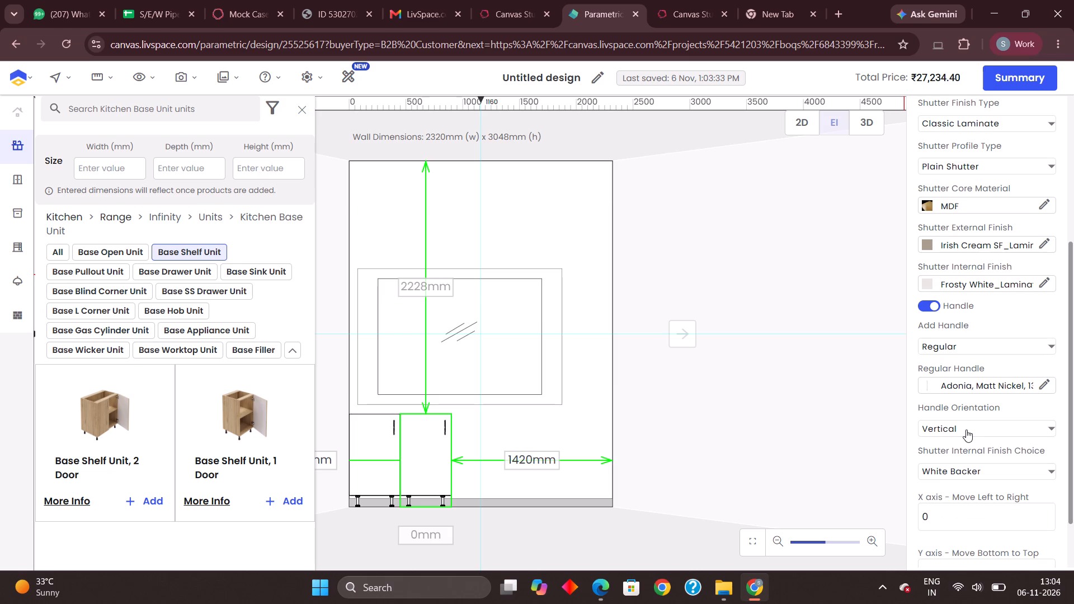
scroll(966, 430, "down", 1)
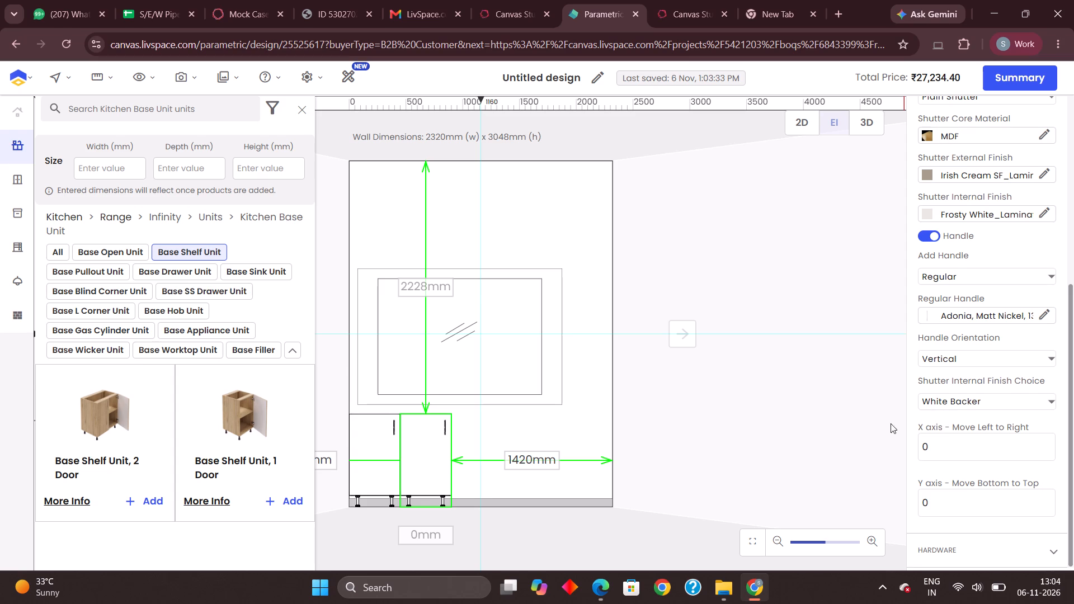
scroll(861, 430, "down", 2)
scroll(855, 431, "up", 2)
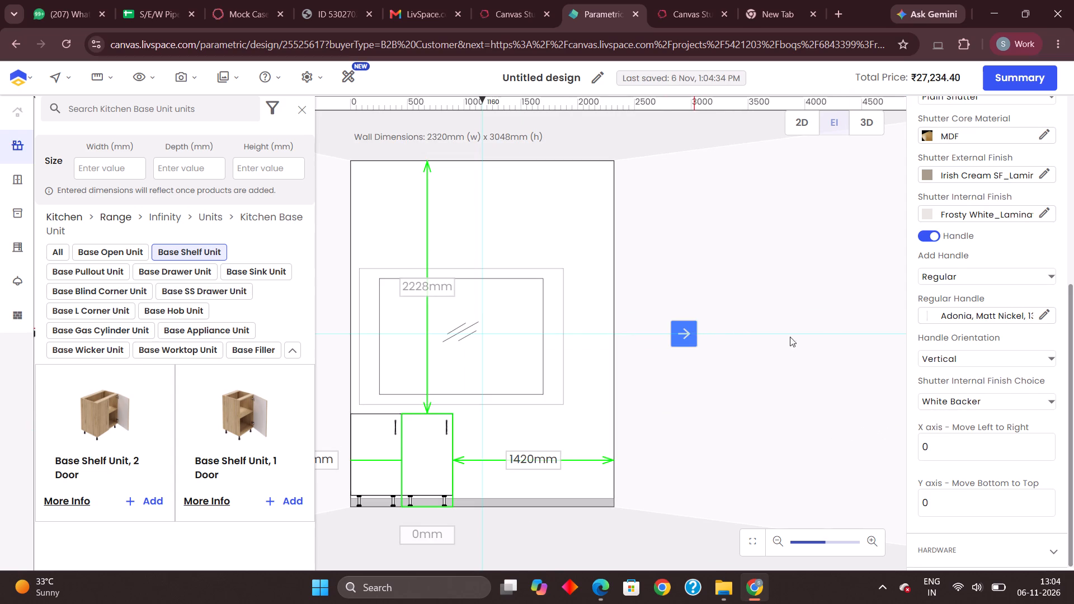
scroll(938, 318, "up", 6)
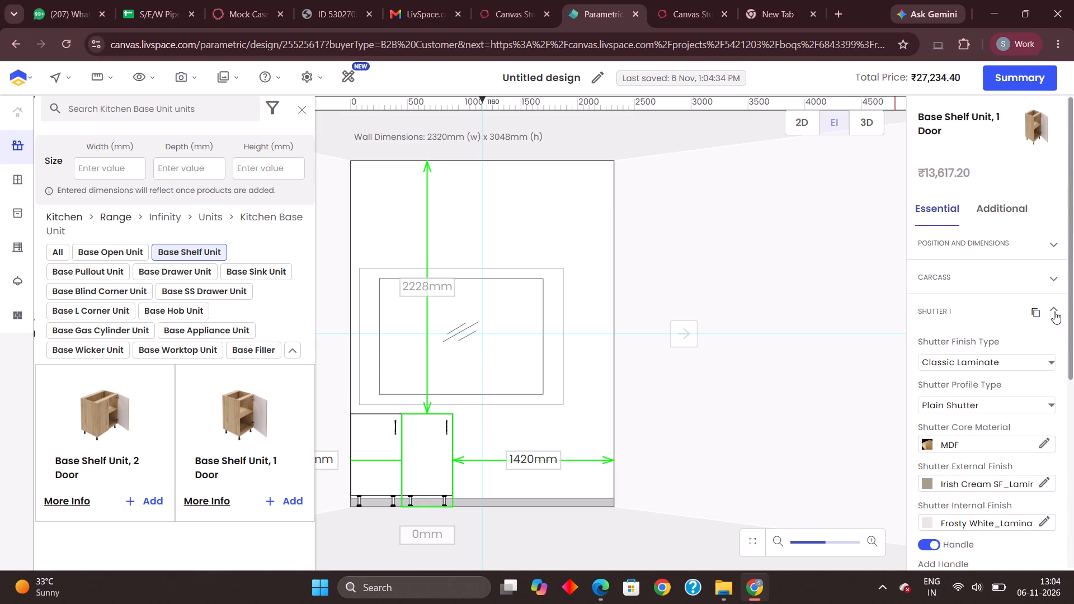
scroll(1030, 407, "down", 5)
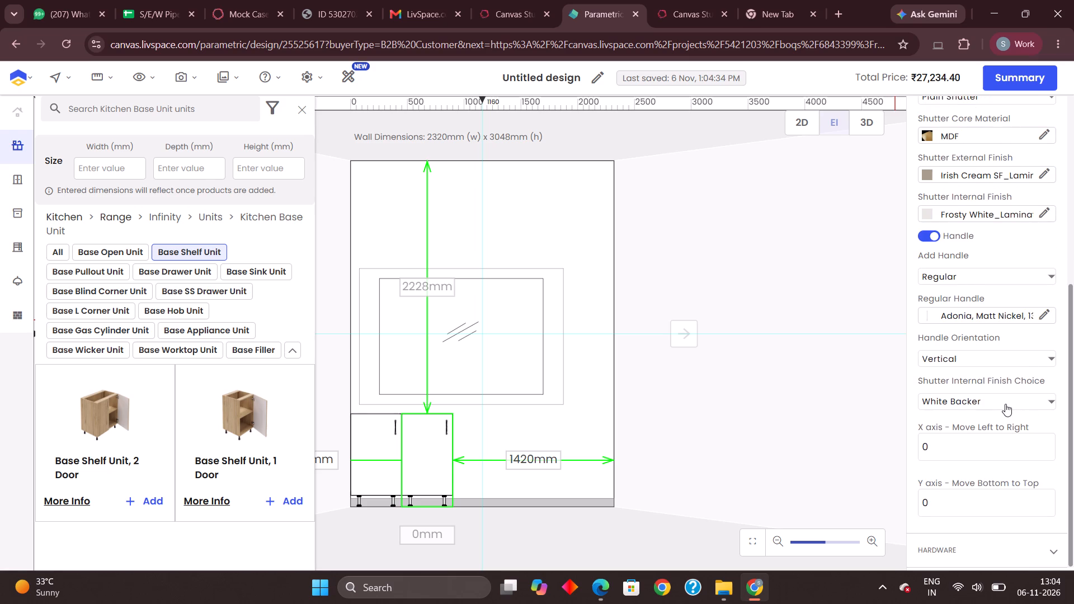
scroll(1005, 404, "up", 7)
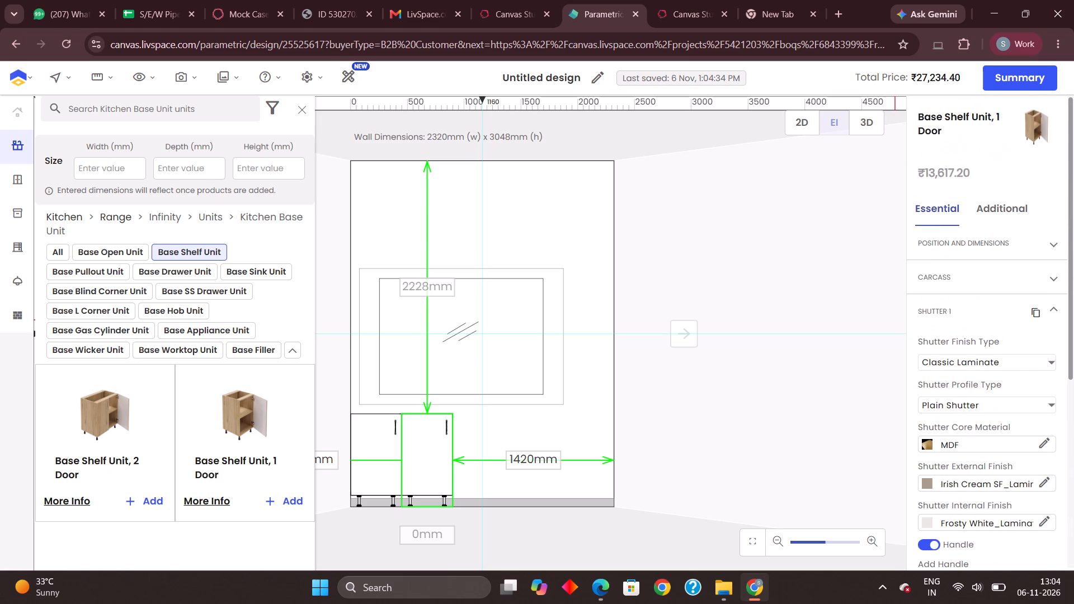
Check the duplicated base unit's carcass settings and deselect the unit.
left_click(1054, 309)
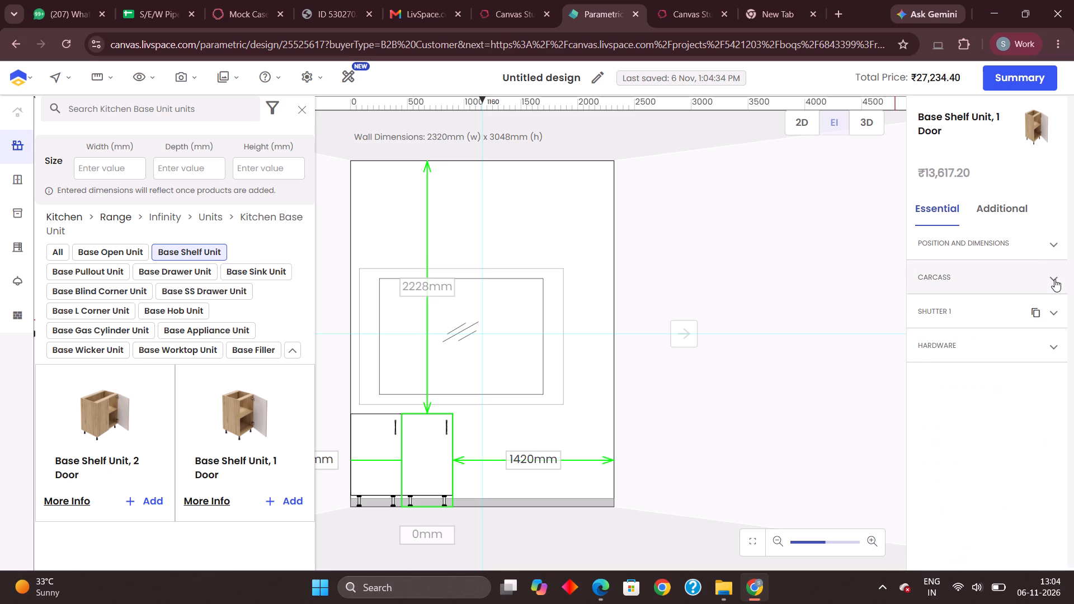
left_click(1054, 279)
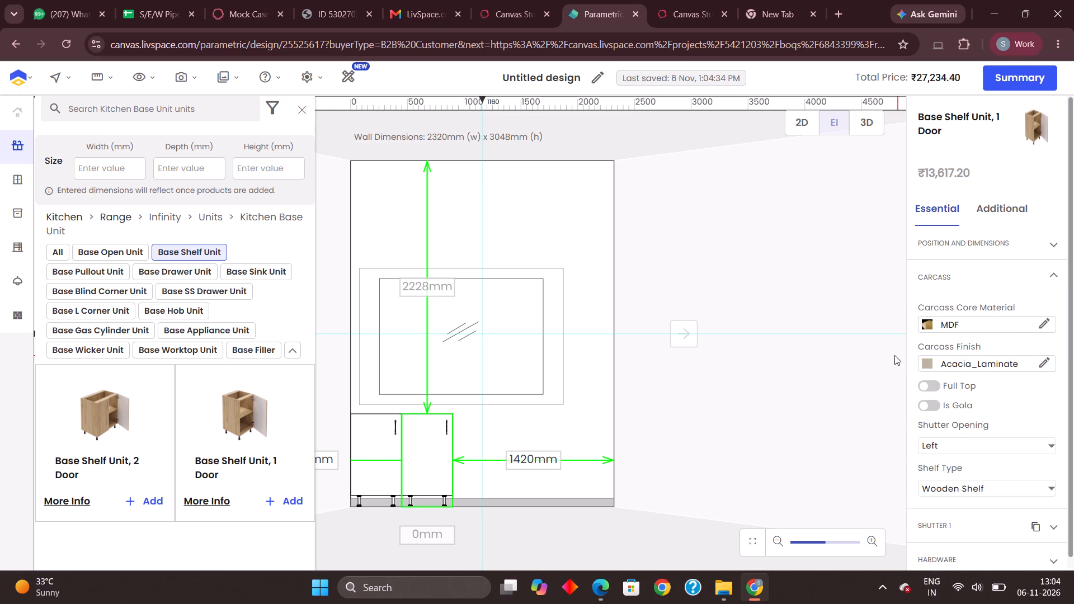
scroll(876, 360, "down", 1)
scroll(865, 363, "up", 1)
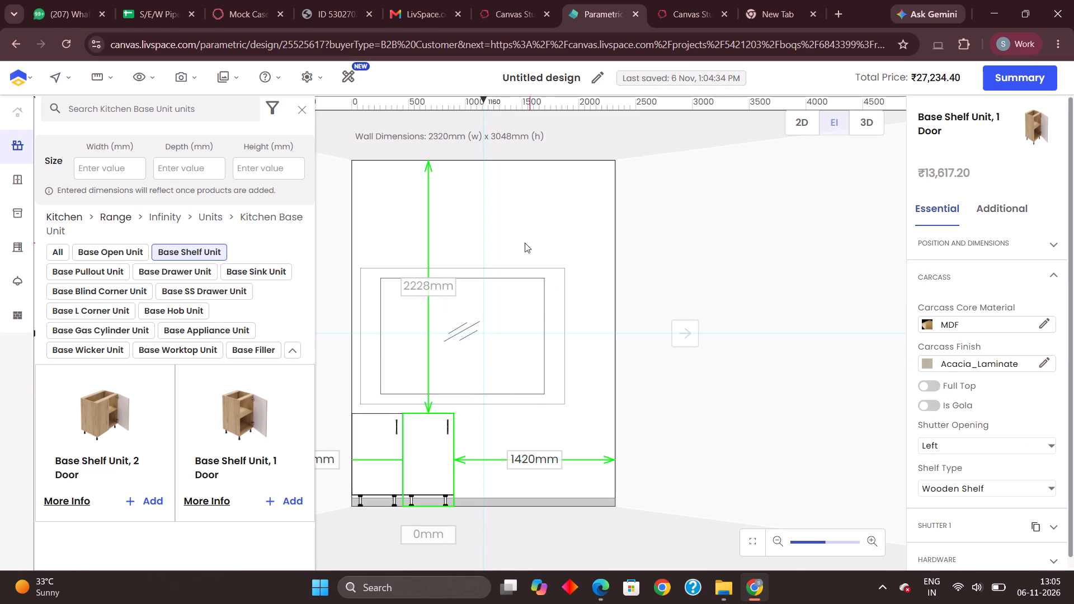
left_click_drag(519, 242, 538, 251)
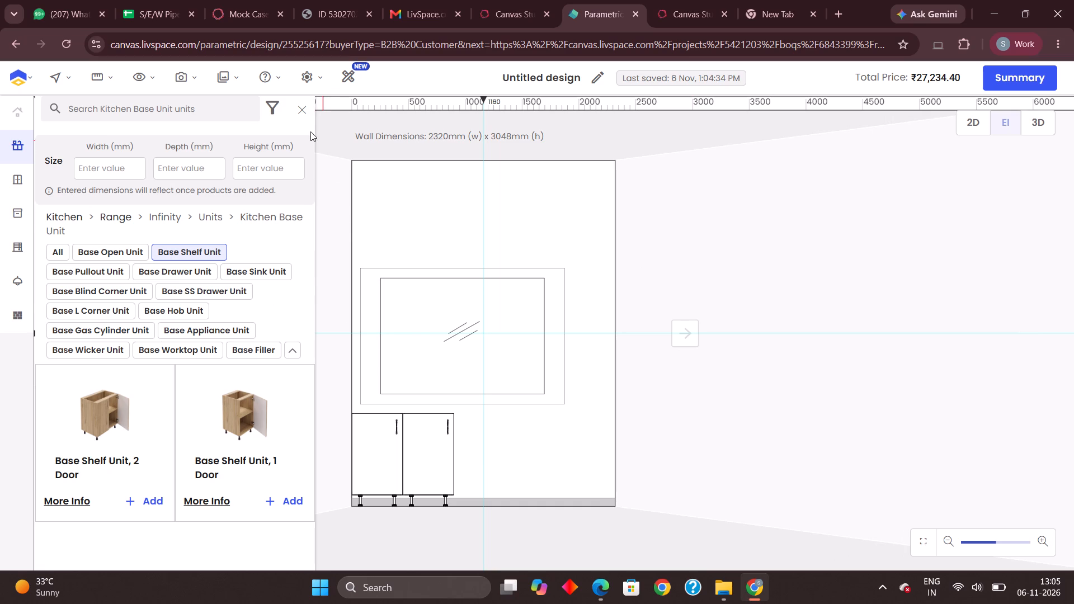
Review the duplicated one-door base unit's dimensions, carcass and Shutter 1 settings, including its handle options, and deselect the unit.
left_click(404, 456)
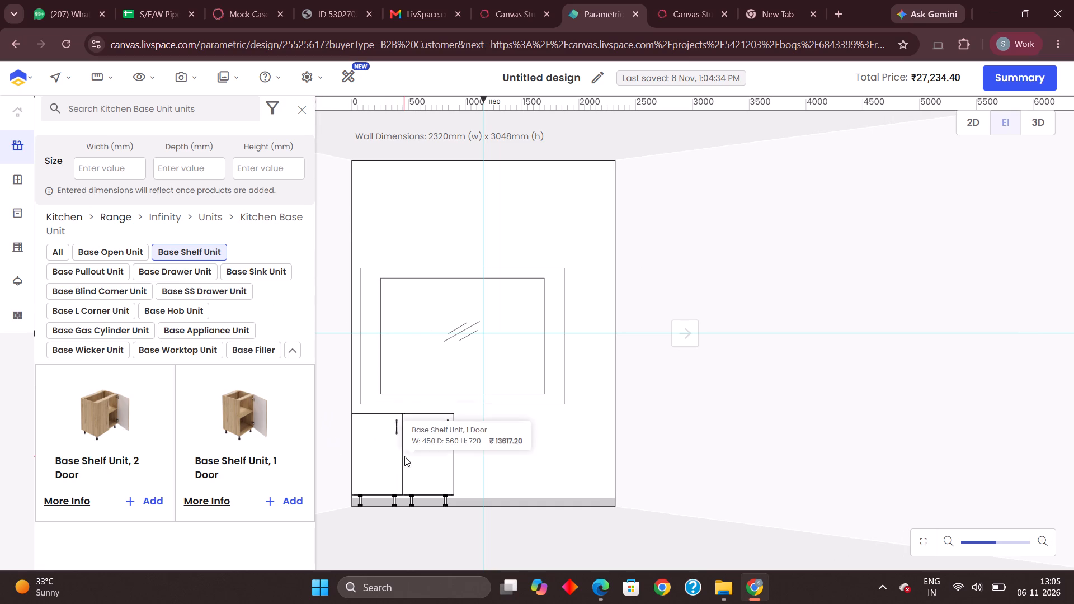
right_click(441, 454)
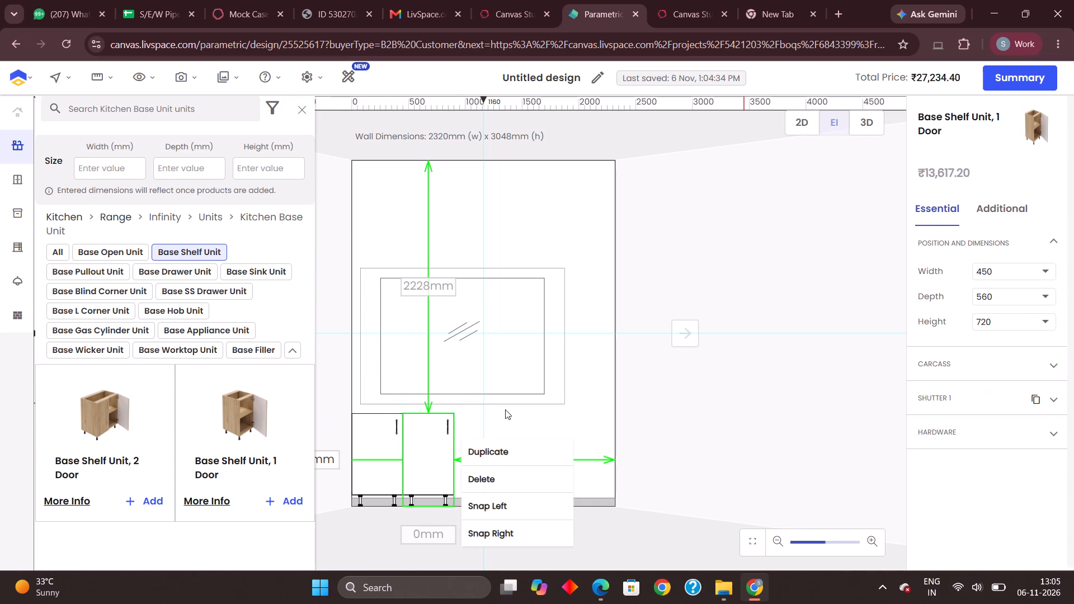
left_click(1054, 244)
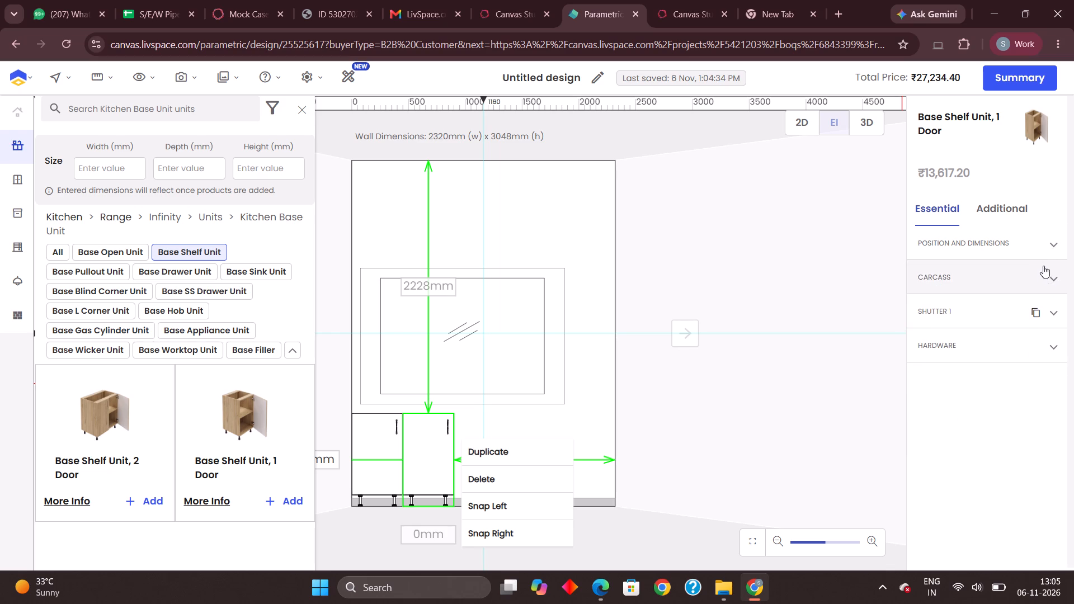
left_click(1051, 276)
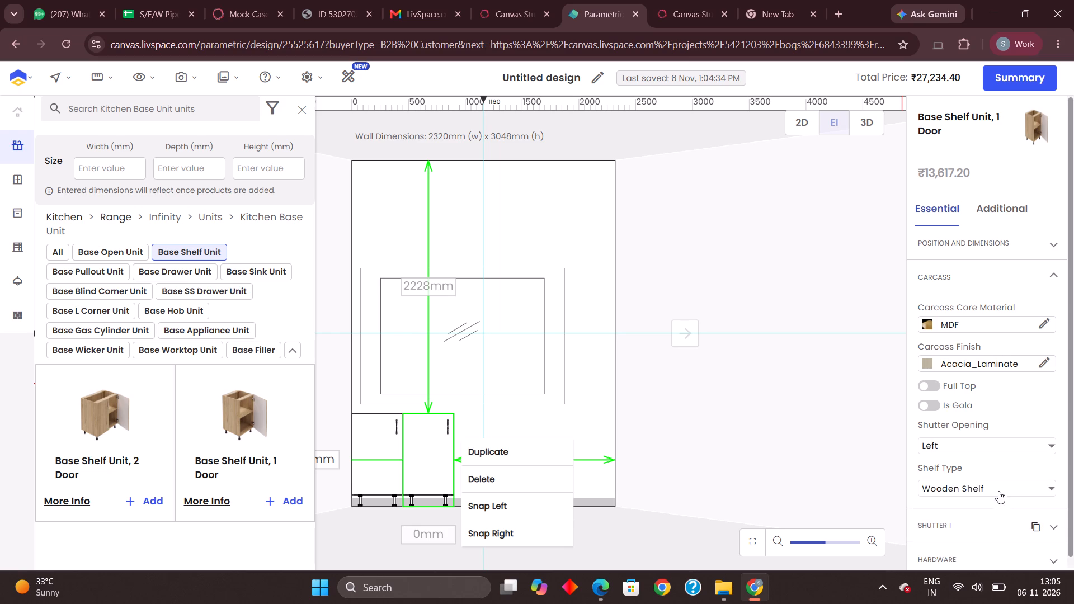
scroll(994, 496, "down", 2)
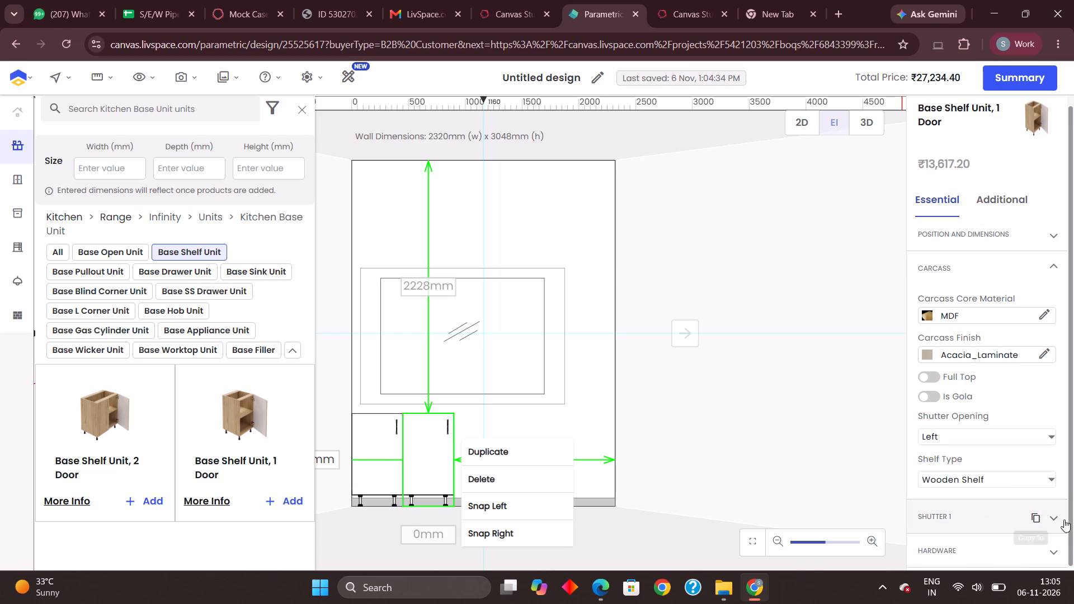
left_click(1050, 519)
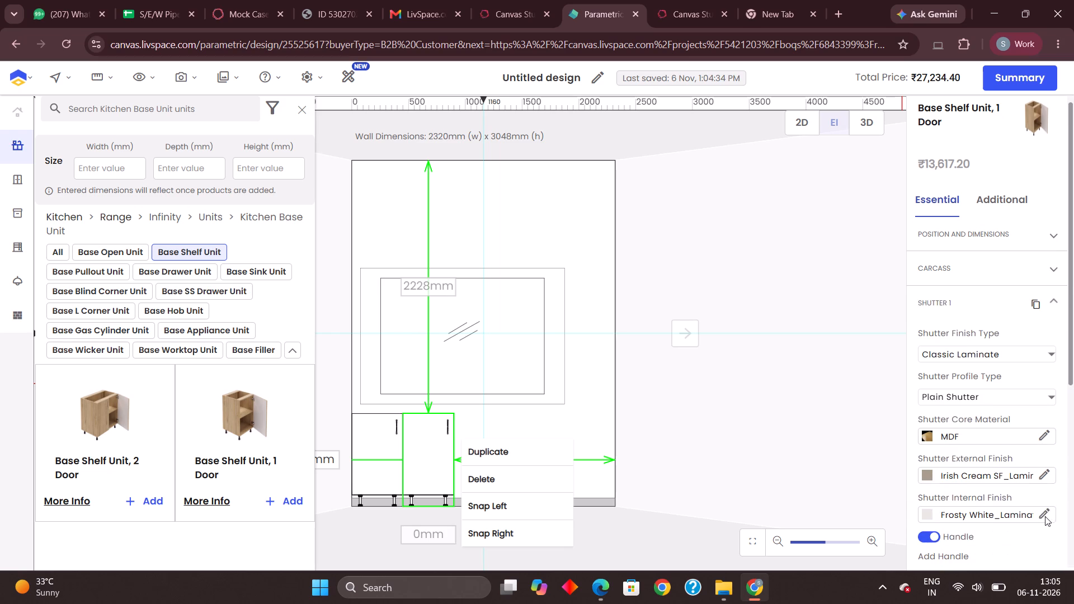
scroll(1029, 513, "down", 3)
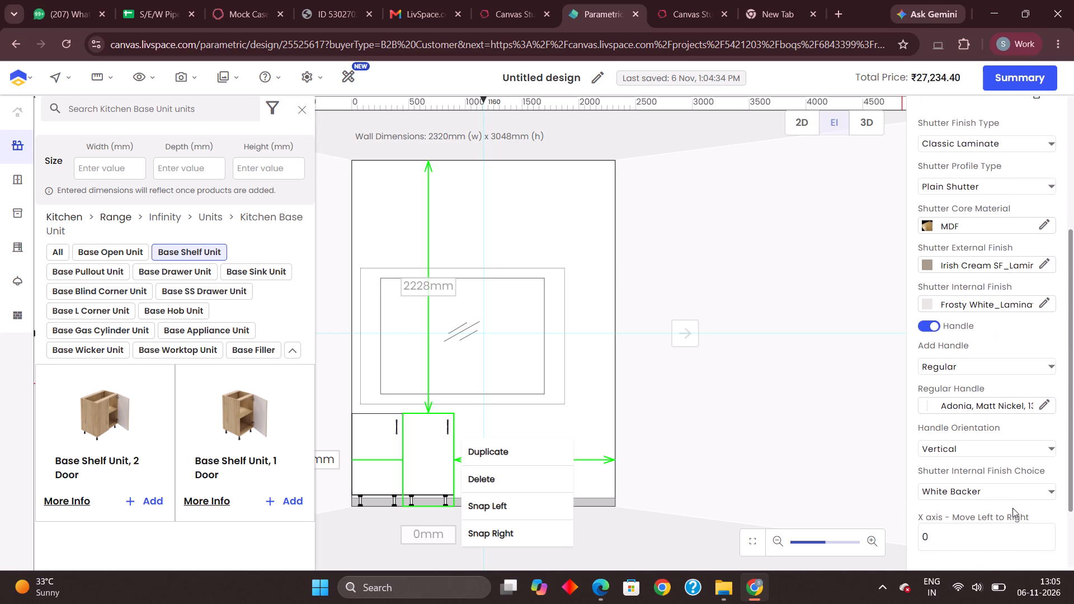
scroll(1010, 506, "down", 6)
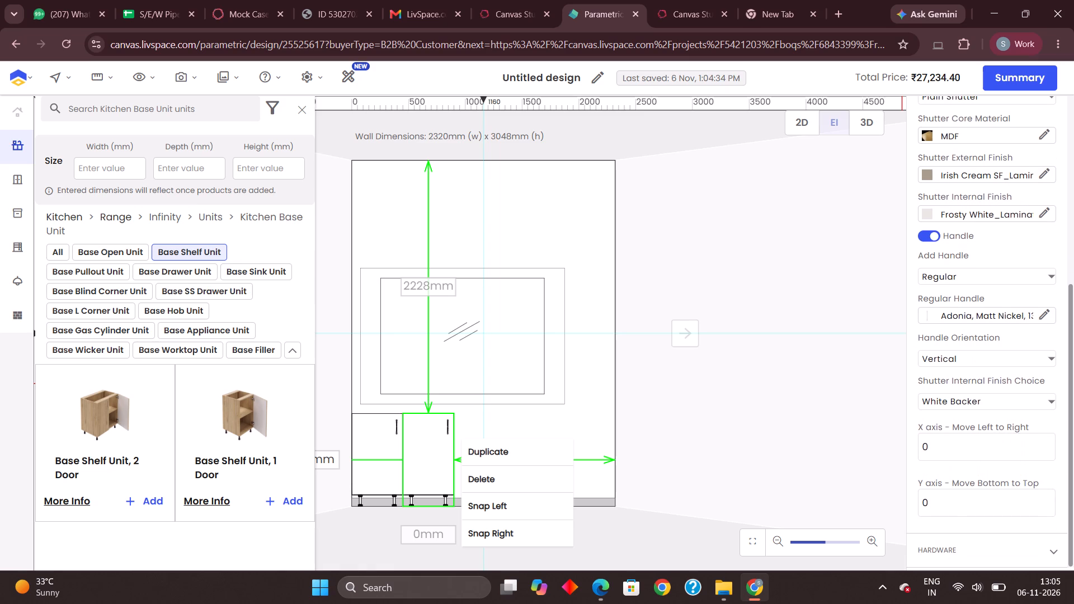
scroll(1003, 501, "up", 11)
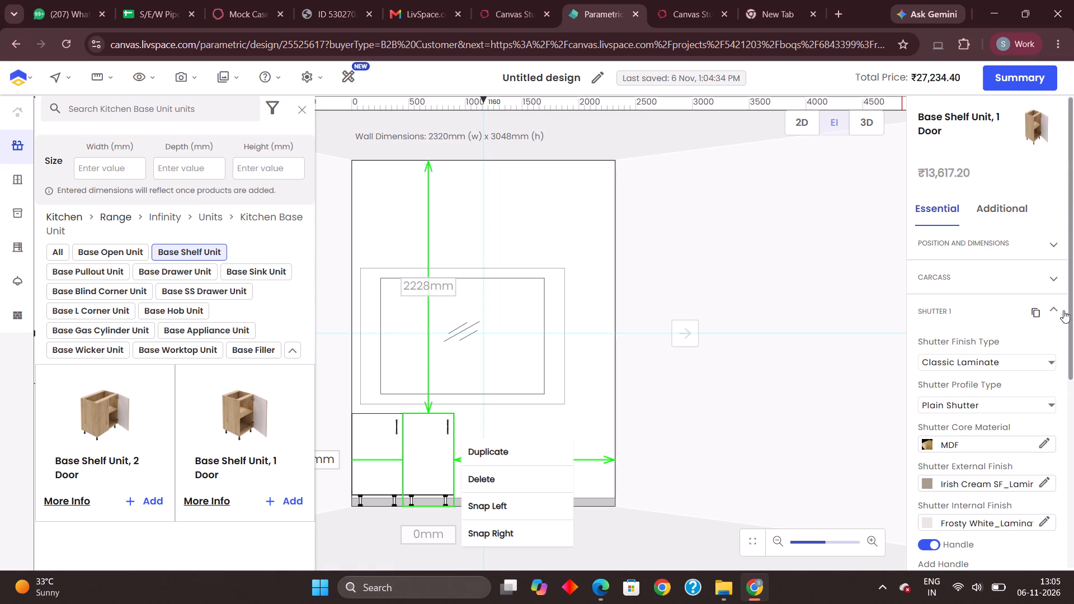
left_click(1054, 312)
left_click(1057, 249)
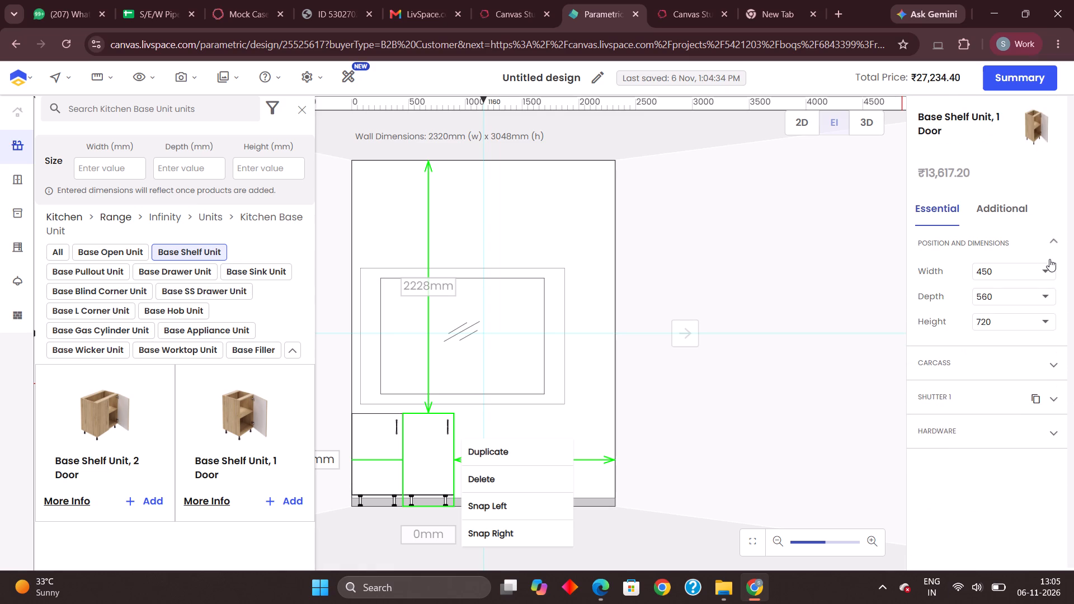
left_click(1052, 243)
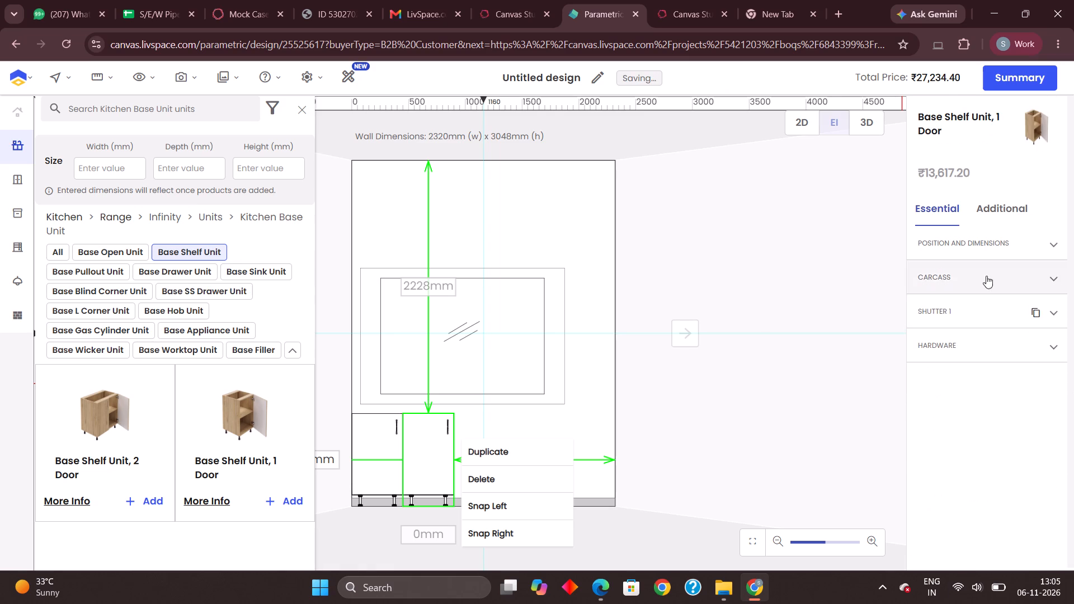
left_click(769, 436)
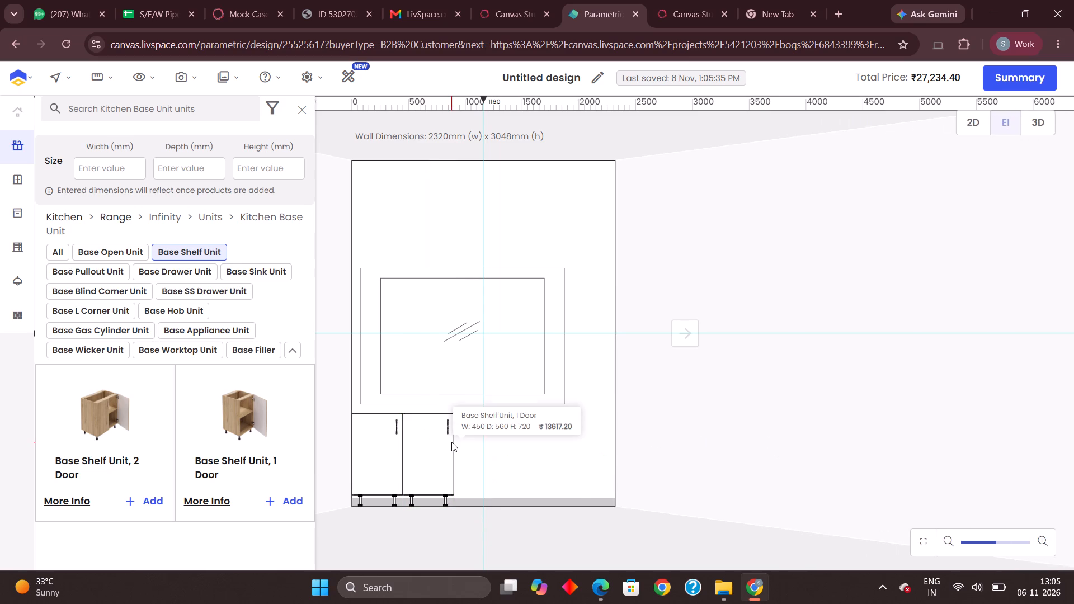
Delete the duplicated one-door base shelf unit from the window wall.
right_click(451, 442)
left_click(511, 490)
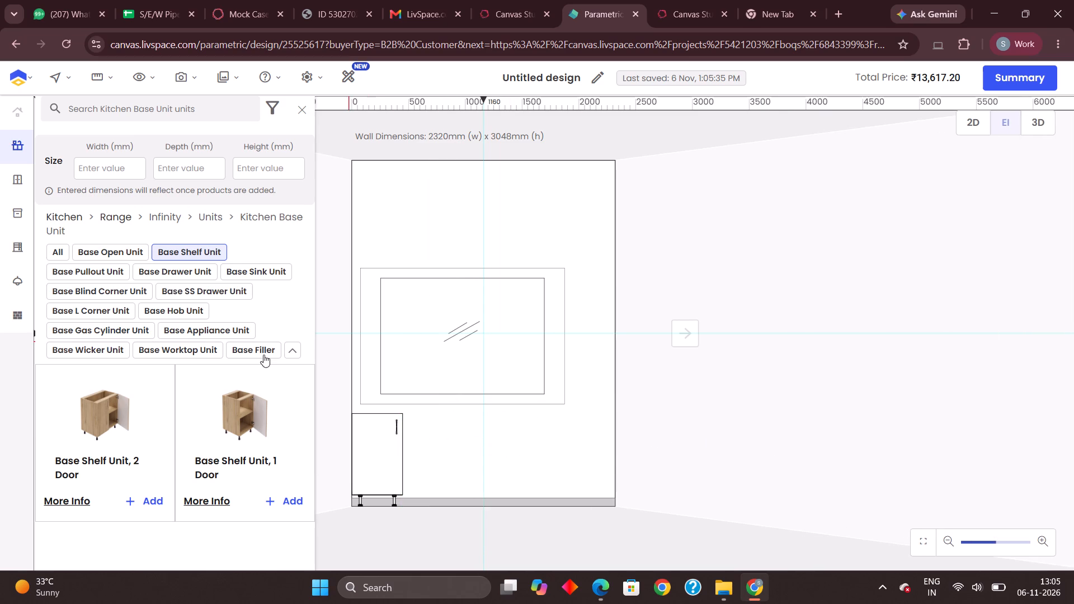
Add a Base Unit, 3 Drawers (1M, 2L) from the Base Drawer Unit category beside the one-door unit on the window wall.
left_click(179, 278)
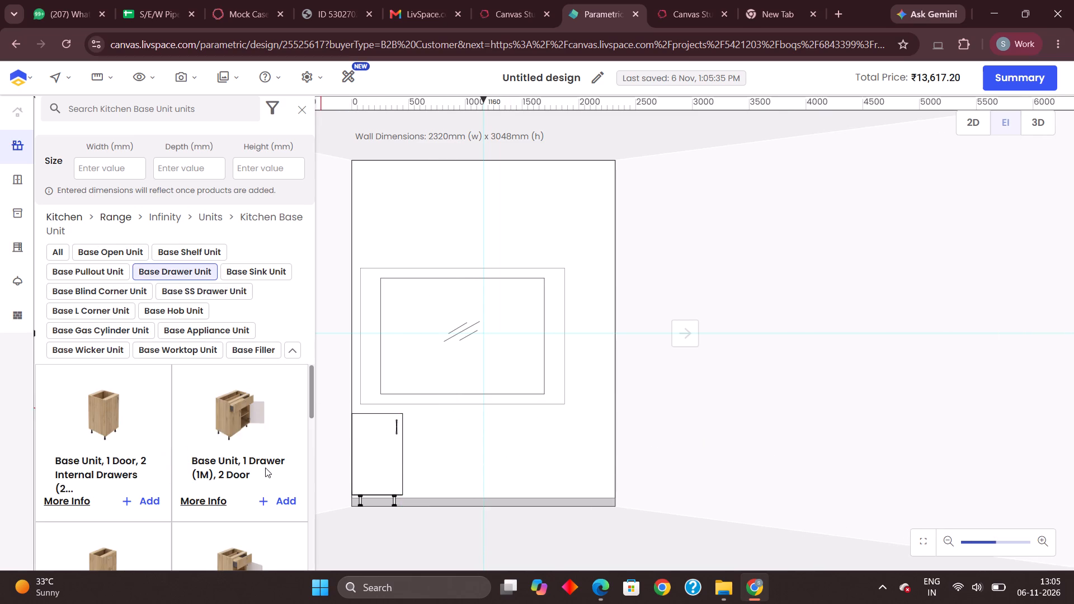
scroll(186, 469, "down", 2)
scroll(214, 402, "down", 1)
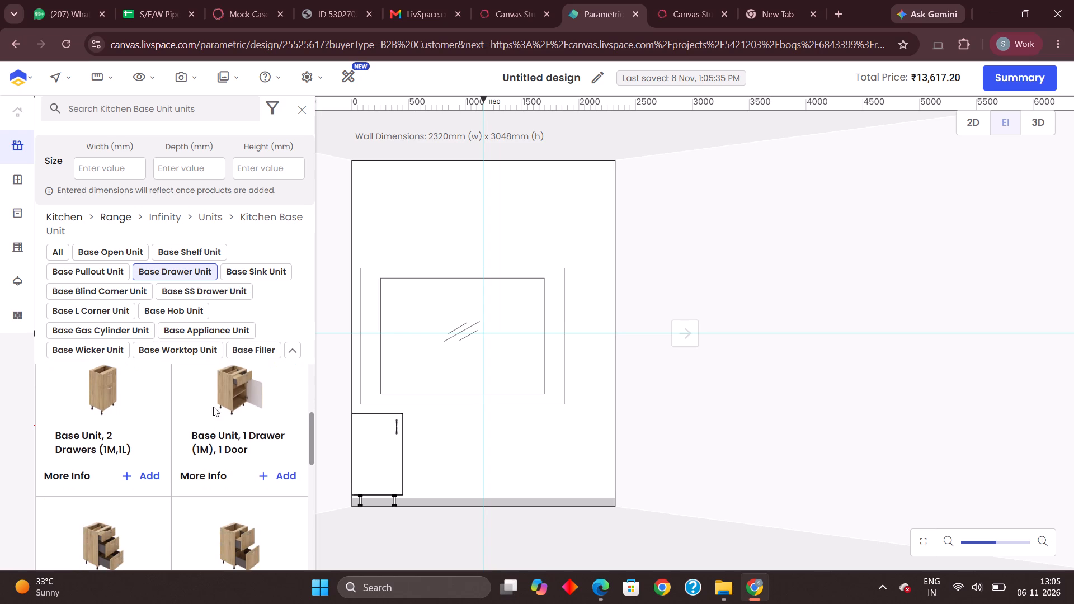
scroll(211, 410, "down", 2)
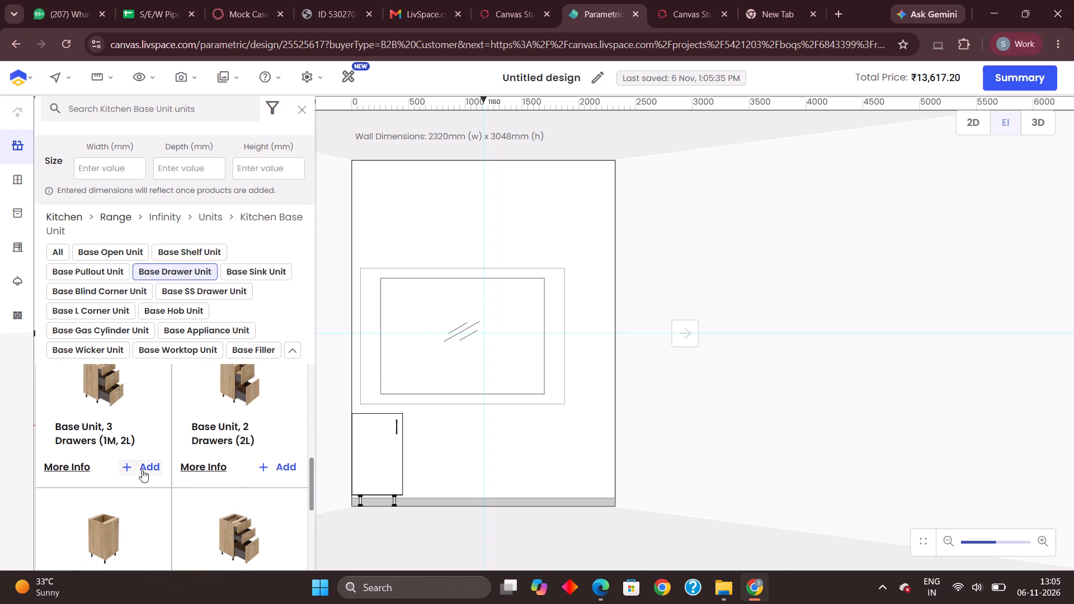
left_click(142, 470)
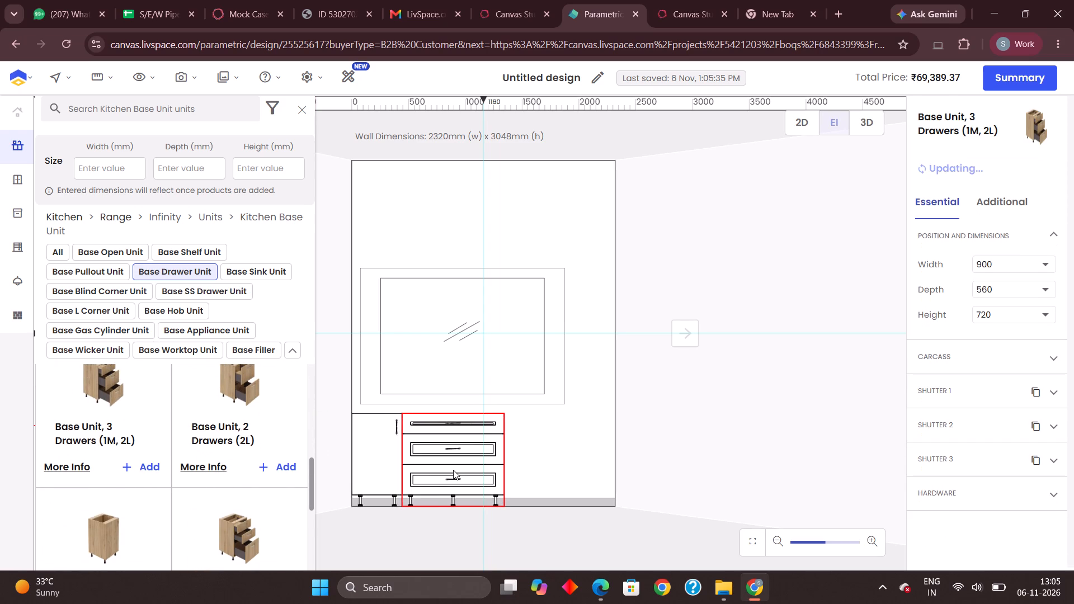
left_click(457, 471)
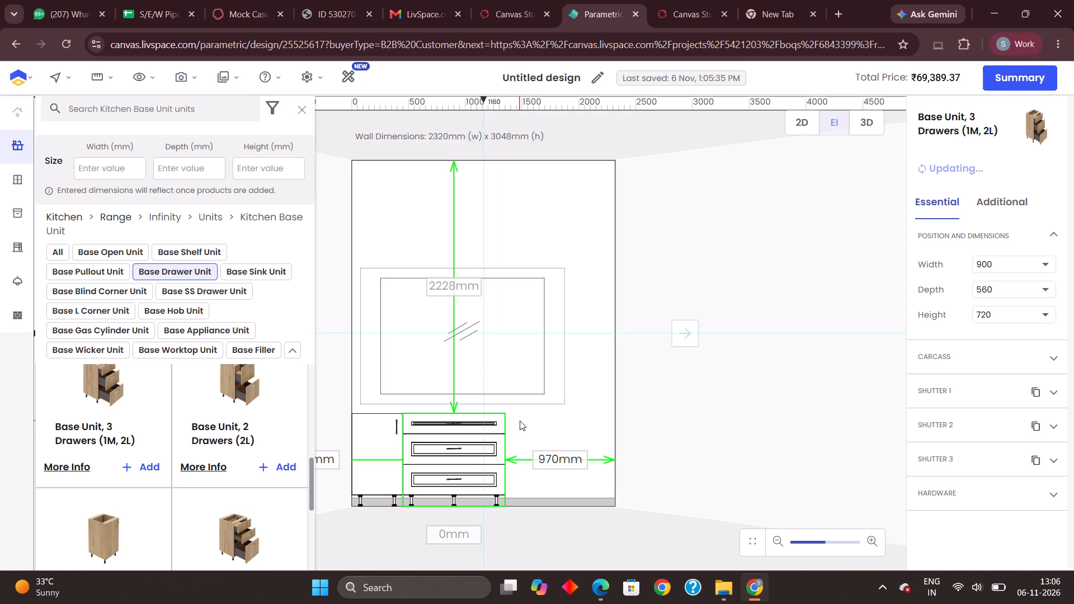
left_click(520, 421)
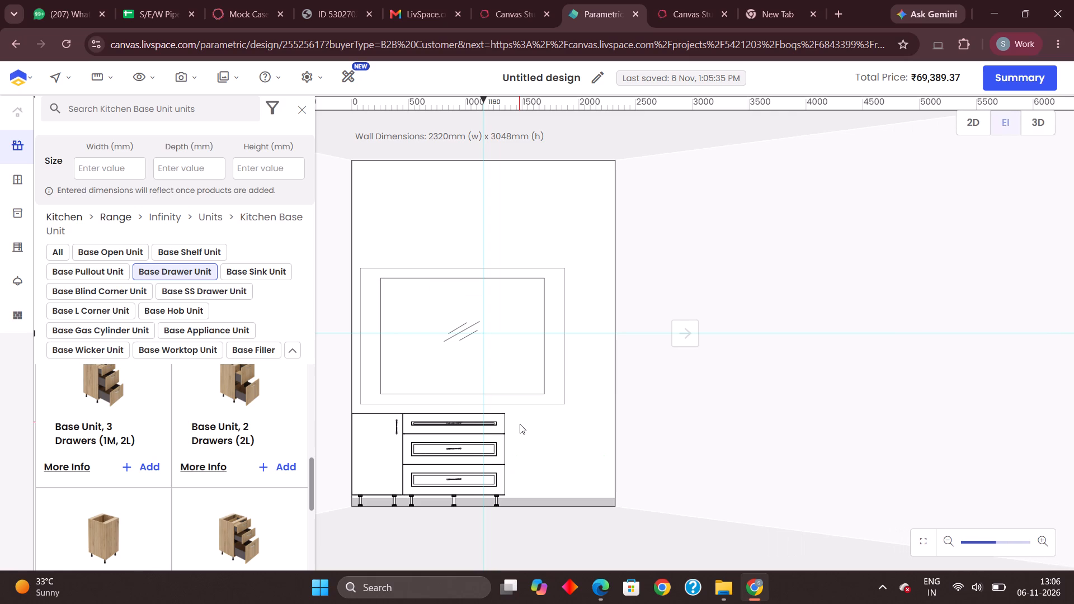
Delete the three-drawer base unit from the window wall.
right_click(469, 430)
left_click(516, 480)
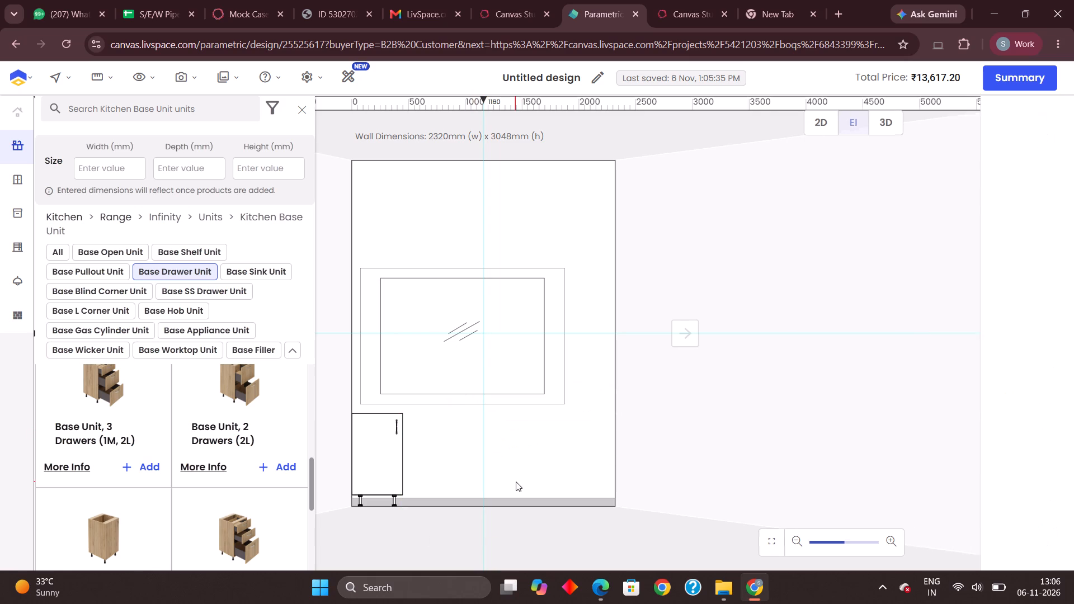
Look through the Base Drawer Unit models again from the start of the category.
scroll(215, 441, "up", 10)
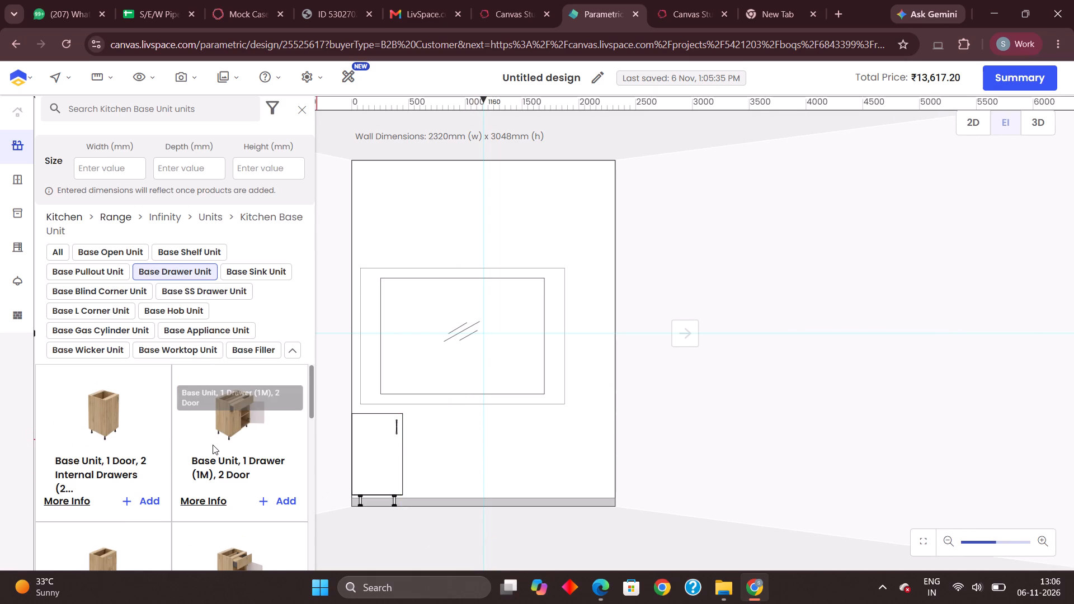
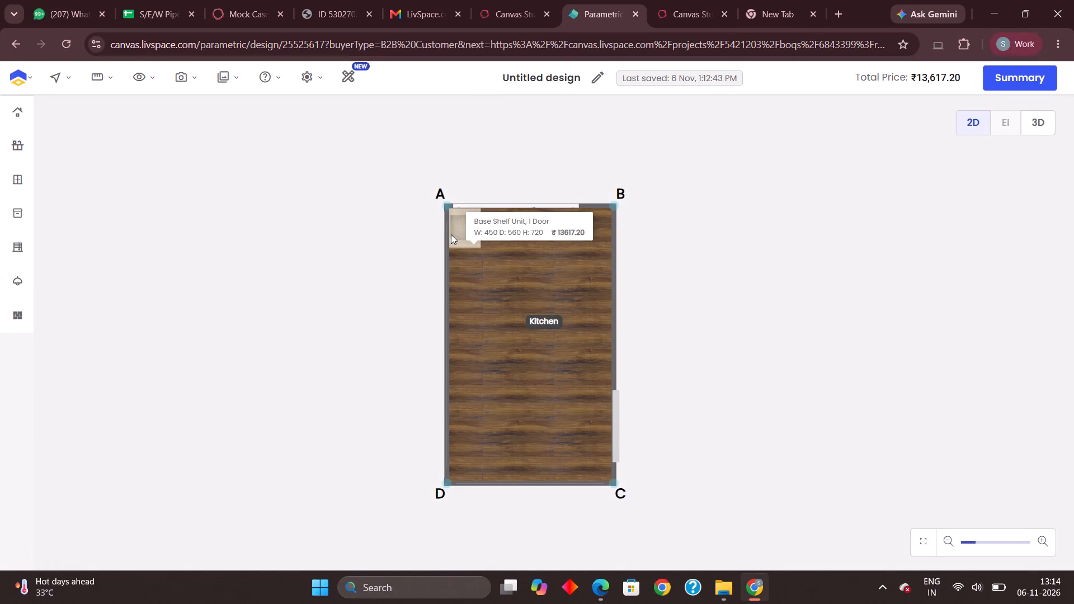
Open the elevation of window wall AB and examine how the one-door base shelf unit sits on it.
left_click(605, 202)
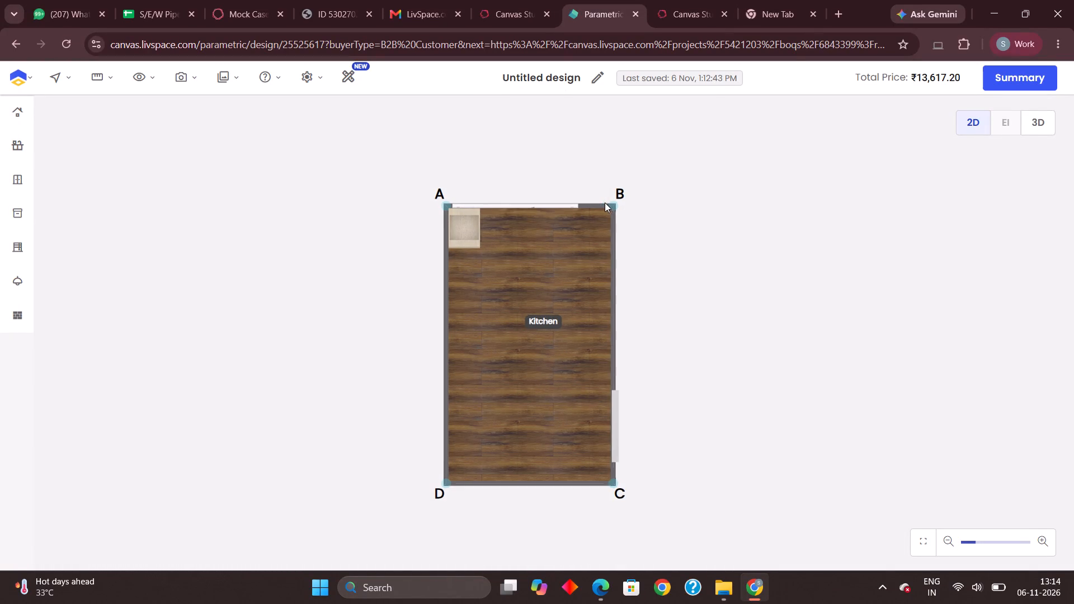
left_click(587, 208)
left_click(590, 205)
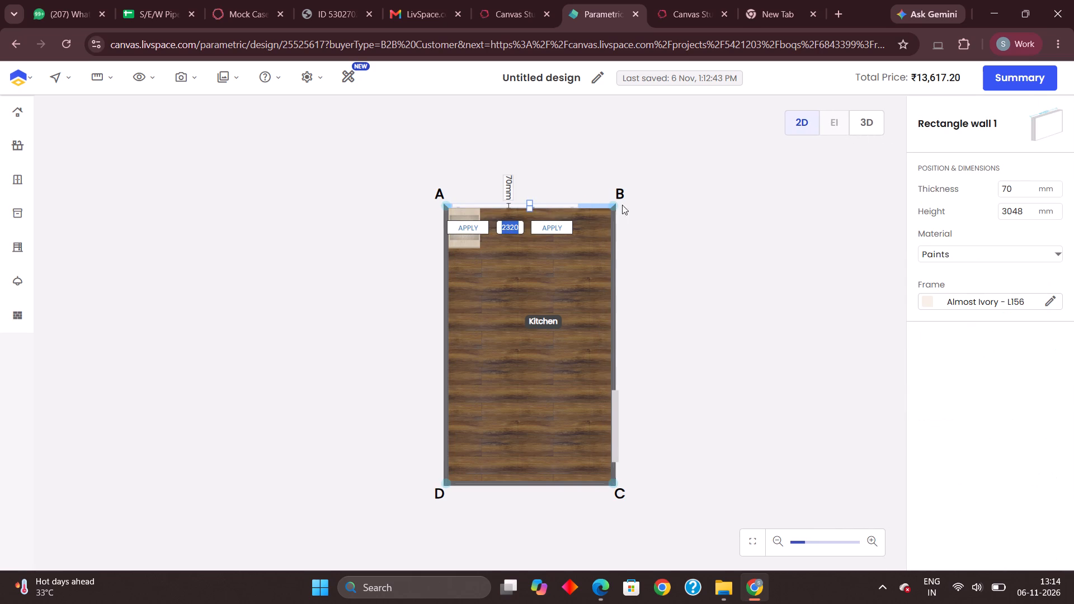
left_click(841, 125)
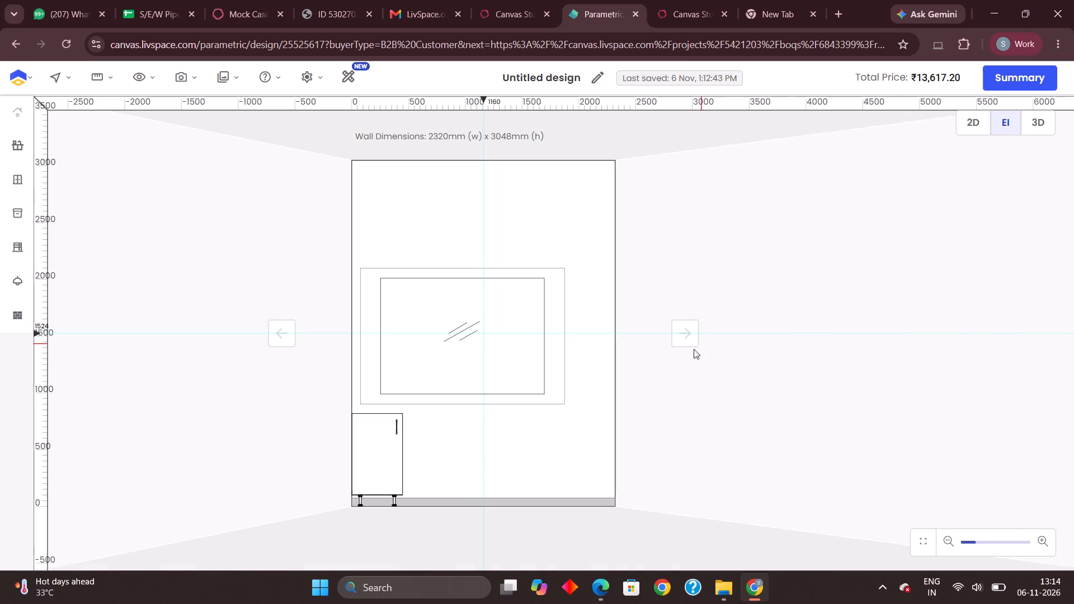
left_click(357, 408)
left_click_drag(357, 408, 361, 410)
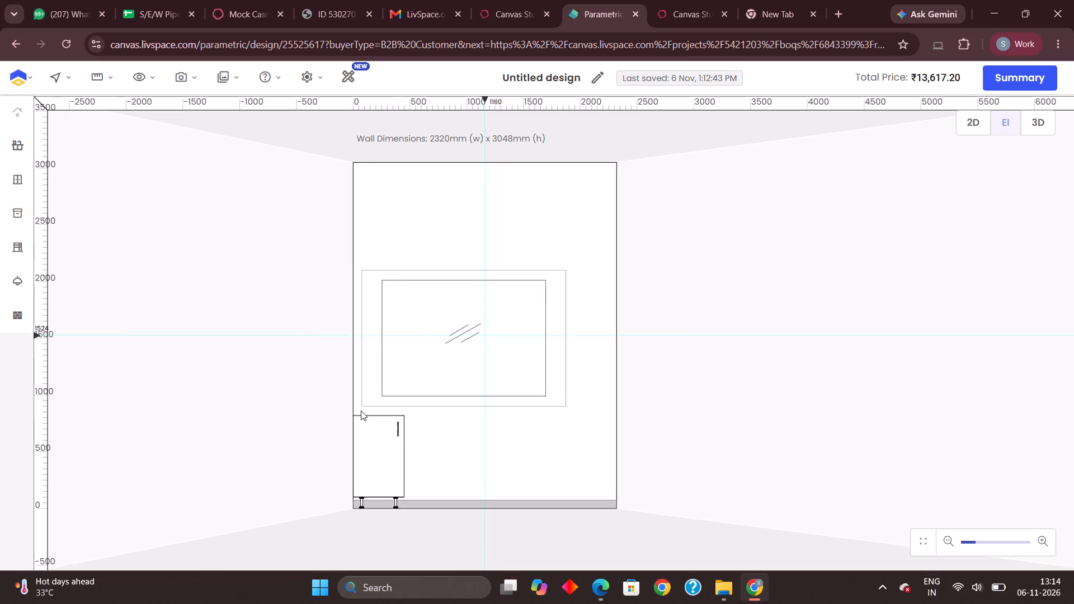
left_click_drag(361, 410, 369, 412)
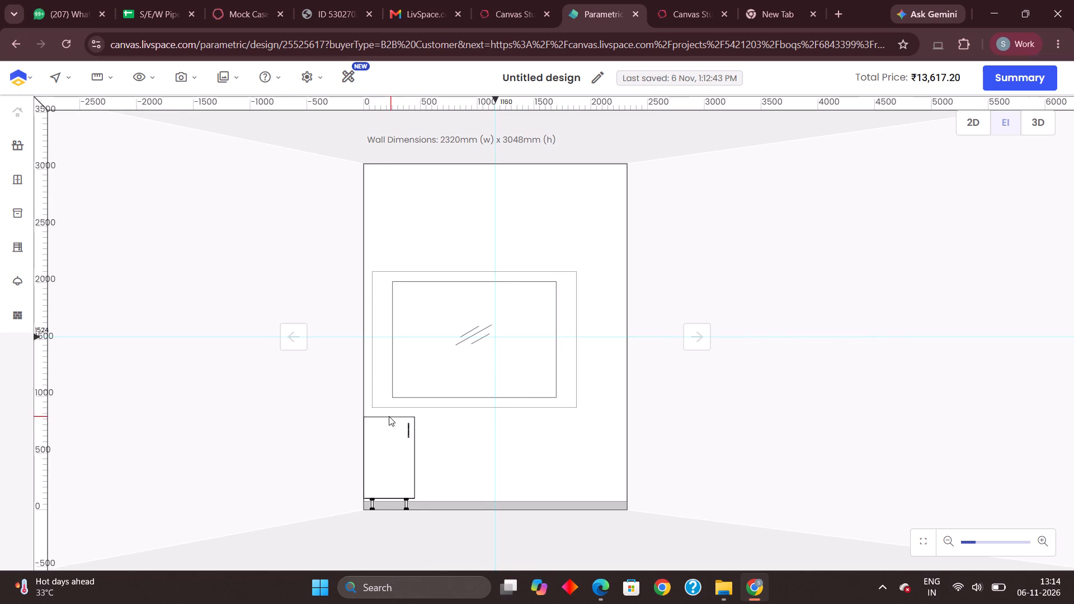
left_click(412, 412)
left_click_drag(412, 412, 412, 395)
left_click(408, 399)
left_click_drag(408, 399, 432, 409)
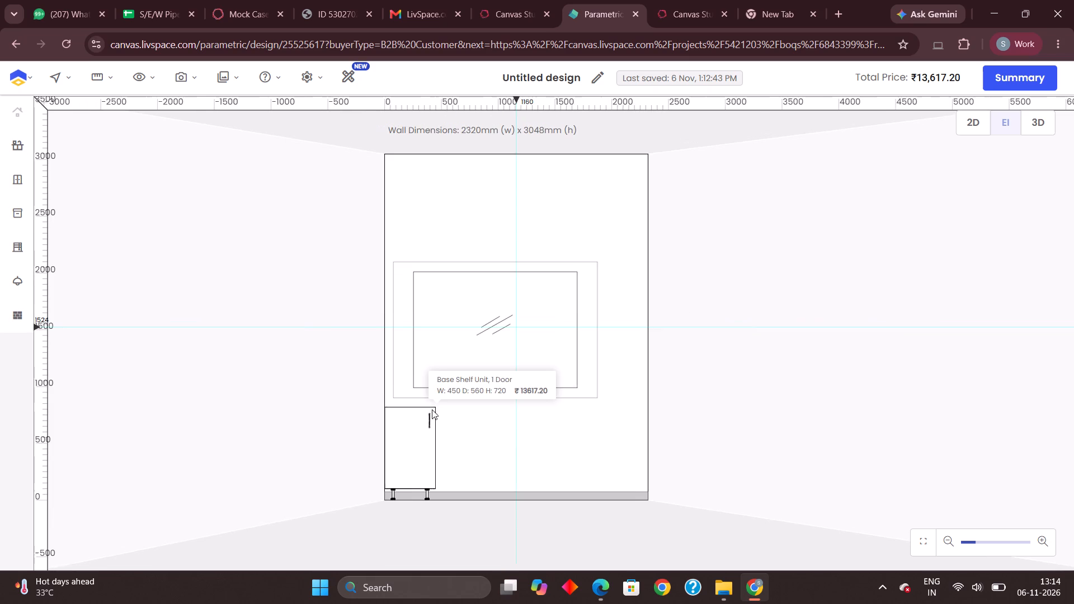
left_click_drag(432, 409, 432, 408)
left_click(436, 421)
left_click_drag(437, 420, 438, 412)
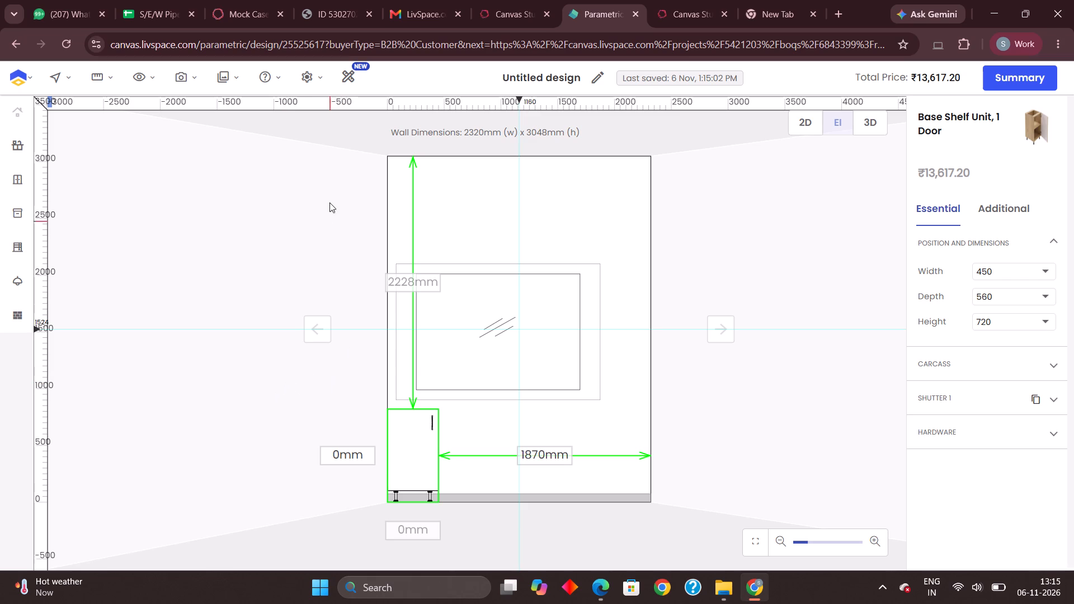
left_click(324, 217)
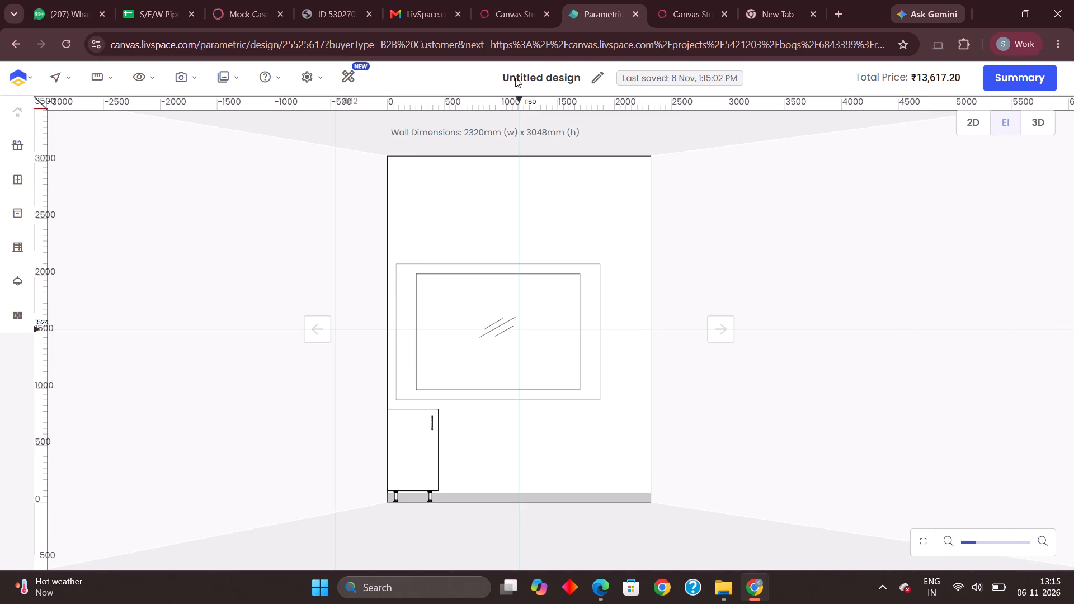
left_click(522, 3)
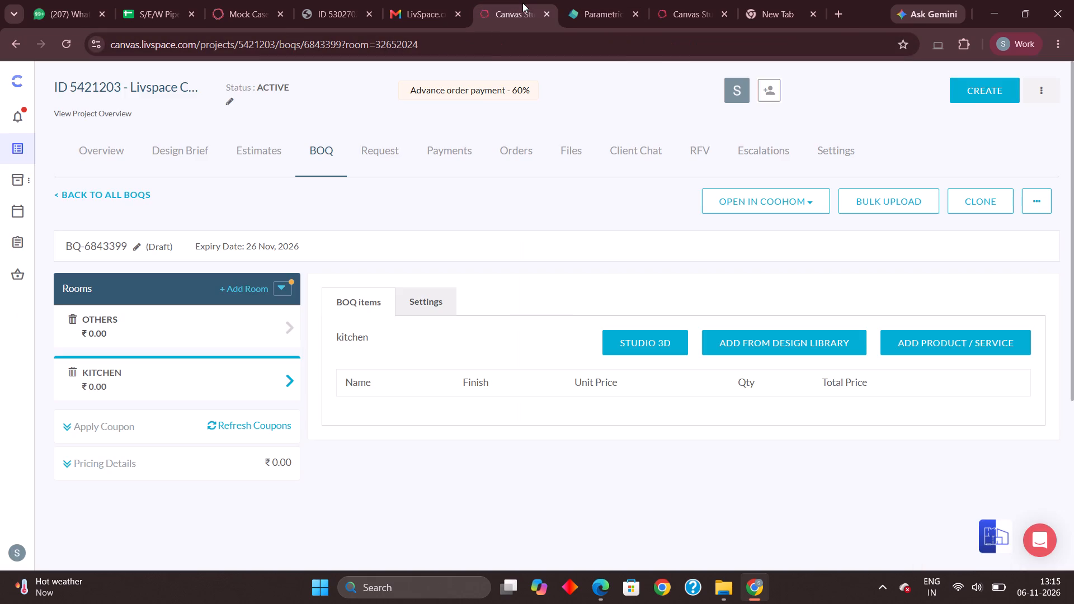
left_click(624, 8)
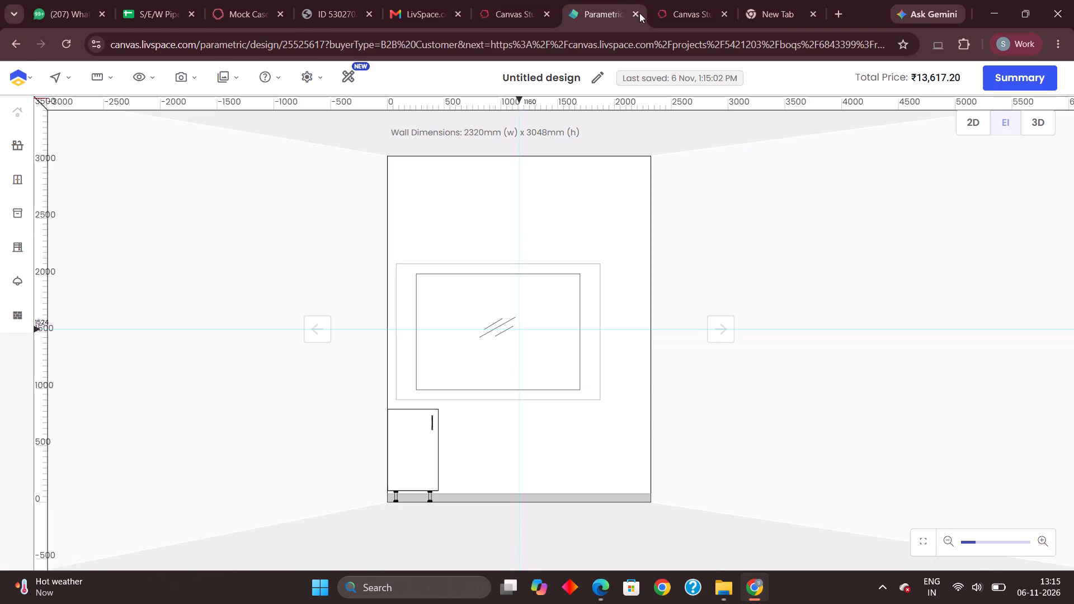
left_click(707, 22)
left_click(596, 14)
Return to the 2D plan and shift both ends of wall BC's opening toward corner B, making it about 980 mm wide.
left_click(972, 124)
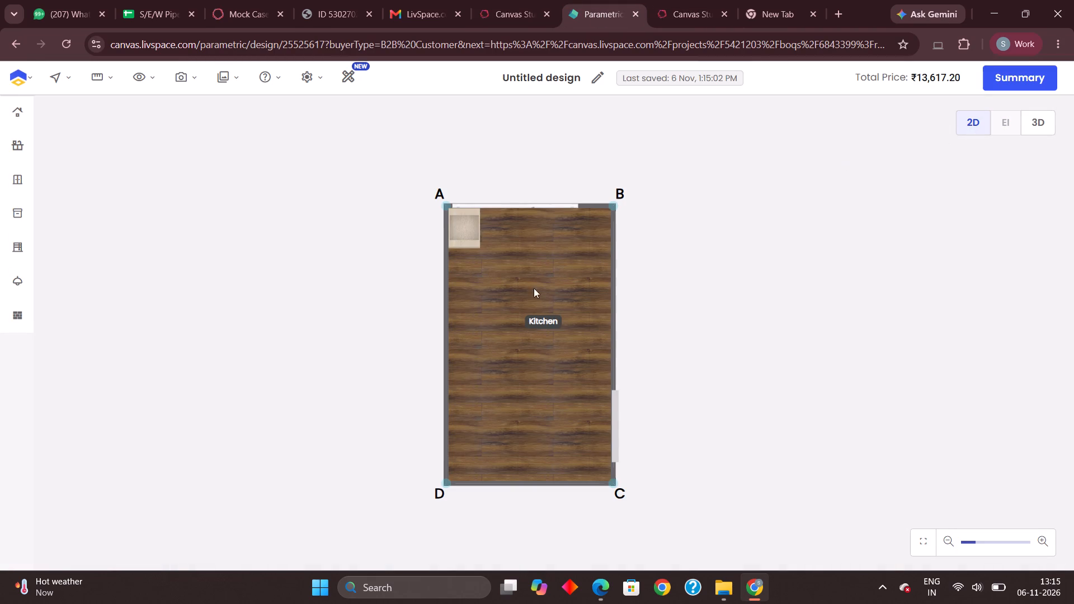
left_click_drag(615, 413, 613, 409)
left_click_drag(613, 409, 613, 402)
left_click_drag(610, 433, 612, 421)
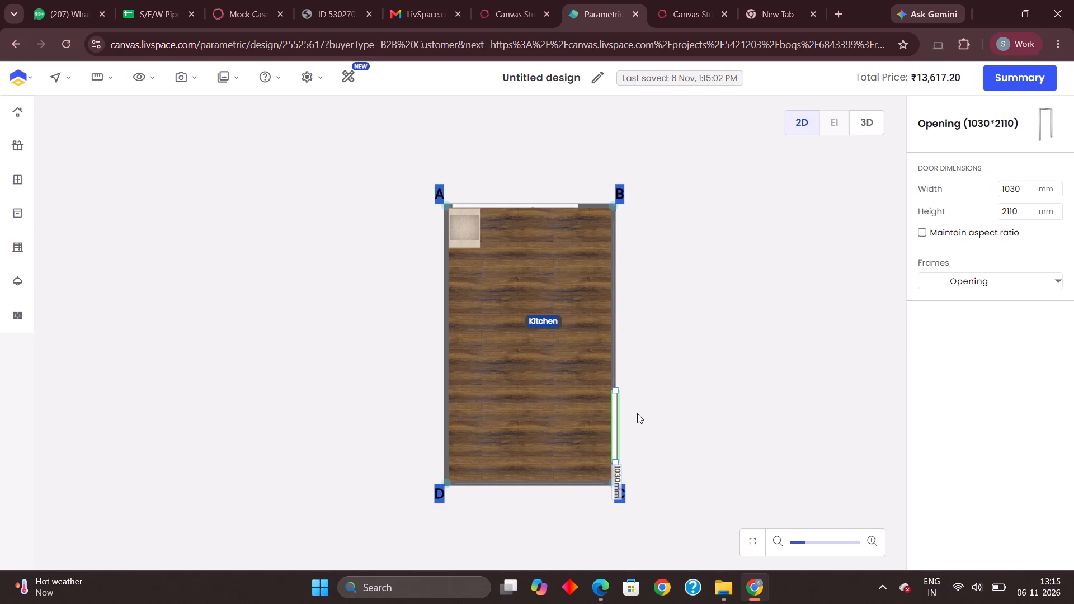
left_click_drag(615, 388, 615, 376)
left_click_drag(614, 459, 616, 443)
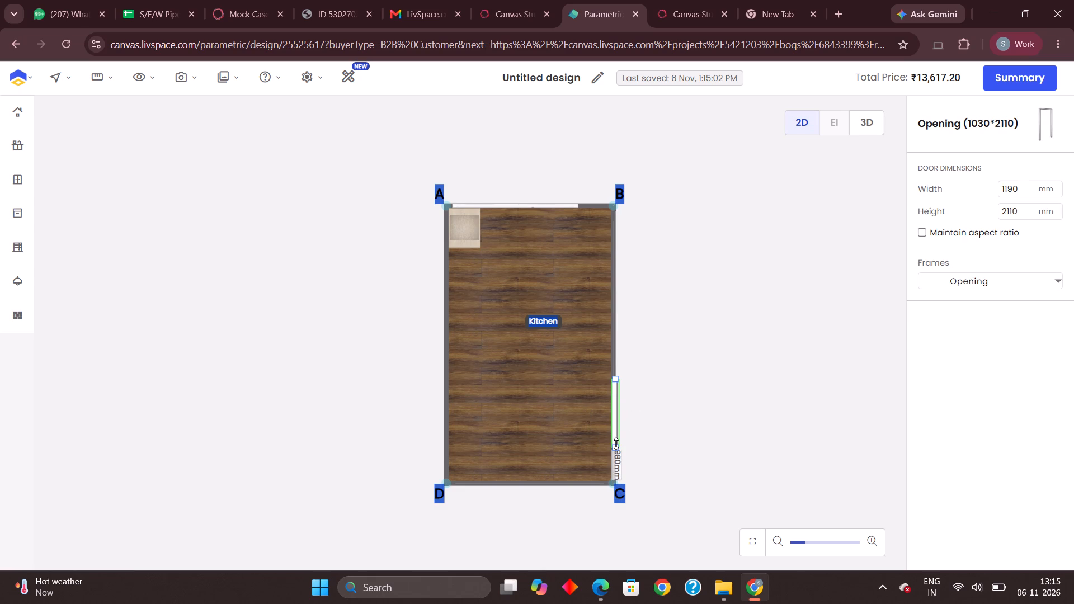
left_click_drag(616, 443, 616, 442)
left_click(663, 428)
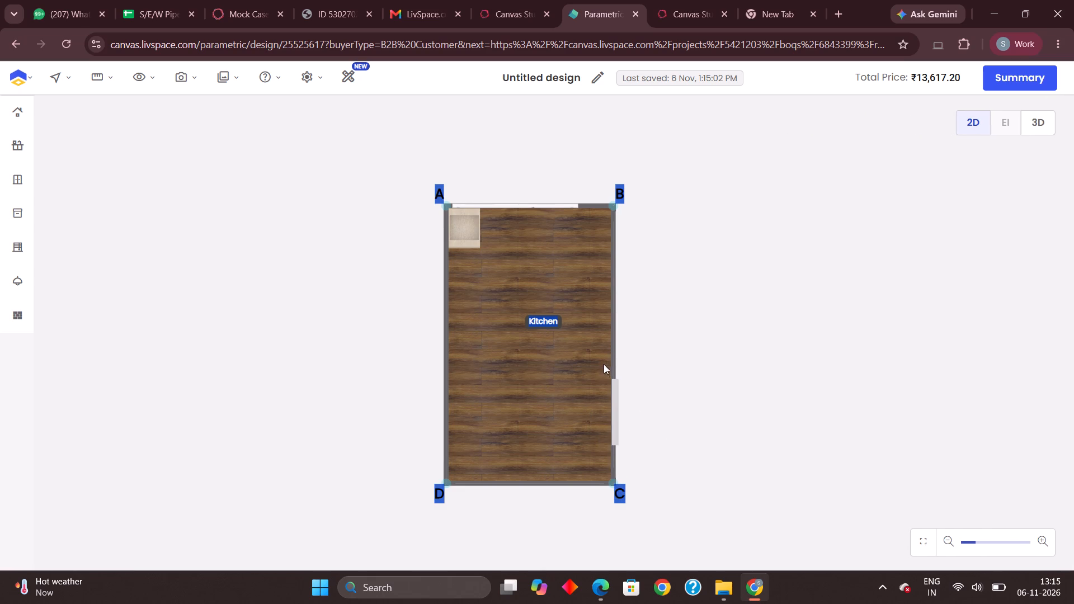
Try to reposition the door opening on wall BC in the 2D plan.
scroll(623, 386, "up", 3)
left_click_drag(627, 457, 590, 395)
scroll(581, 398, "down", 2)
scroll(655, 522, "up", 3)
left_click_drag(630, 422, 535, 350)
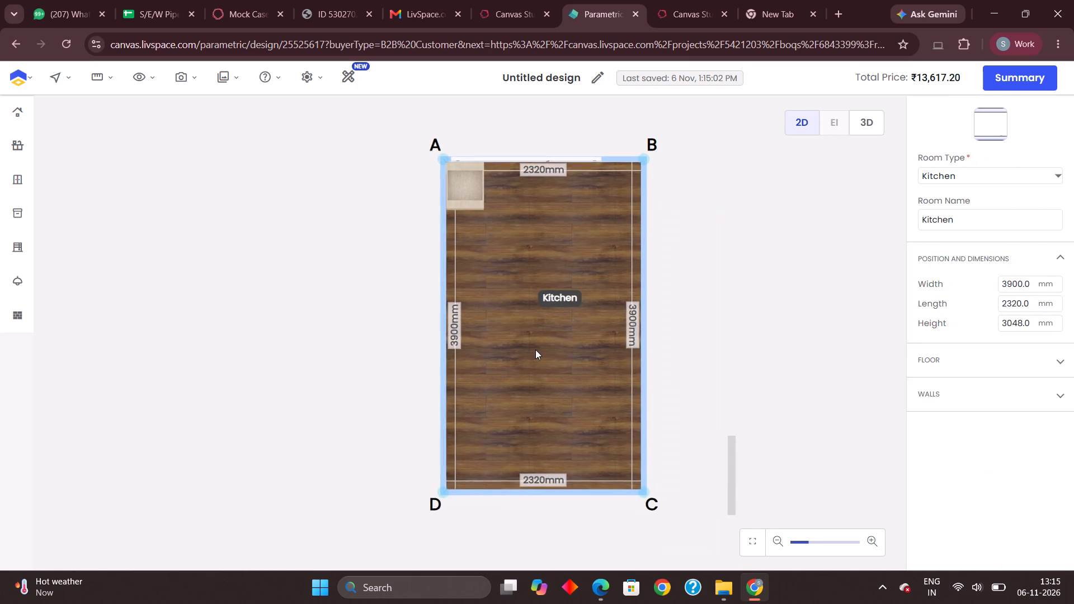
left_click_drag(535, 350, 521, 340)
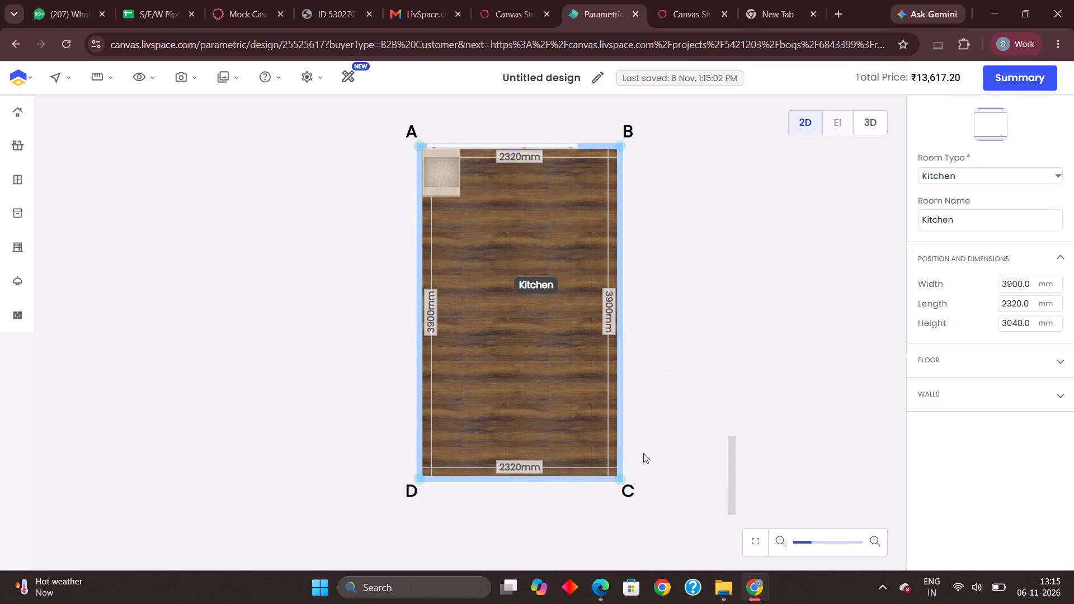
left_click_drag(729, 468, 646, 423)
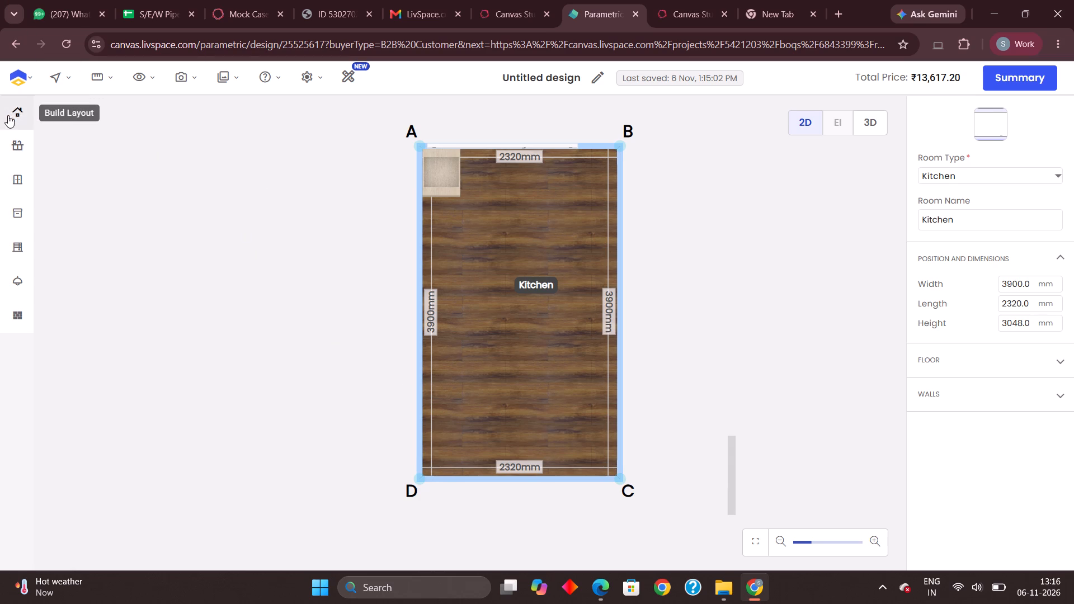
Open the library of structural layout elements.
left_click(21, 107)
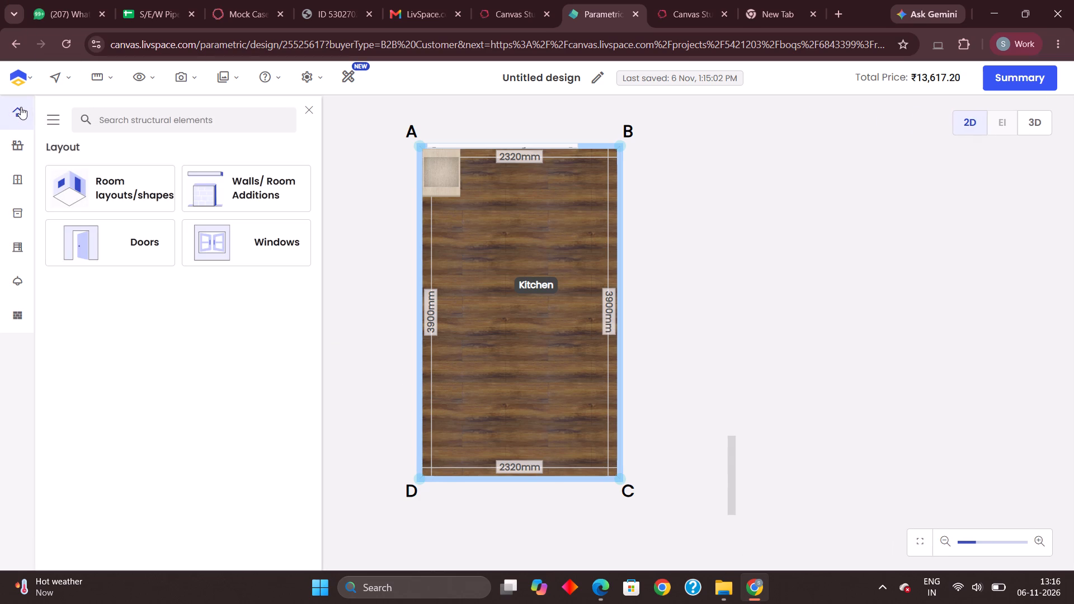
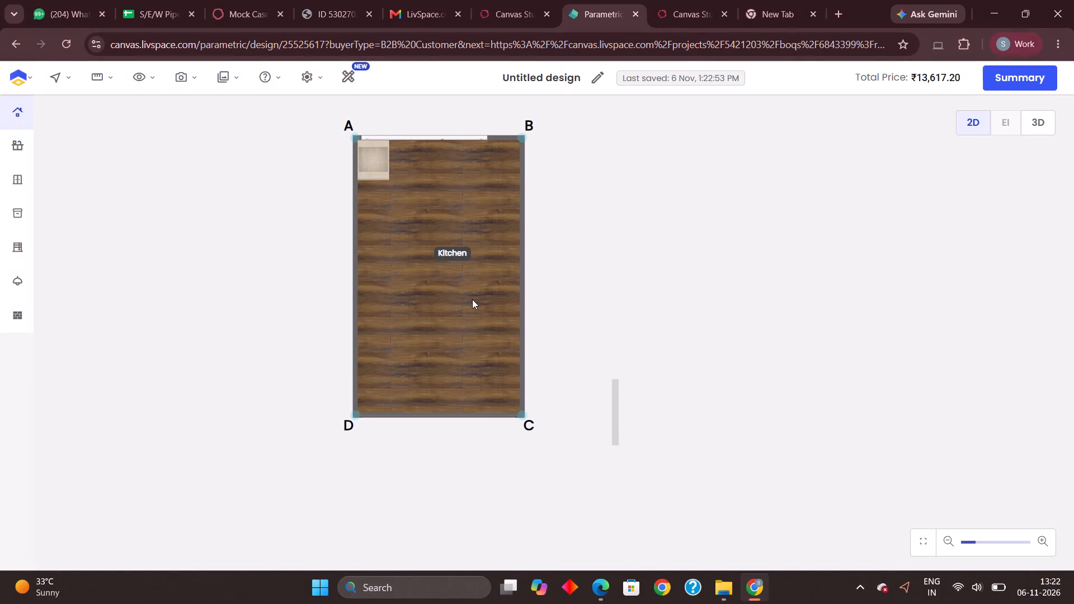
Reposition the kitchen room in the 2D plan beside the detached door opening.
left_click_drag(472, 299, 530, 350)
left_click_drag(449, 337, 493, 390)
left_click_drag(473, 338, 517, 375)
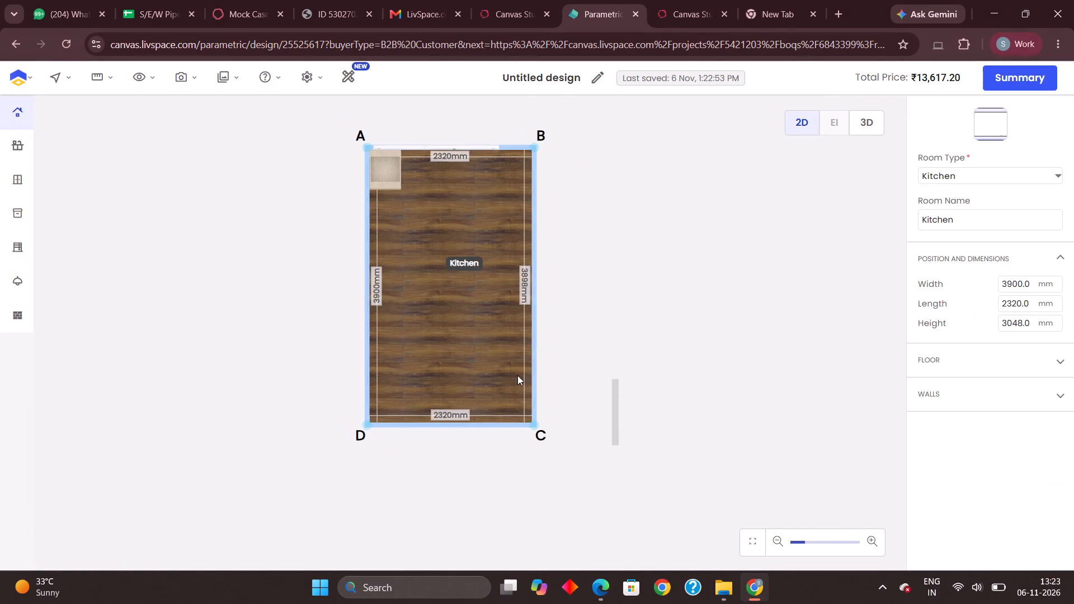
left_click_drag(517, 375, 542, 388)
scroll(530, 377, "up", 1)
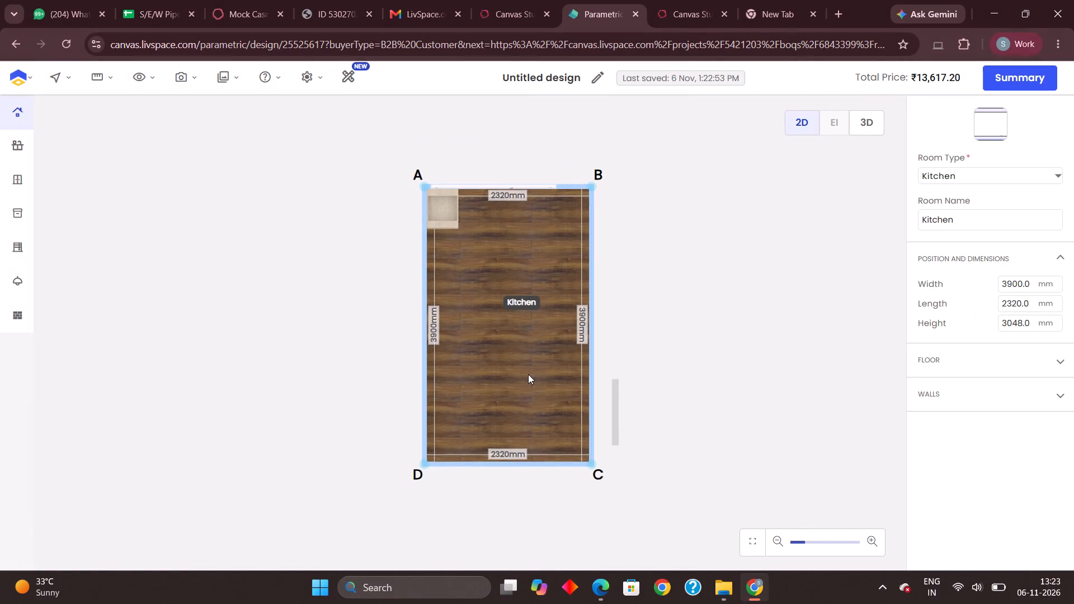
scroll(551, 399, "up", 2)
left_click_drag(554, 409, 507, 369)
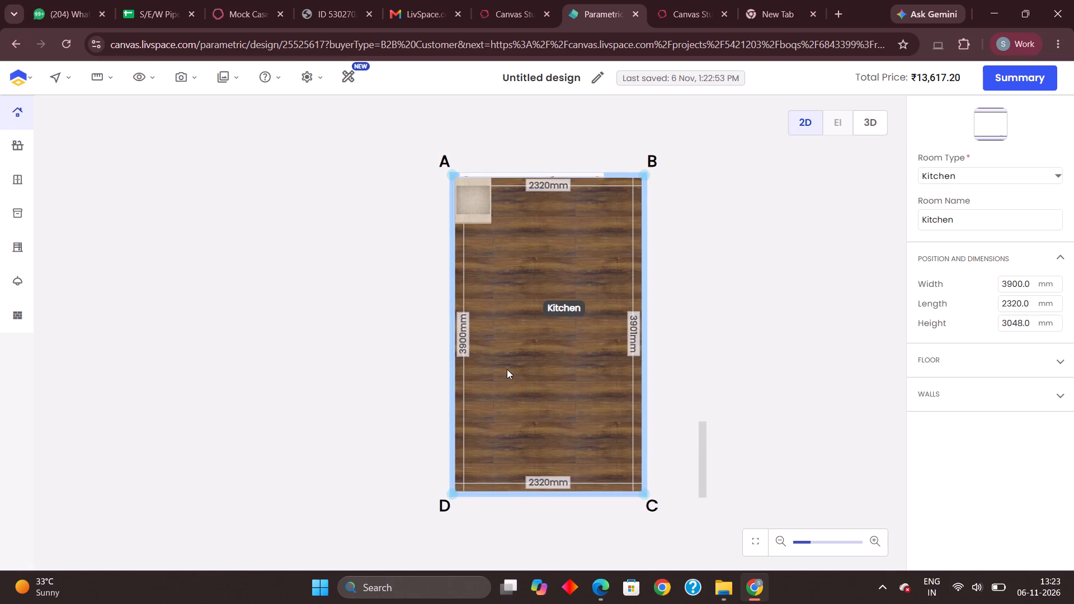
left_click_drag(507, 369, 500, 360)
scroll(513, 357, "up", 1)
left_click_drag(576, 395, 512, 398)
scroll(512, 391, "up", 1)
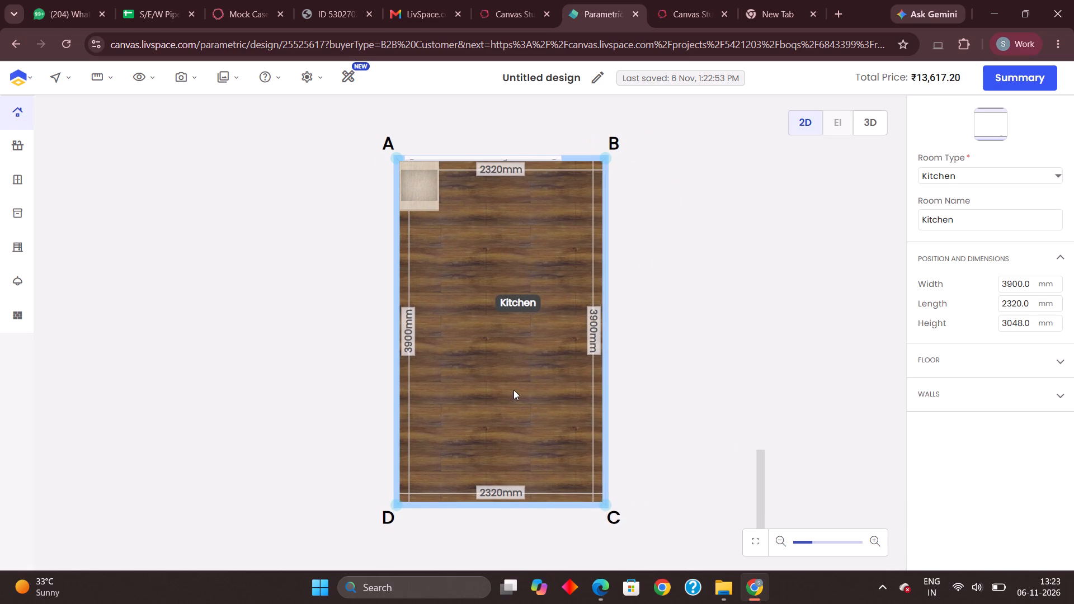
left_click_drag(524, 400, 526, 392)
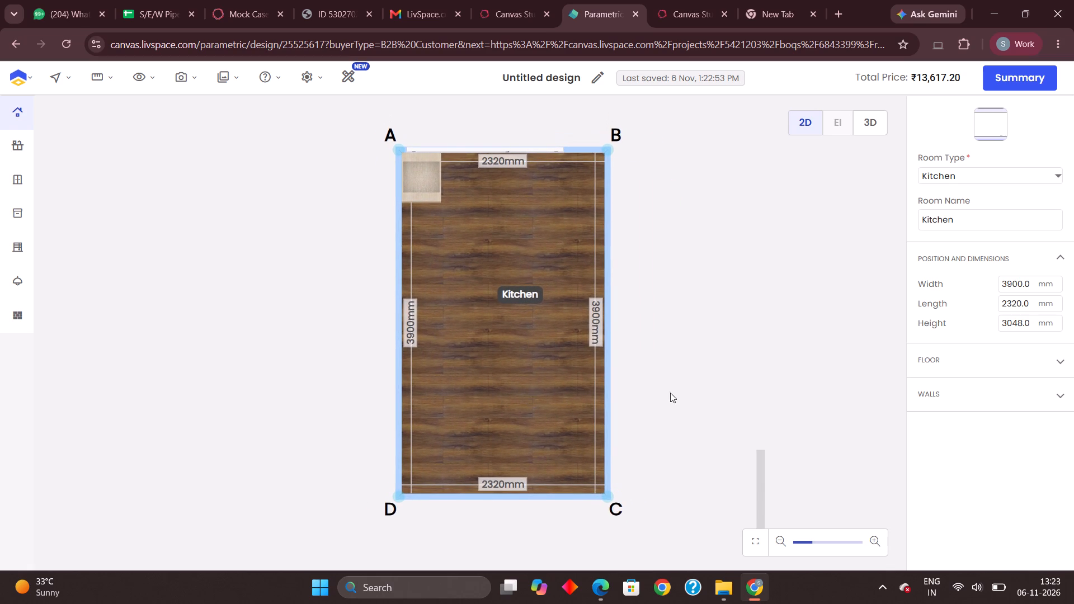
Move the detached door opening onto wall BC, slightly nearer corner C than corner B.
left_click_drag(762, 475, 658, 413)
left_click_drag(658, 413, 658, 411)
left_click(762, 463)
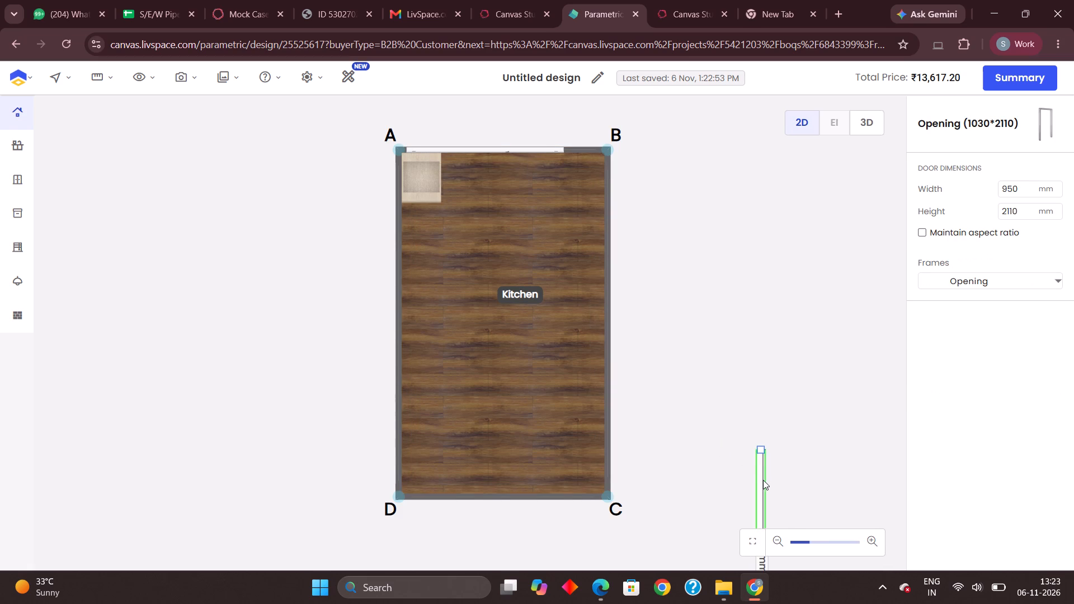
left_click_drag(762, 482, 611, 379)
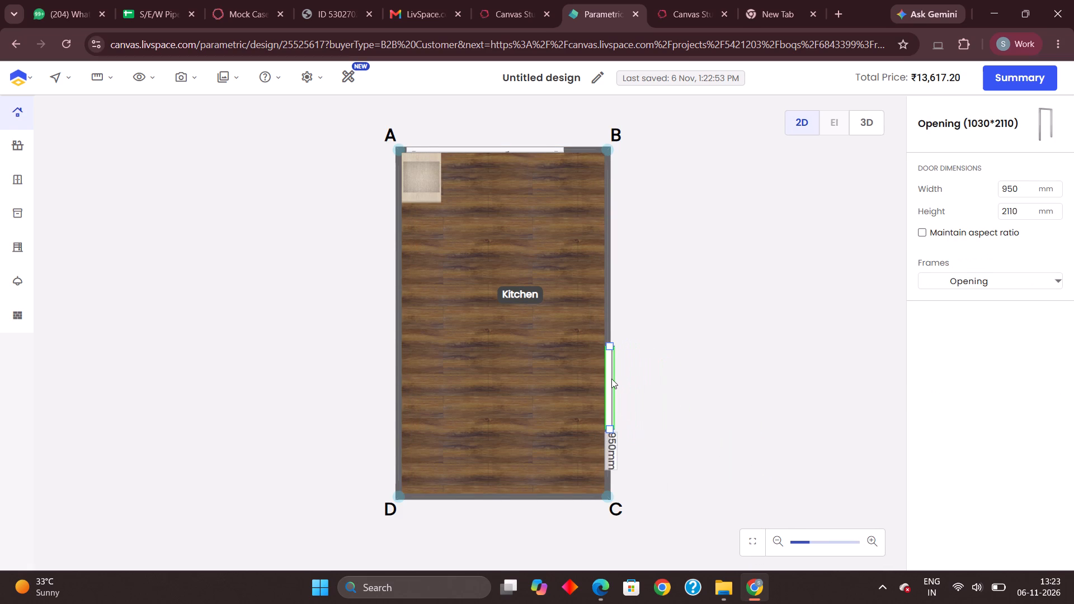
left_click_drag(611, 379, 609, 376)
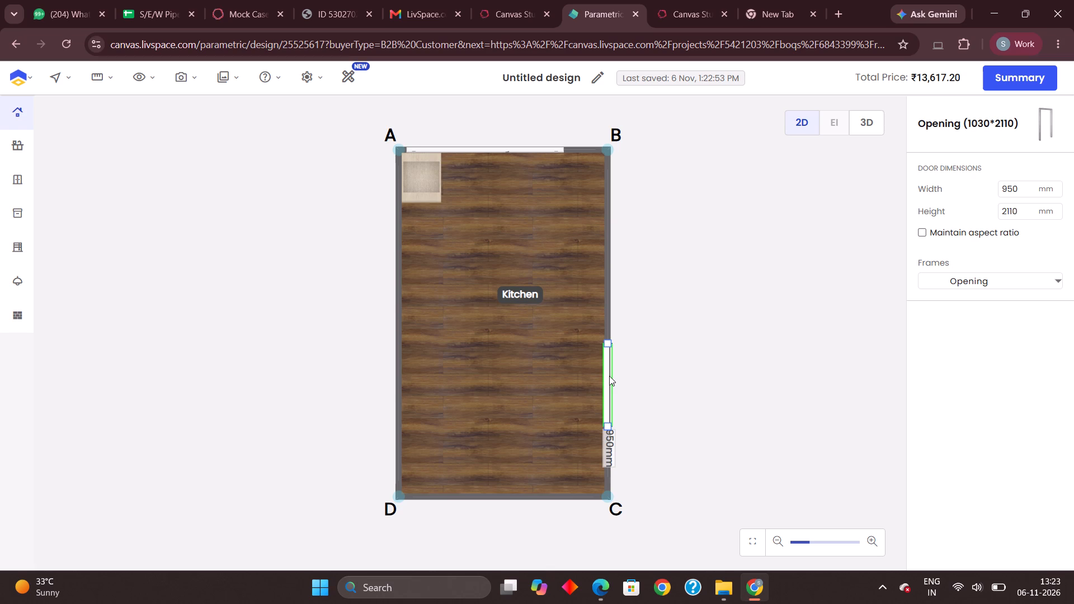
Switch to the Mock Case slides and go back to the 3BHK layout plan to examine the kitchen layout.
left_click(251, 23)
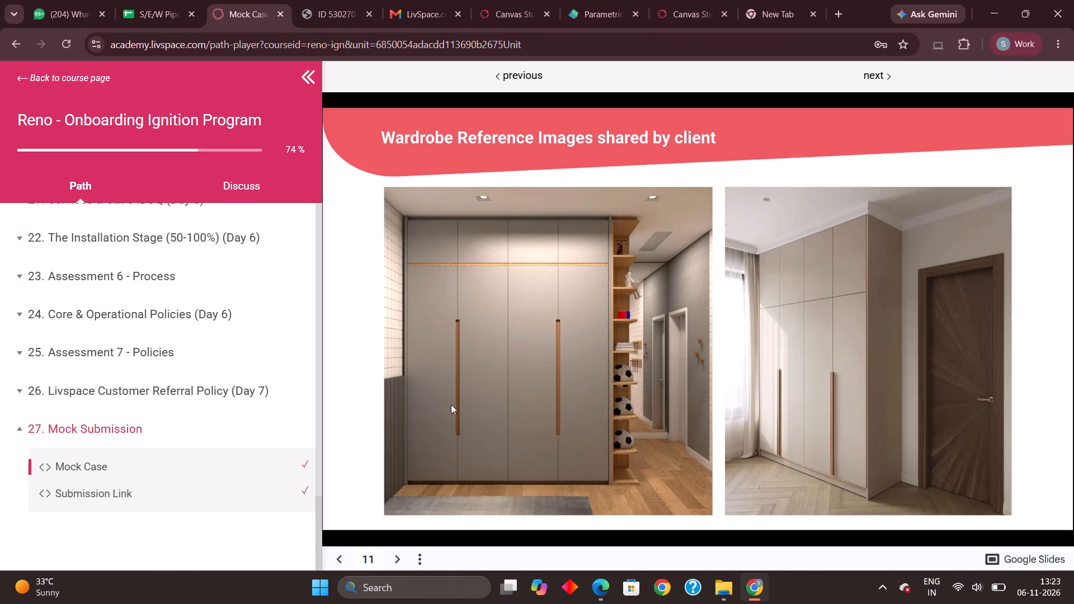
key("Left")
key("Left")
key("Left")
key("Left")
key("Left")
key("Left")
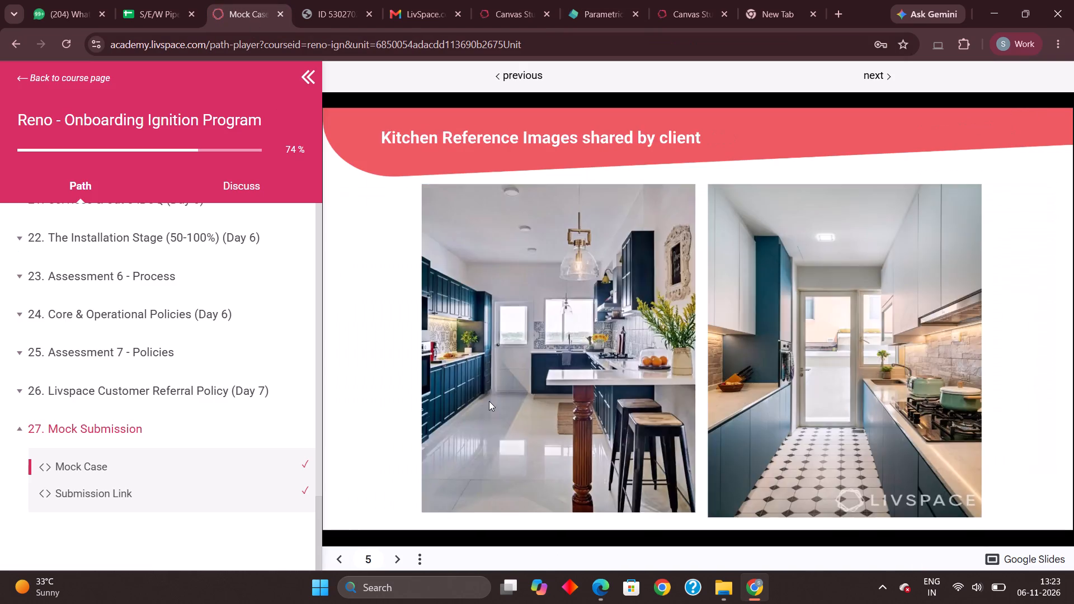
key("Left")
key("Left")
key("Left")
key("Left")
key("Right")
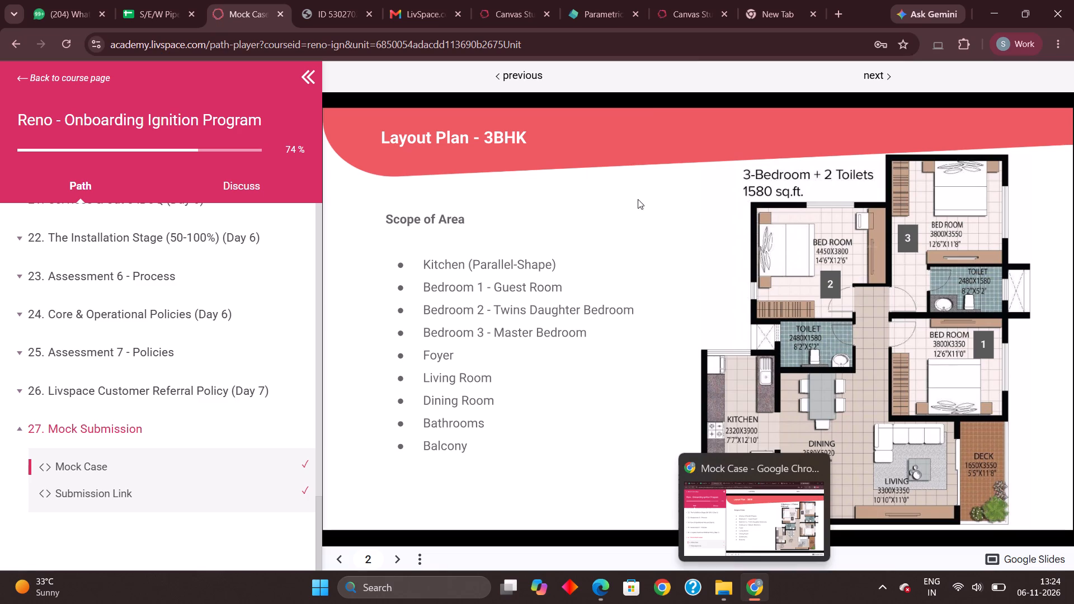
Switch to the project overview and on to the blank new browser tab.
left_click(671, 13)
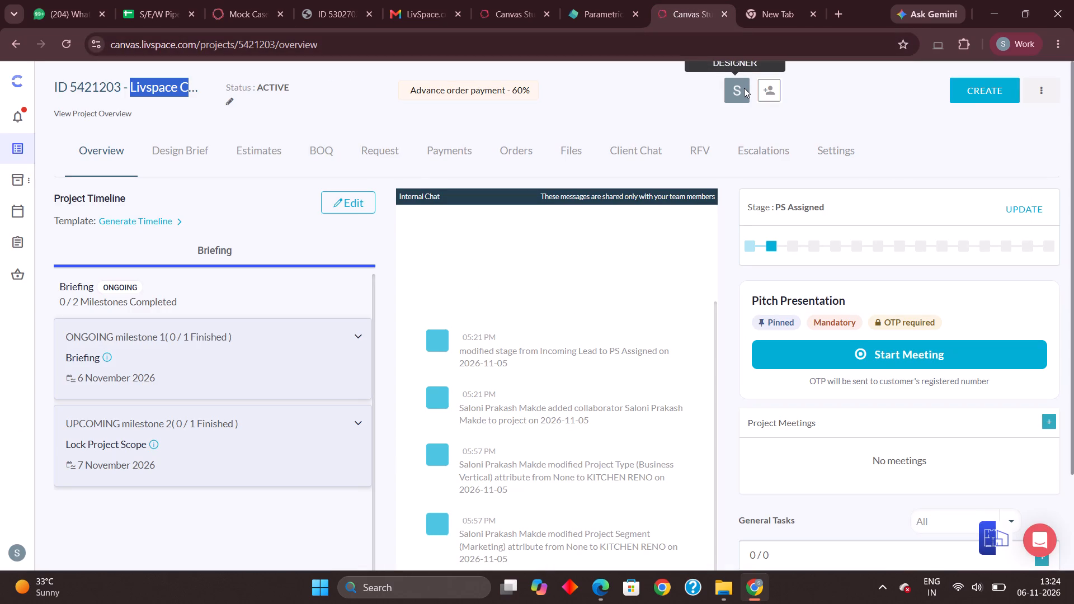
left_click(779, 9)
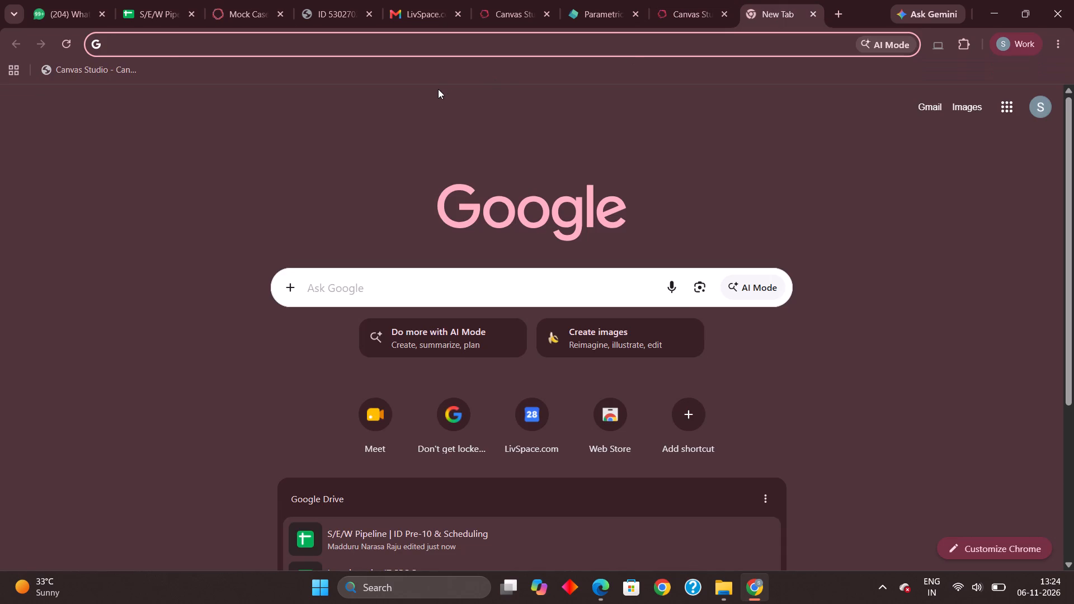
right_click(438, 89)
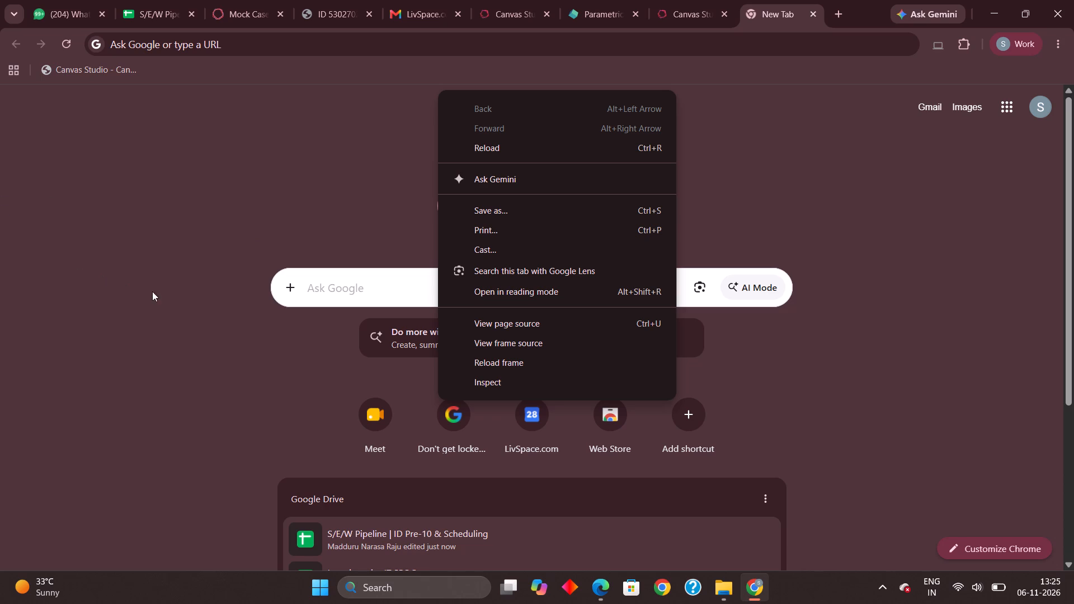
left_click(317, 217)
Activate the Google search field on the new tab page for entering a query.
left_click(397, 295)
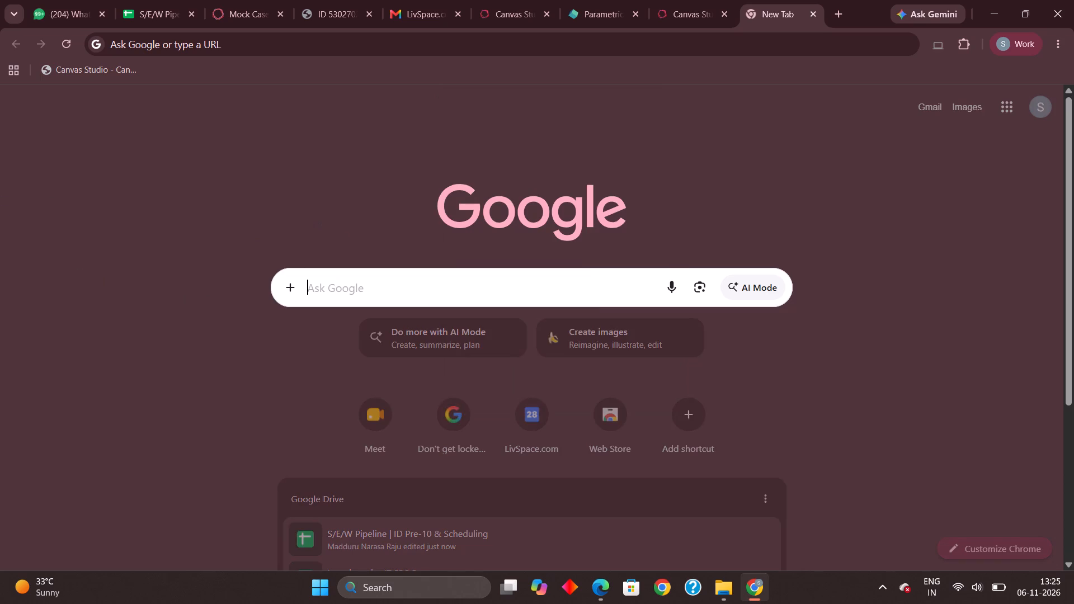
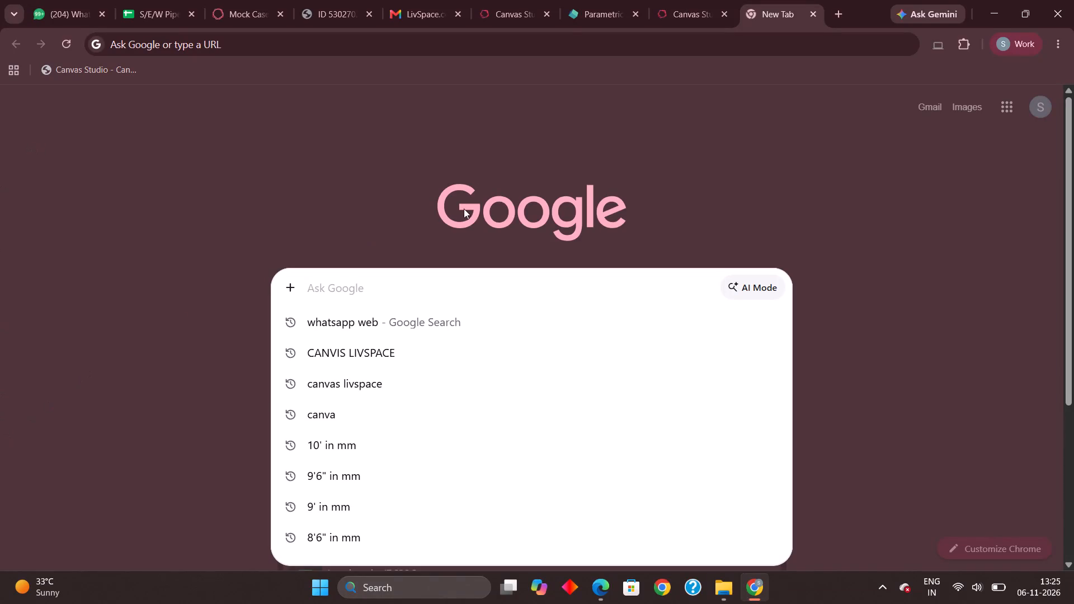
Switch through the project overview and the parametric kitchen design to the Mock Case 3BHK layout plan to check the kitchen layout.
left_click(684, 12)
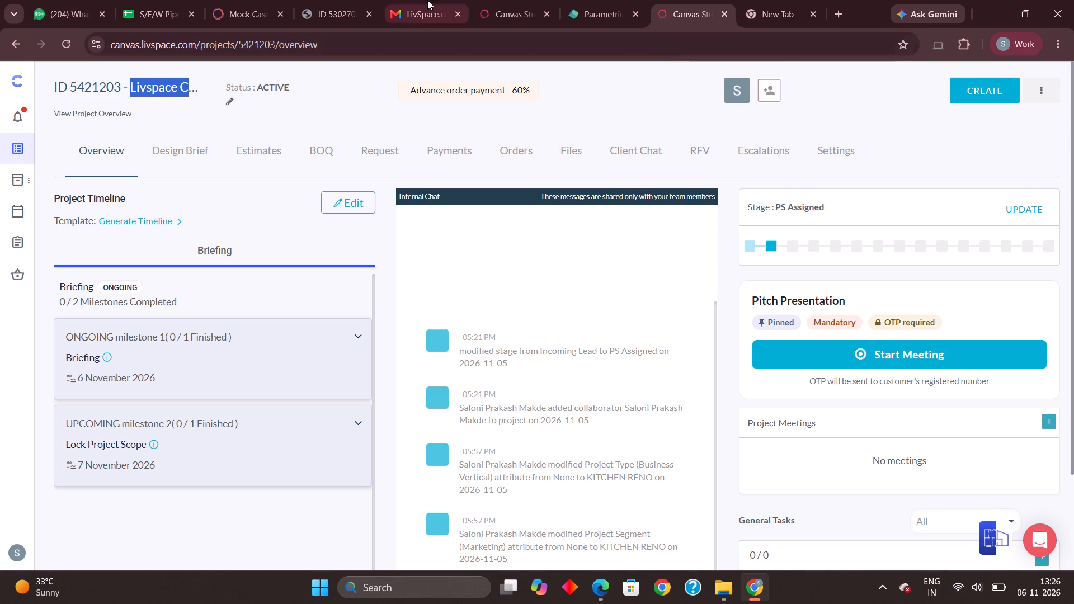
left_click(606, 15)
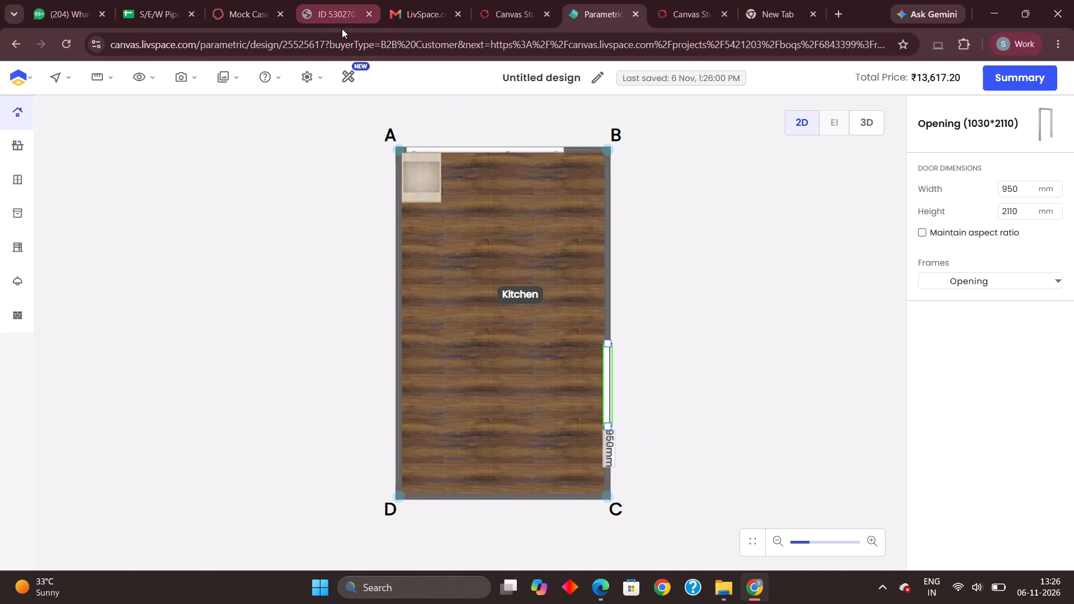
left_click(247, 15)
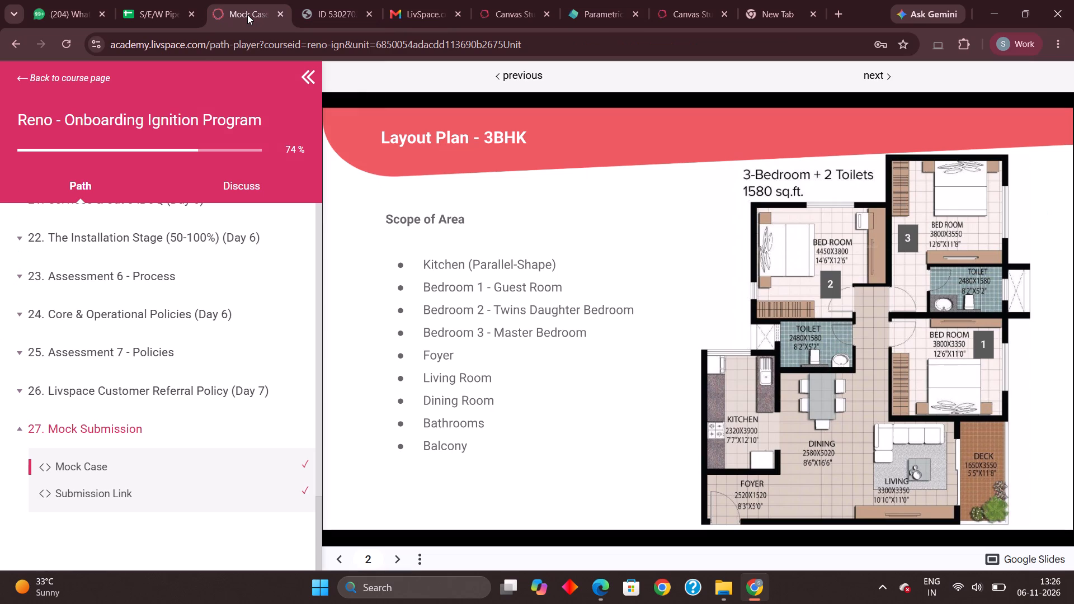
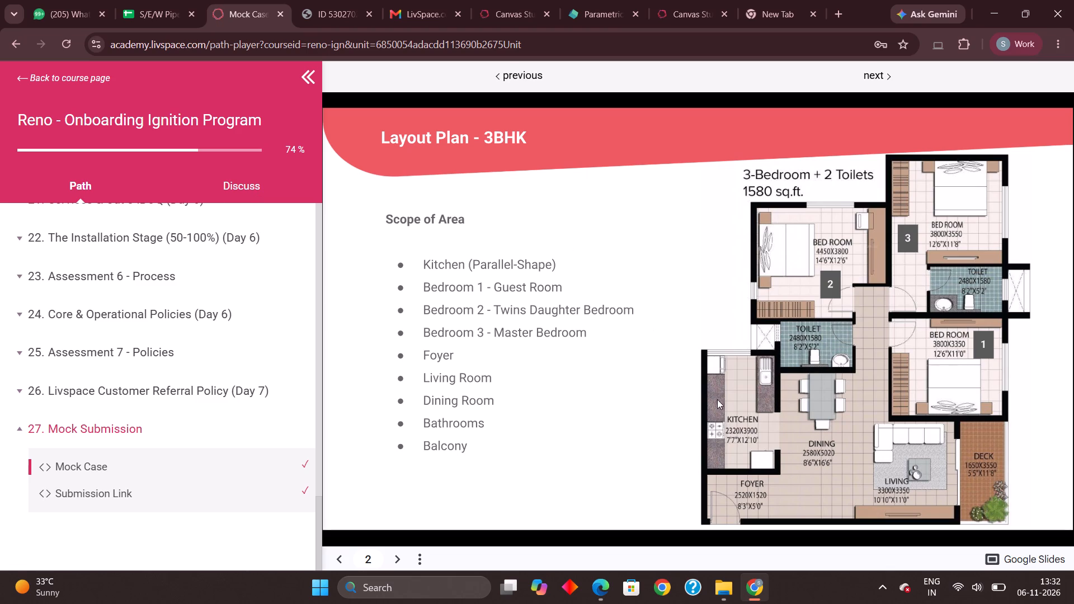
Examine the kitchen's door opening and counter layout on the 3BHK plan, and return to the parametric design.
scroll(903, 364, "up", 3)
scroll(864, 370, "left", 1)
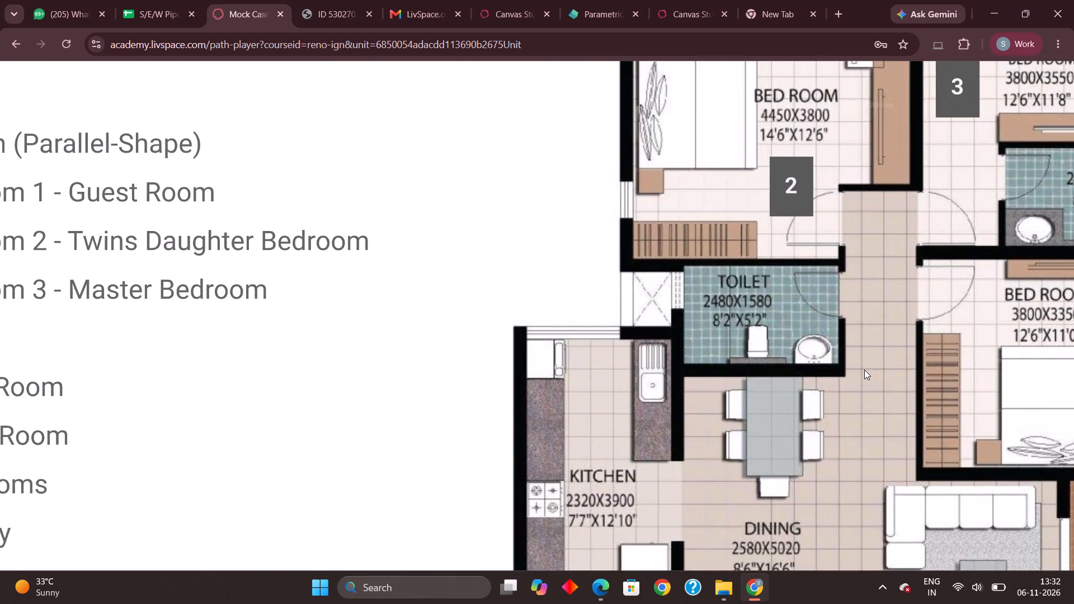
scroll(864, 370, "left", 3)
scroll(864, 370, "down", 2)
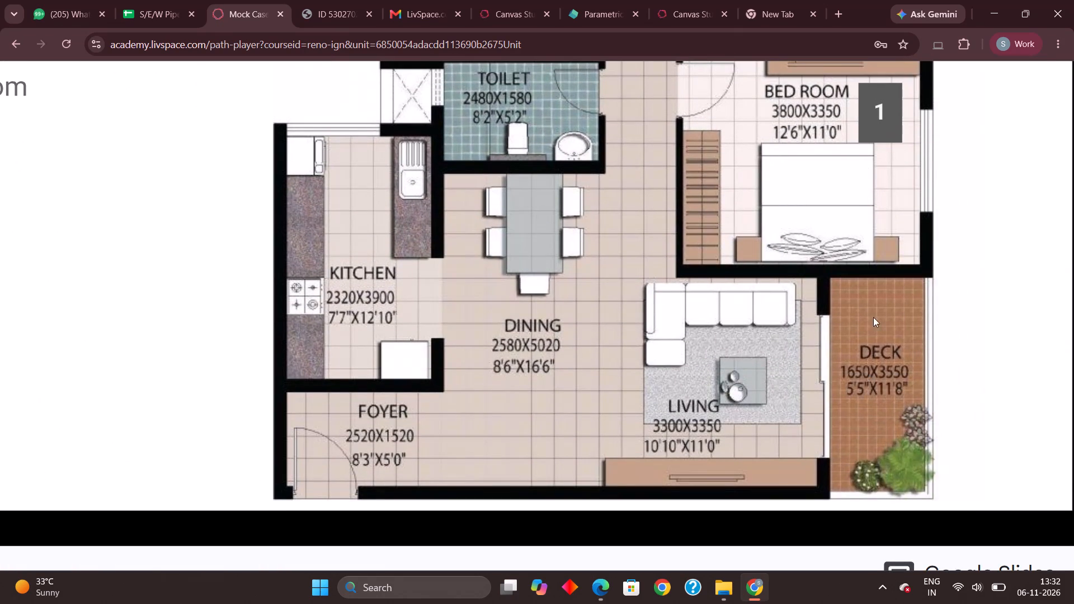
left_click(761, 588)
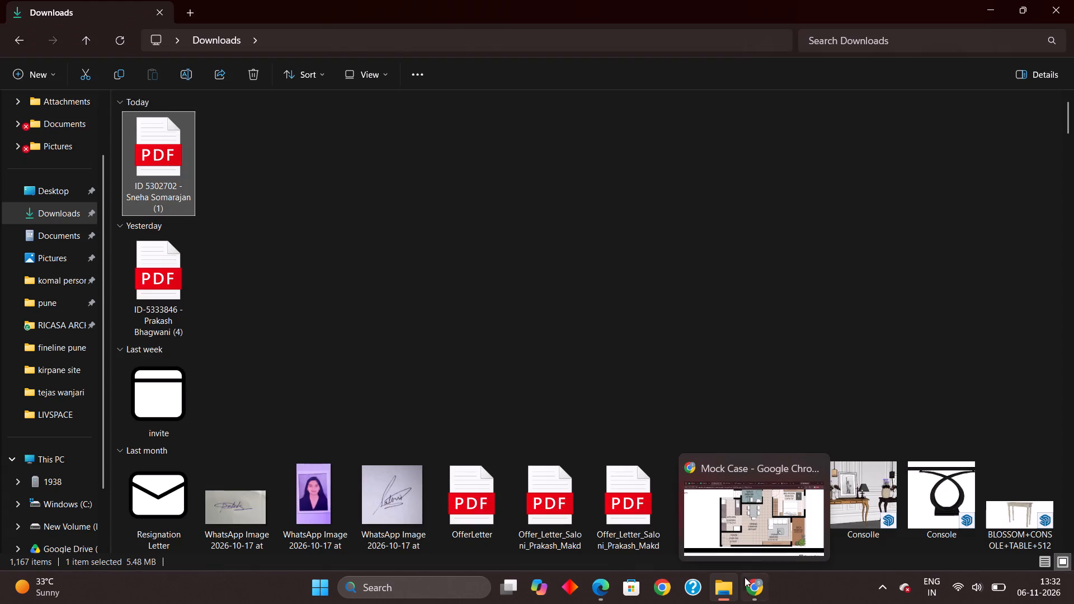
Switch to the browser and bring up the Mock Case 3BHK layout plan to check the kitchen.
left_click(750, 589)
left_click(774, 8)
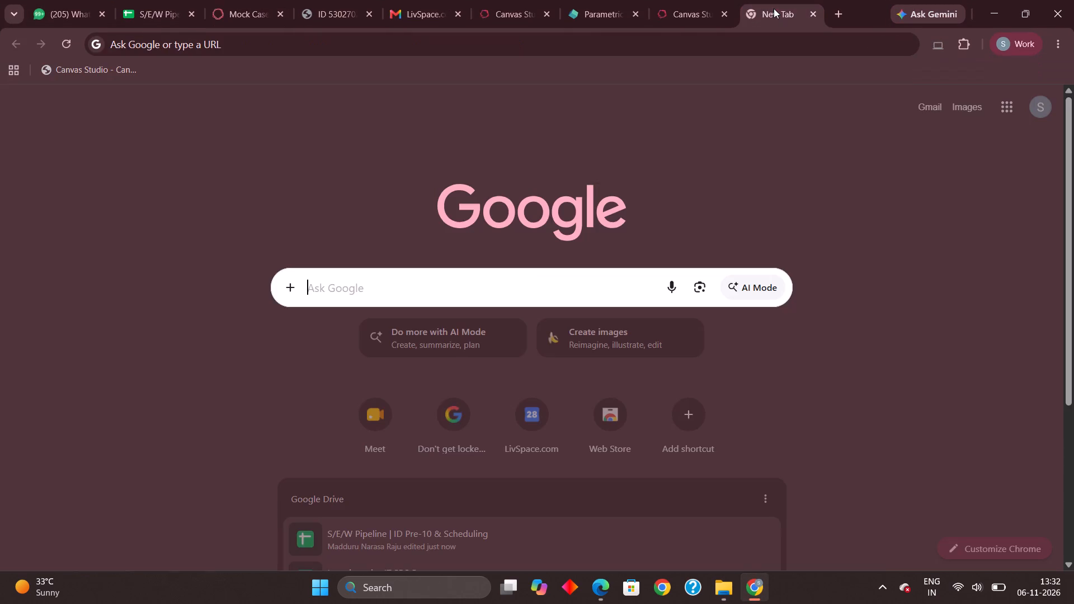
left_click(698, 7)
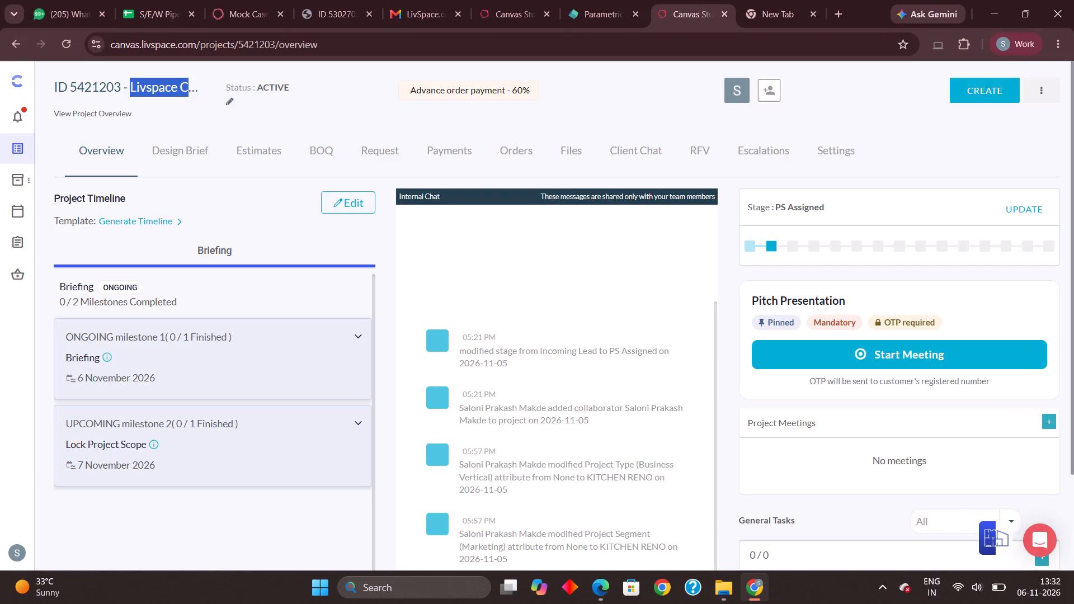
left_click(492, 1)
left_click(243, 7)
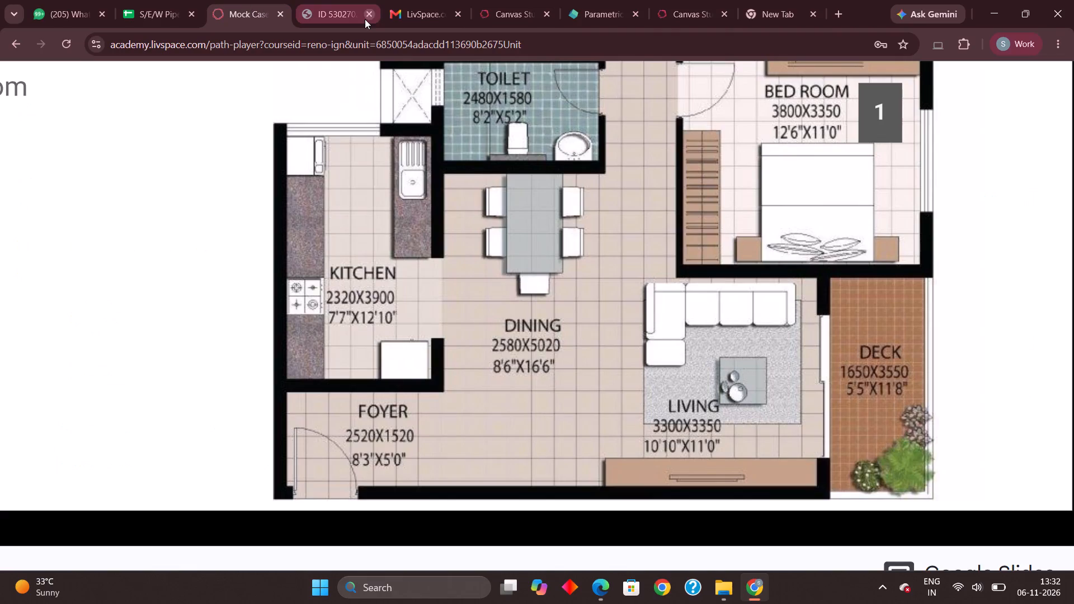
Close the open ID document's tab, return to the parametric kitchen design and reload it to continue editing.
left_click(365, 19)
left_click(340, 18)
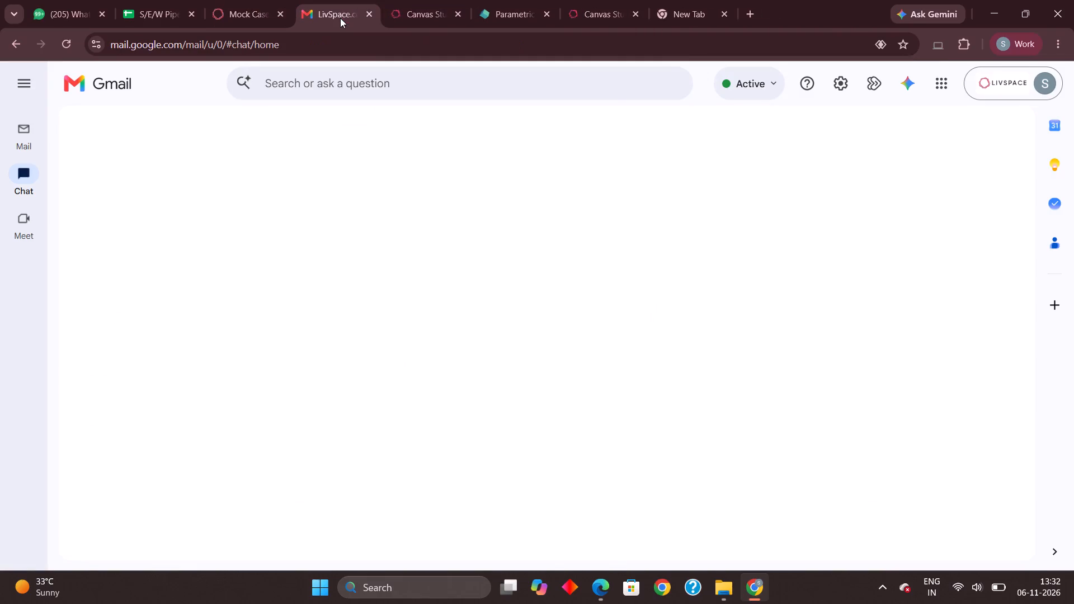
left_click(376, 11)
left_click(428, 10)
left_click(512, 10)
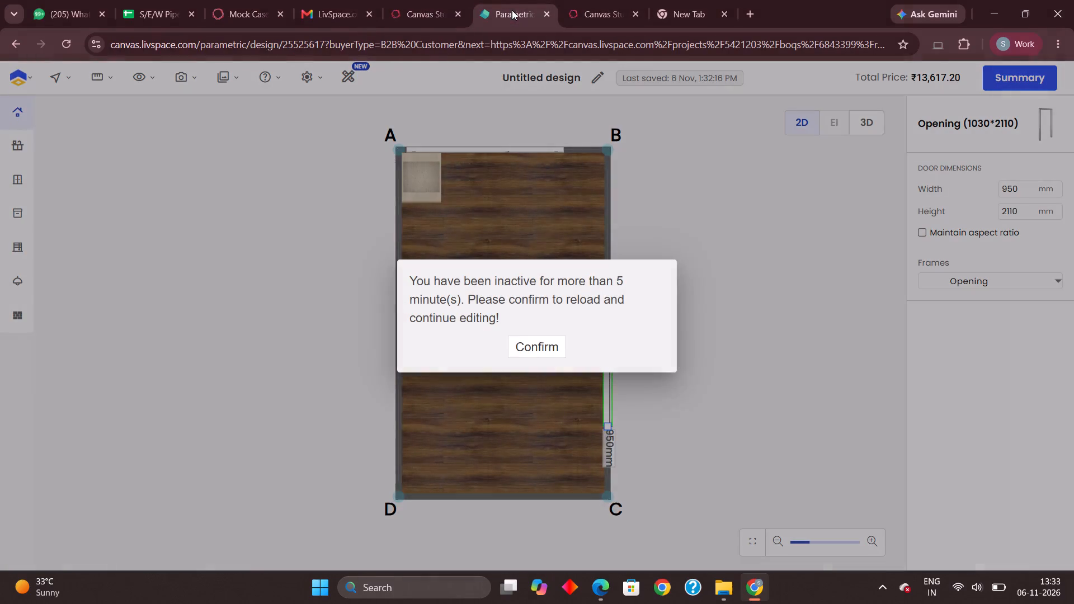
left_click(540, 342)
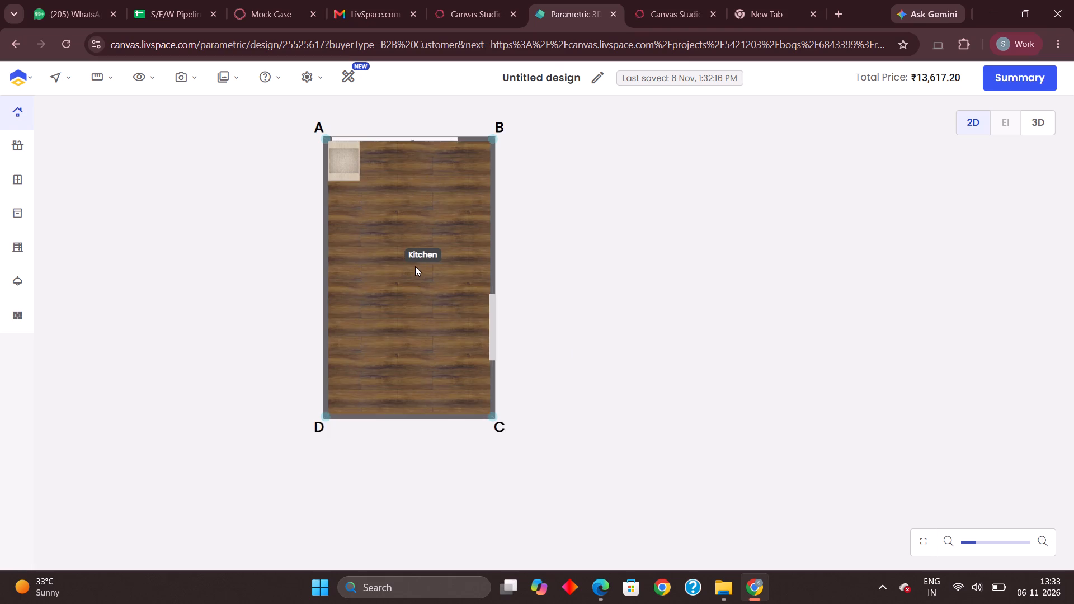
Select the kitchen wall between corners B and C that holds the door opening, and start entering 18 as its length.
scroll(415, 266, "up", 5)
left_click(609, 399)
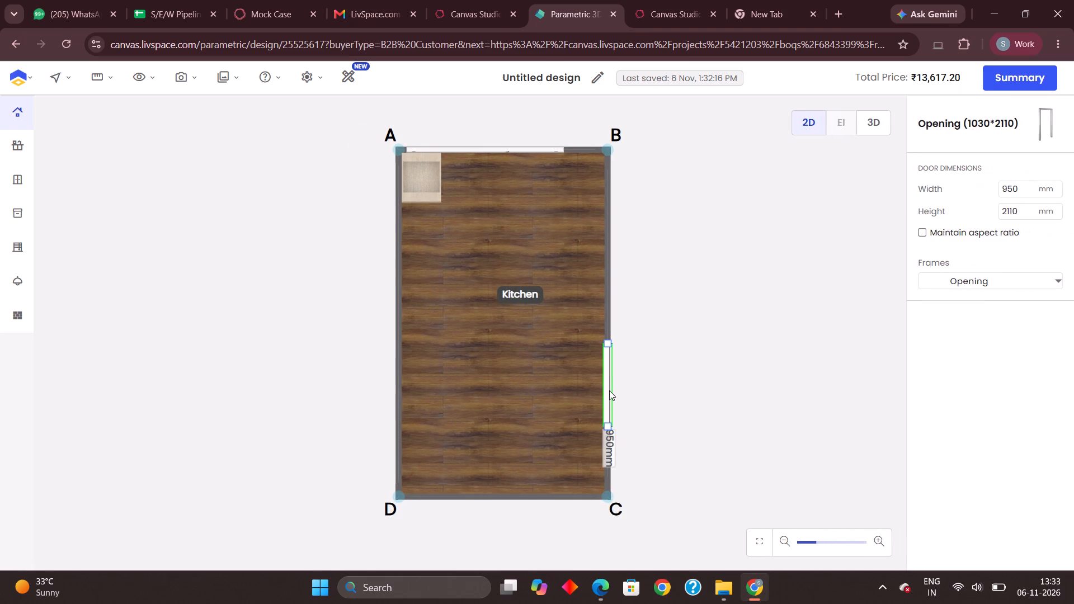
left_click(613, 445)
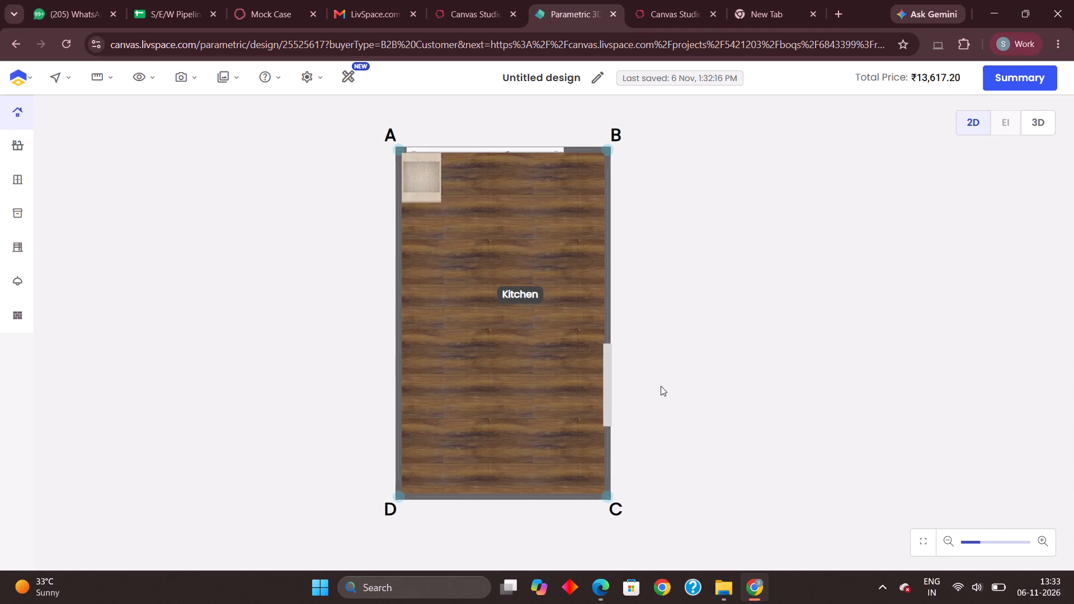
left_click(607, 383)
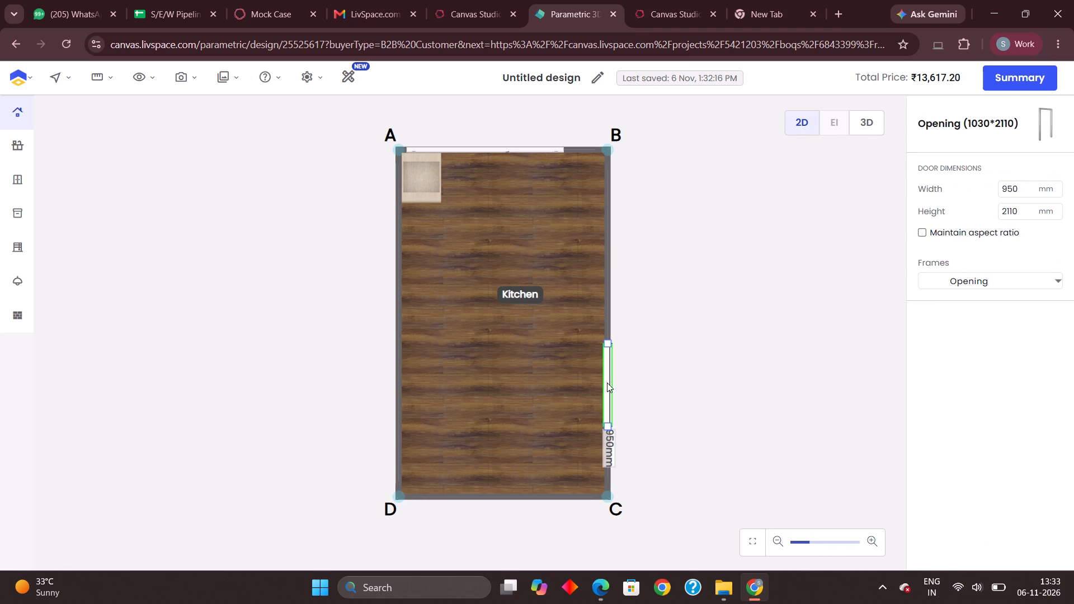
left_click(610, 438)
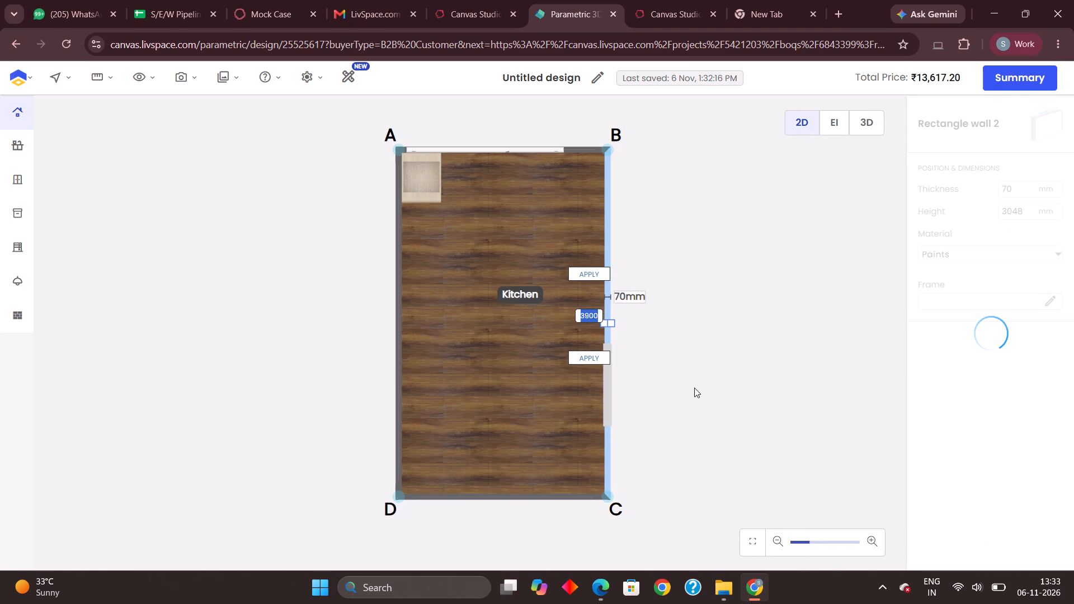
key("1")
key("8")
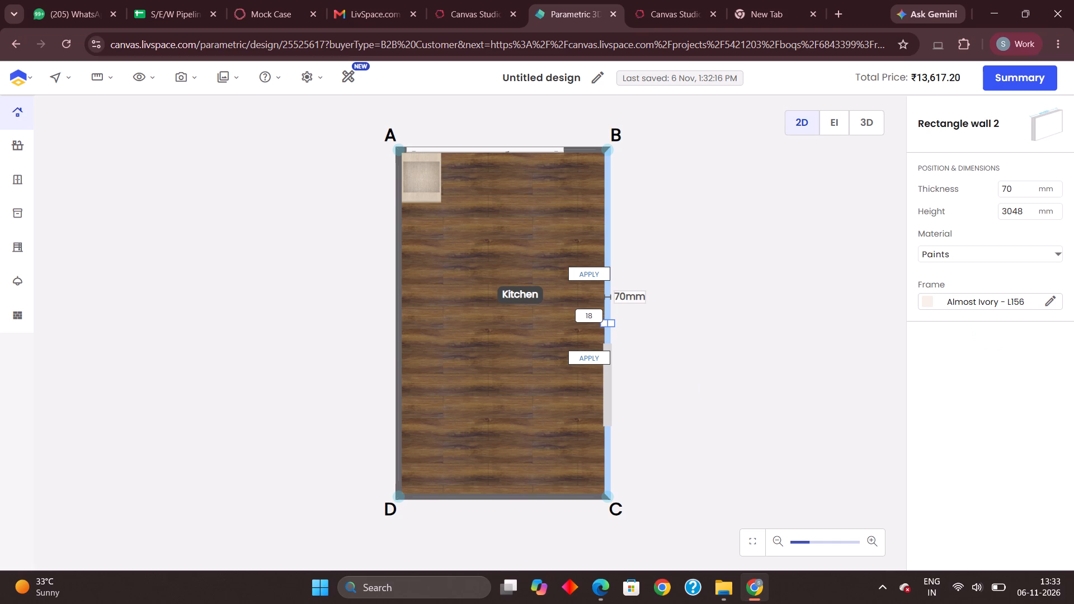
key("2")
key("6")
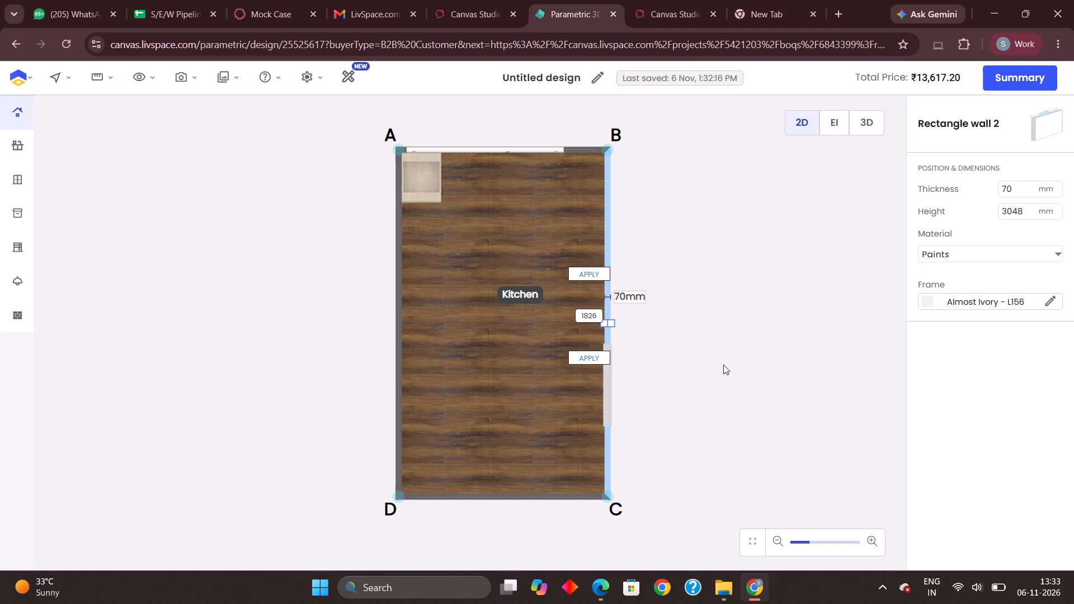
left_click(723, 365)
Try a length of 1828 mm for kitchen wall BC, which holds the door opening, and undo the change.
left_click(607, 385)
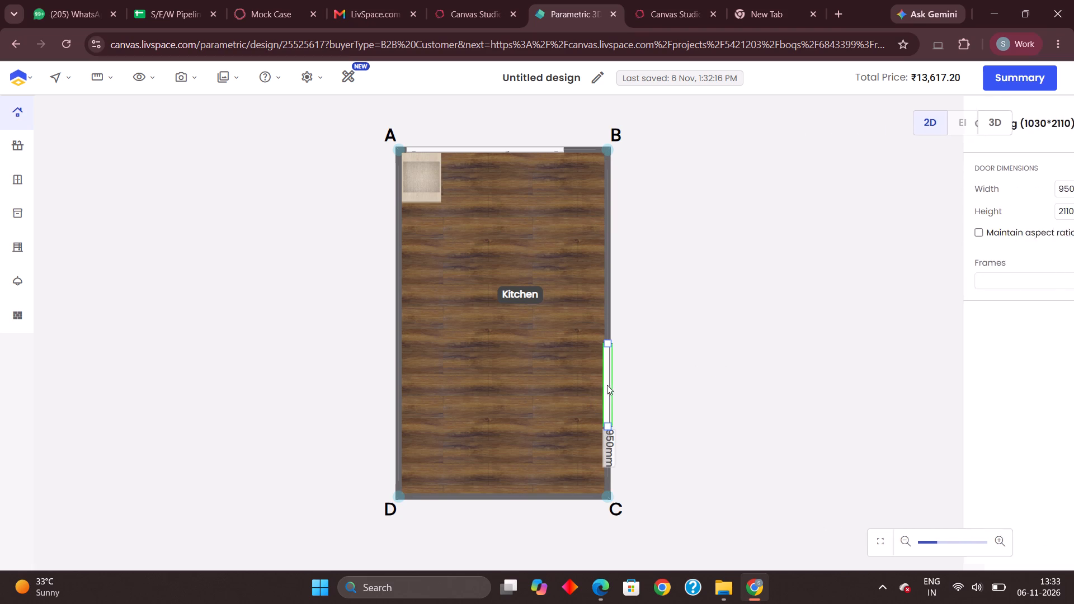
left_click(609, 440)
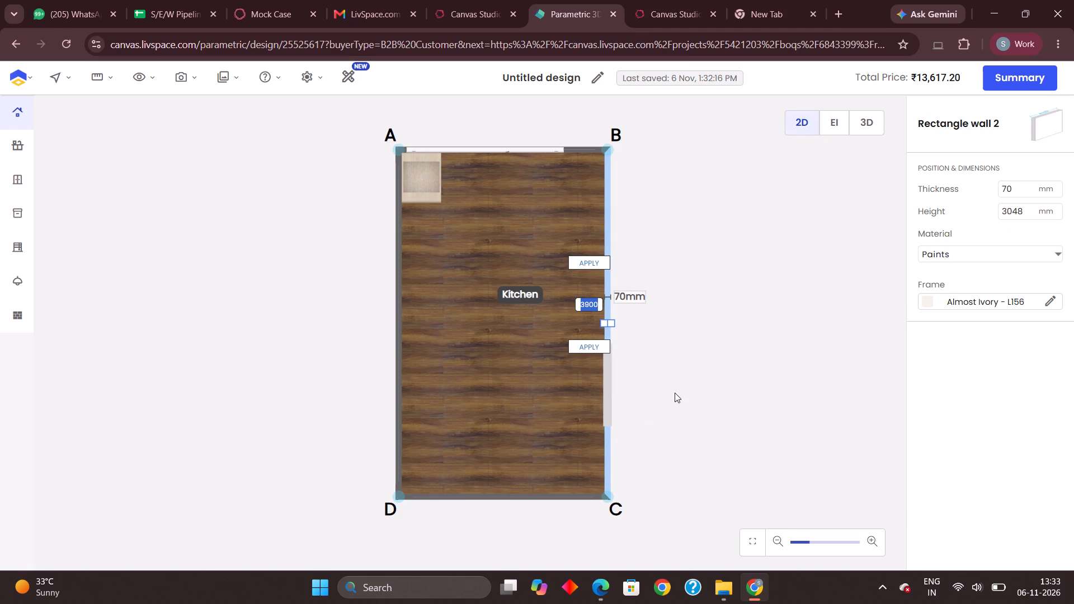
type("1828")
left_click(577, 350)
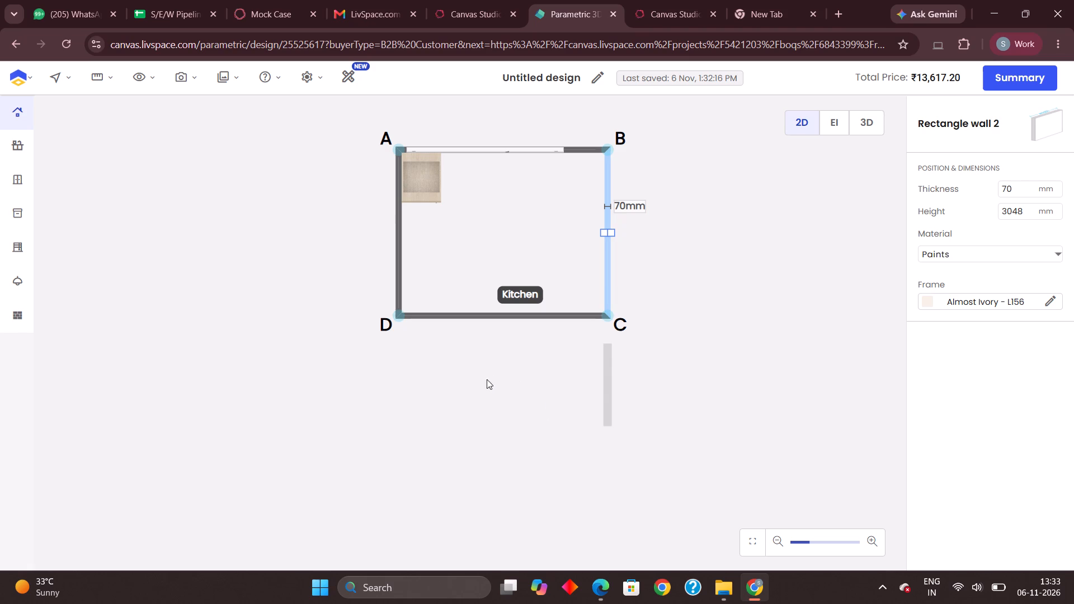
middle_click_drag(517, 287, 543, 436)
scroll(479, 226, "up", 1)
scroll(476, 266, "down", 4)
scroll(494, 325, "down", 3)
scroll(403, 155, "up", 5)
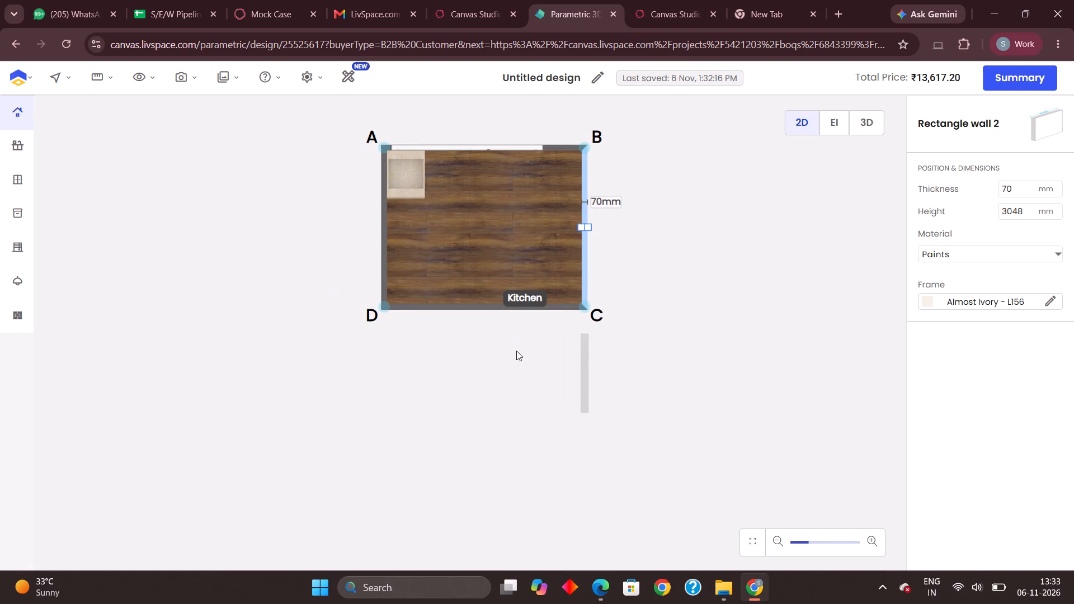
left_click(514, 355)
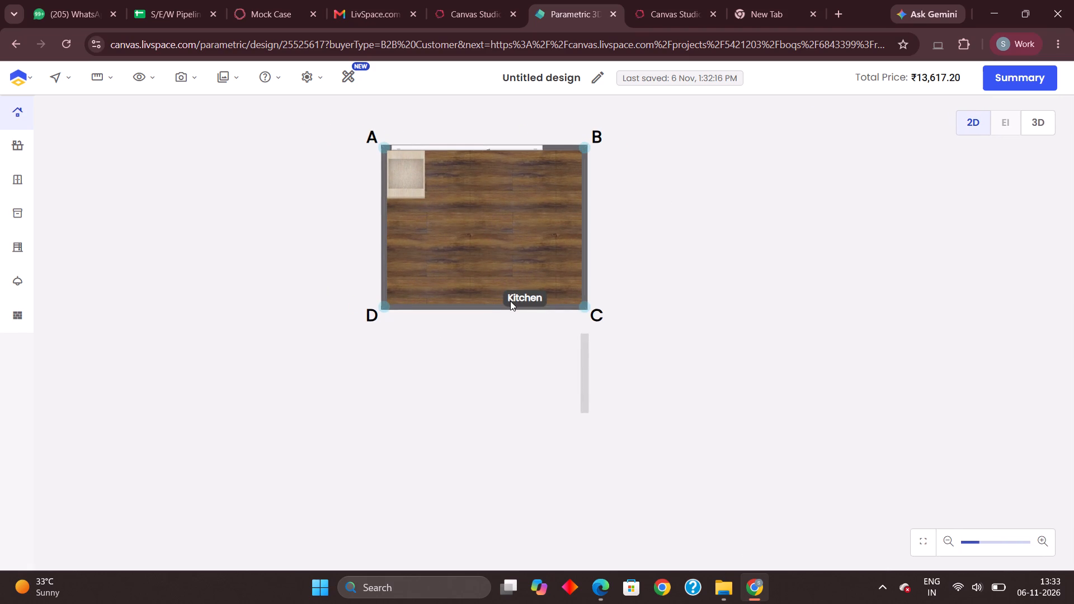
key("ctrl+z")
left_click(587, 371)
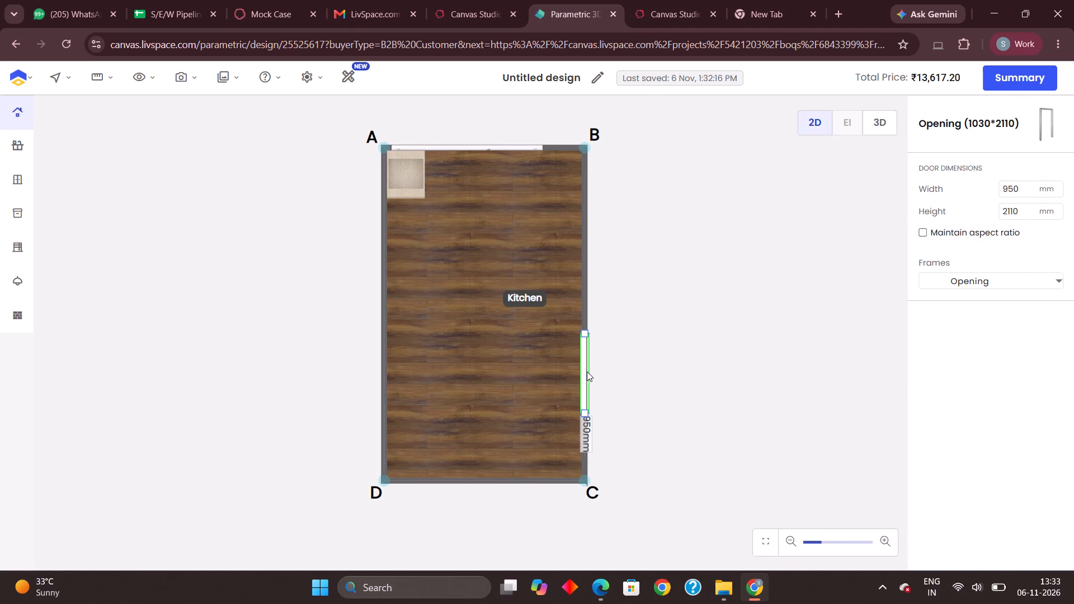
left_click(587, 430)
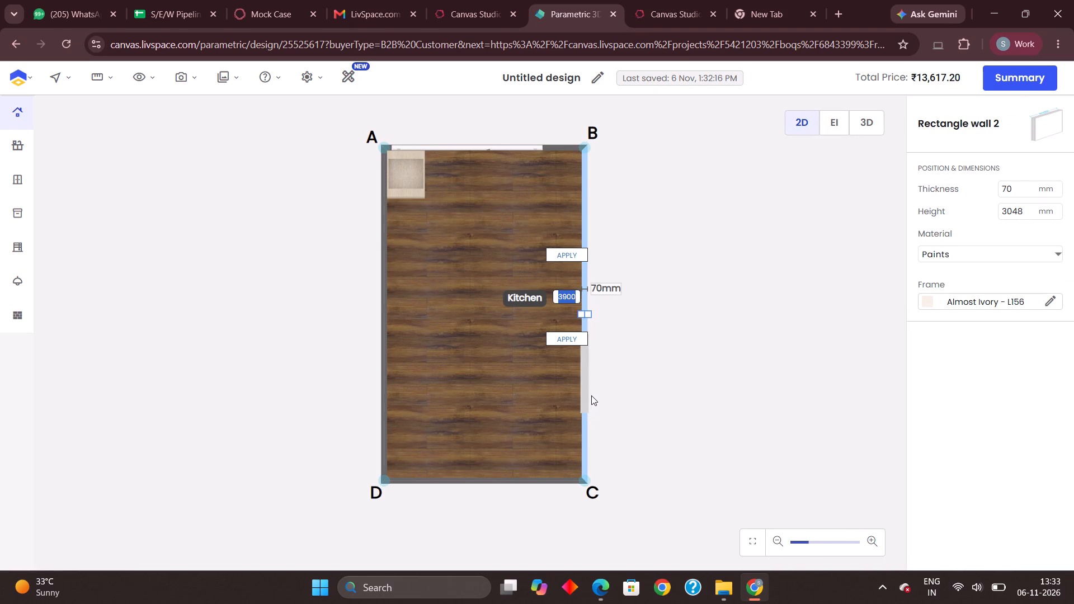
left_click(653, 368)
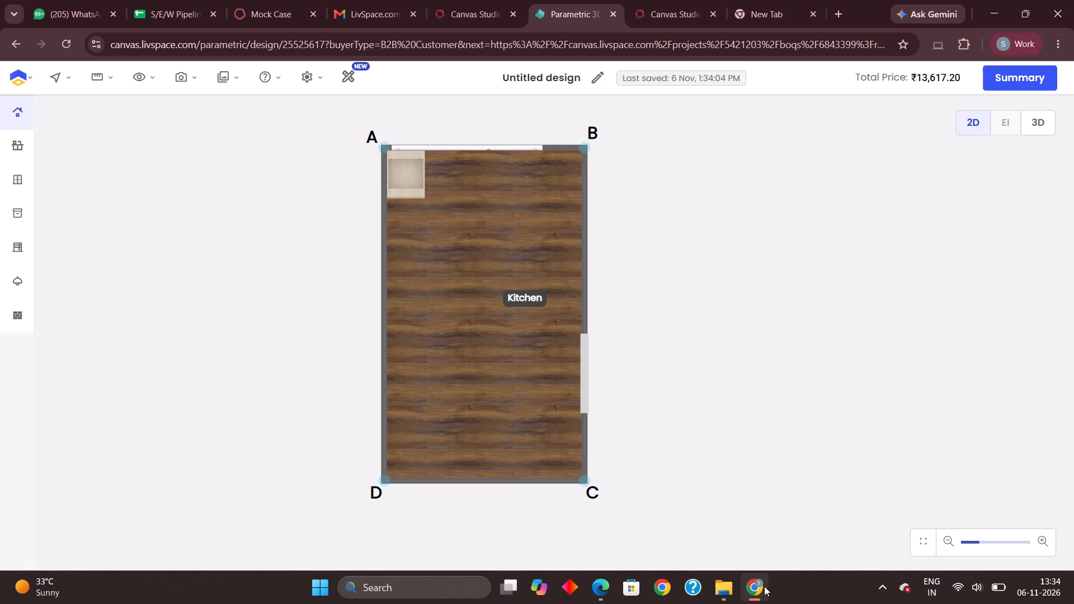
Recheck the kitchen on the Mock Case layout plan and return to the parametric design via the project overview.
left_click(269, 5)
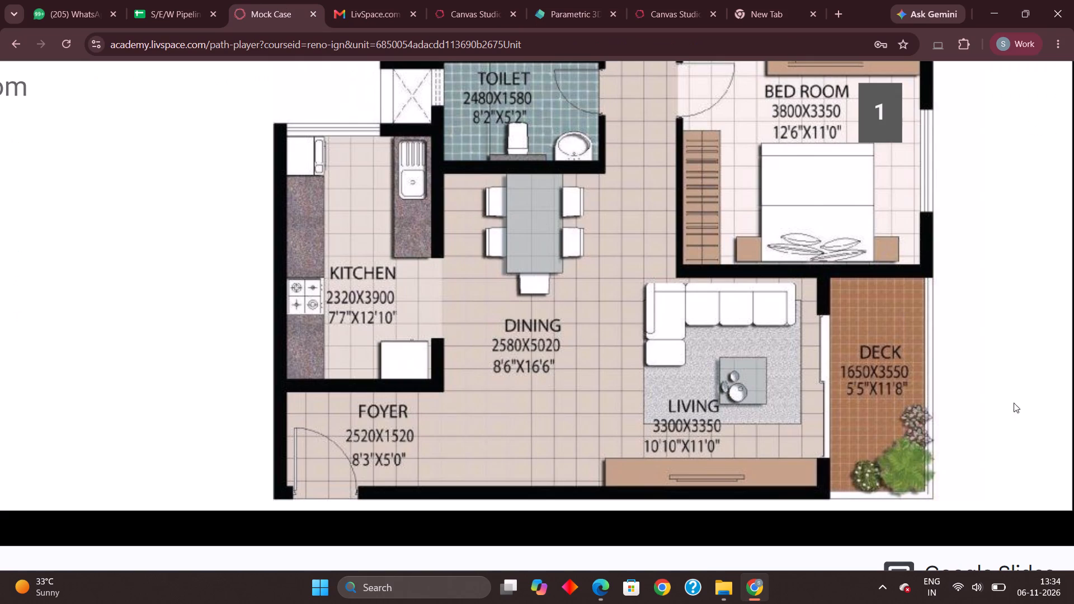
scroll(610, 379, "down", 1)
scroll(608, 379, "up", 1)
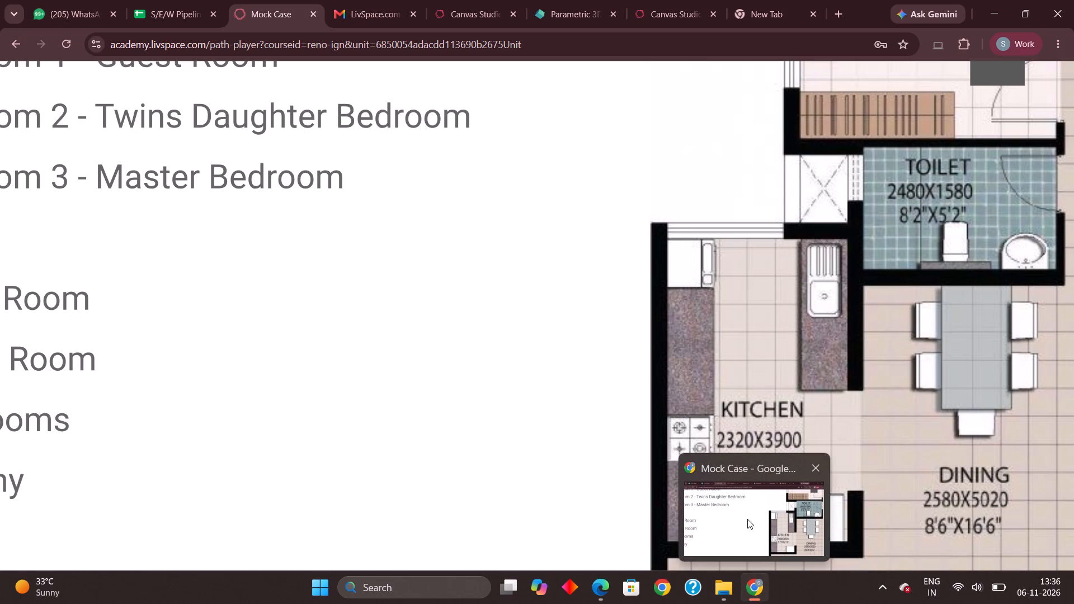
left_click(682, 15)
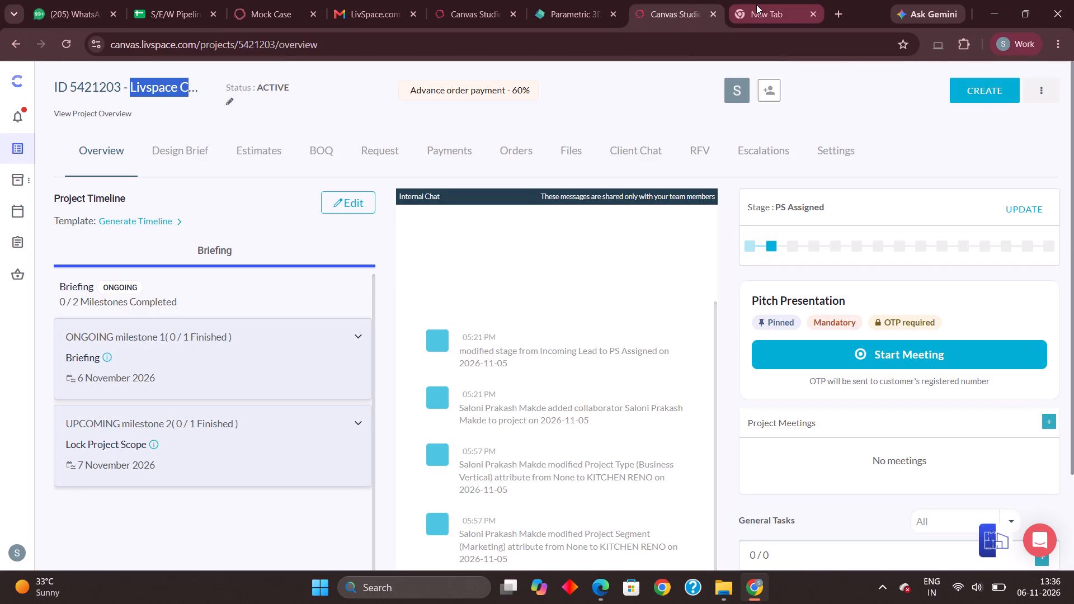
left_click(757, 0)
left_click(578, 13)
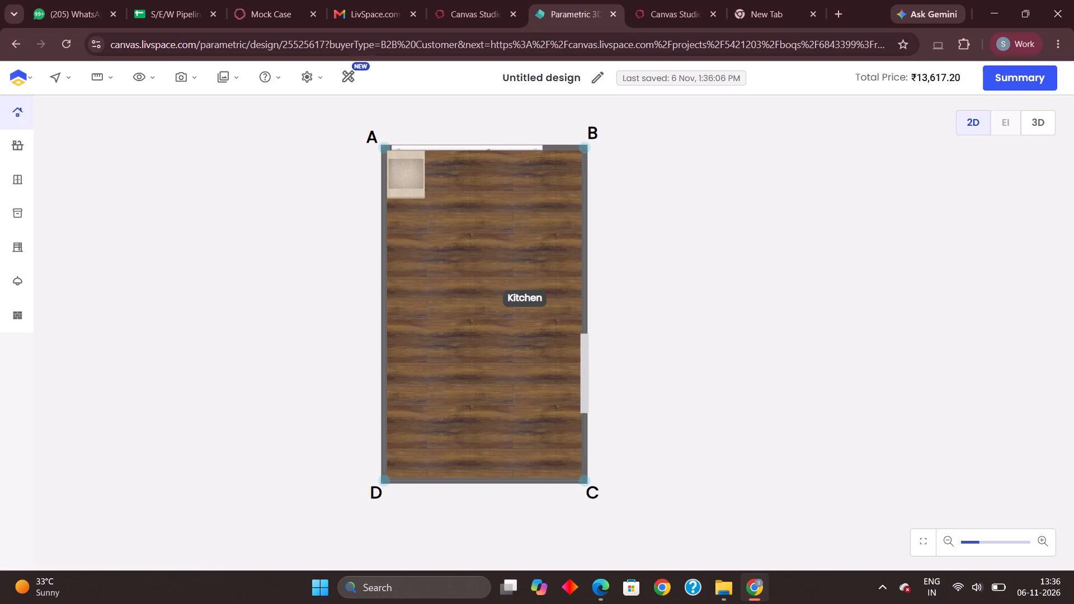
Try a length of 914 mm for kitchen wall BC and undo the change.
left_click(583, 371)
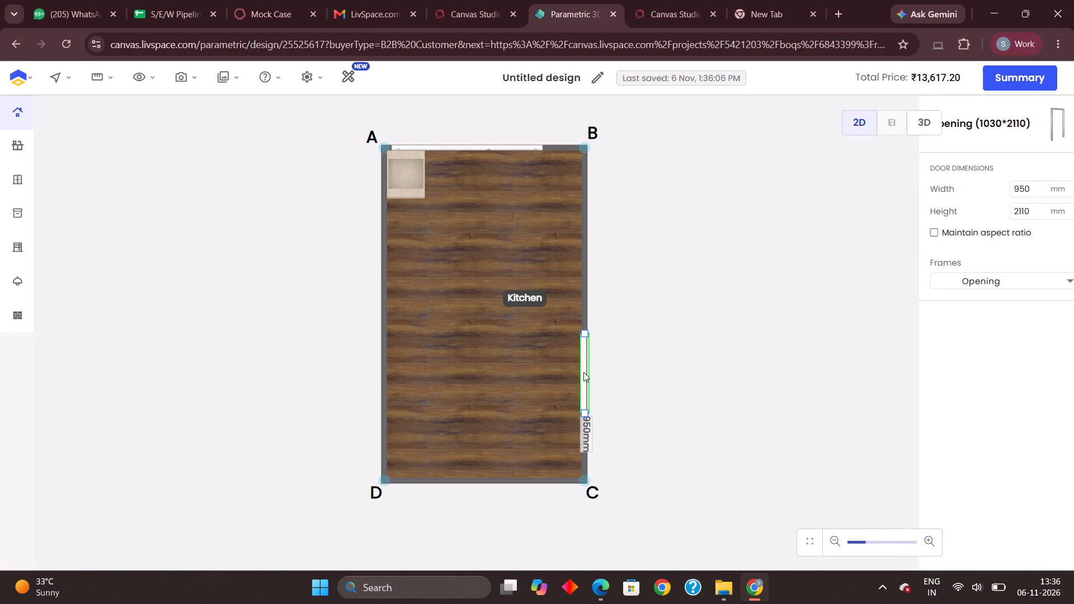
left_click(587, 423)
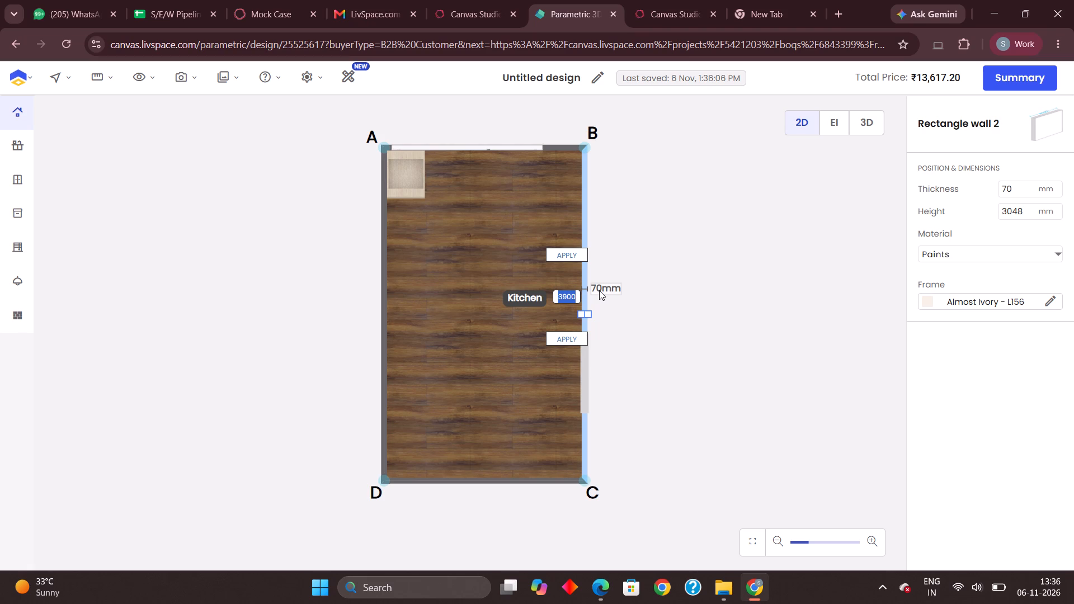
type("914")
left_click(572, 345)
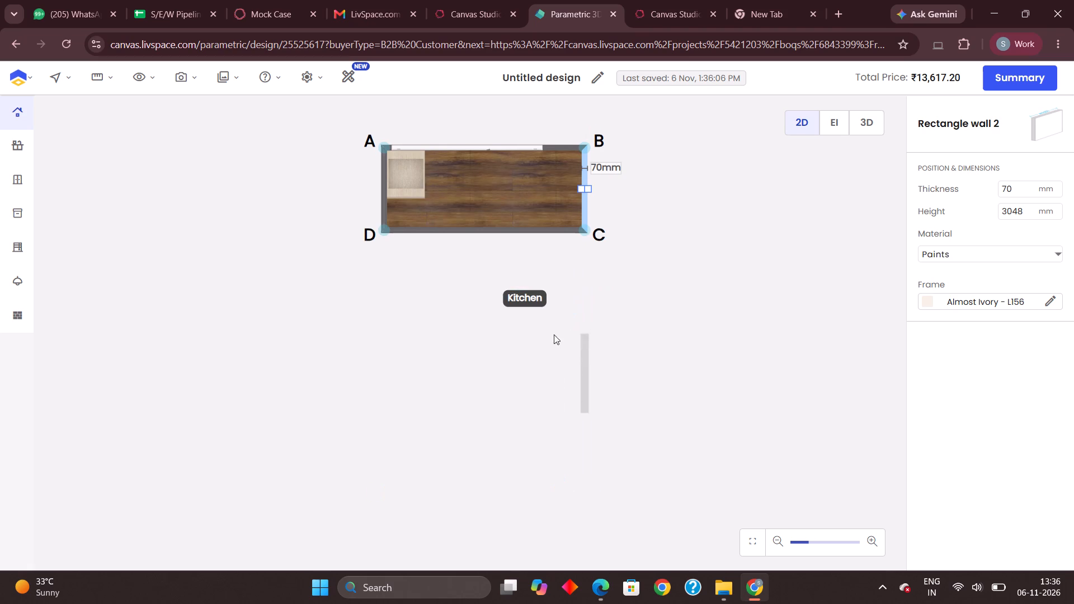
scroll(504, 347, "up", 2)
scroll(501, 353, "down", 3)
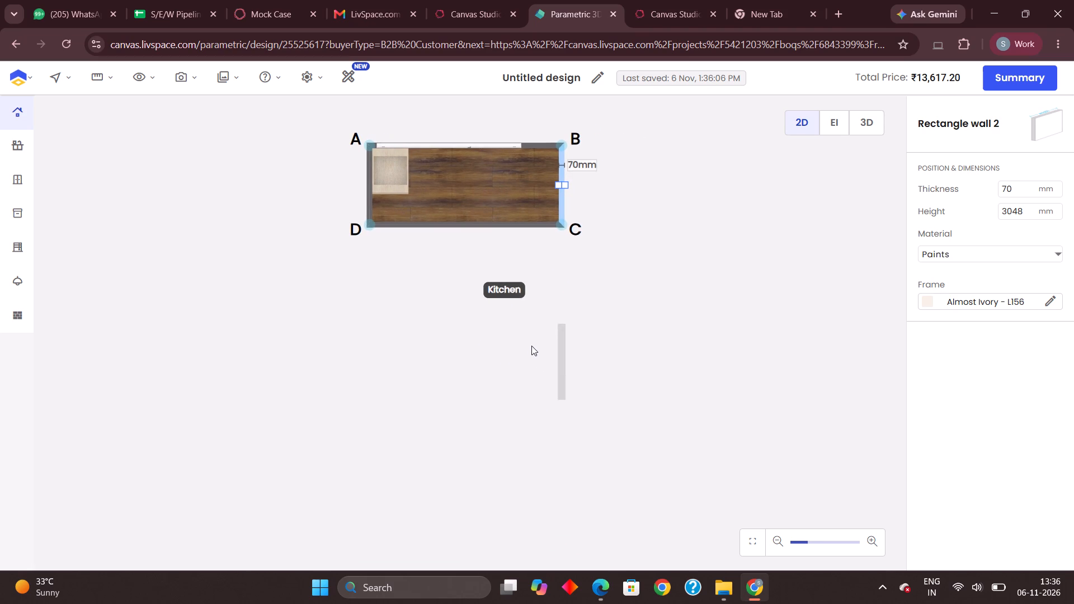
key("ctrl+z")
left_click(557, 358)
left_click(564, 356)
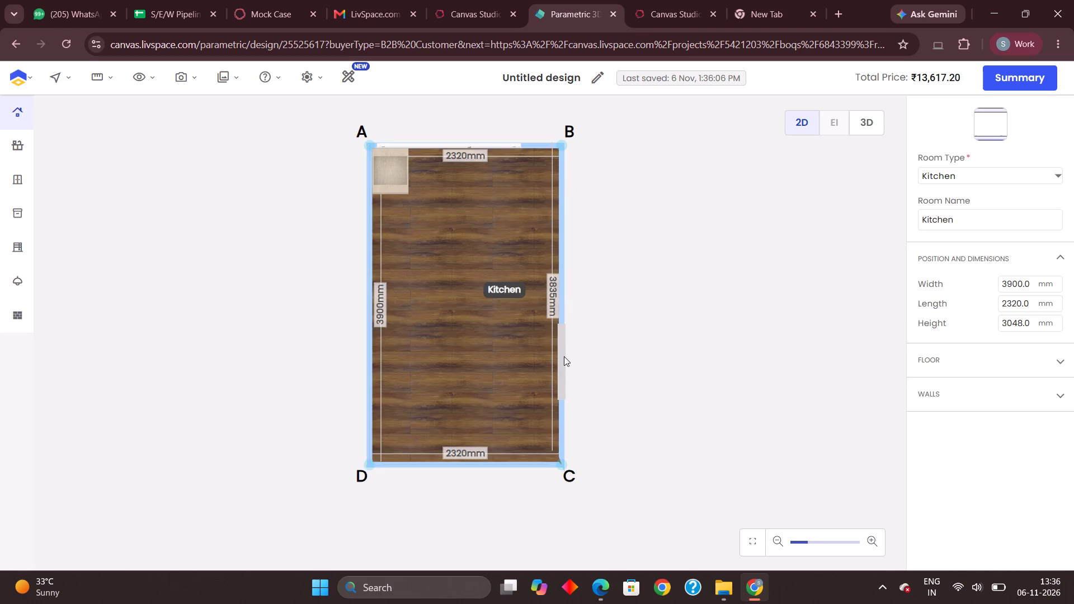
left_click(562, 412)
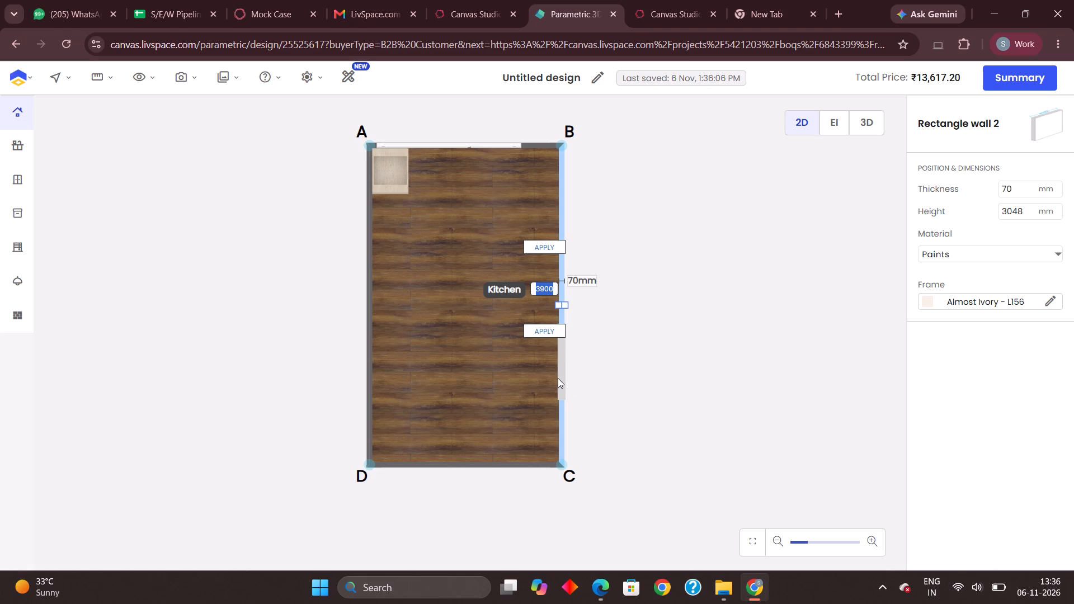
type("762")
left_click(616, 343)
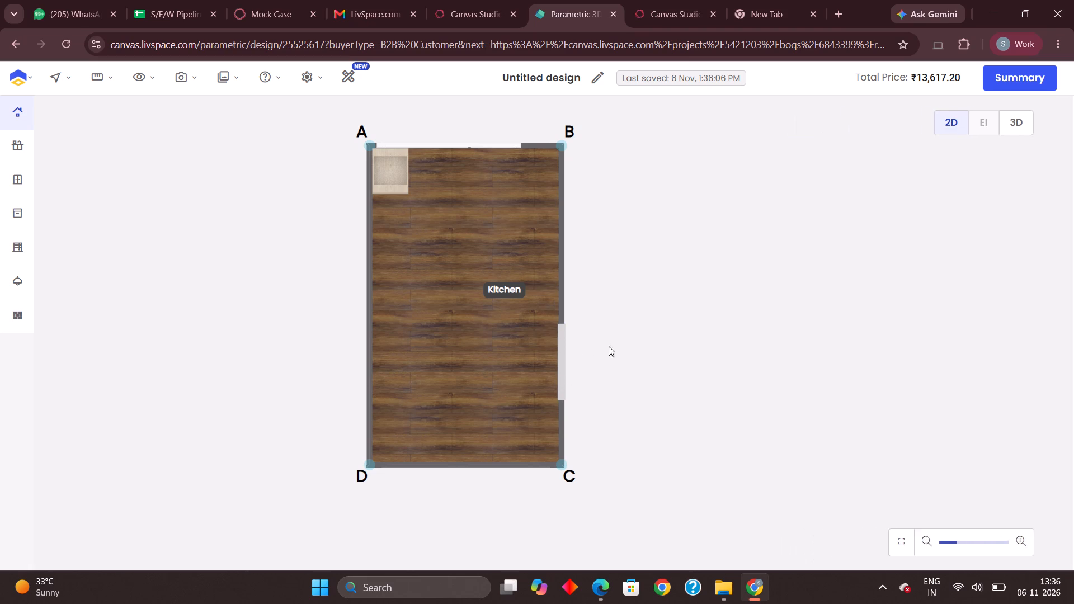
Set the length of kitchen wall BC, which holds the door opening, to 760 mm.
left_click(557, 344)
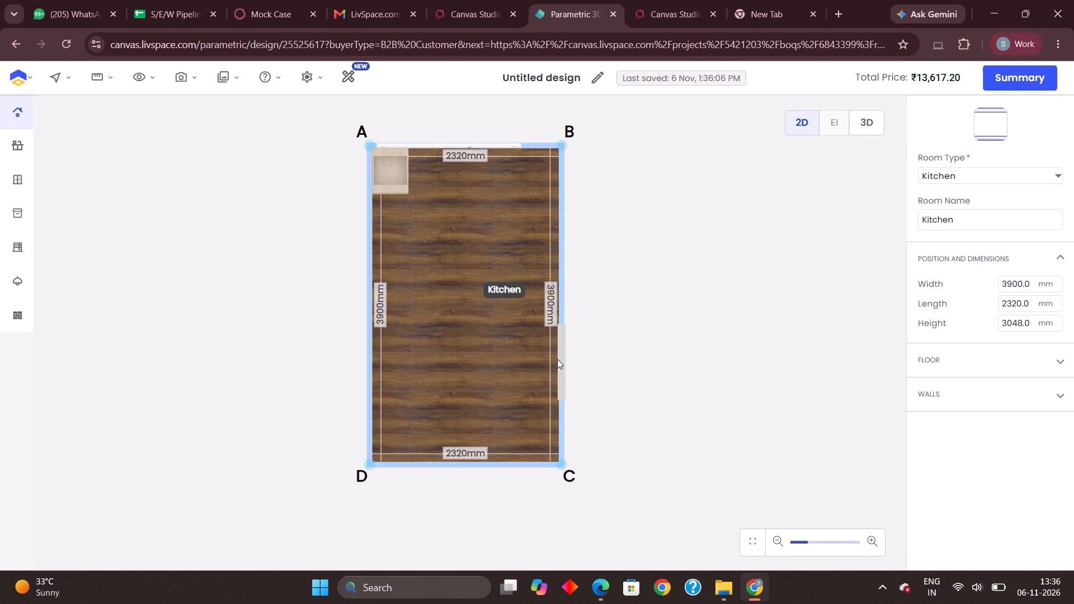
left_click(557, 359)
left_click(566, 369)
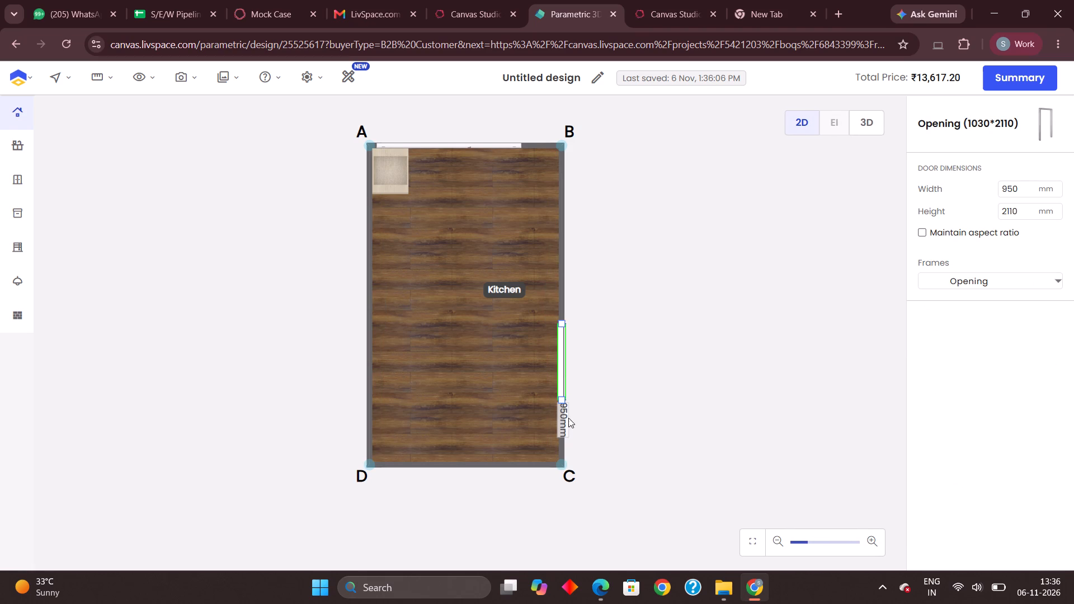
left_click(565, 415)
left_click(562, 382)
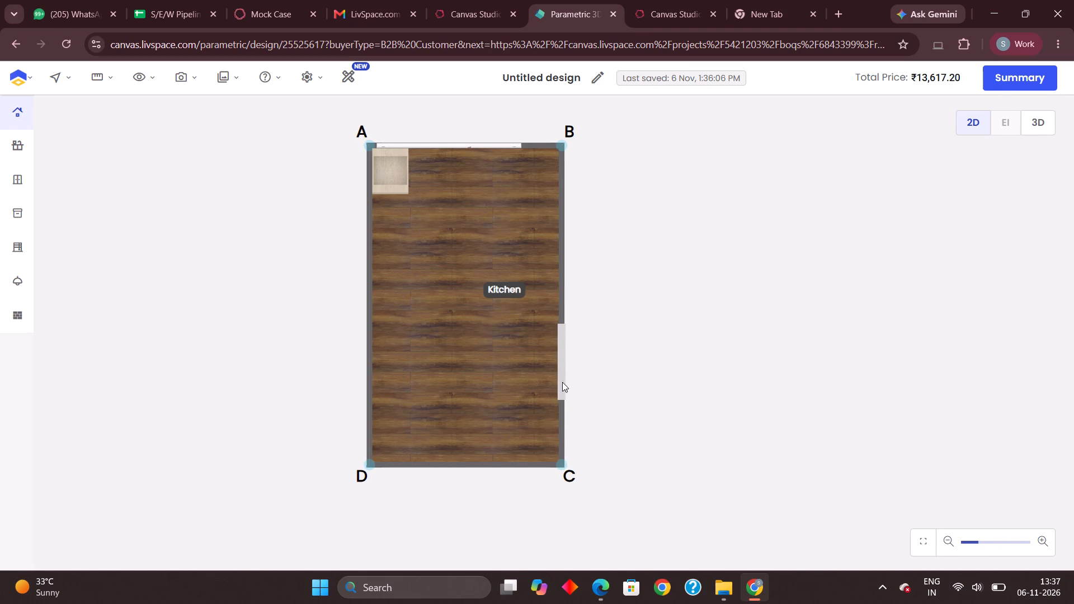
left_click(564, 413)
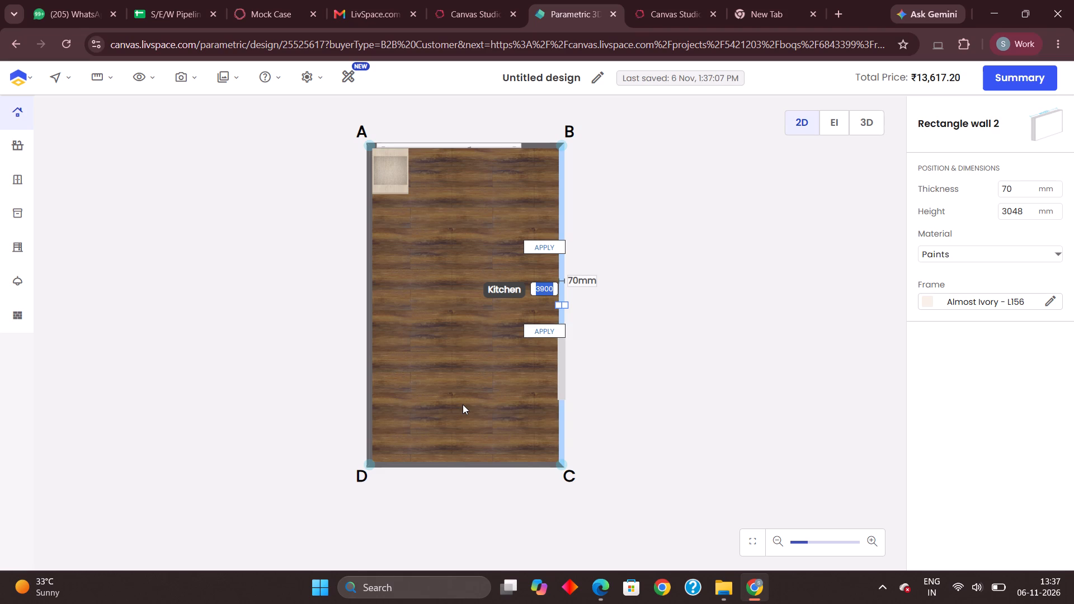
key("7")
type("60")
left_click(543, 328)
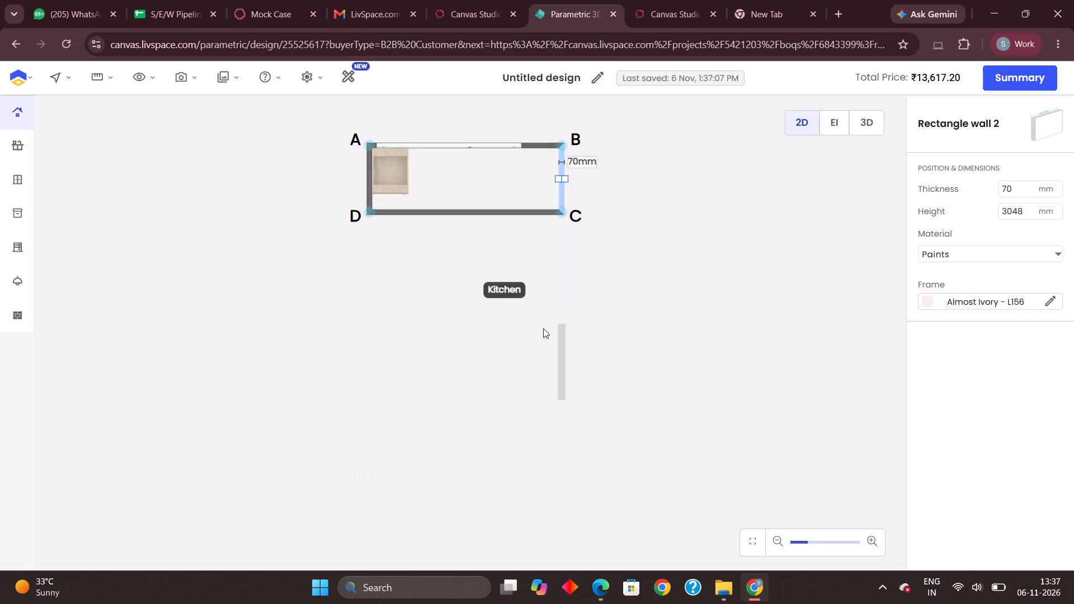
Undo the last length change of kitchen wall BC.
scroll(528, 382, "down", 2)
middle_click_drag(433, 204, 444, 264)
left_click_drag(449, 169, 469, 265)
scroll(459, 298, "down", 6)
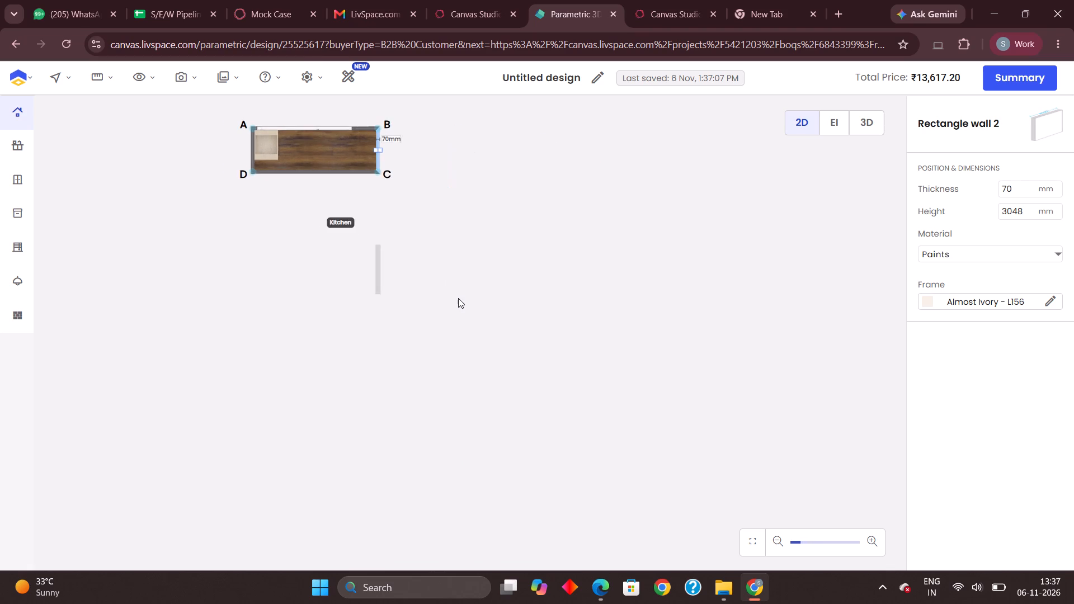
scroll(458, 298, "down", 6)
scroll(181, 106, "up", 15)
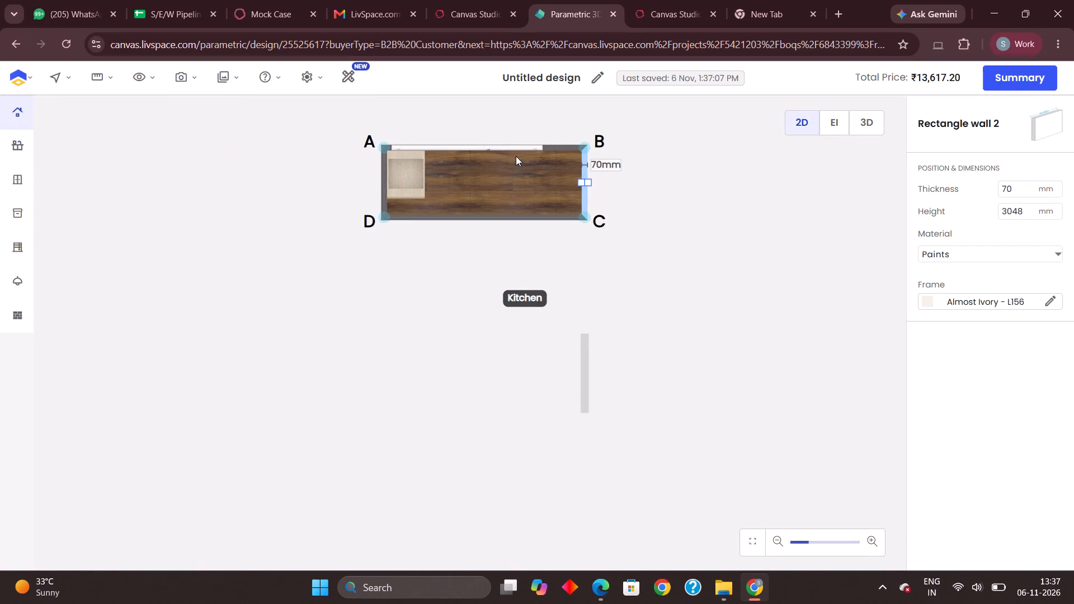
key("ctrl+z")
Move the door opening off wall BC and place it back on the wall, slightly closer to corner B.
left_click(583, 371)
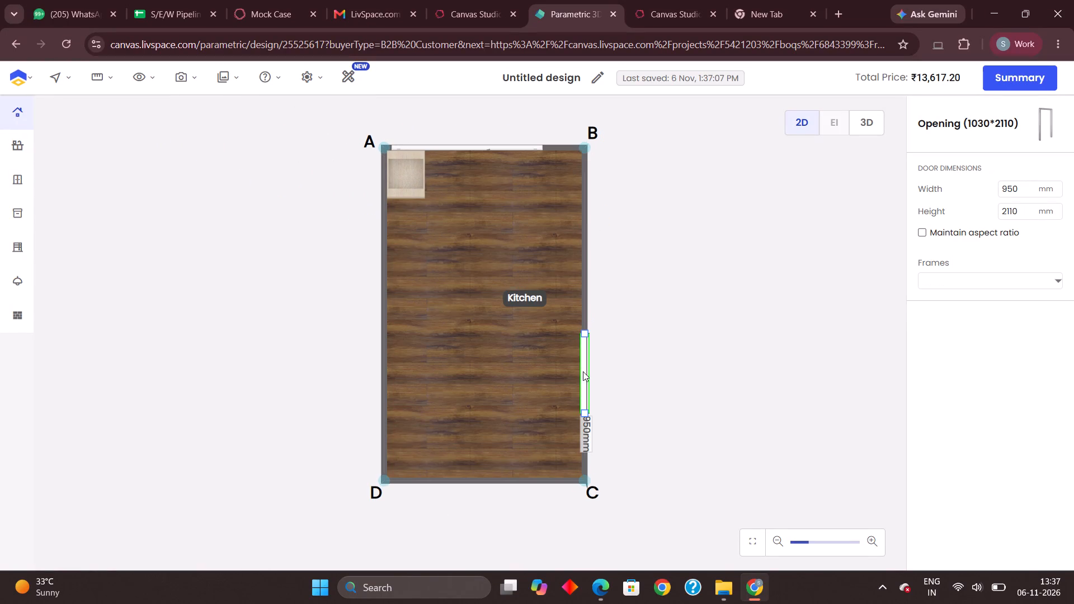
left_click_drag(581, 379, 598, 374)
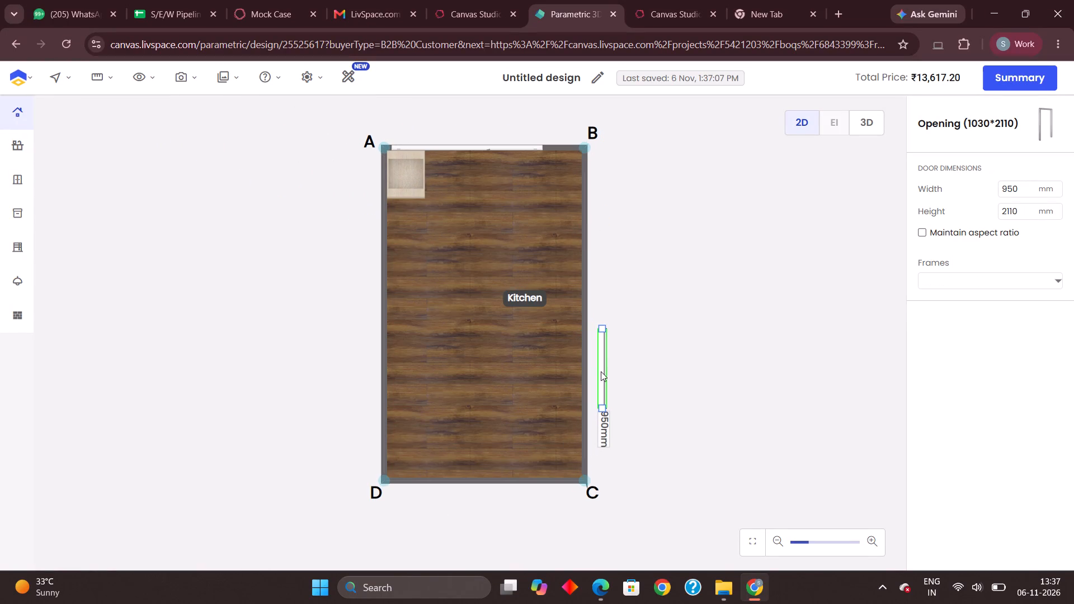
left_click(607, 419)
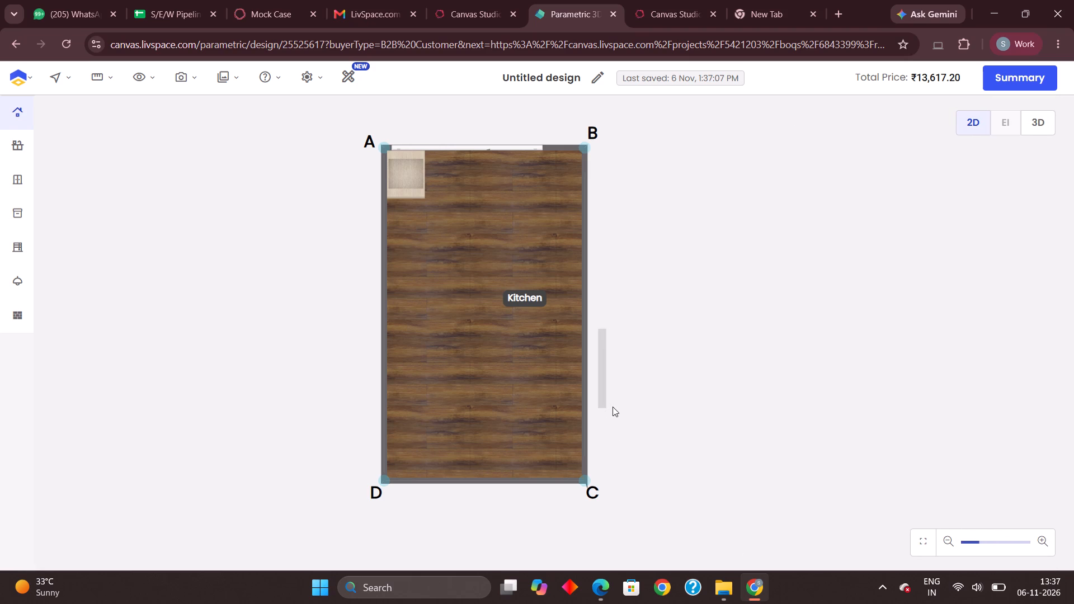
left_click(606, 390)
left_click(603, 430)
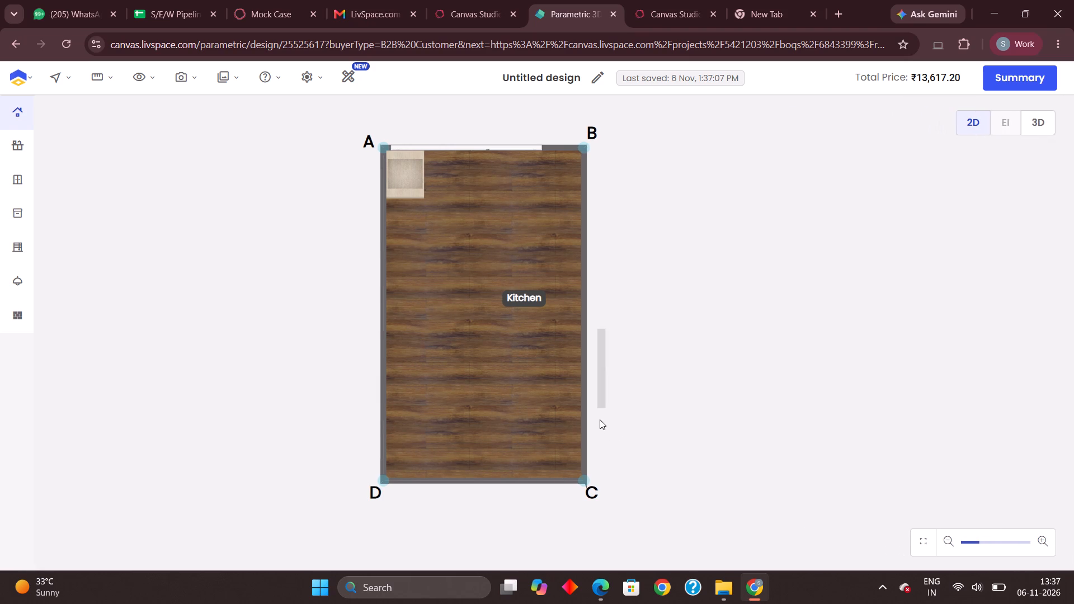
left_click(605, 397)
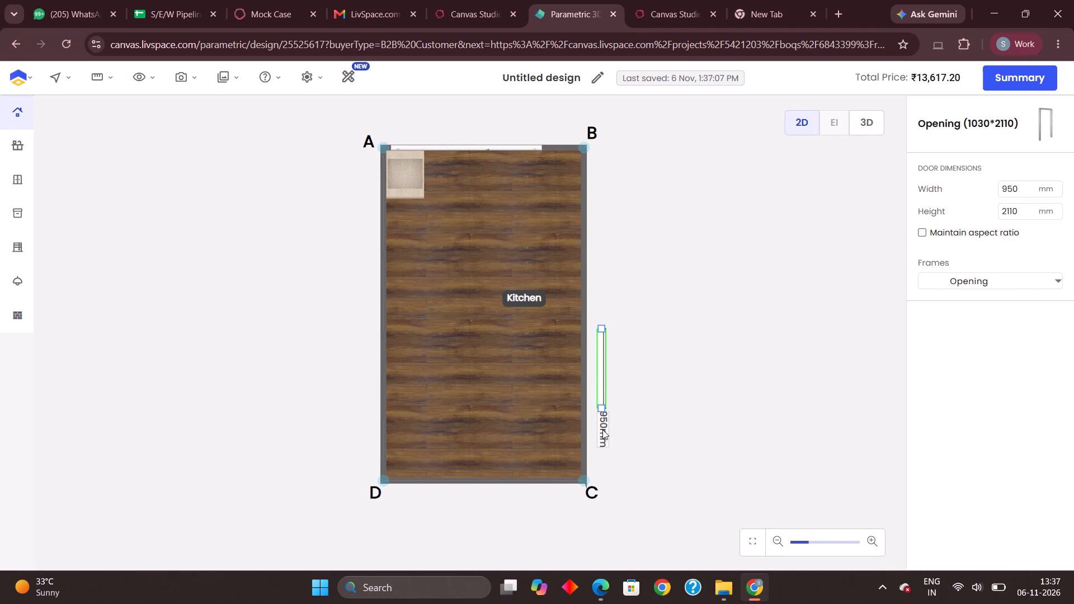
left_click(602, 430)
left_click(602, 399)
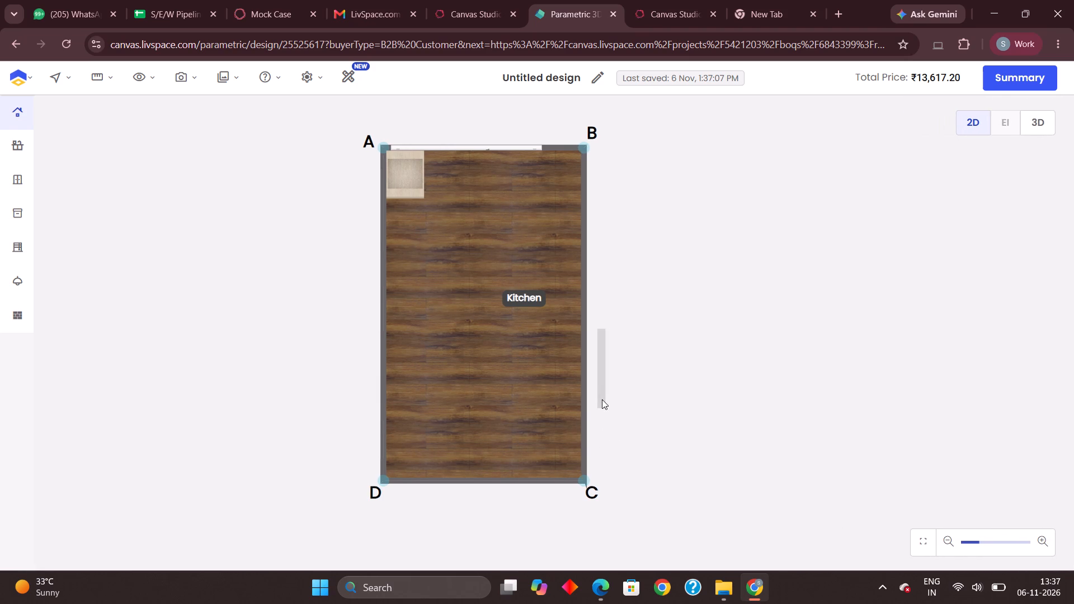
left_click_drag(601, 389, 585, 389)
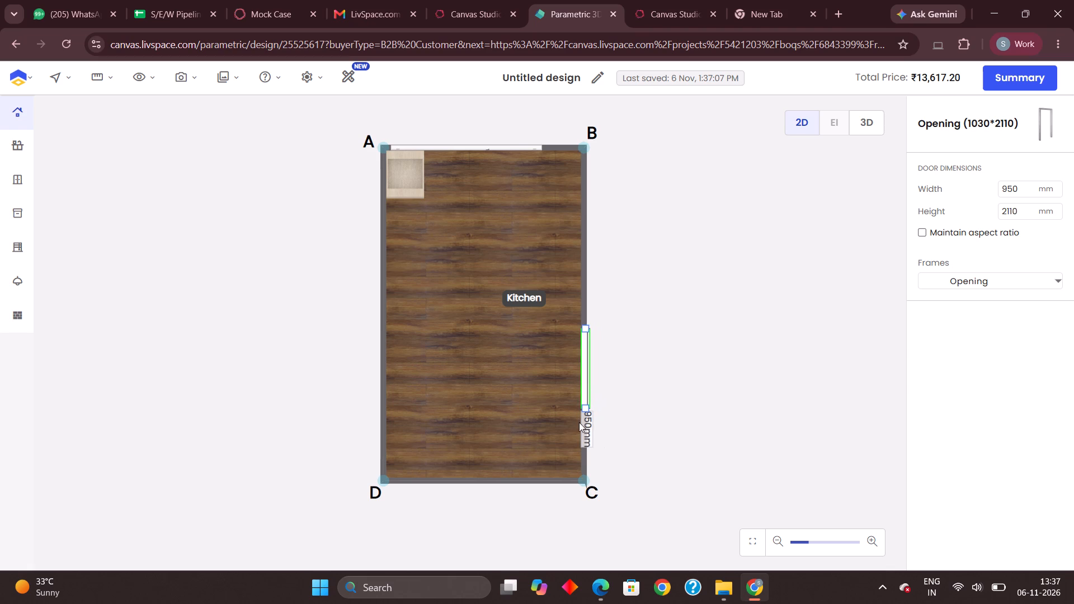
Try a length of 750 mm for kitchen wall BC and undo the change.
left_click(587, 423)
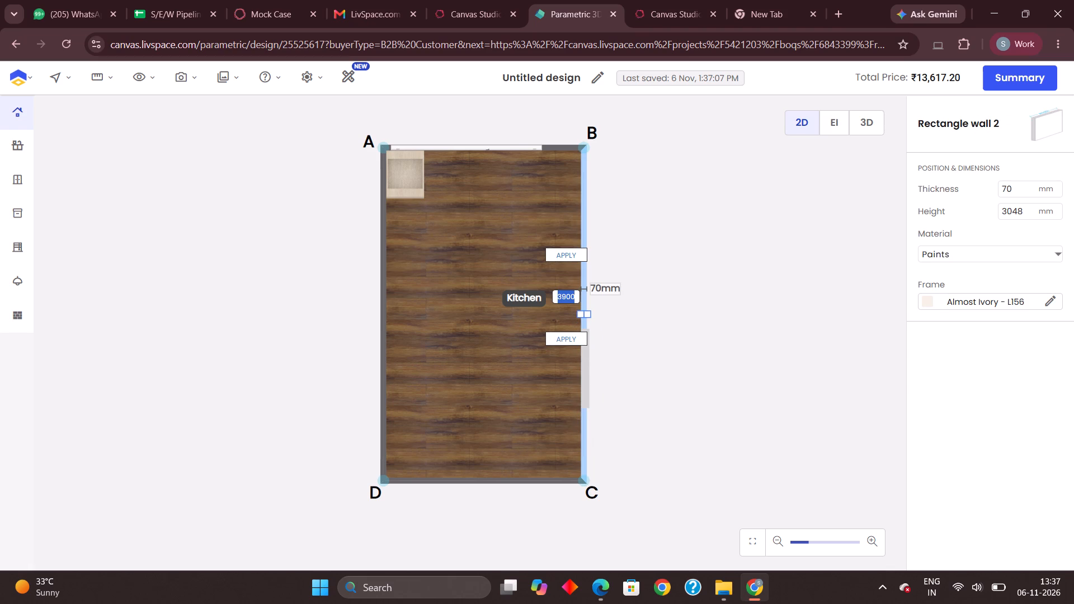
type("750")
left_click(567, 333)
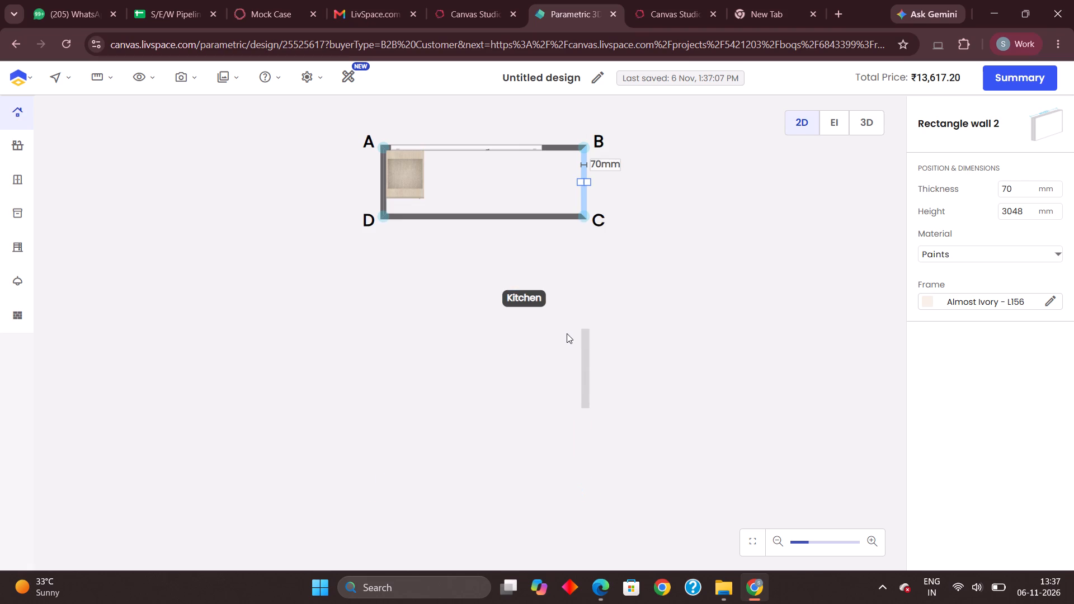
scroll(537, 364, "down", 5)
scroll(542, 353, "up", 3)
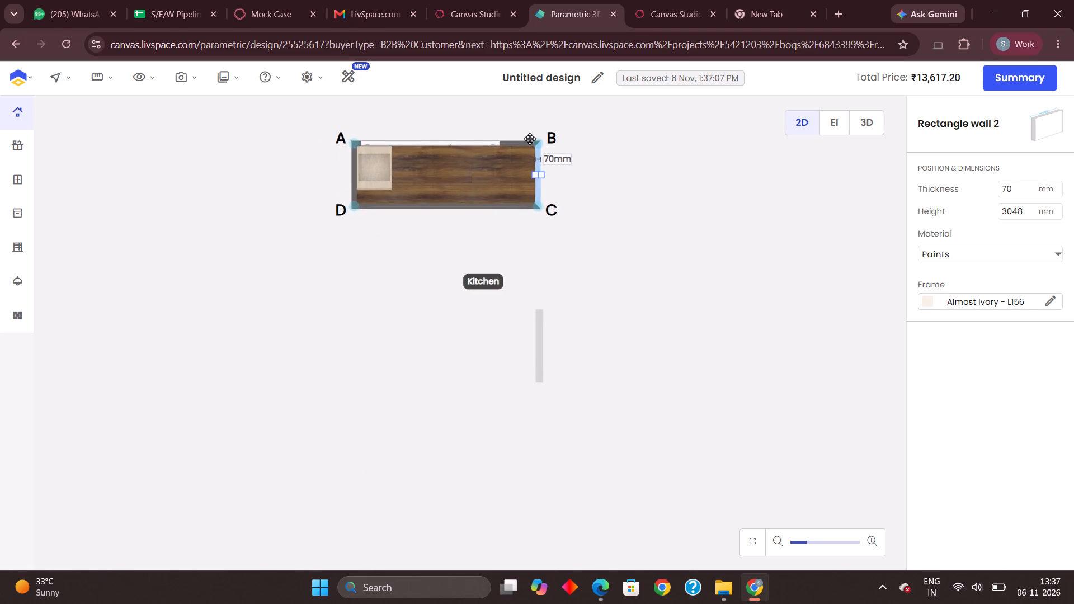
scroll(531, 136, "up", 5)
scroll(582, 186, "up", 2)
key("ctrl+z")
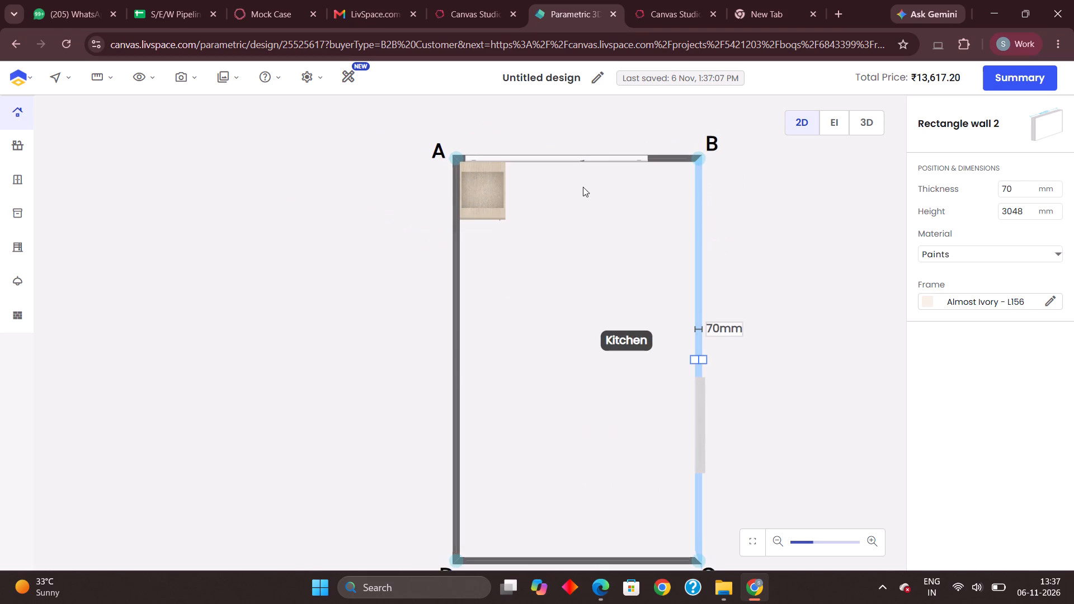
Set the width of the door opening on wall BC to 750 mm.
left_click(785, 435)
scroll(750, 432, "down", 1)
middle_click_drag(742, 432, 682, 397)
left_click(618, 384)
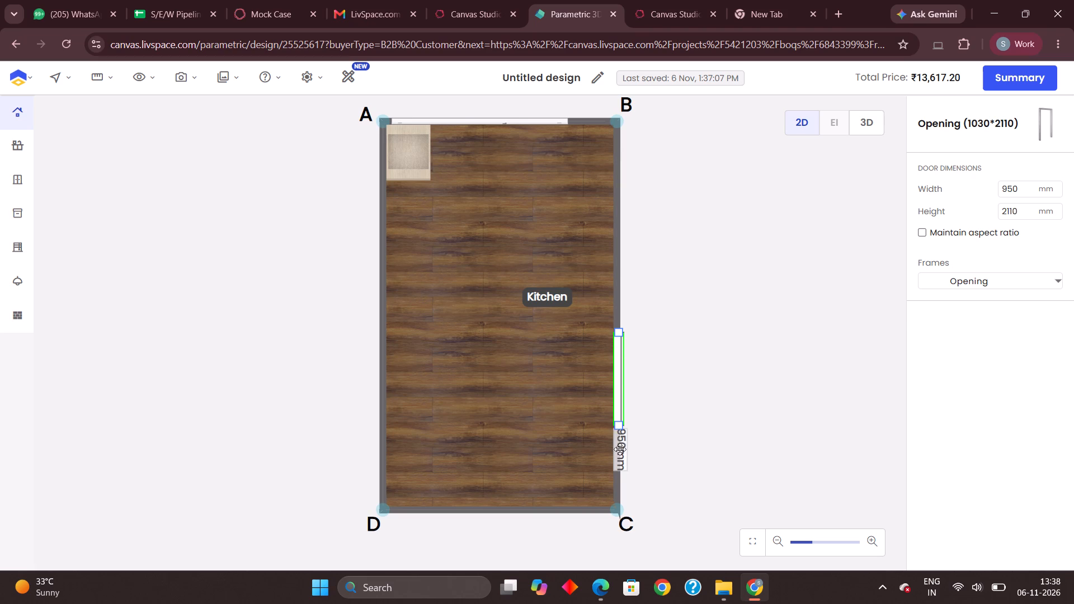
left_click(620, 449)
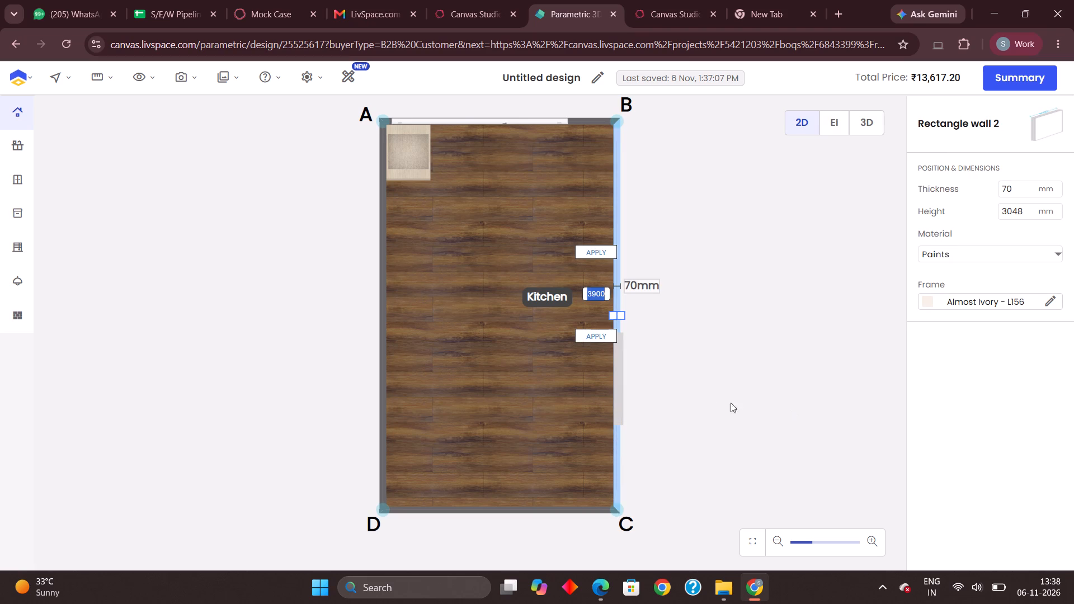
left_click(625, 385)
left_click(687, 376)
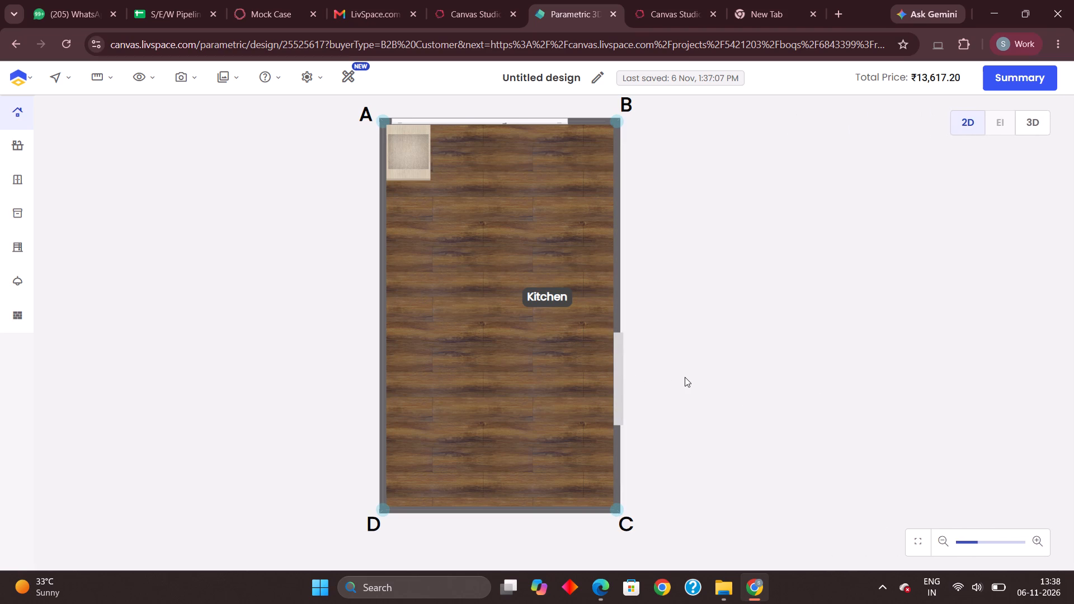
left_click(614, 389)
left_click(617, 386)
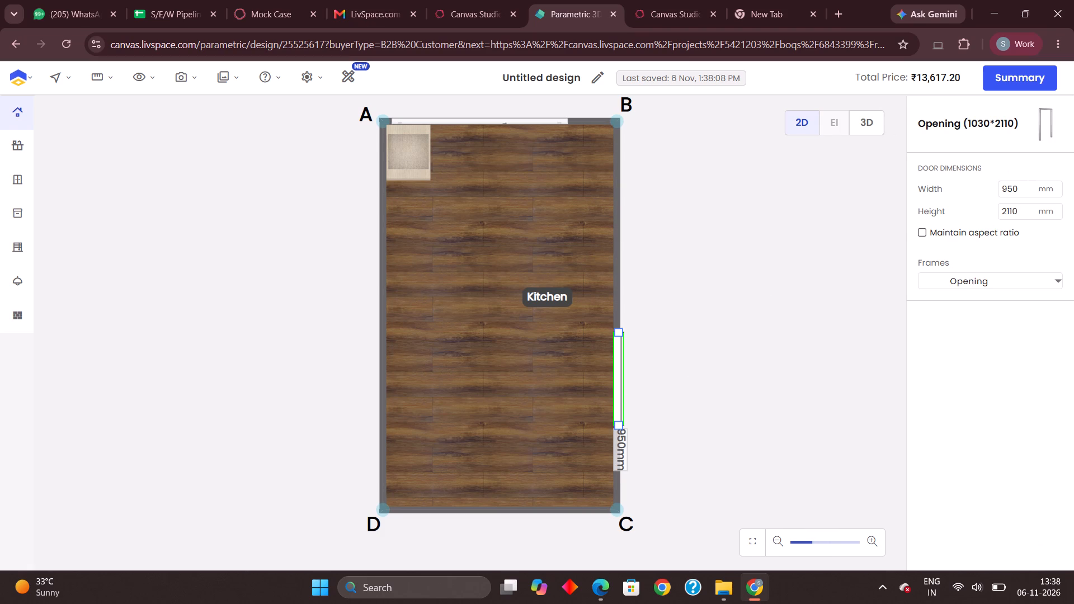
left_click_drag(1023, 188, 944, 199)
key("7")
type("50")
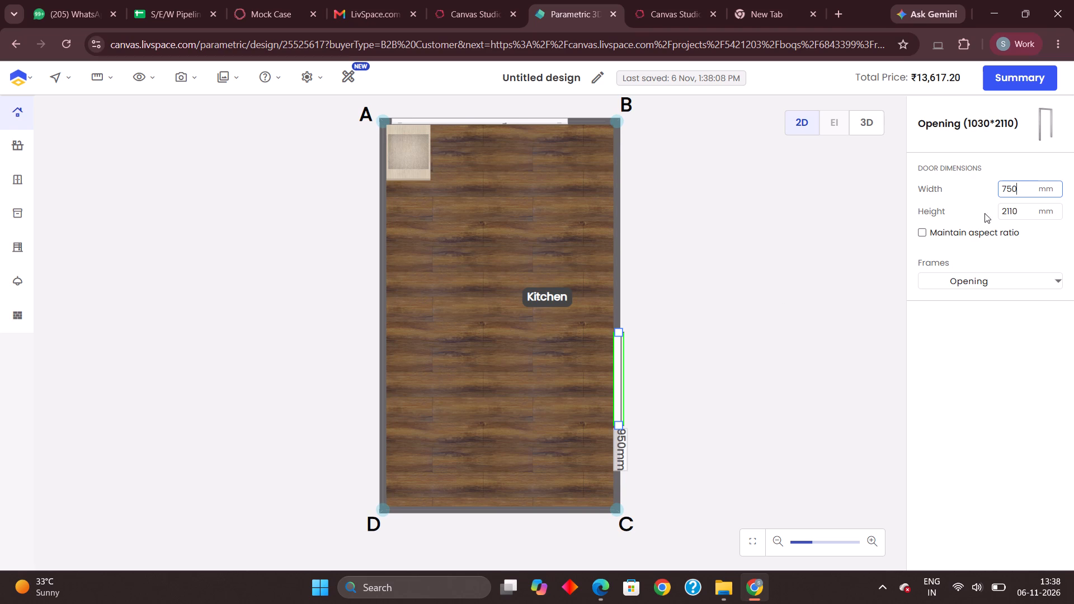
Set the height of the door opening on wall BC to 2100 mm.
left_click(1020, 209)
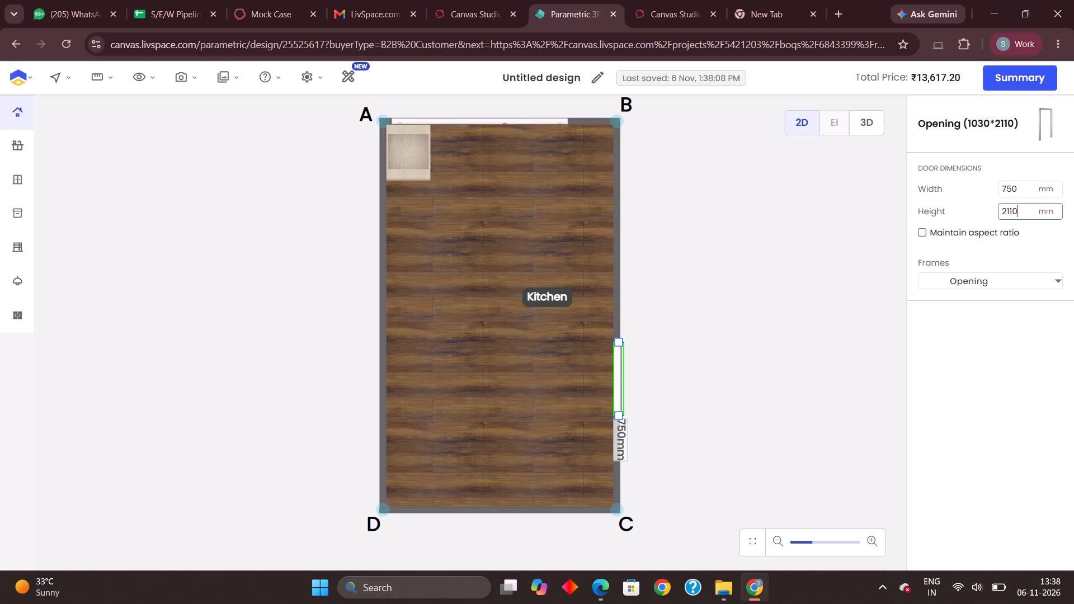
key("BackSpace")
key("BackSpace")
key("BackSpace")
key("BackSpace")
key("BackSpace")
type("21")
type("00")
key("Return")
left_click(661, 467)
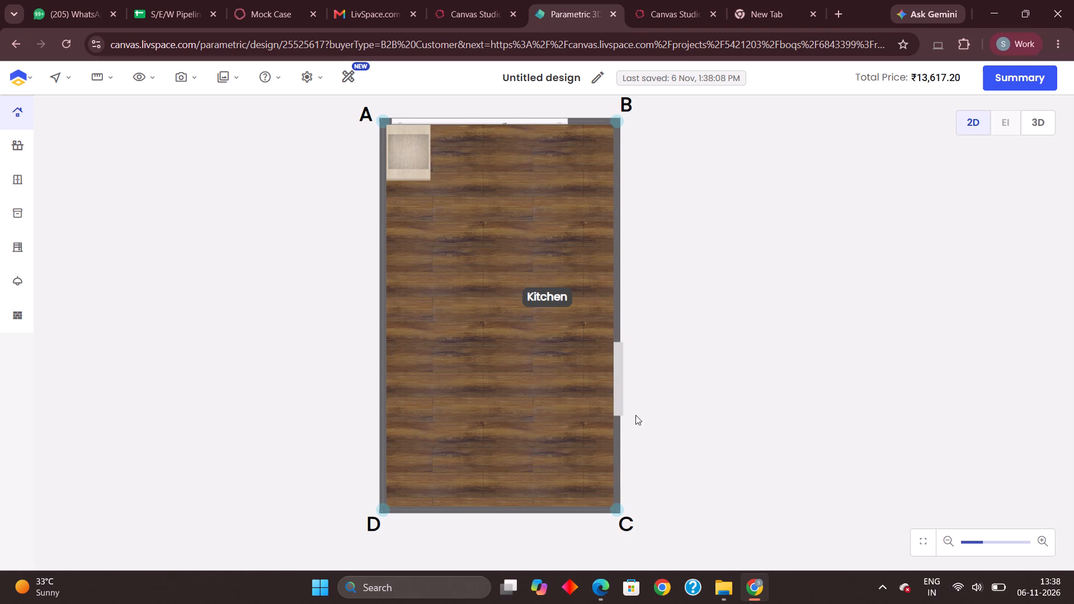
Move the Kitchen room label slightly closer to the middle of the floor.
left_click(618, 400)
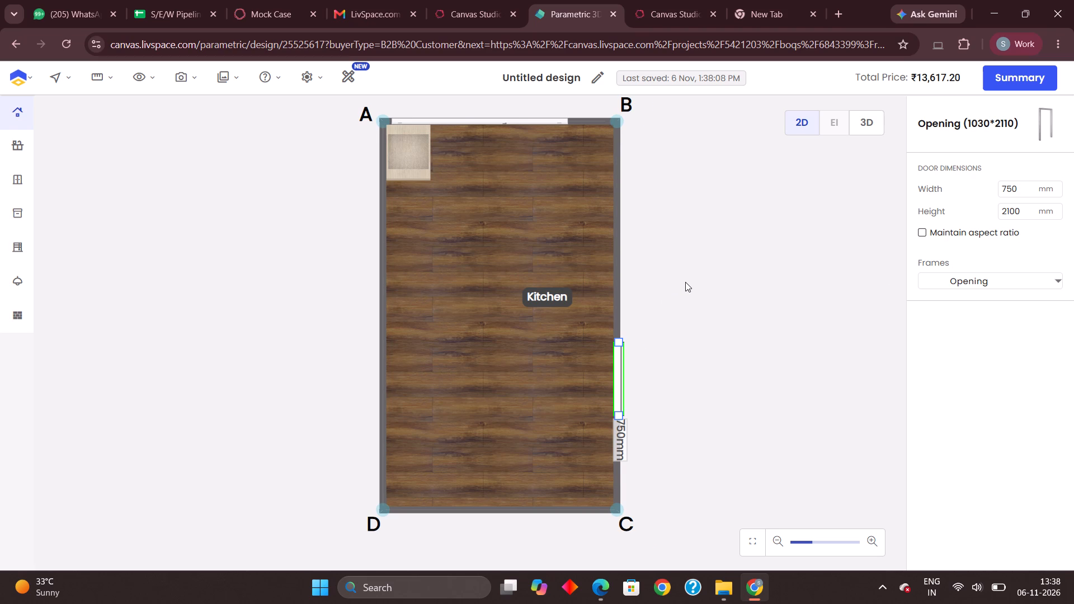
scroll(685, 282, "up", 1)
scroll(686, 282, "down", 2)
left_click_drag(548, 295, 583, 362)
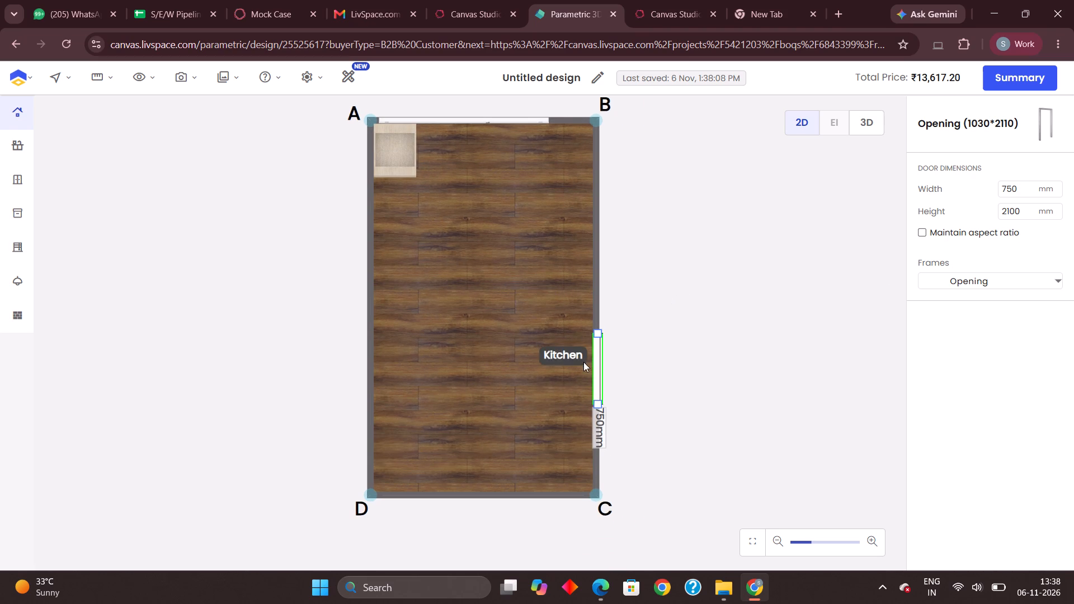
left_click_drag(583, 362, 528, 320)
Recheck the kitchen and its door opening on the Mock Case layout plan and return to the parametric design.
left_click(255, 14)
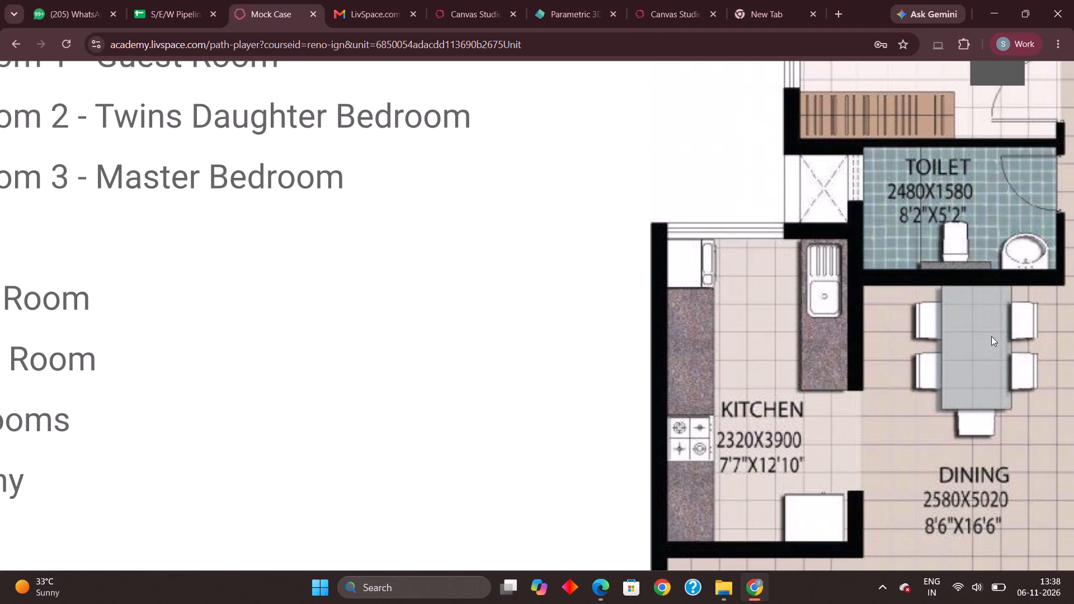
scroll(863, 416, "down", 4)
scroll(821, 383, "up", 1)
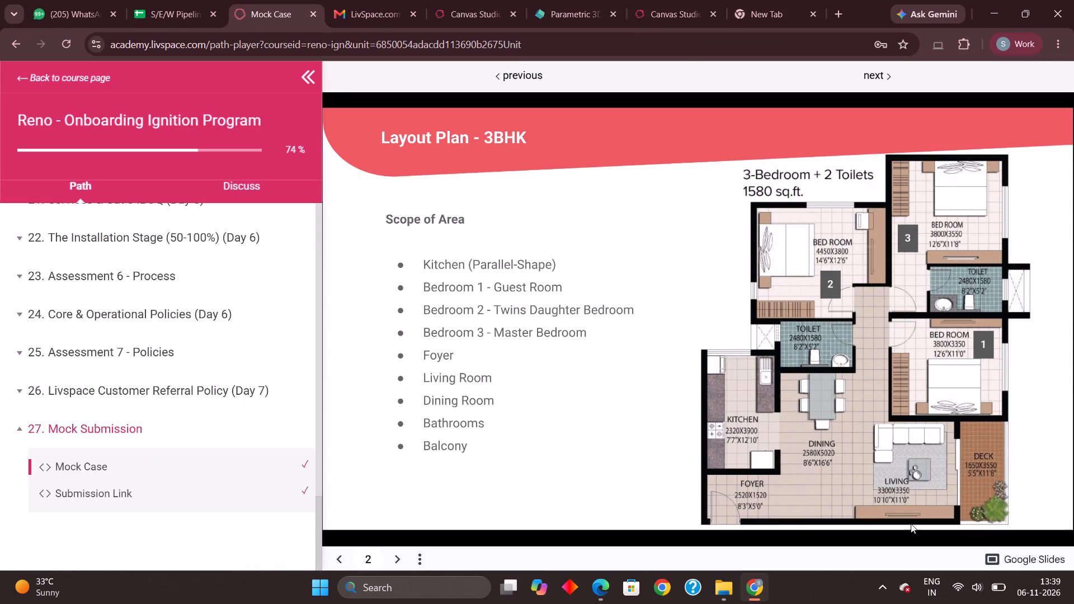
key("F4")
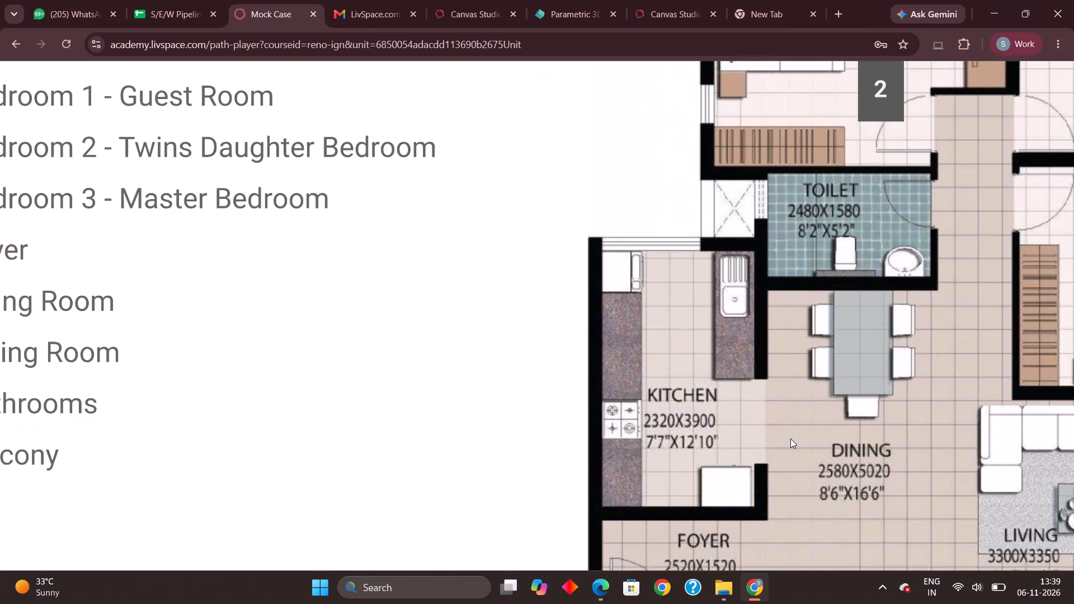
scroll(790, 438, "left", 2)
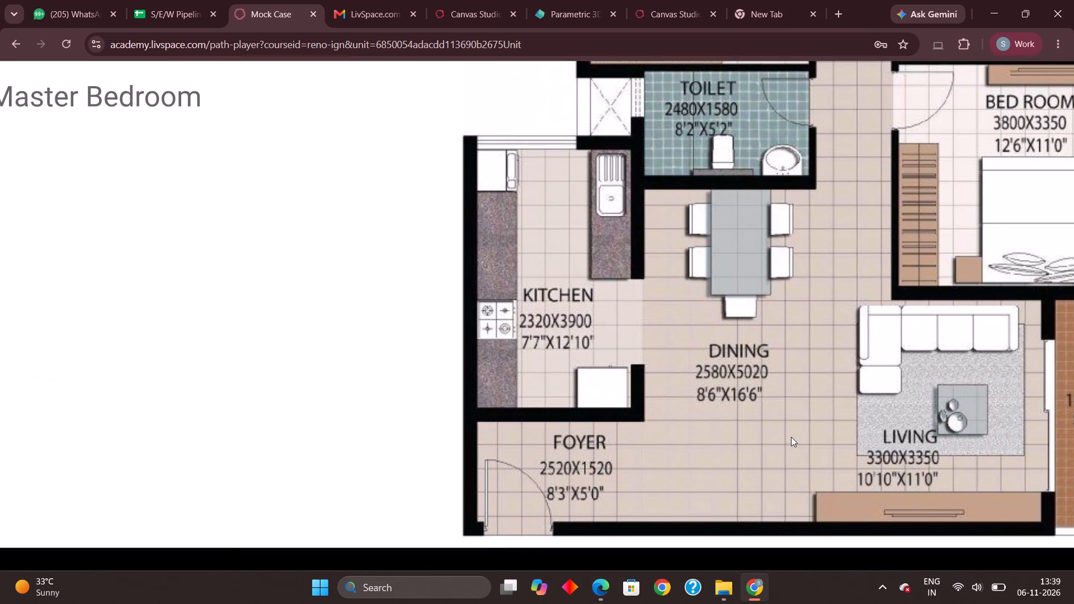
scroll(791, 437, "left", 1)
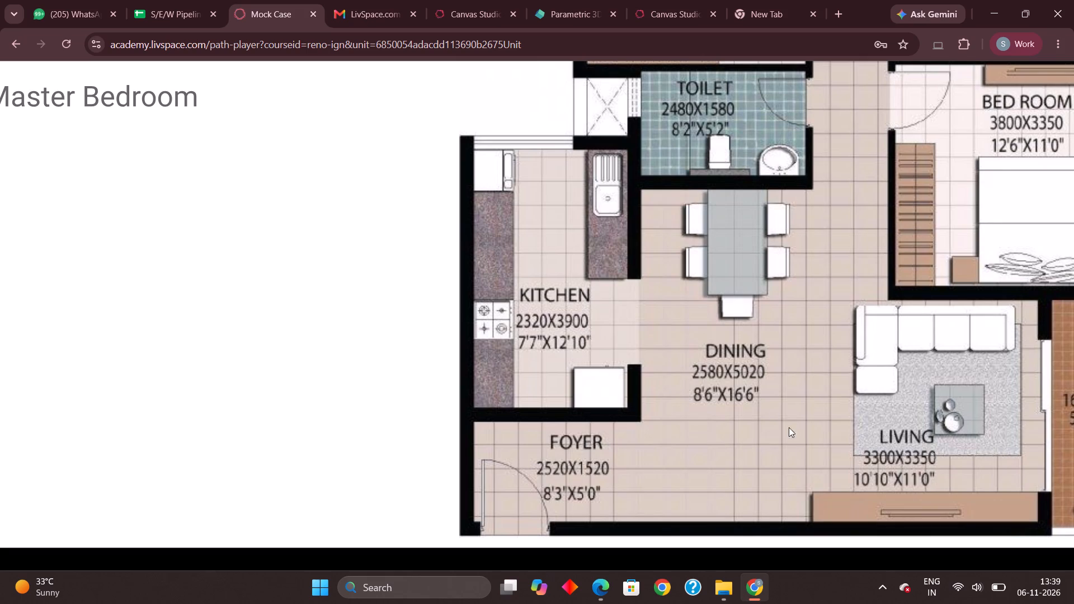
left_click(456, 7)
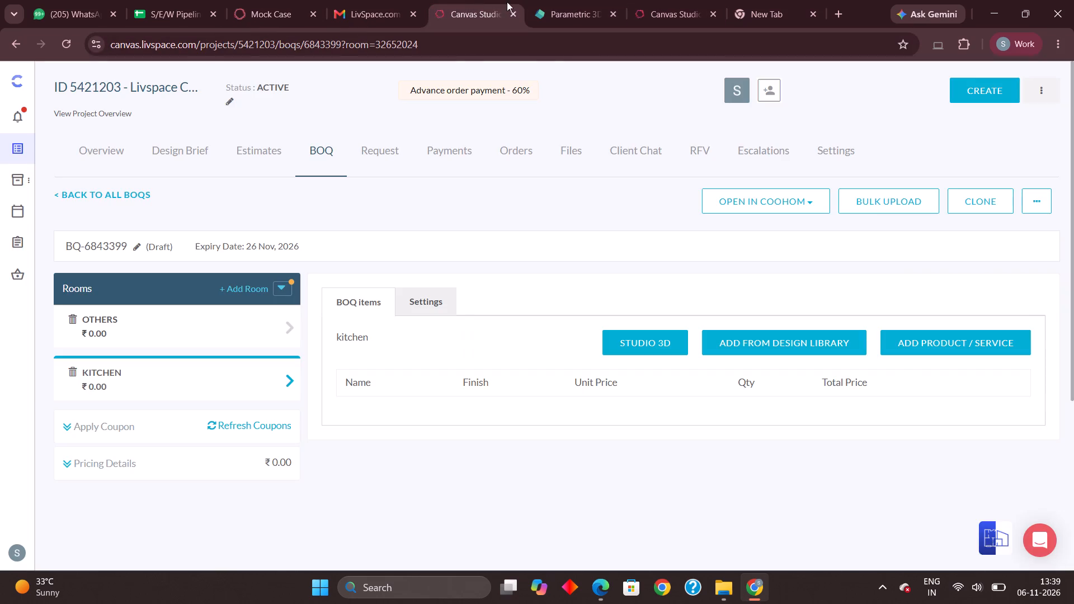
left_click(569, 13)
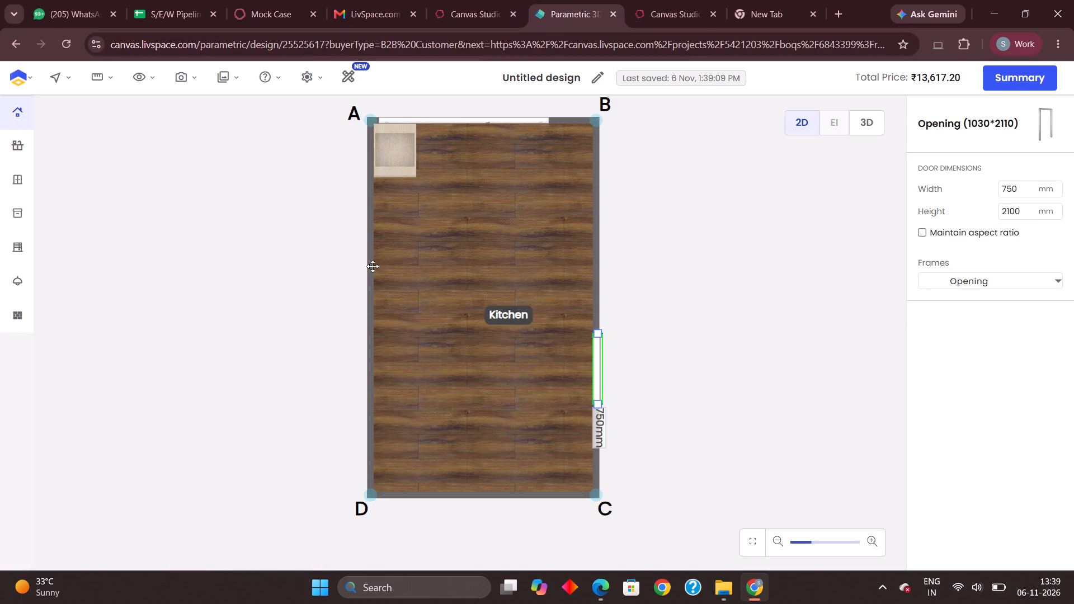
Check the lengths of walls AD and DC in the kitchen plan.
left_click(368, 270)
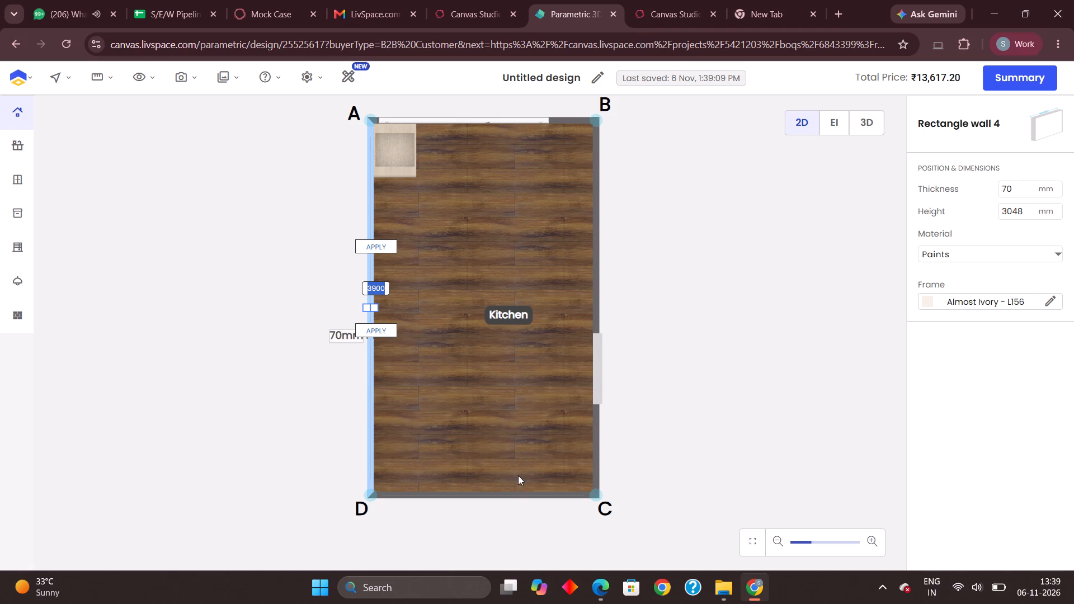
left_click(514, 496)
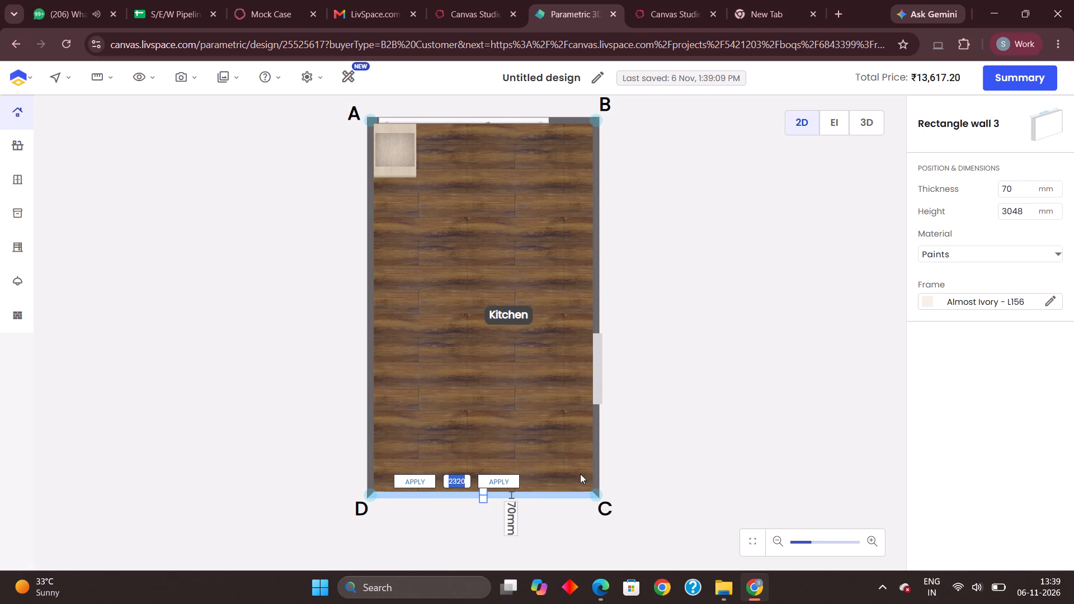
left_click(667, 384)
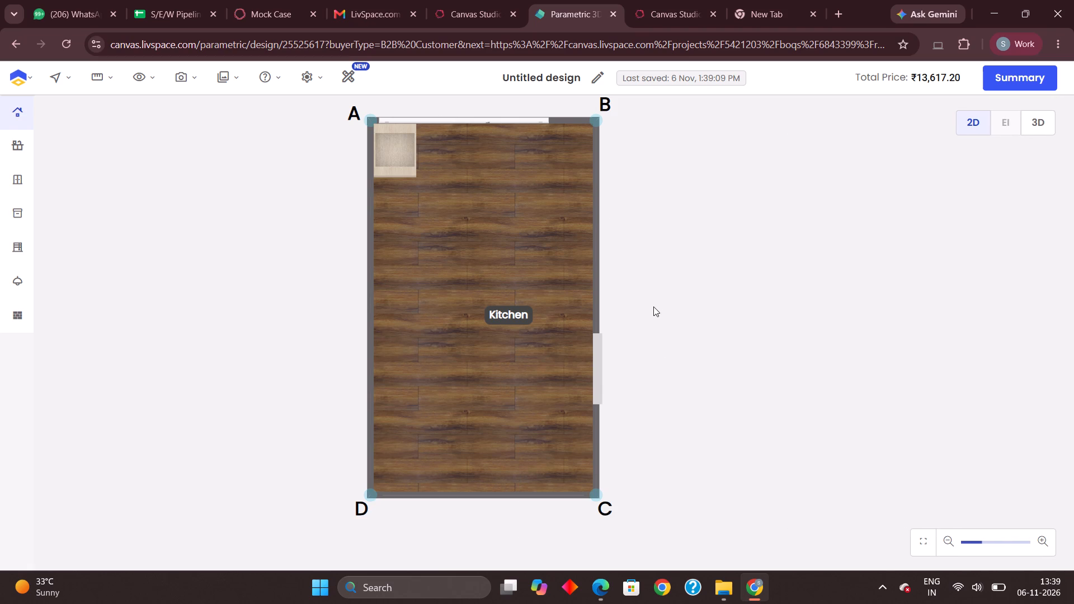
Move the door opening along wall BC a little closer to corner C.
left_click_drag(600, 376, 598, 396)
left_click_drag(598, 396, 597, 398)
left_click_drag(596, 366, 597, 385)
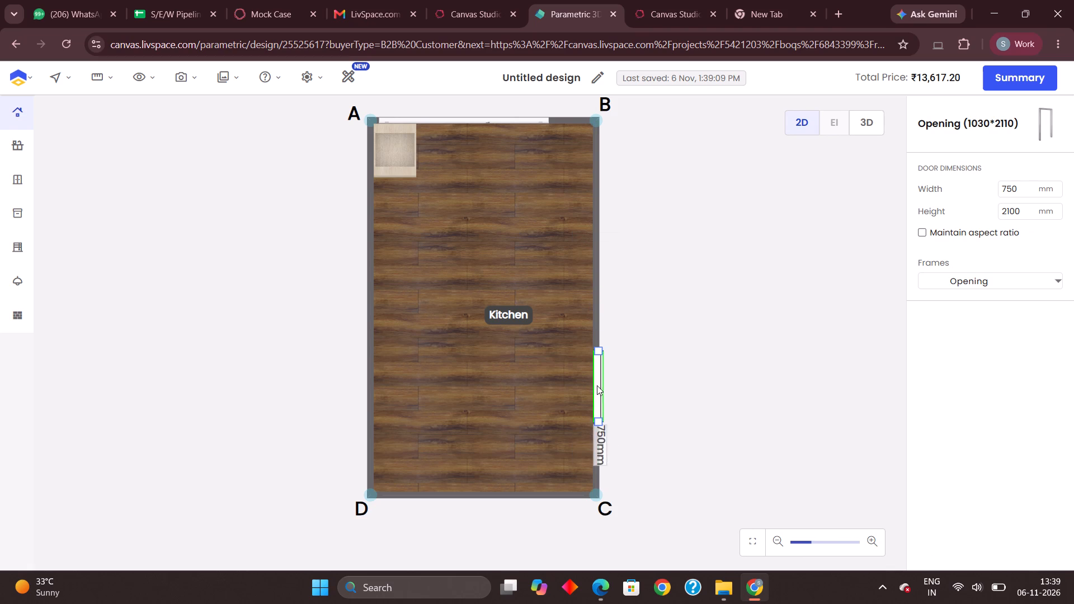
left_click_drag(597, 385, 597, 393)
left_click(640, 336)
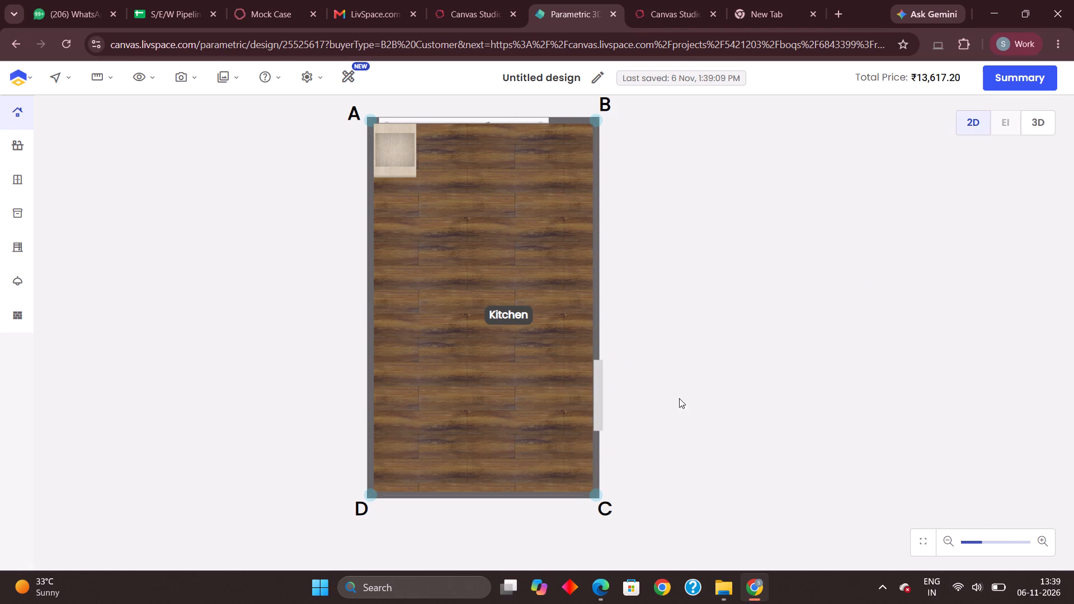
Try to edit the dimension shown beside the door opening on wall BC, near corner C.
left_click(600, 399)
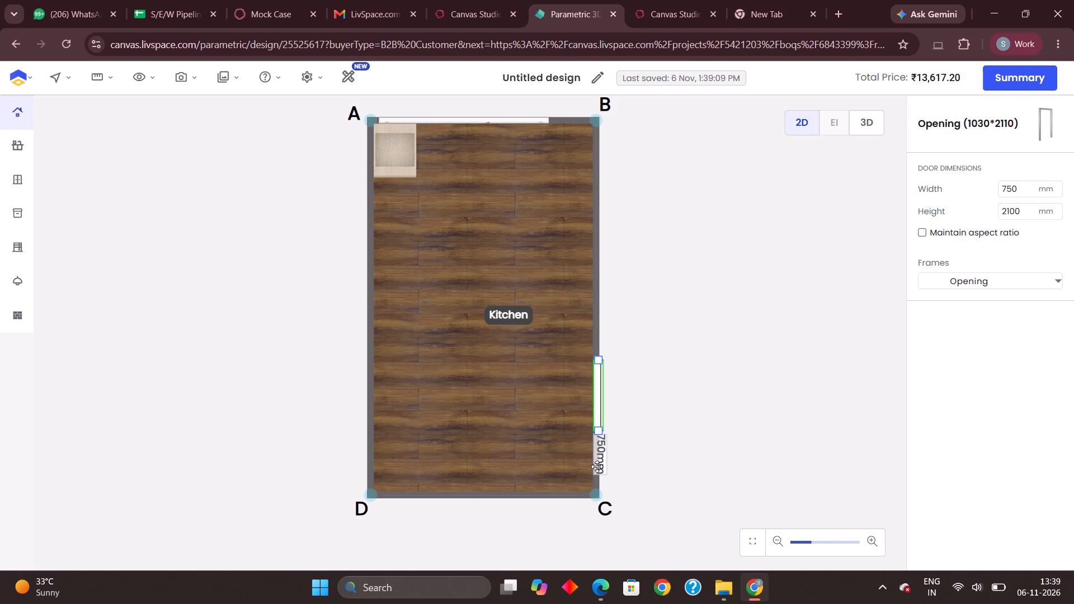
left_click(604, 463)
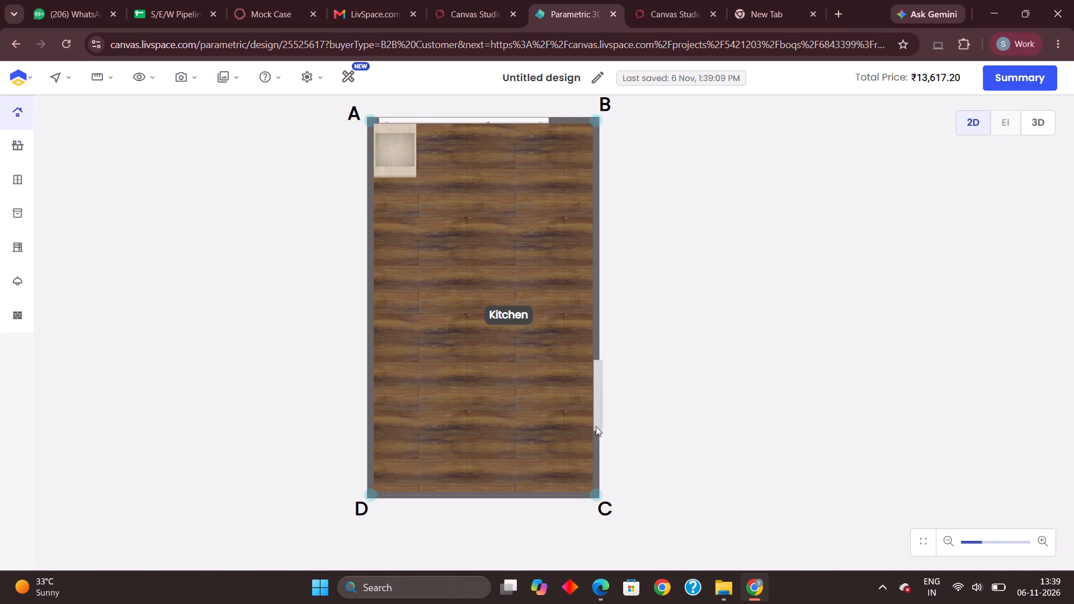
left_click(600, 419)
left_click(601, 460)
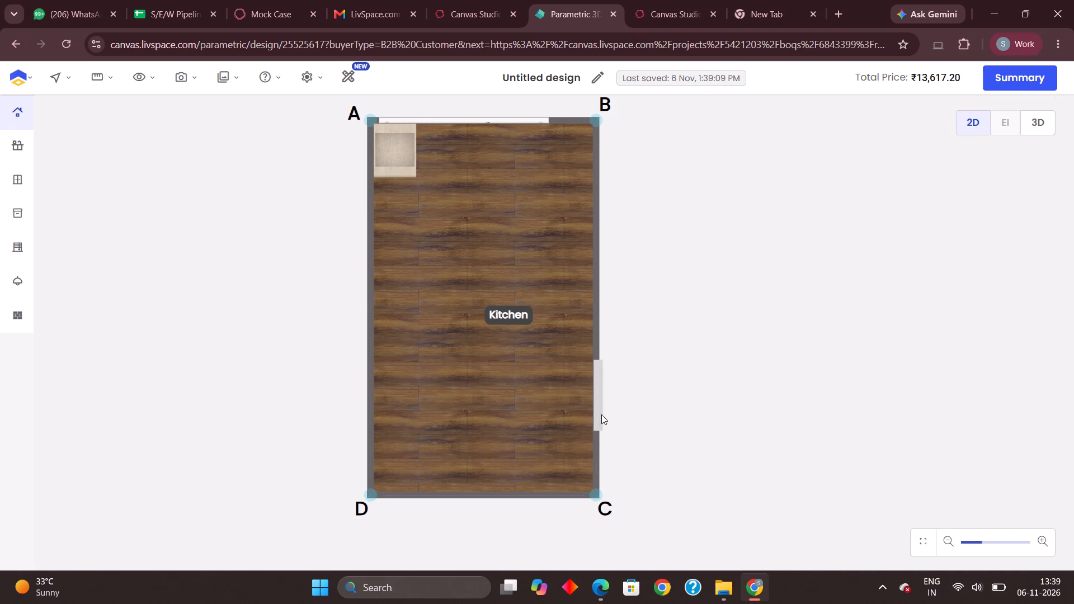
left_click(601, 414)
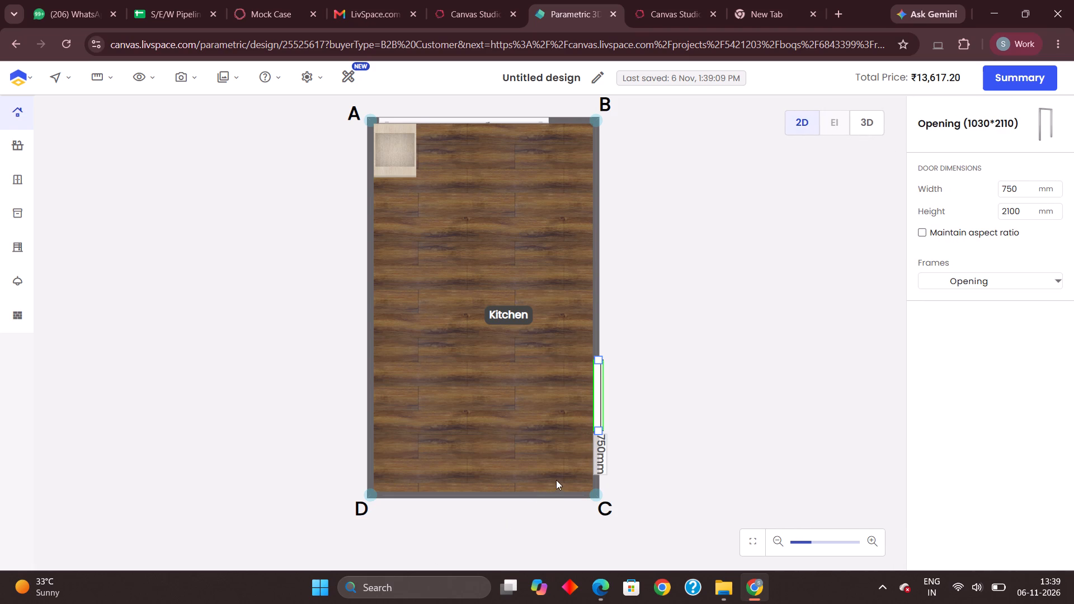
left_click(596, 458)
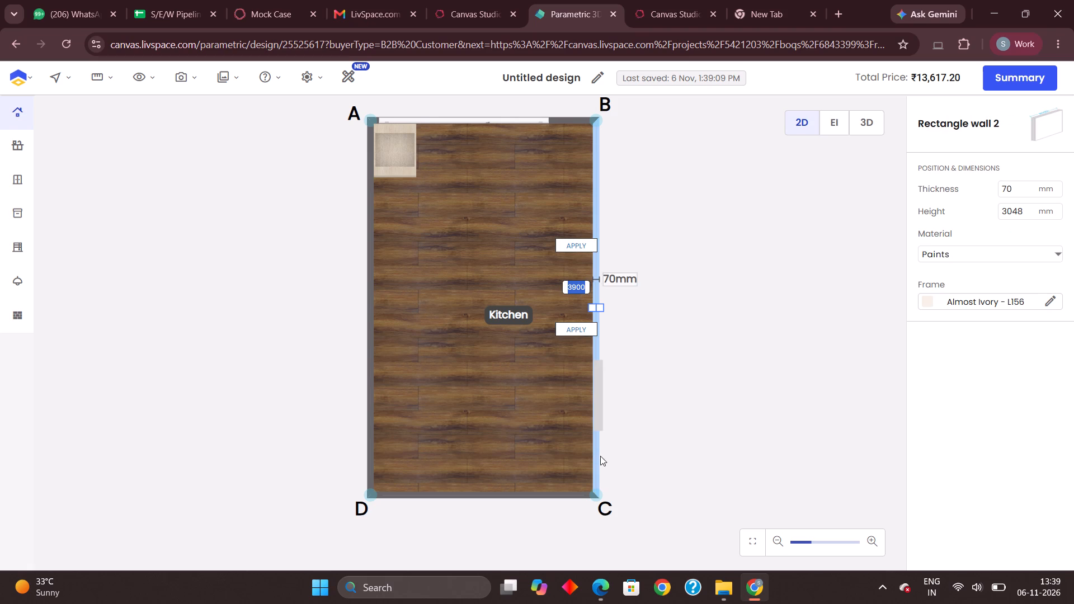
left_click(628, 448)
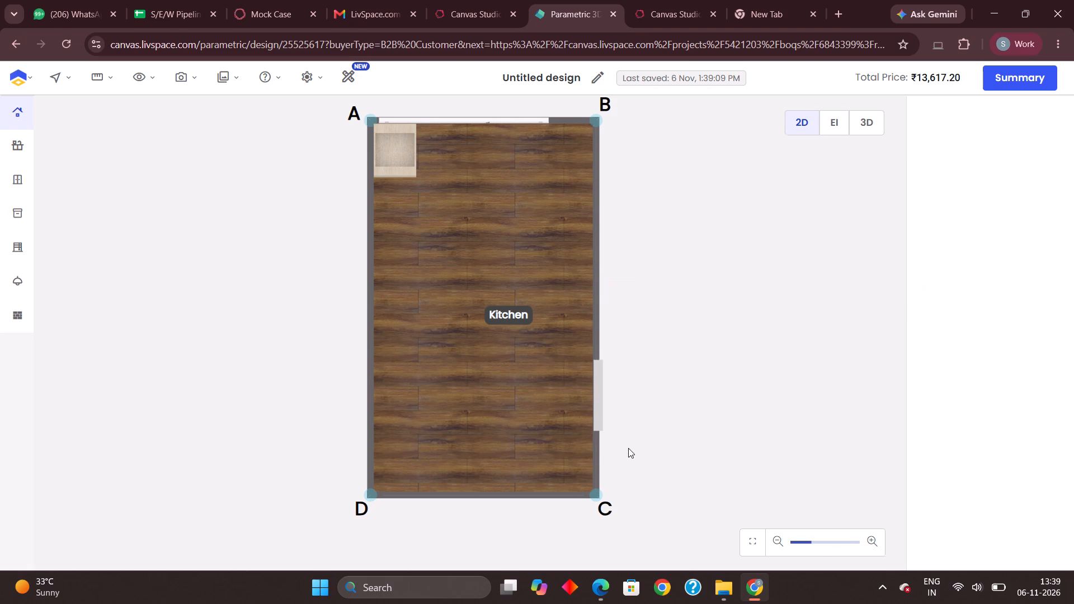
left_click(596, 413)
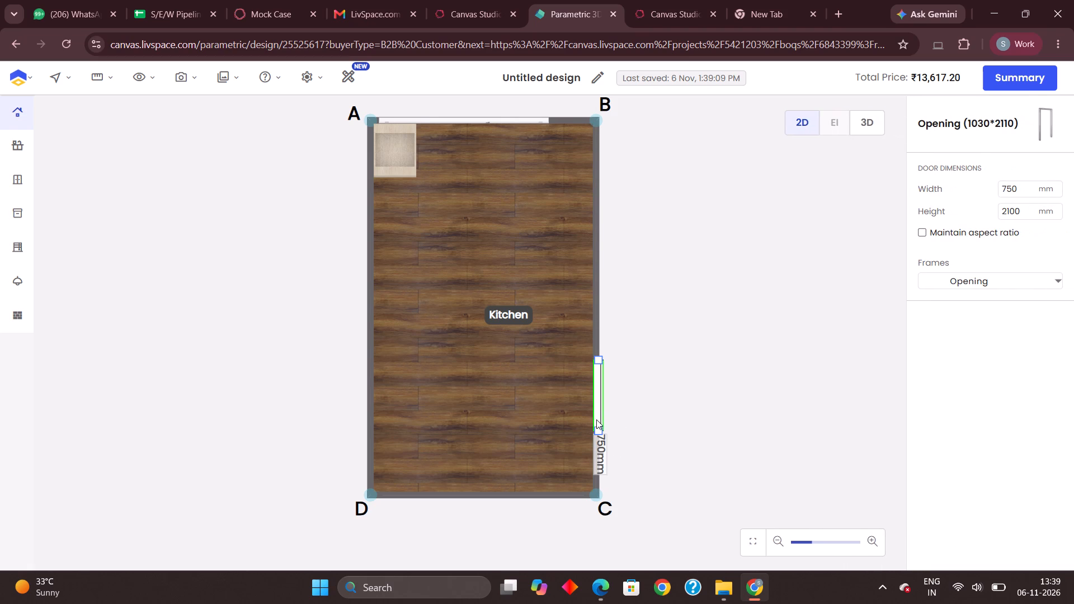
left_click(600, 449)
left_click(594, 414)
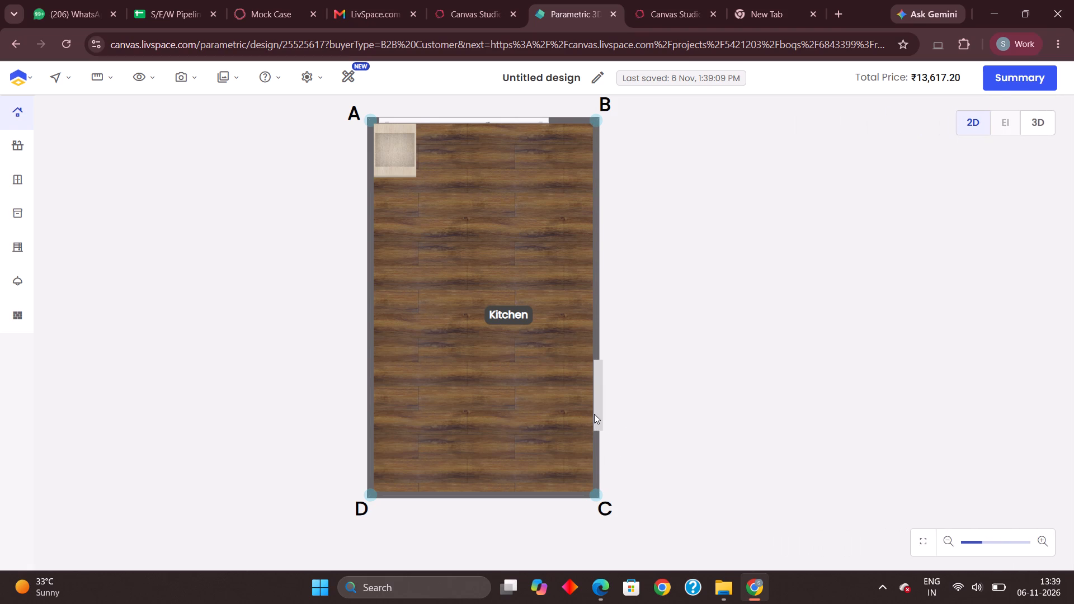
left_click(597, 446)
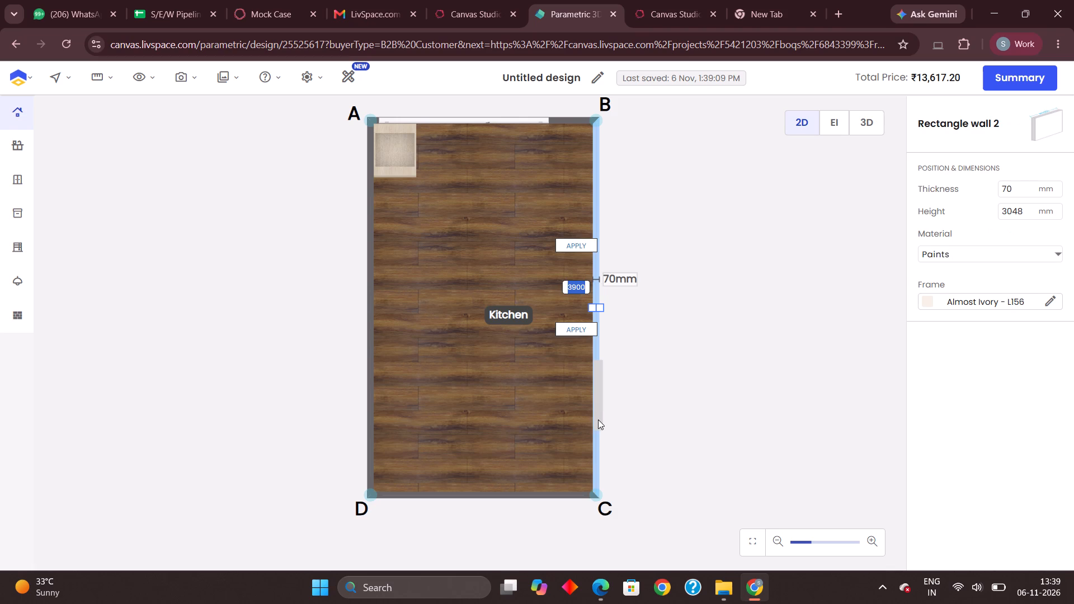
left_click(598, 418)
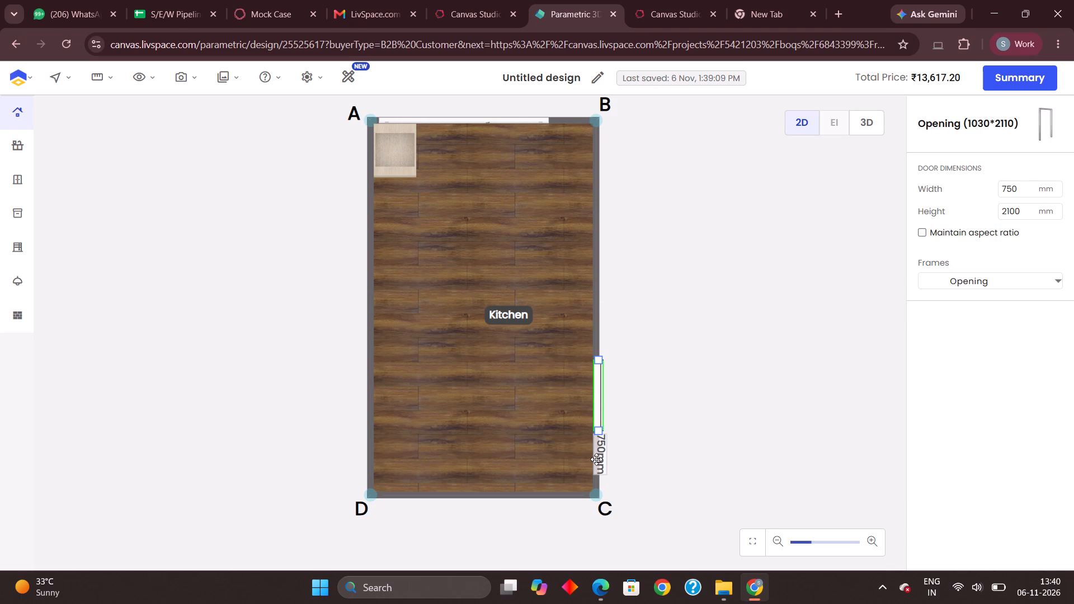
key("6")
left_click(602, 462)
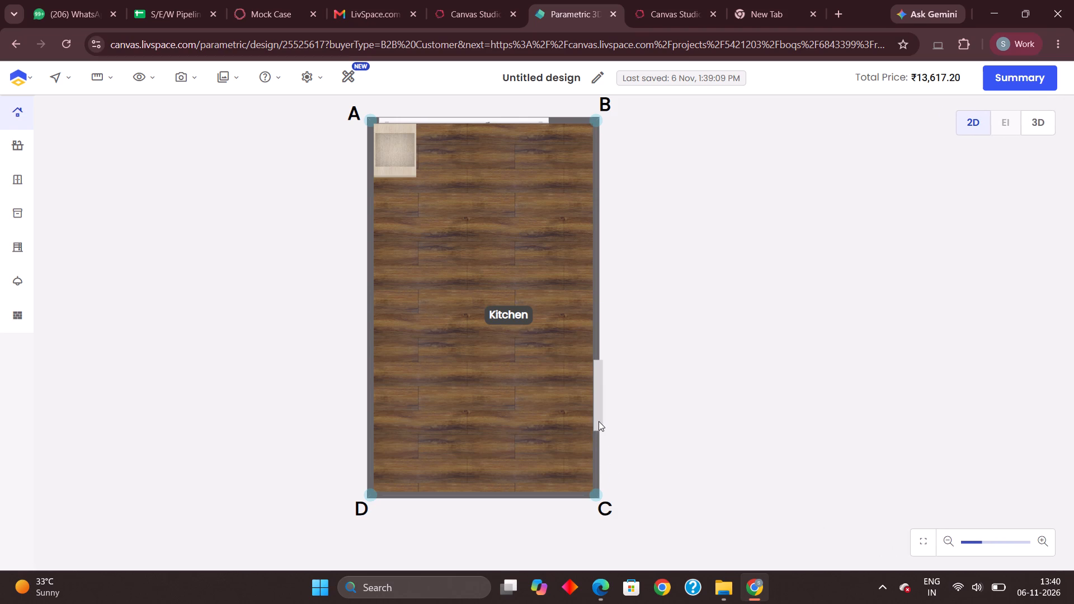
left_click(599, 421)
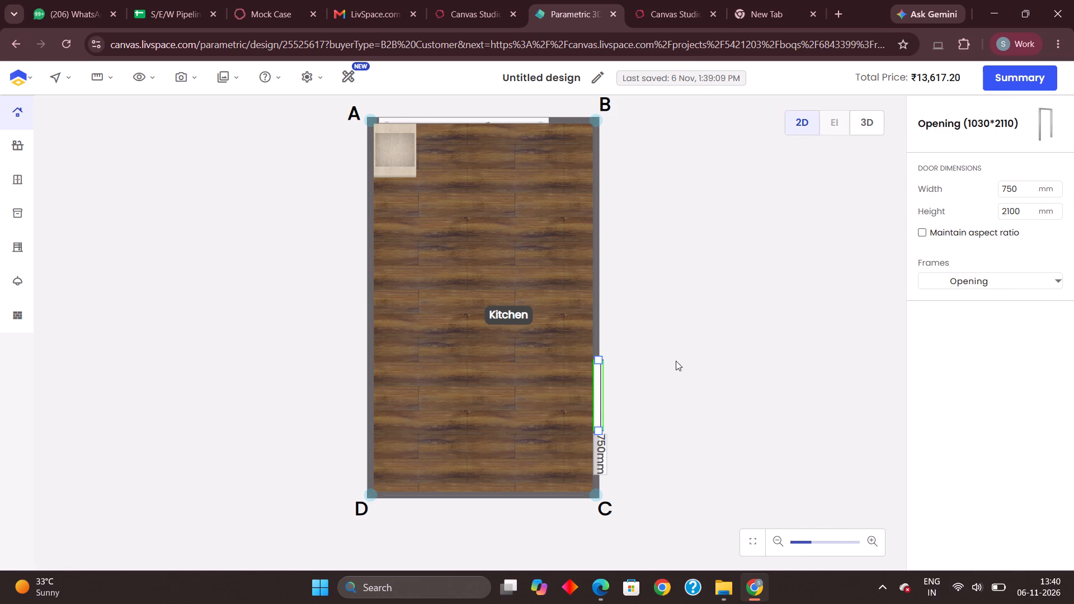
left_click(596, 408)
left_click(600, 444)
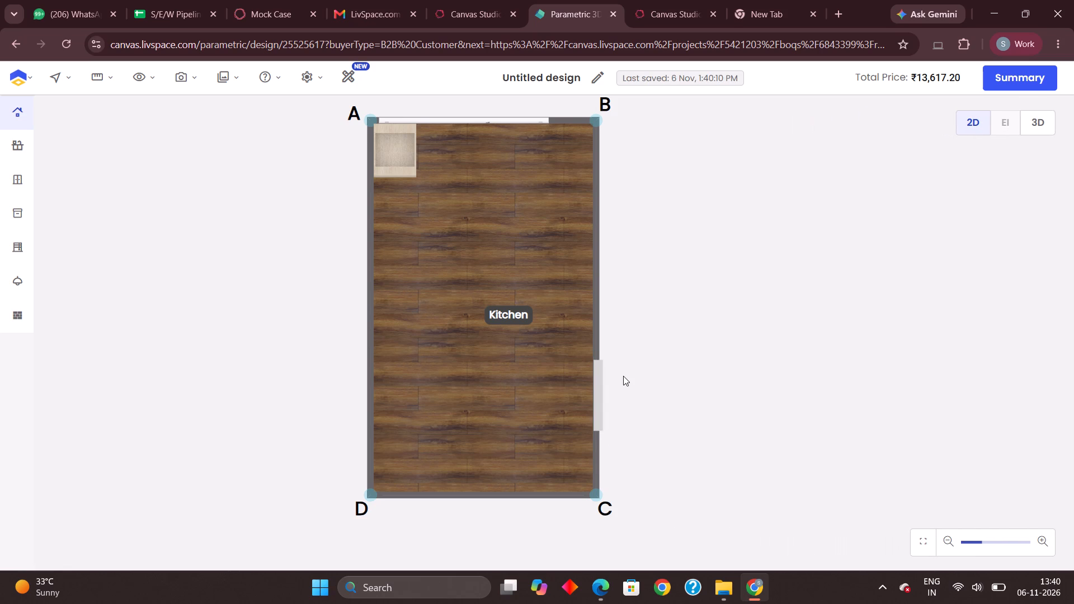
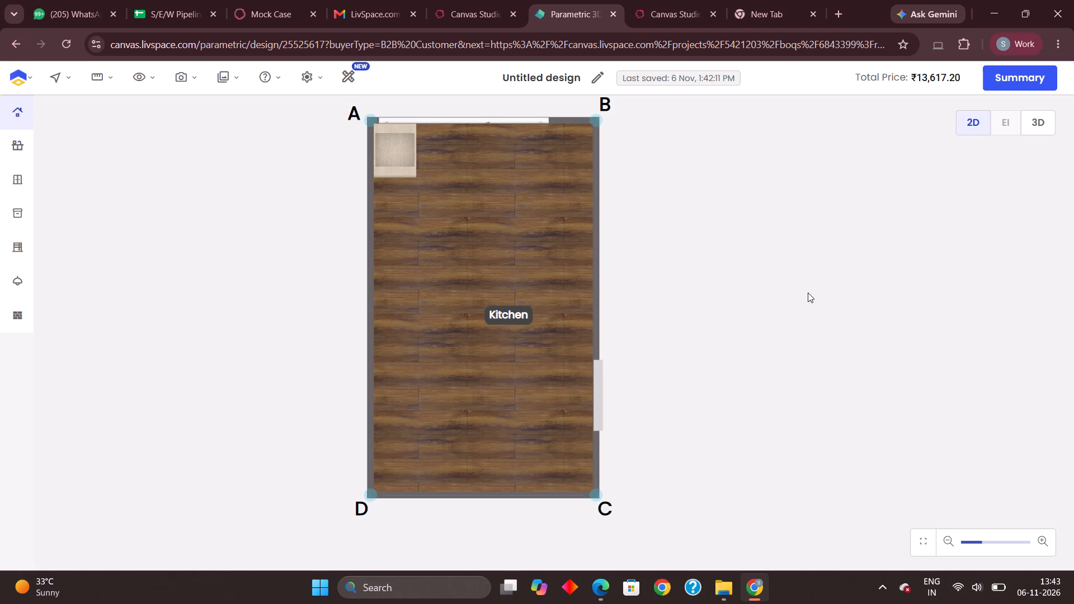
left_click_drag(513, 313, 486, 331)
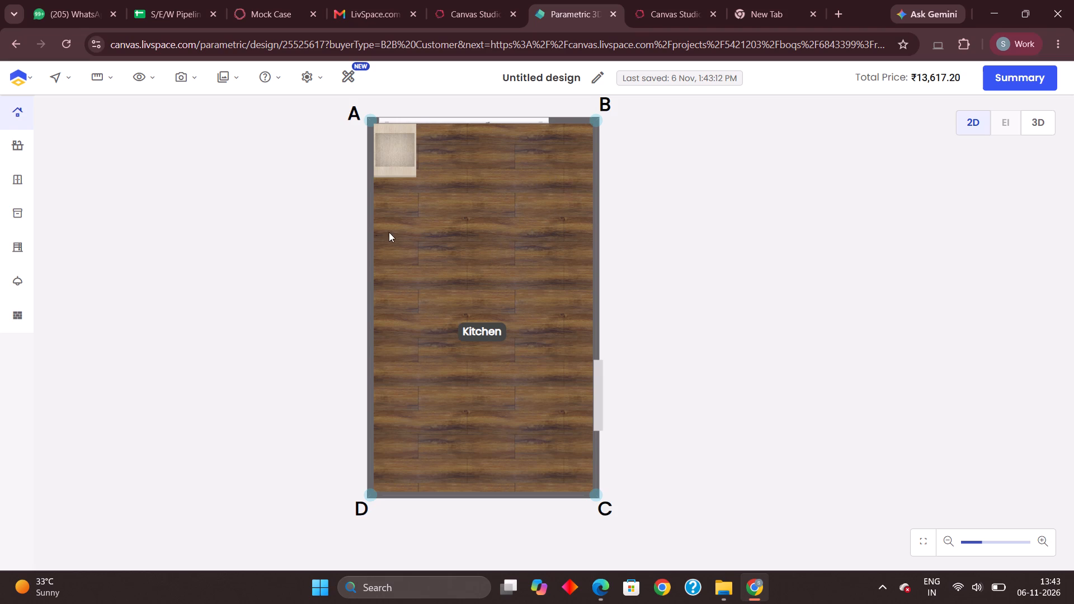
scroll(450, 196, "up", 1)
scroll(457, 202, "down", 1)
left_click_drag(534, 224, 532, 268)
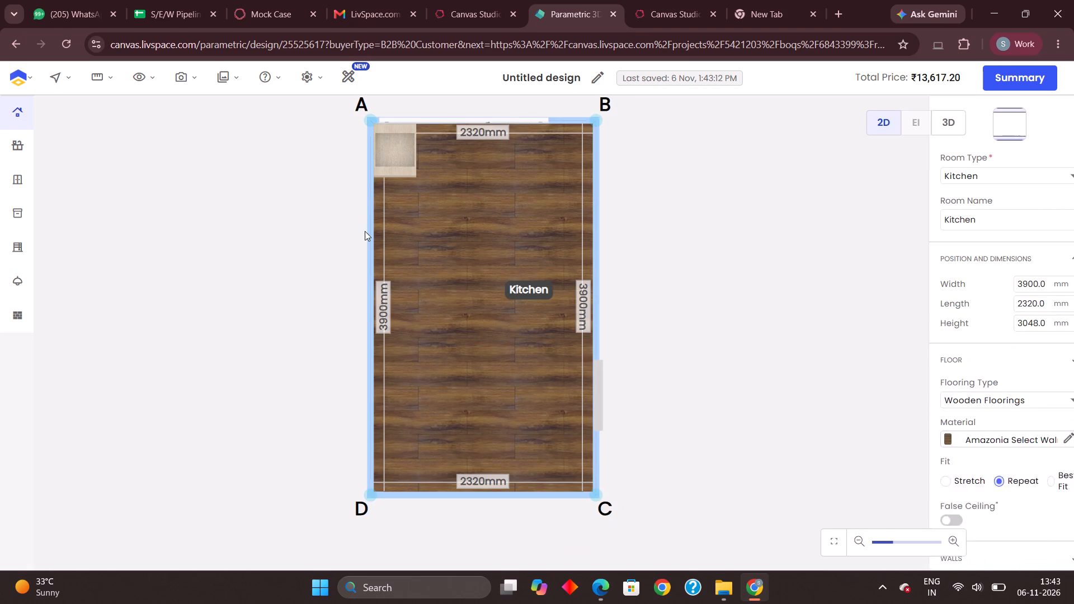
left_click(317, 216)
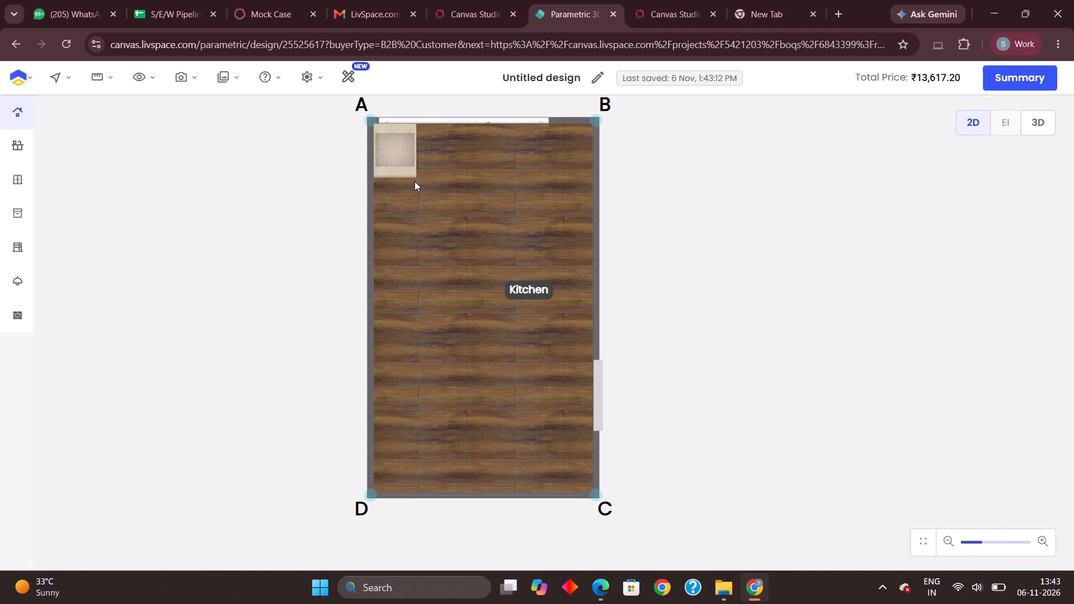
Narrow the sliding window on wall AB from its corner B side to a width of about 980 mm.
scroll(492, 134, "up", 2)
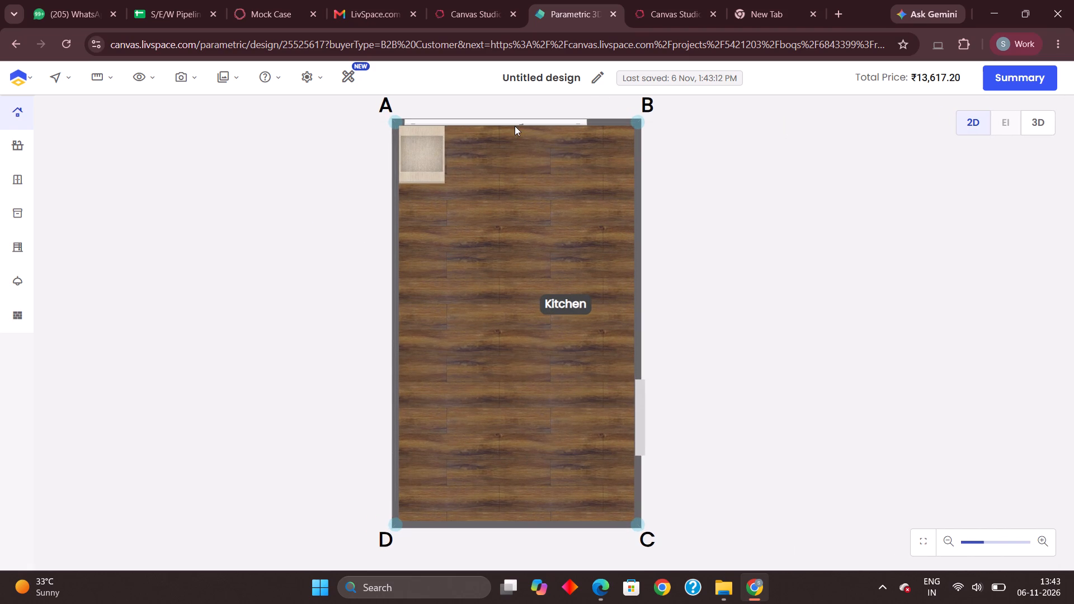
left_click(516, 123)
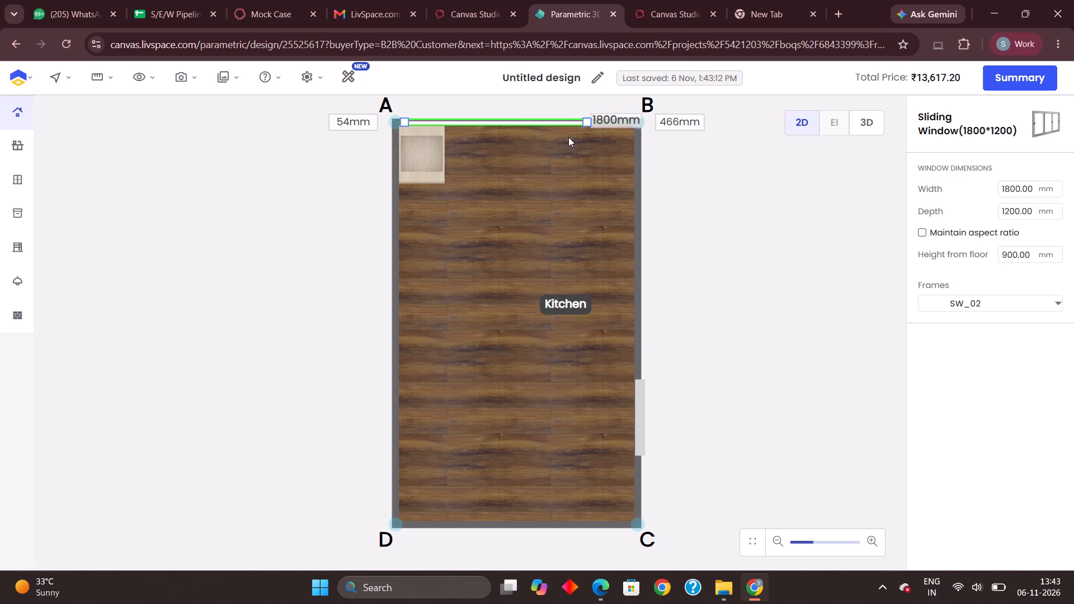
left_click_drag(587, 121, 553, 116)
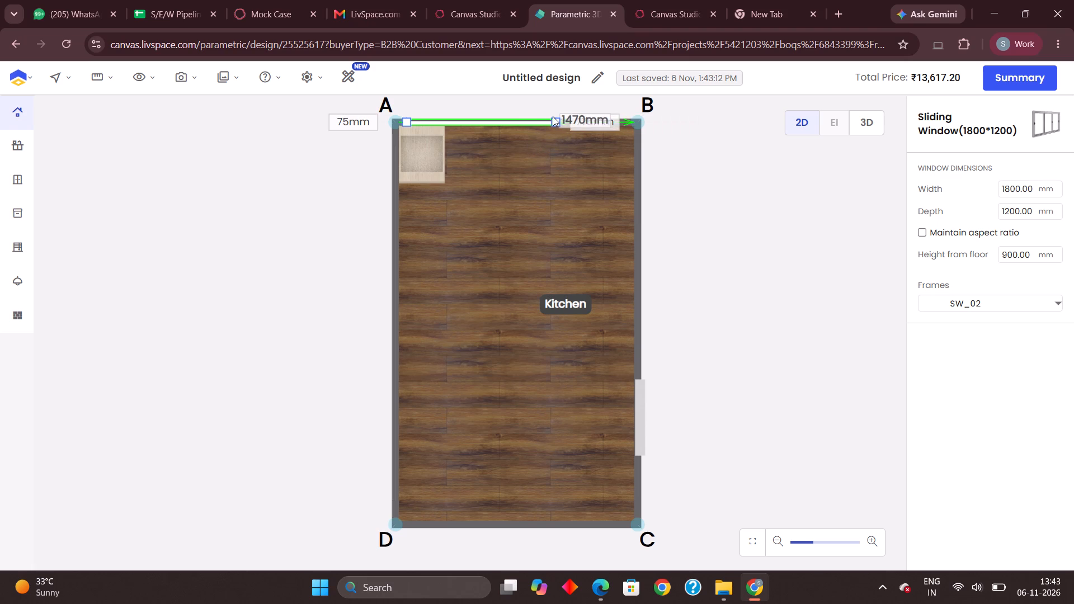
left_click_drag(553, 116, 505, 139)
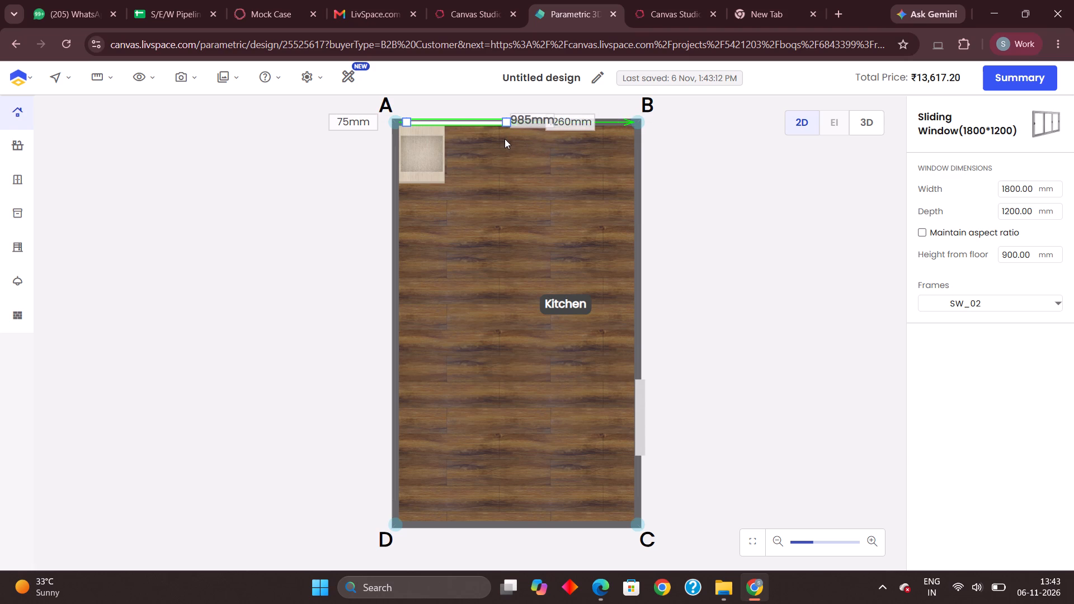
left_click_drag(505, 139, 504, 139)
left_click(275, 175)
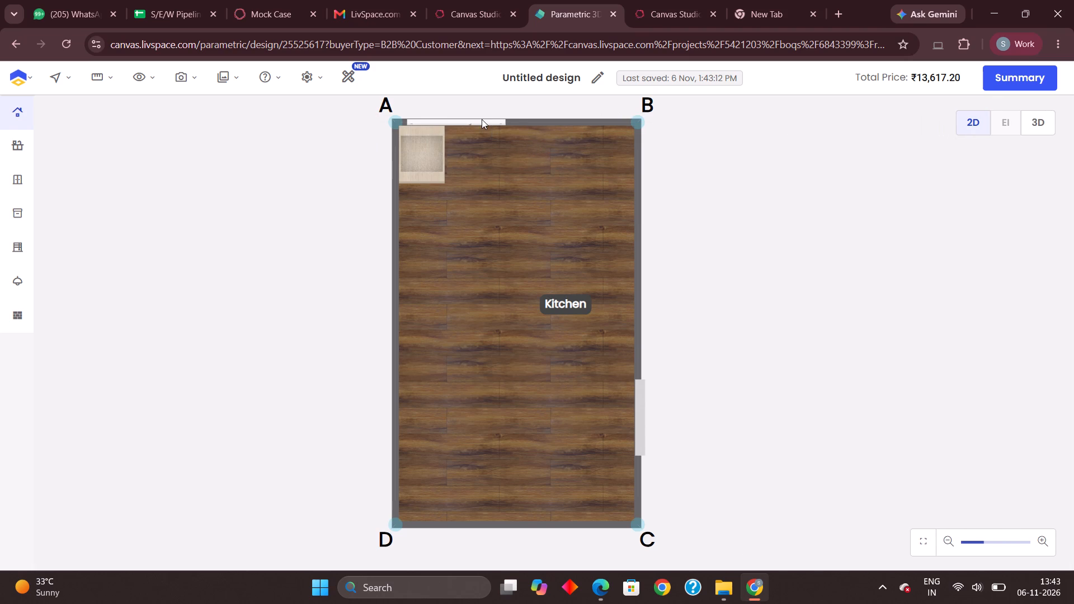
Stretch both ends of the wall AB sliding window to about 1330 mm wide, starting about 35 mm from corner A.
left_click_drag(482, 119, 464, 119)
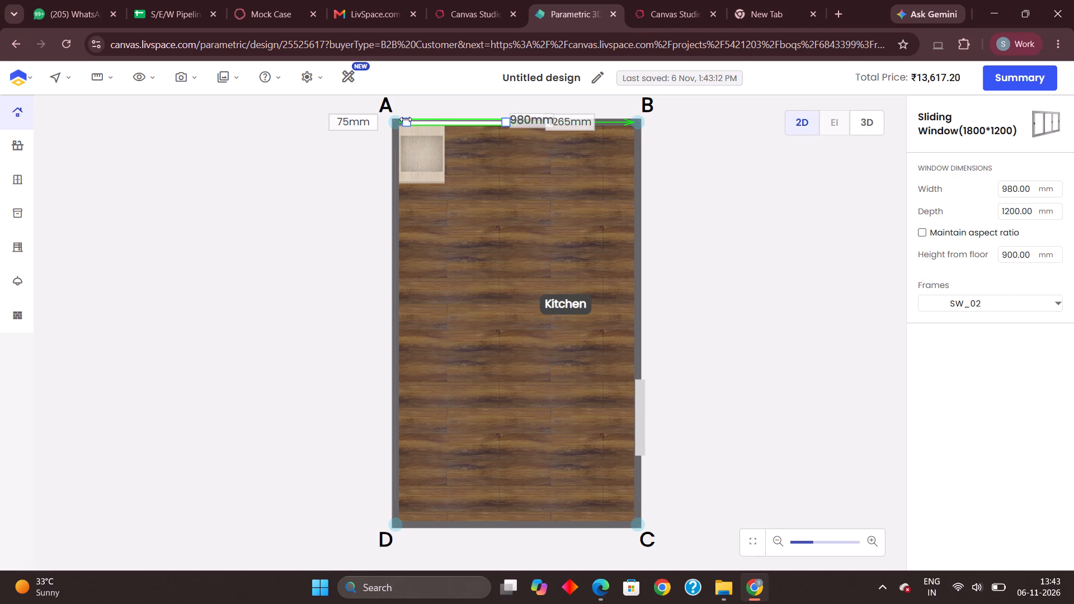
left_click(407, 122)
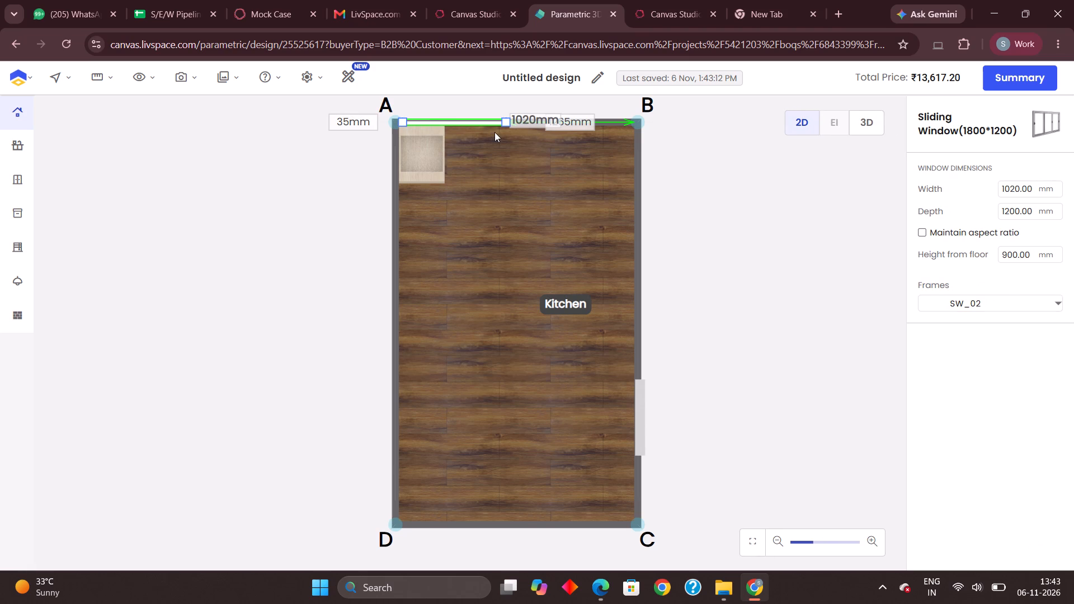
left_click_drag(506, 124, 552, 125)
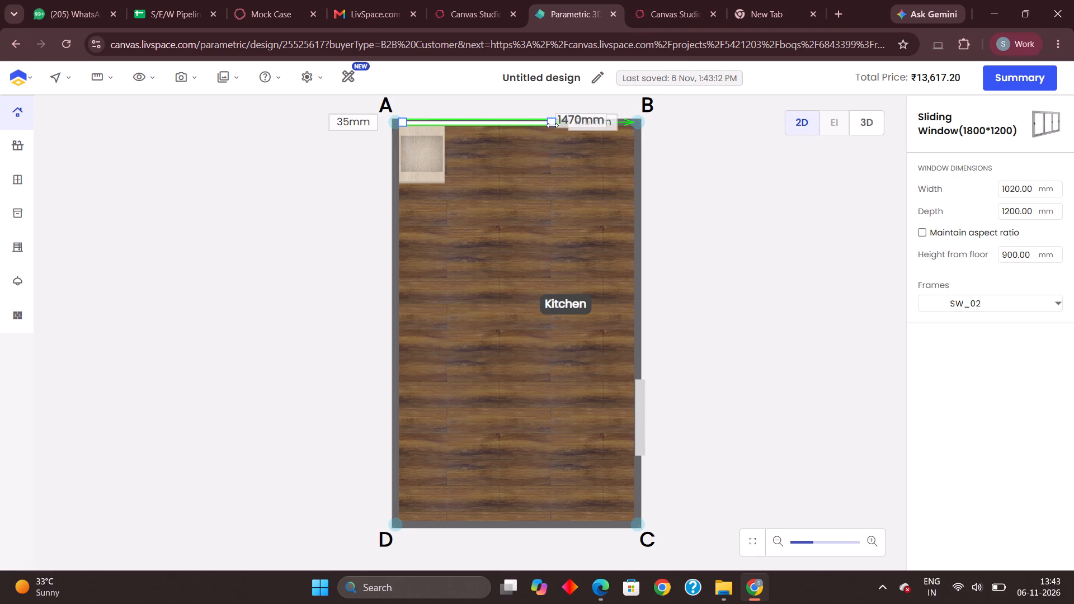
left_click_drag(552, 125, 538, 126)
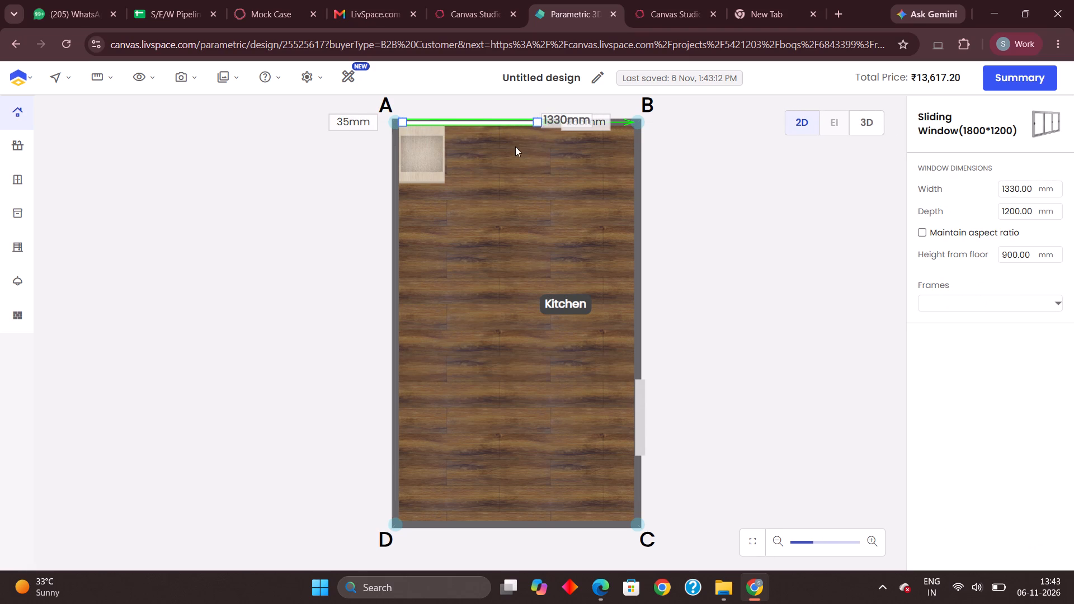
left_click(271, 211)
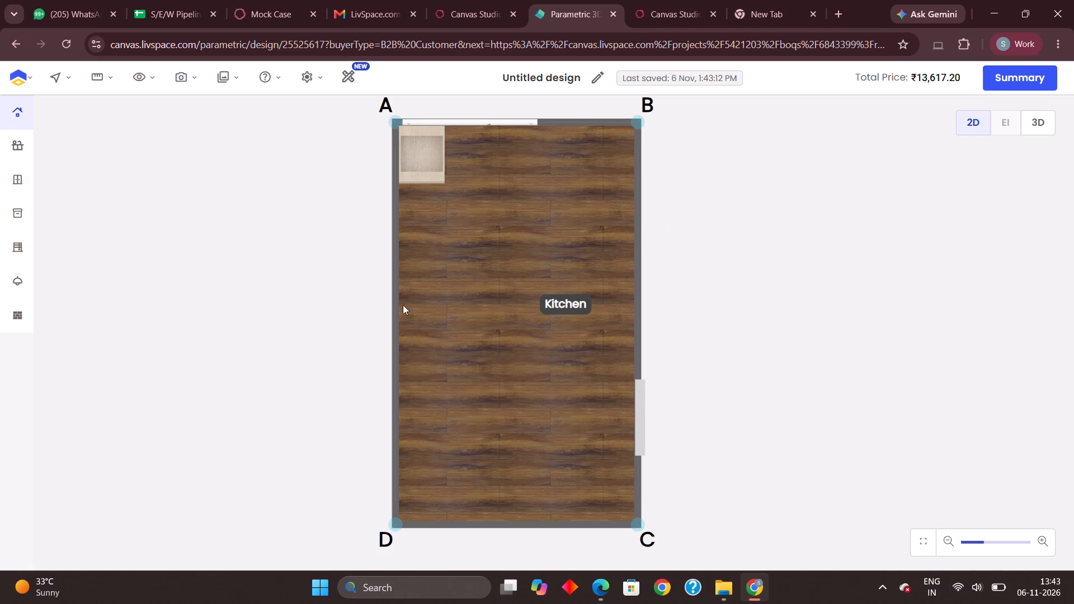
Extend the sliding window's end toward corner A to leave about 20 mm, making it about 1345 mm wide.
left_click(453, 122)
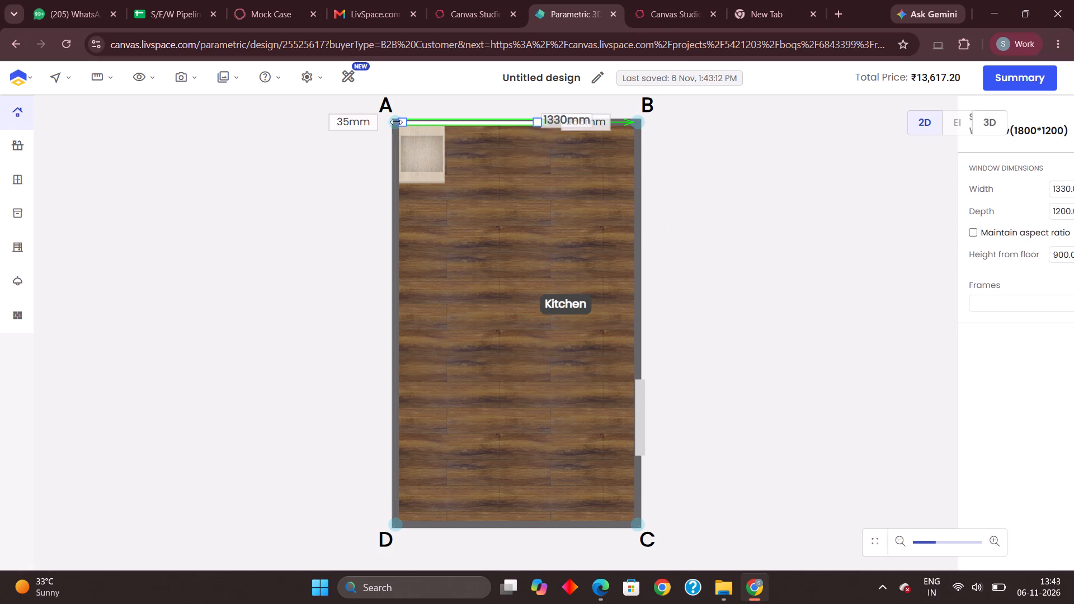
left_click_drag(399, 122, 398, 135)
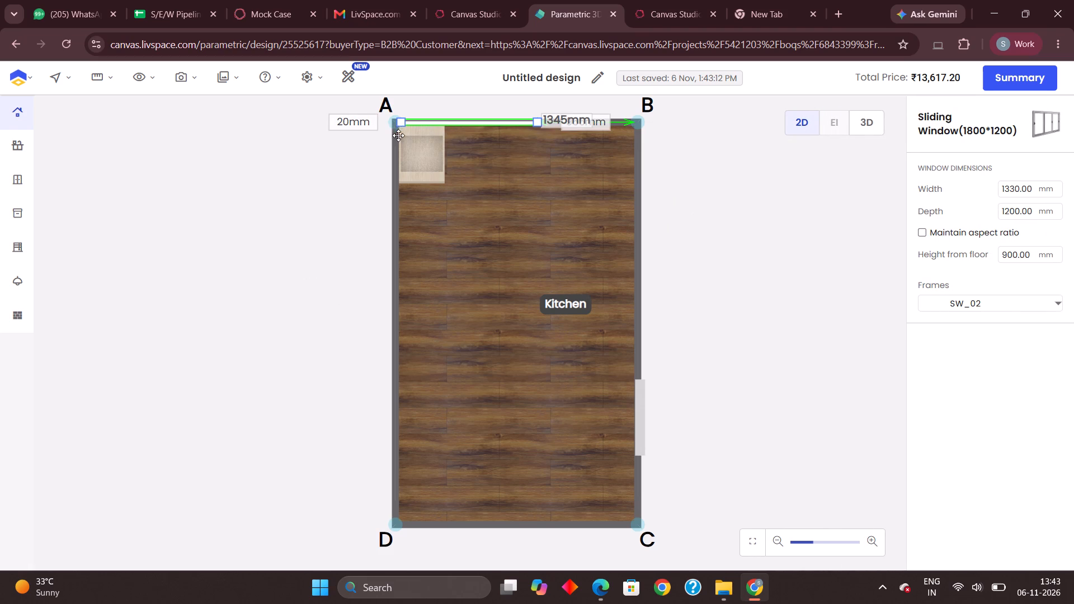
left_click_drag(398, 135, 399, 149)
left_click(272, 168)
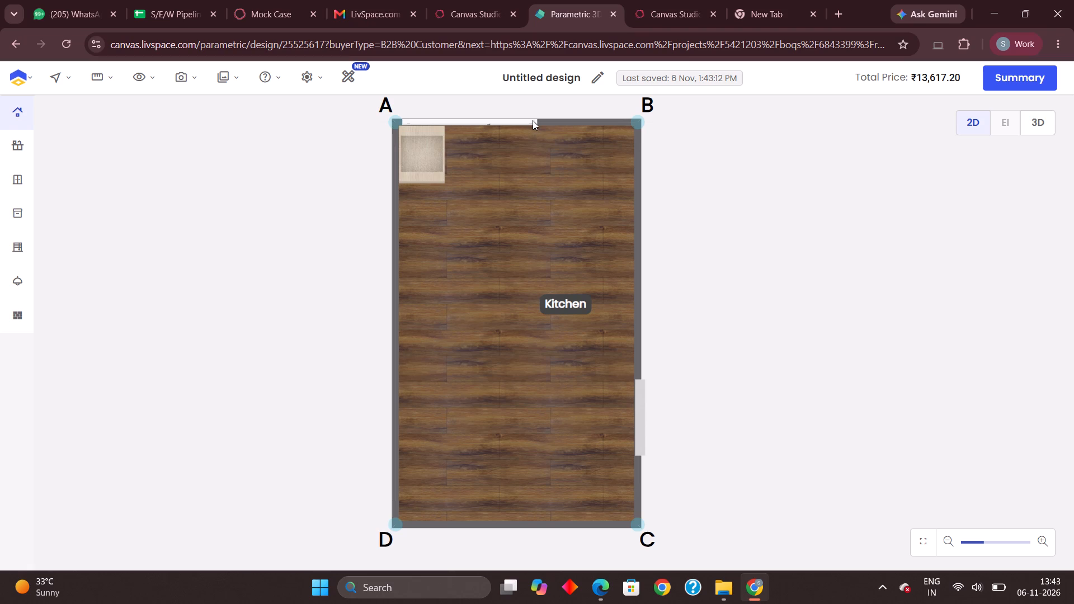
left_click(532, 120)
left_click(290, 186)
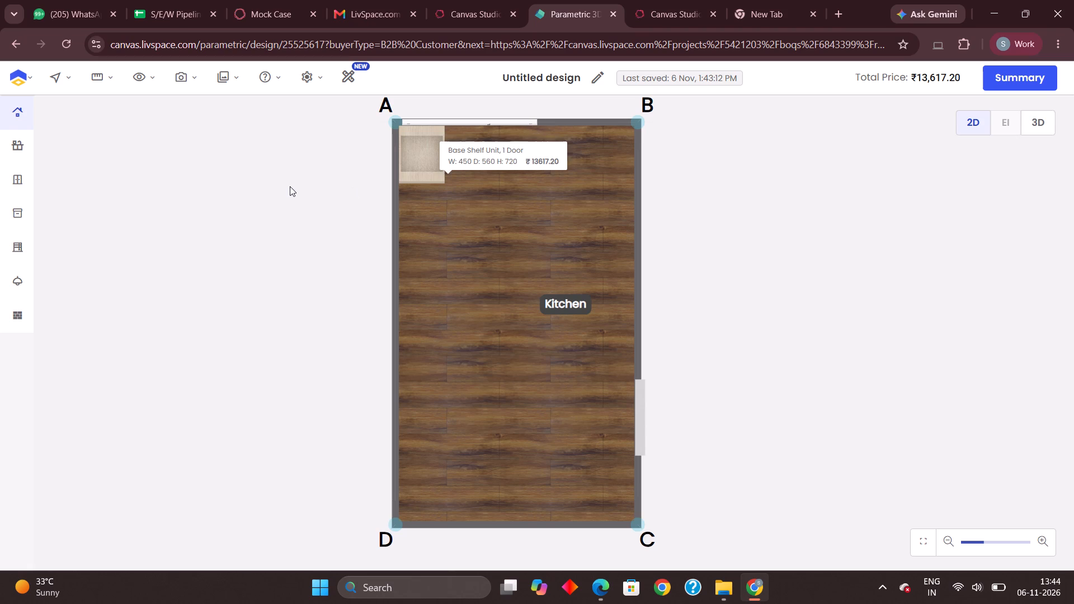
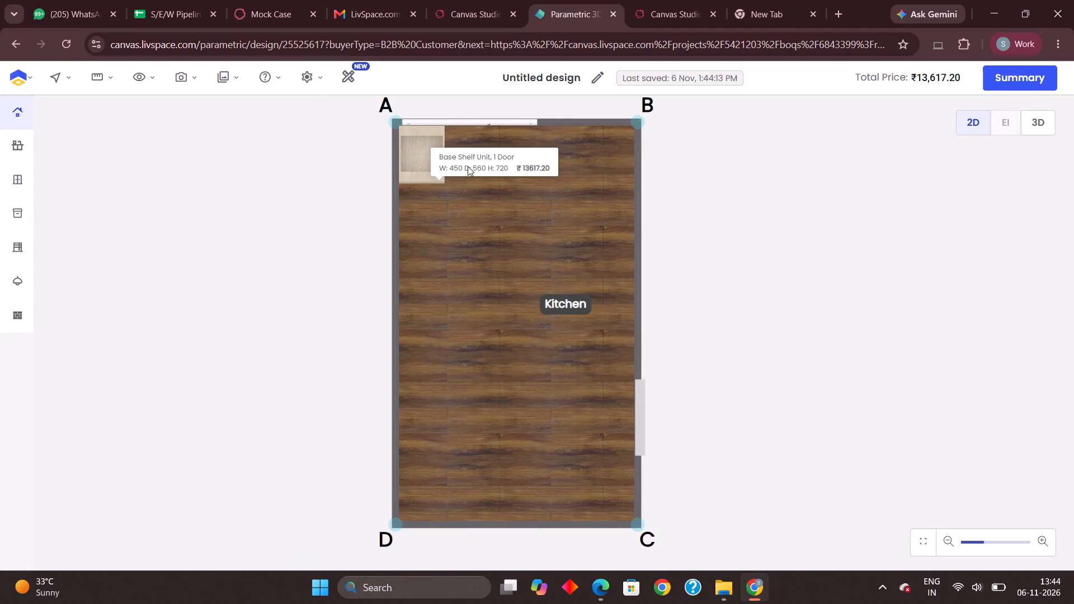
Check the kitchen's door opening and counter layout on the Mock Case floor plan, then return to the parametric design.
left_click_drag(560, 308, 505, 347)
left_click(152, 7)
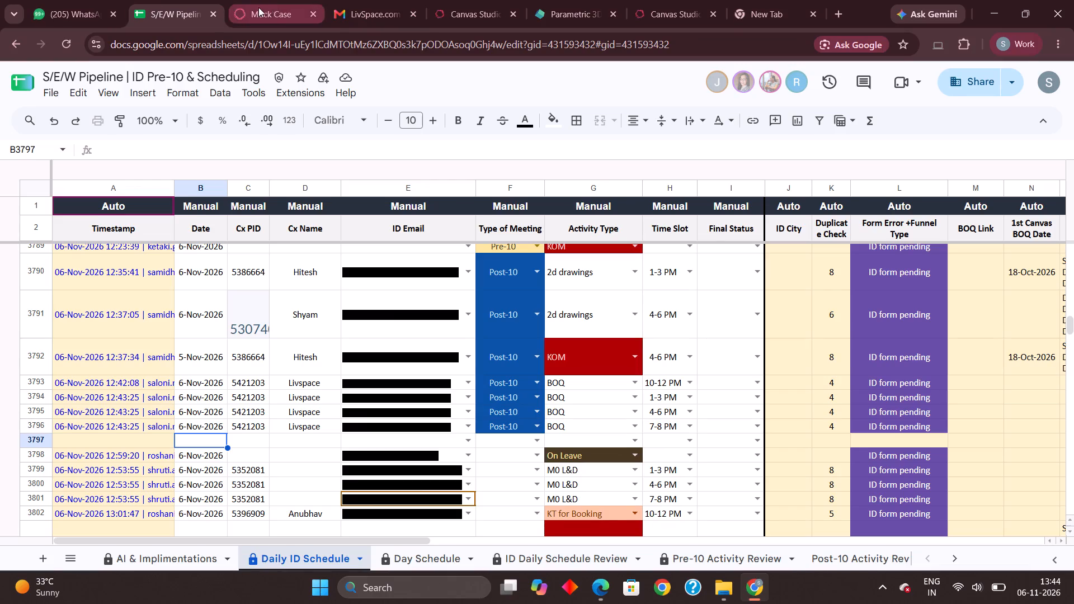
left_click(271, 13)
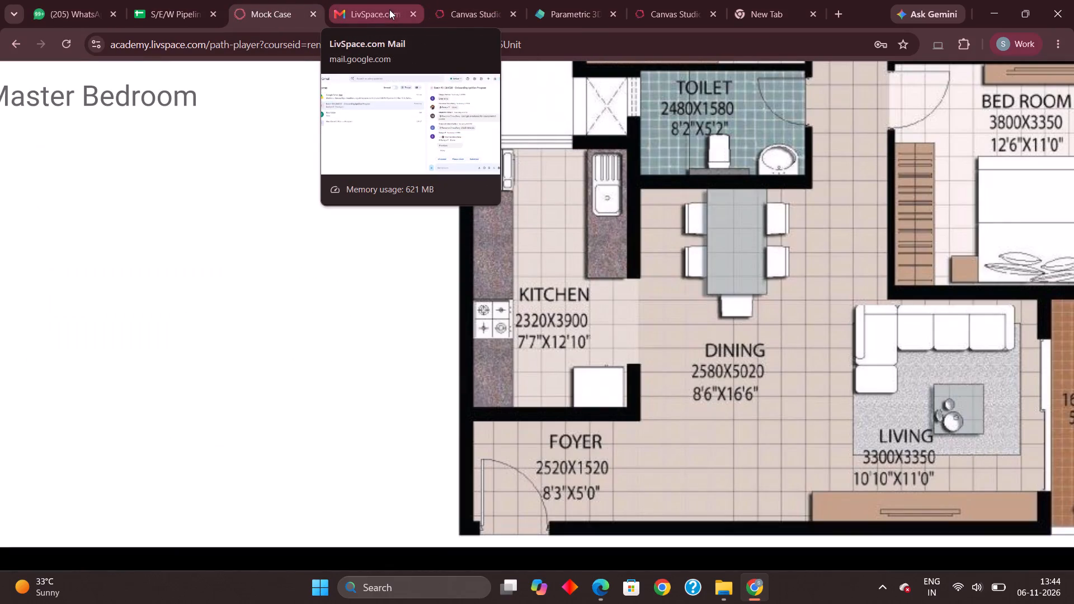
left_click(566, 8)
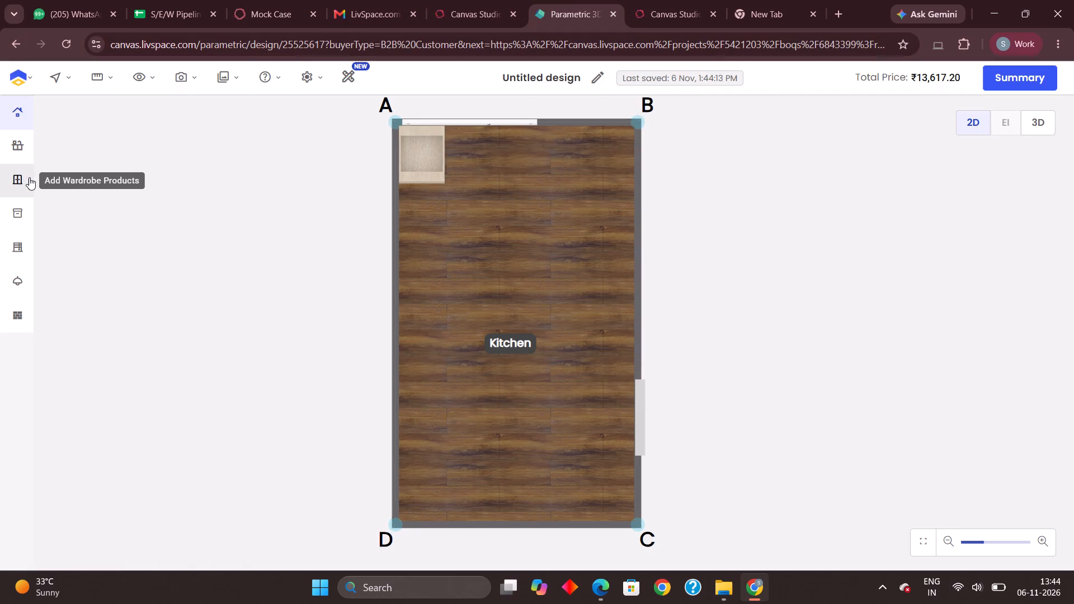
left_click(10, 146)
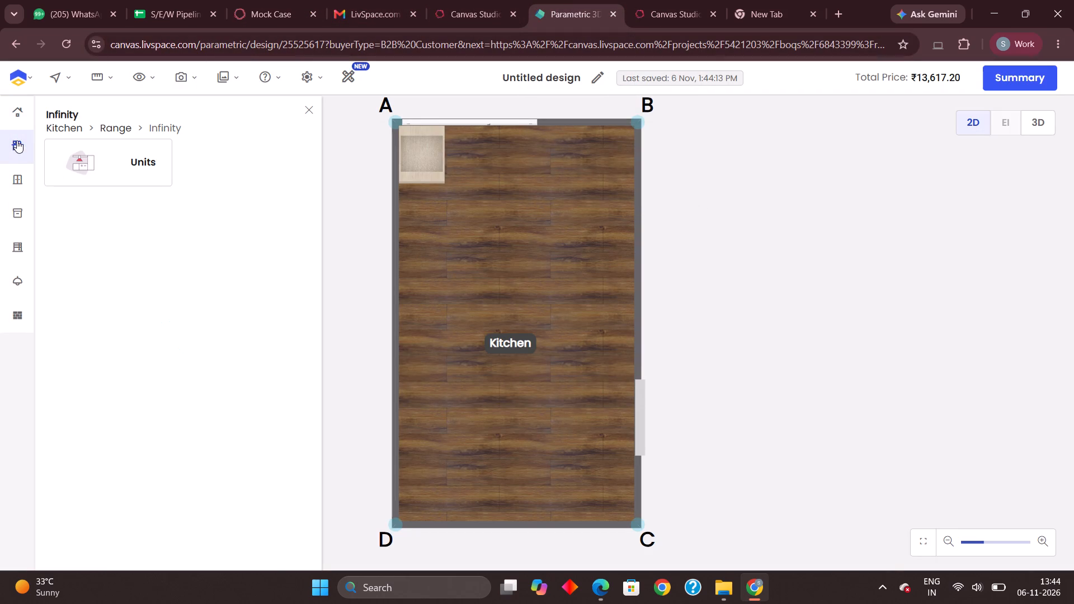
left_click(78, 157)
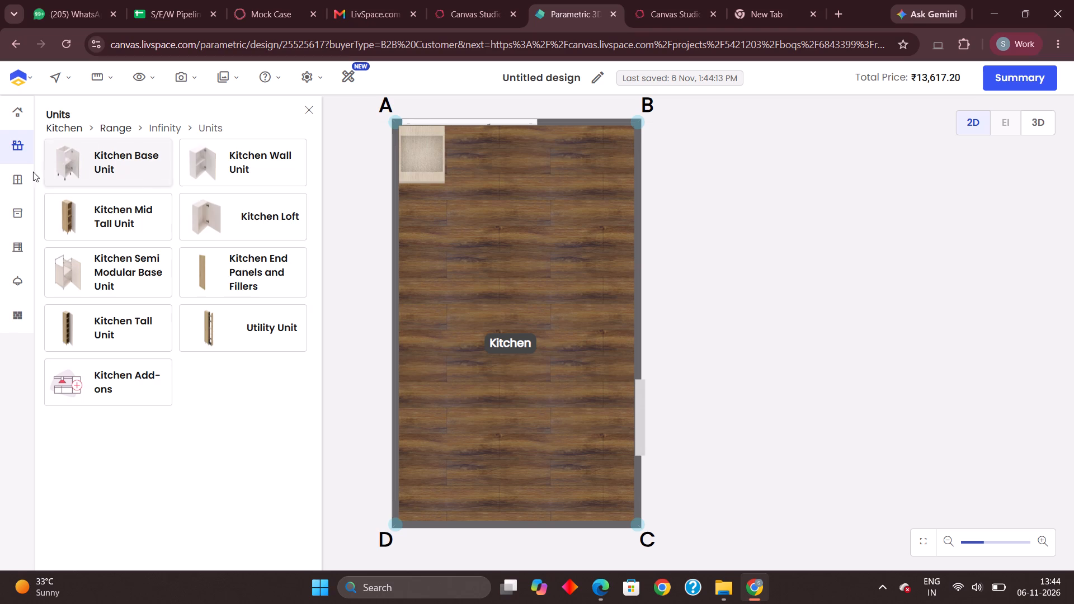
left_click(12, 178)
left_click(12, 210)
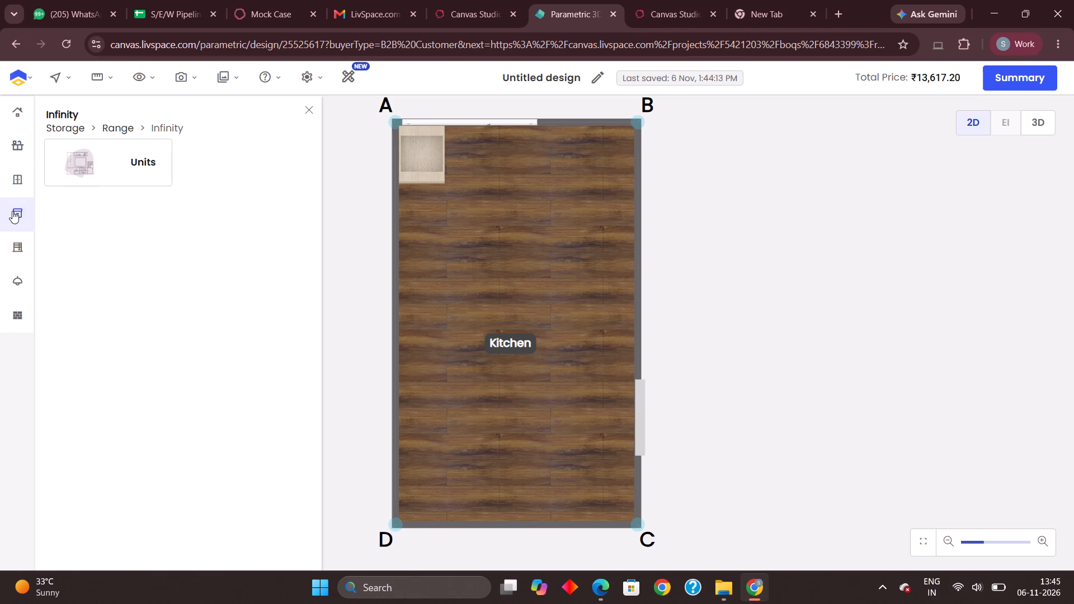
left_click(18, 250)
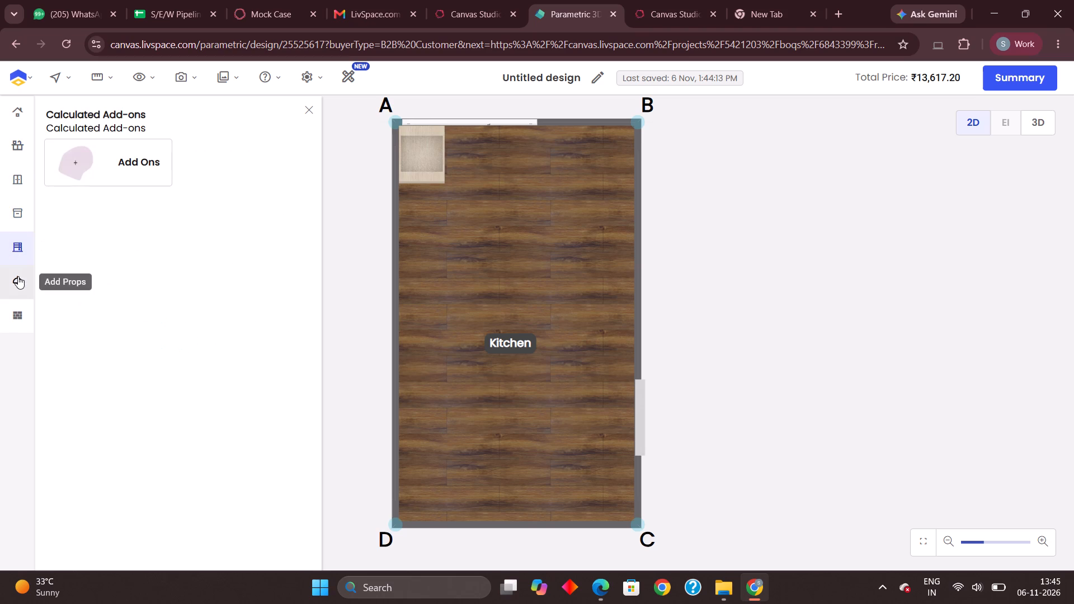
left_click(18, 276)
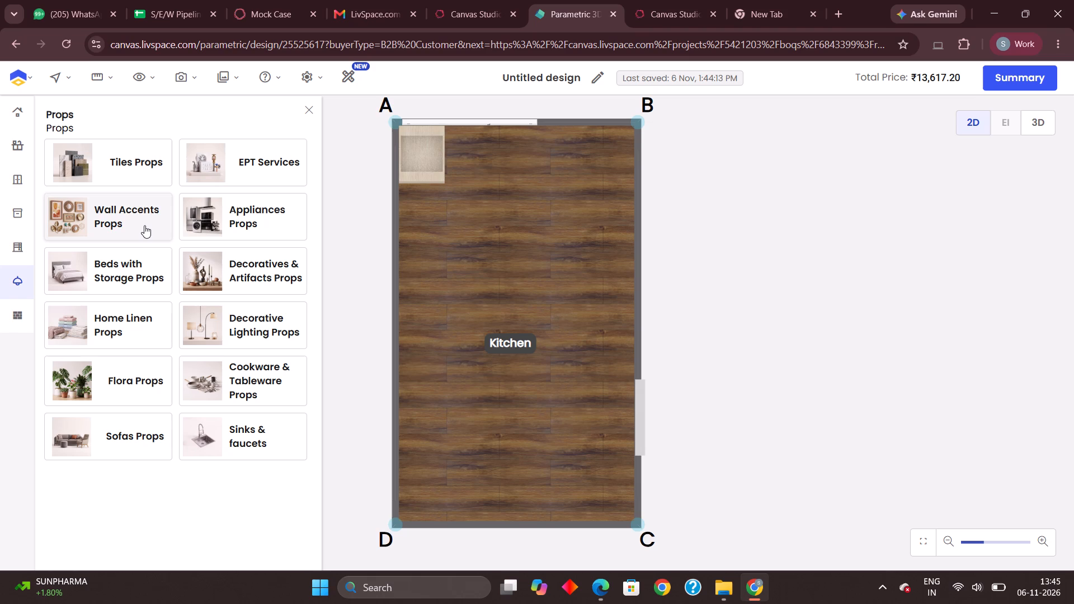
View wall BC in elevation and return to the 2D plan.
left_click(568, 253)
left_click(590, 230)
left_click(636, 195)
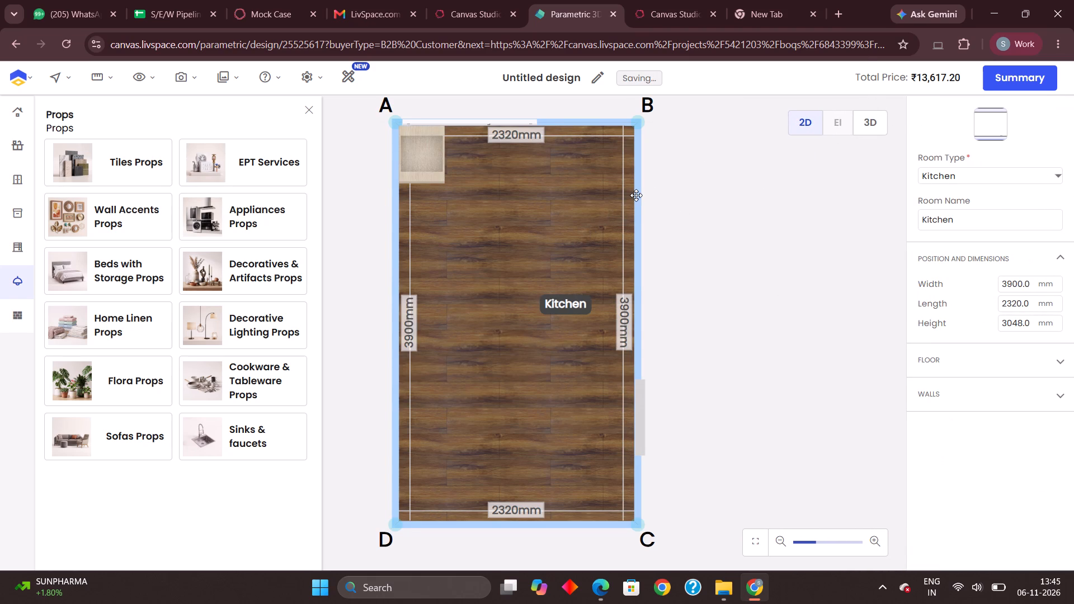
left_click(833, 124)
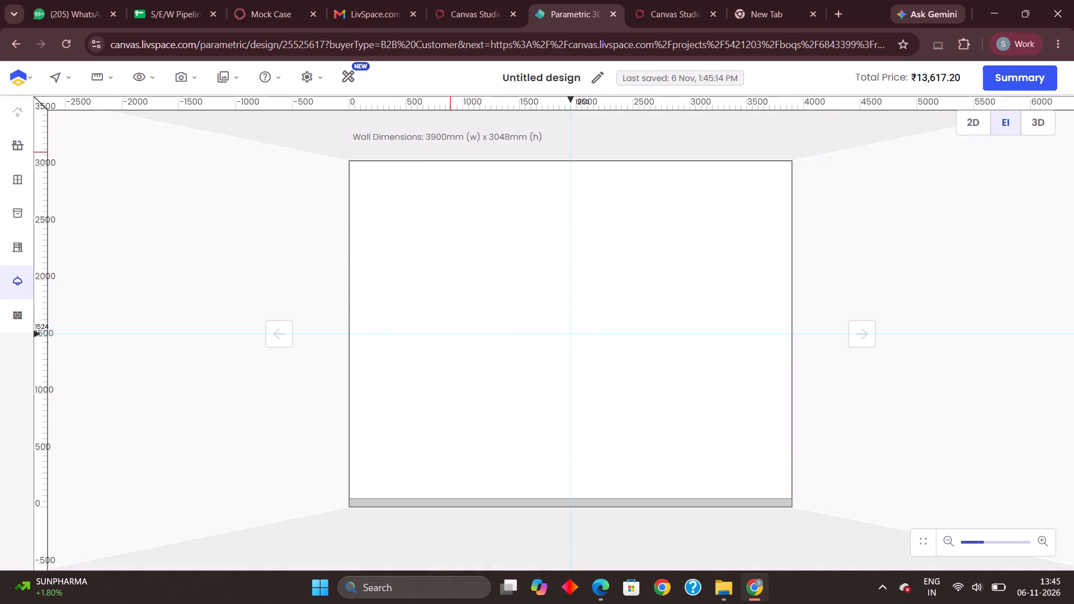
left_click(969, 127)
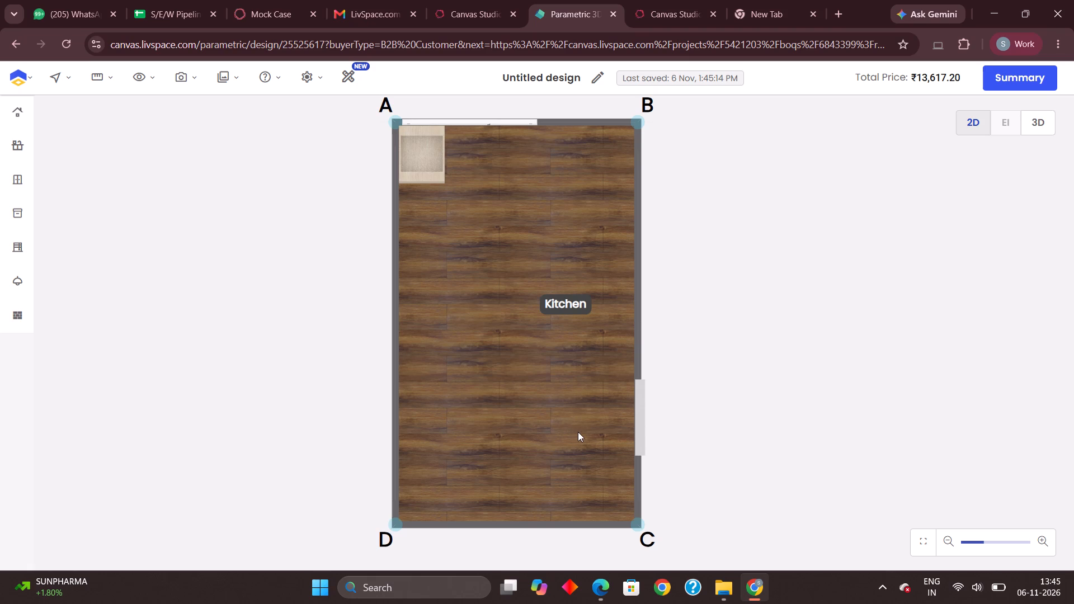
Widen the door opening on wall BC toward corner C to about 785 mm.
left_click(635, 427)
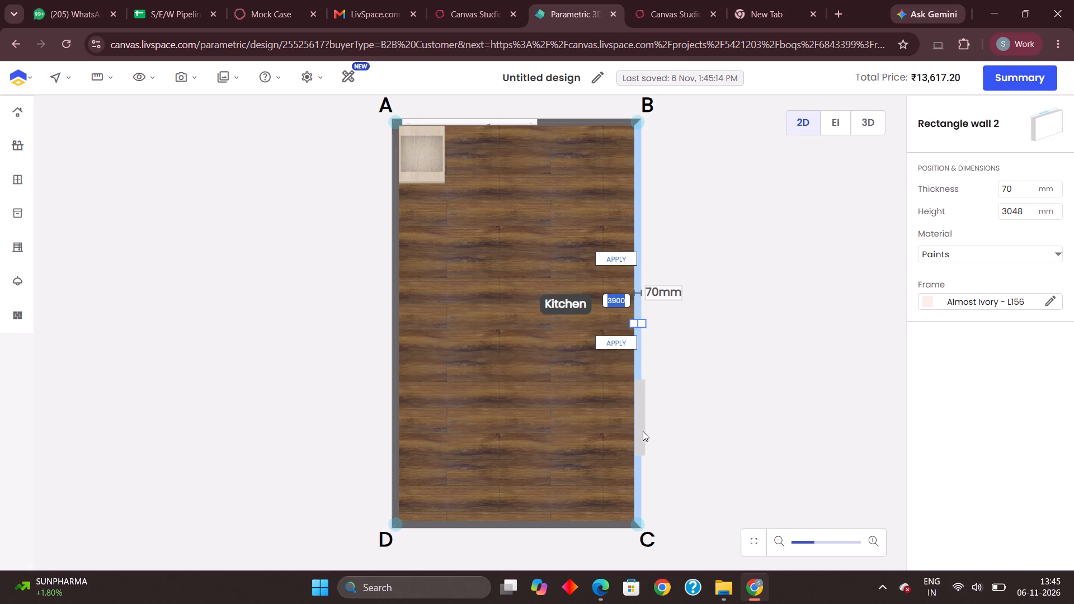
left_click(639, 435)
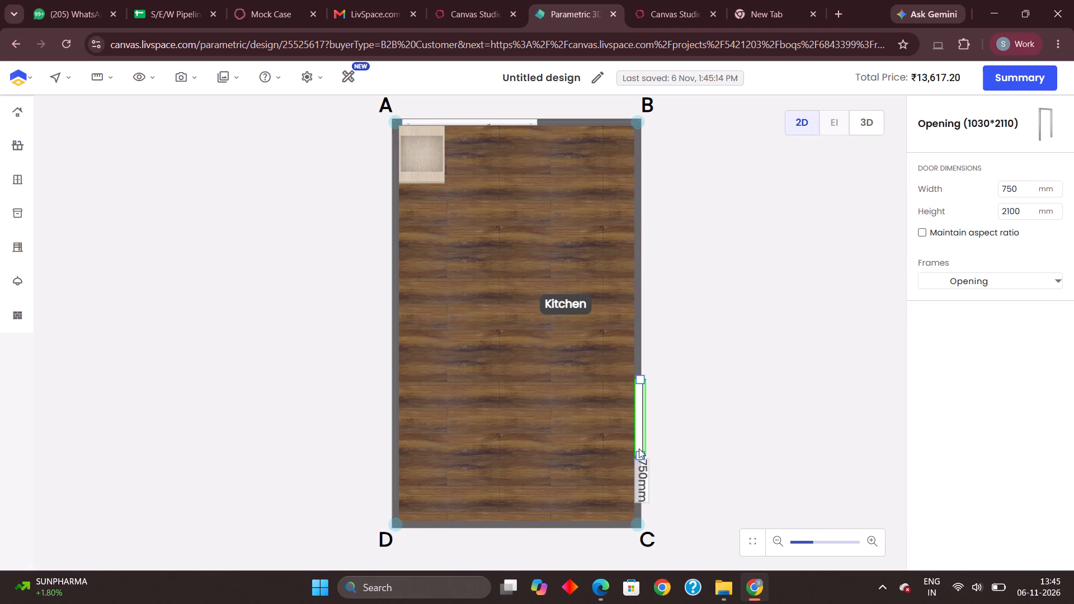
left_click(644, 472)
left_click(639, 450)
left_click(639, 450)
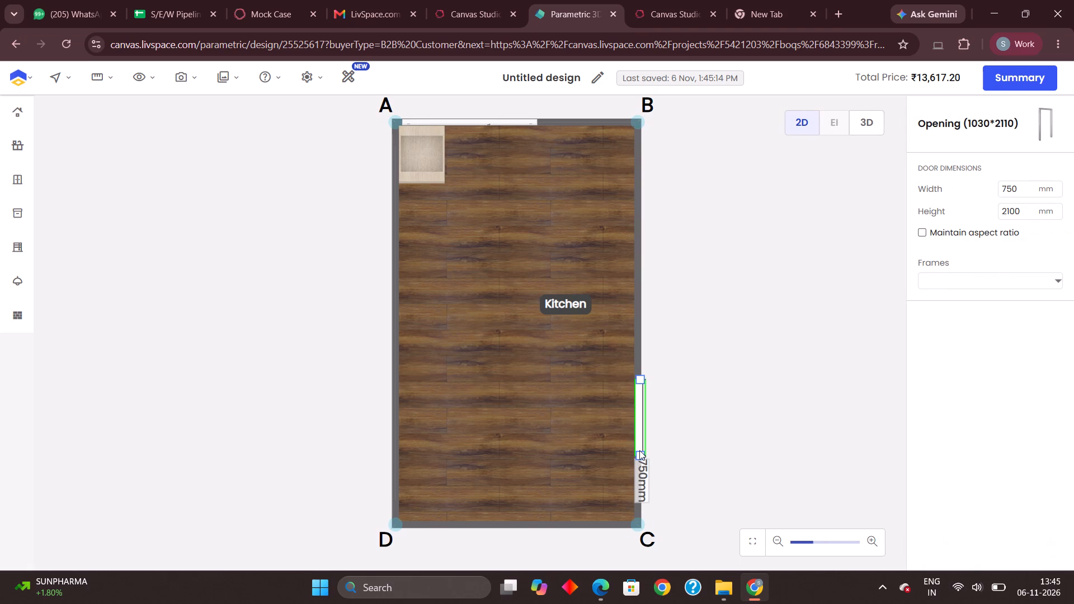
left_click(640, 455)
left_click(640, 467)
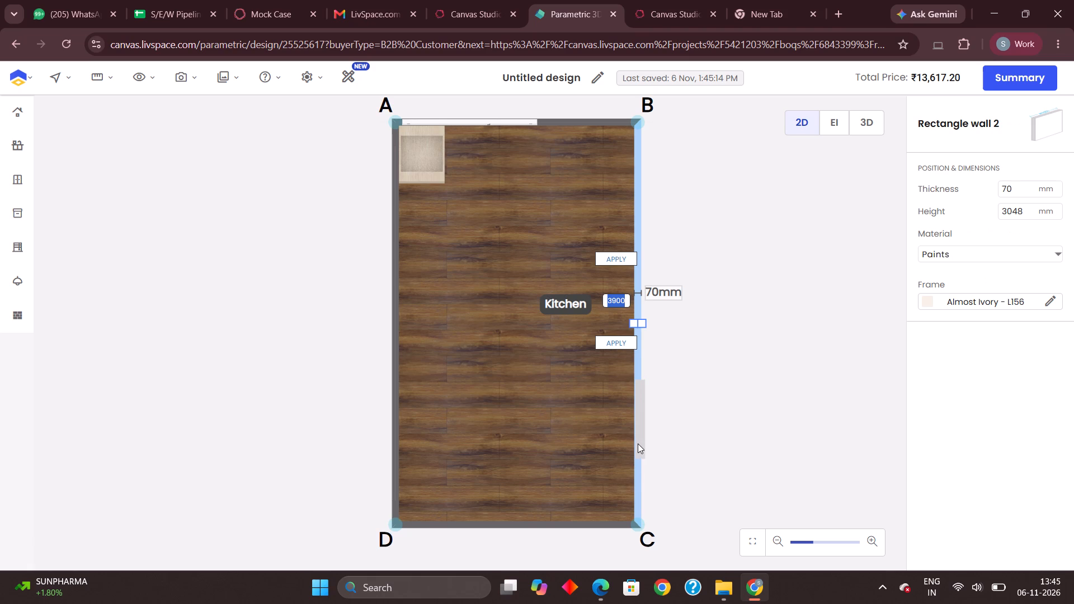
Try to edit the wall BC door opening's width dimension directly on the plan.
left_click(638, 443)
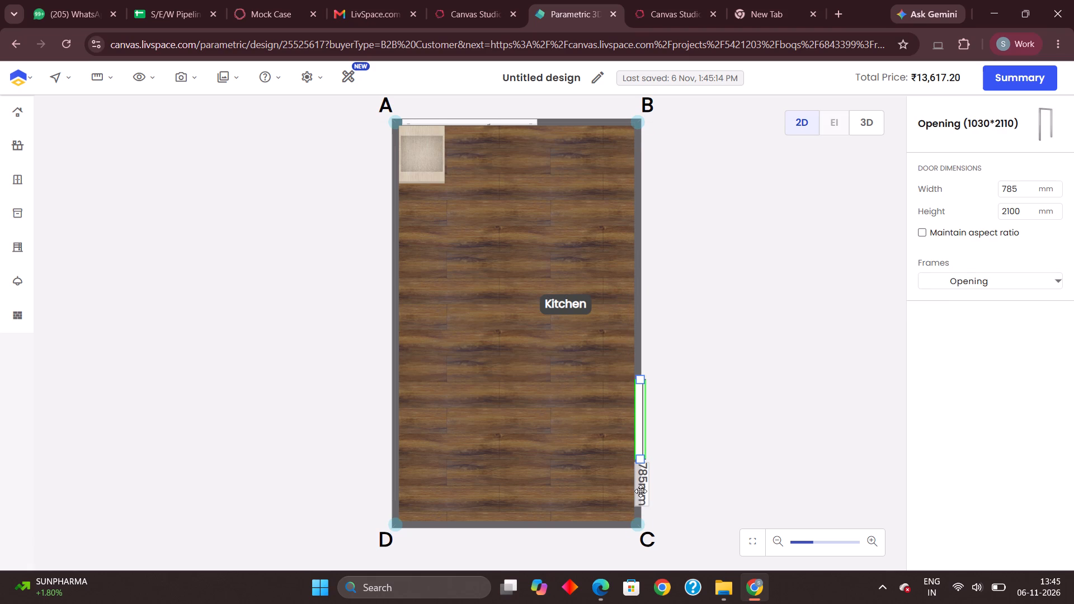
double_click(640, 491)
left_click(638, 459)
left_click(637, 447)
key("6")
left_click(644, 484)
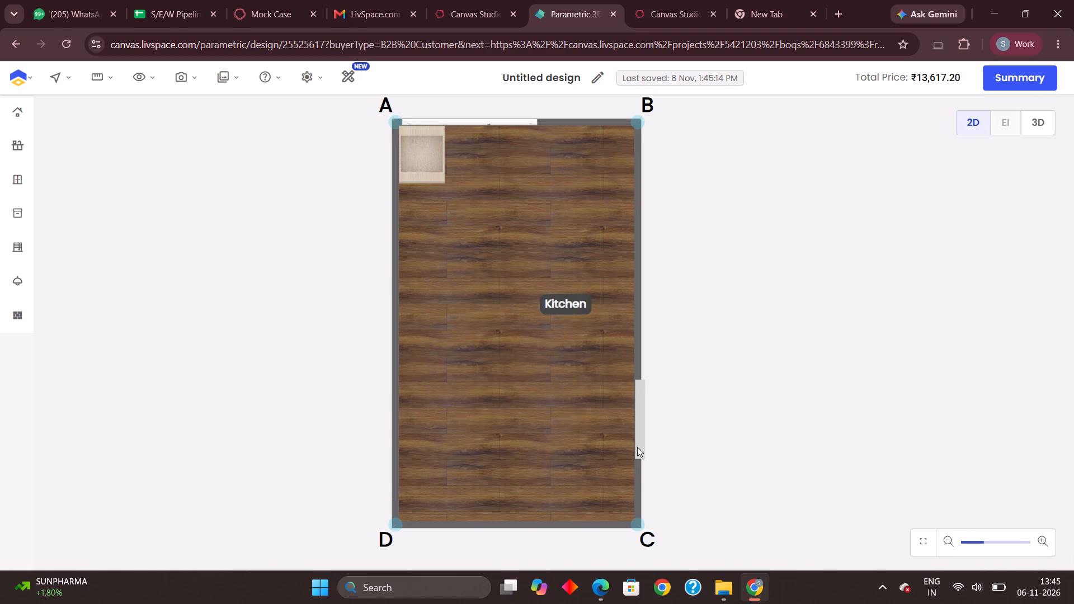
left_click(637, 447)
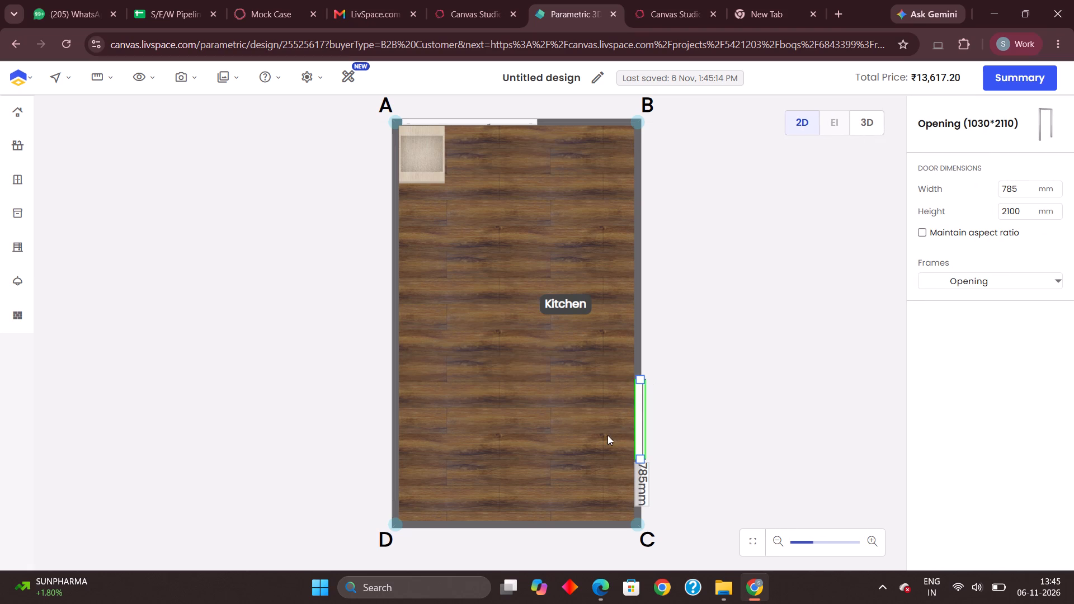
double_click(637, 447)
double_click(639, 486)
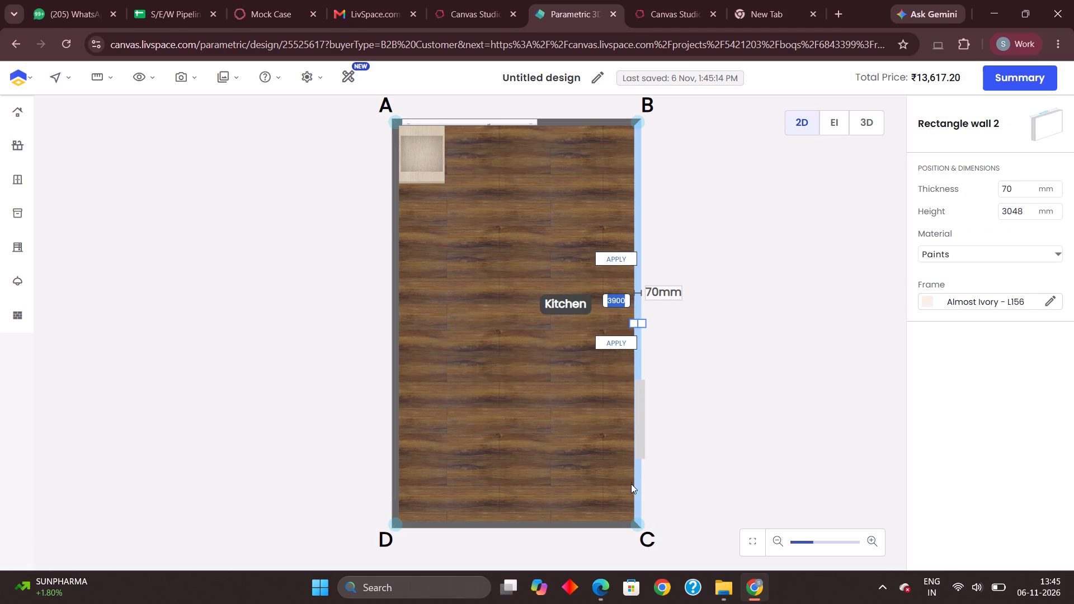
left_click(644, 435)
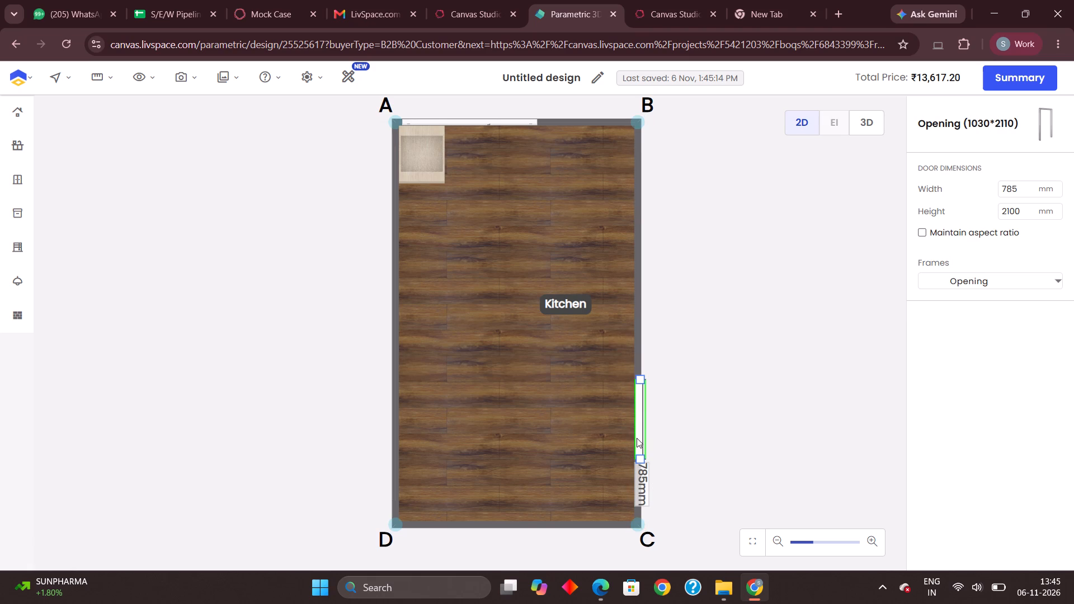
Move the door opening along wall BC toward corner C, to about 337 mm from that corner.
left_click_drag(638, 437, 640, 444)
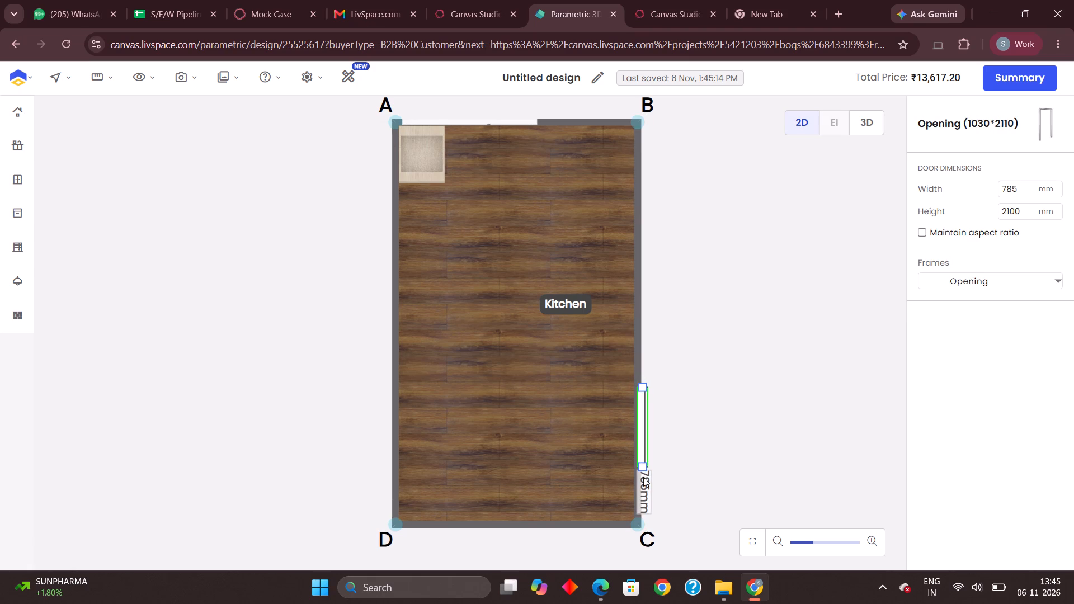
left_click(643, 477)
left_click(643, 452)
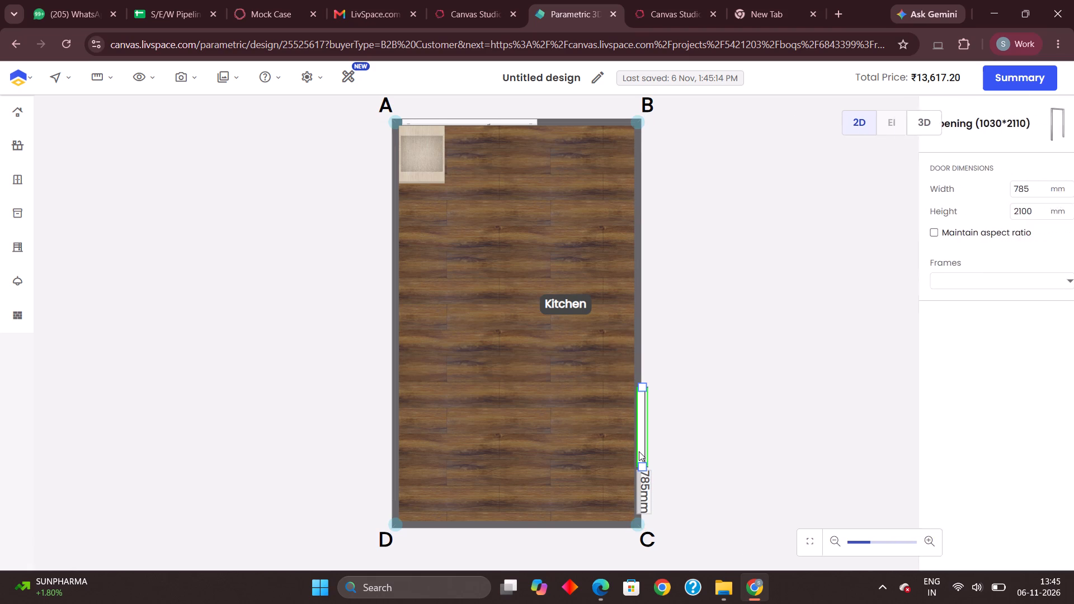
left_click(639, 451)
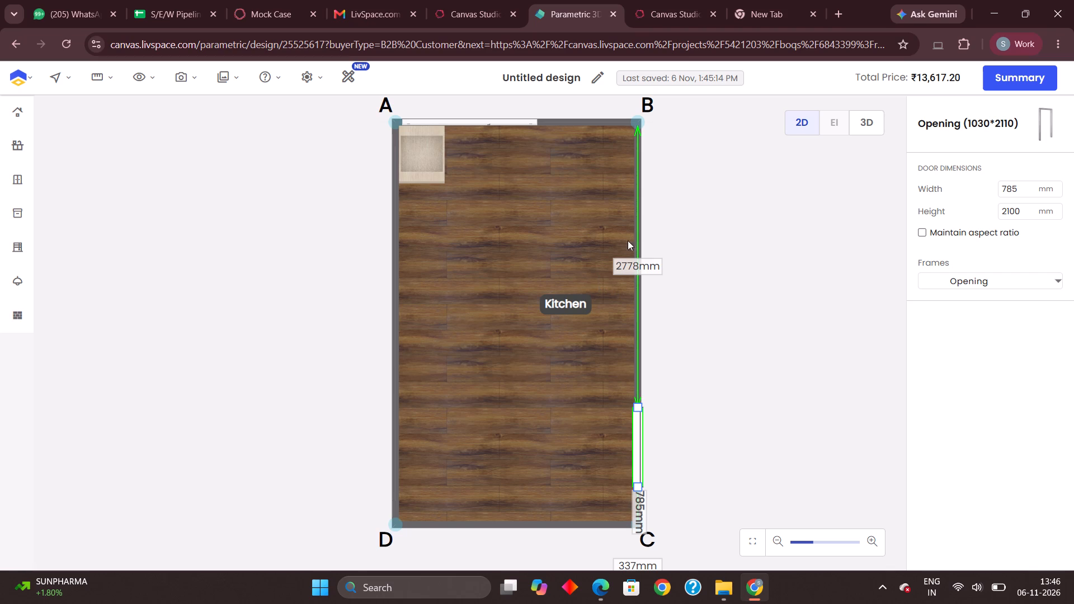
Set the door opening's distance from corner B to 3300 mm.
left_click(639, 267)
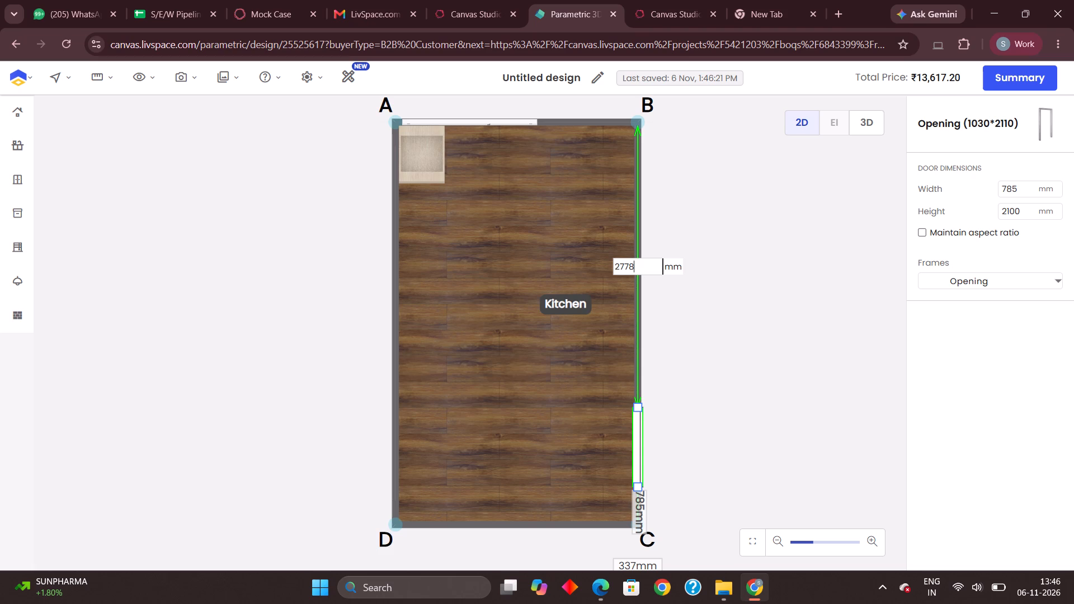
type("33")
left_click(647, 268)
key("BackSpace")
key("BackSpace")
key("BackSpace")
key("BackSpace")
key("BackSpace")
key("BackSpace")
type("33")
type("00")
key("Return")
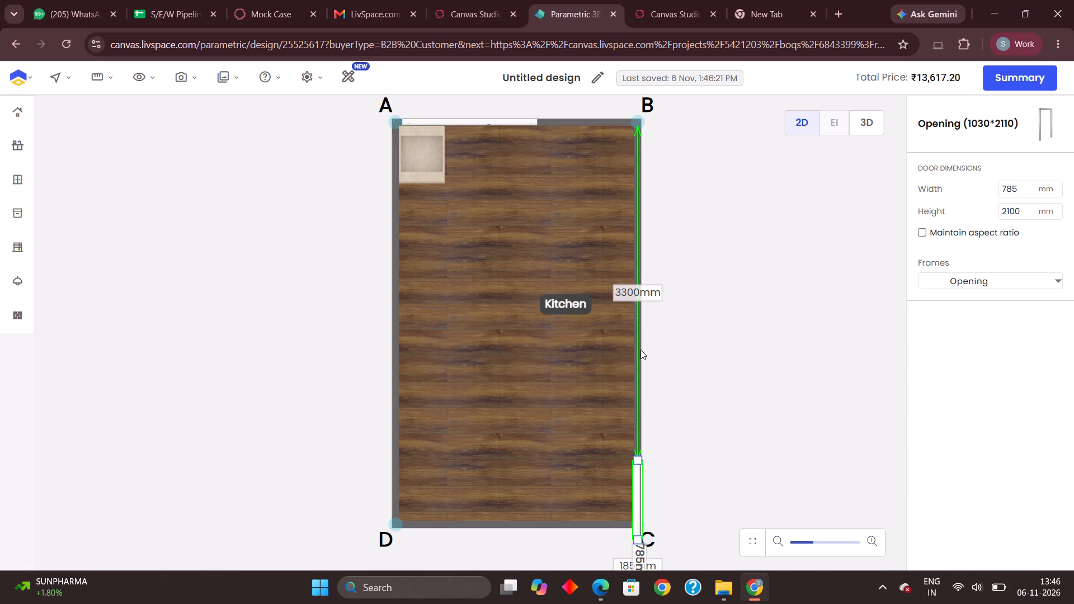
Move the door opening back along wall BC toward corner B and set its distance from corner C to 600 mm.
left_click_drag(638, 476, 635, 438)
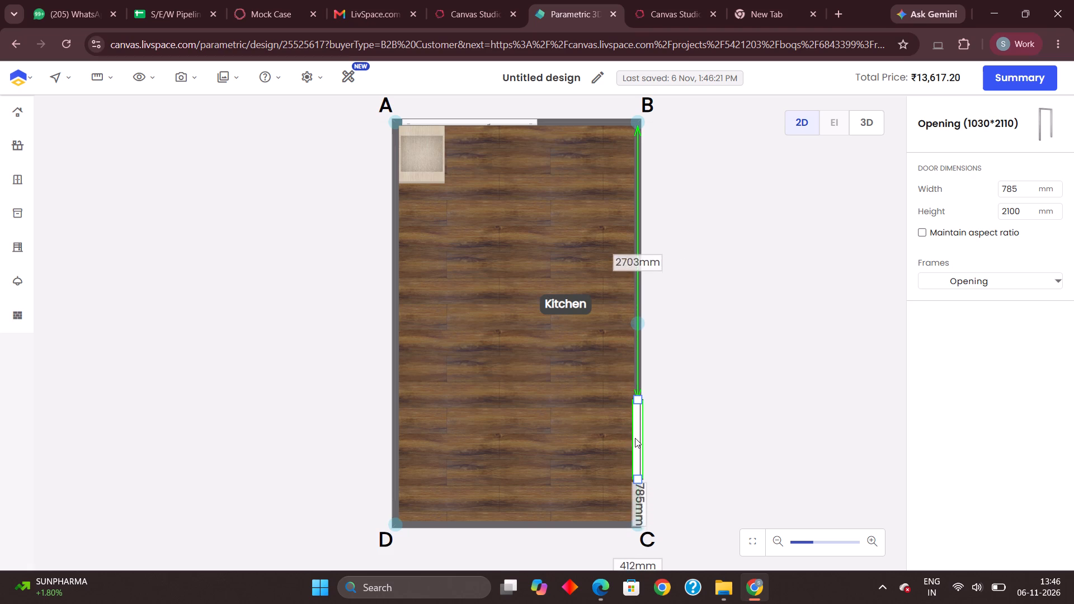
left_click_drag(635, 438, 635, 406)
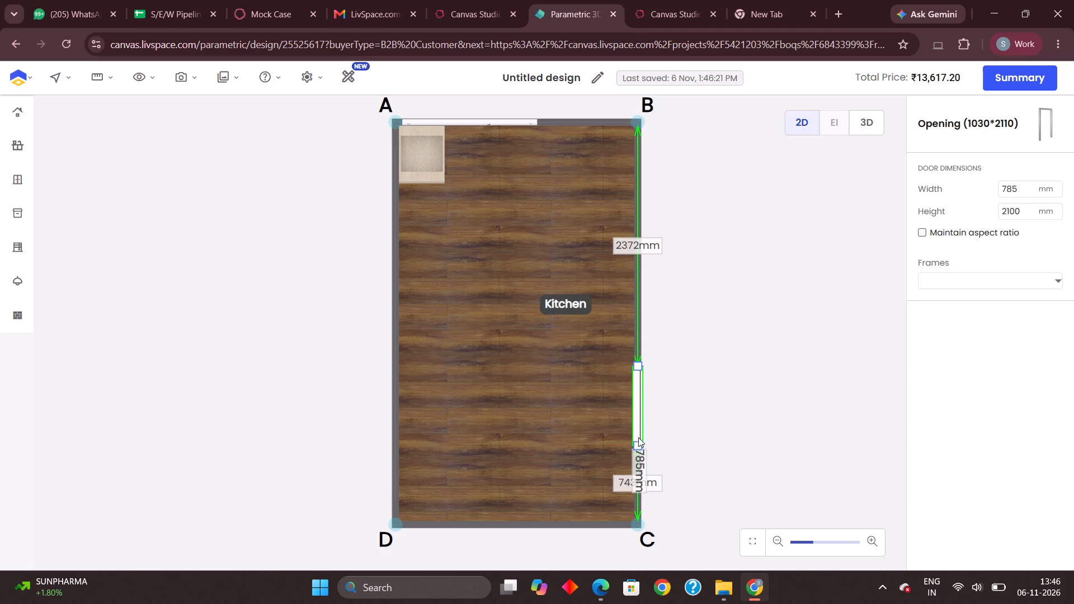
left_click(625, 476)
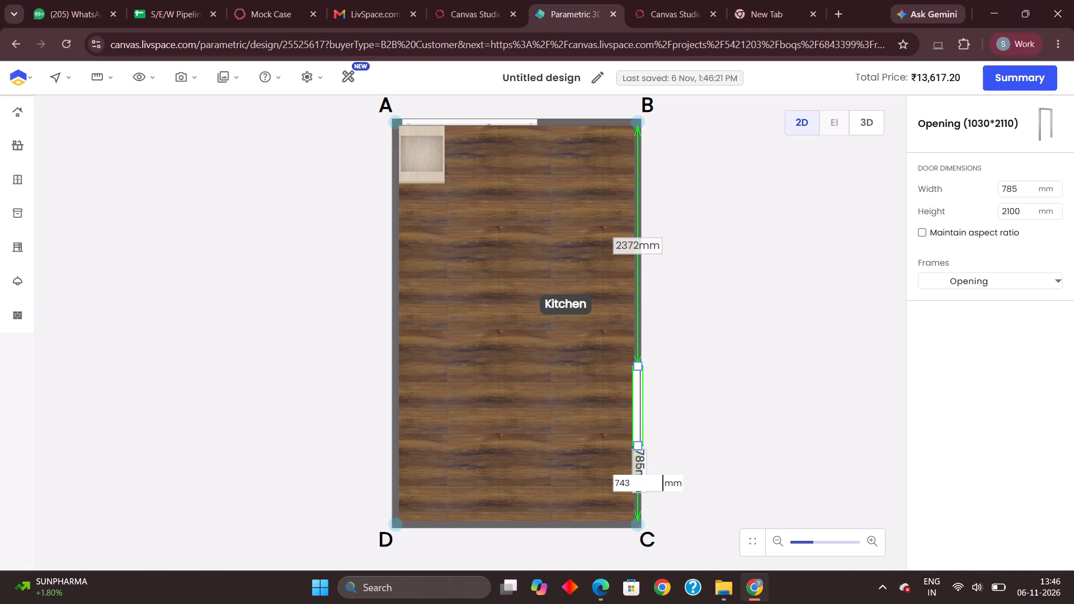
left_click(638, 485)
key("BackSpace")
key("BackSpace")
key("BackSpace")
type("600")
key("Return")
left_click(668, 450)
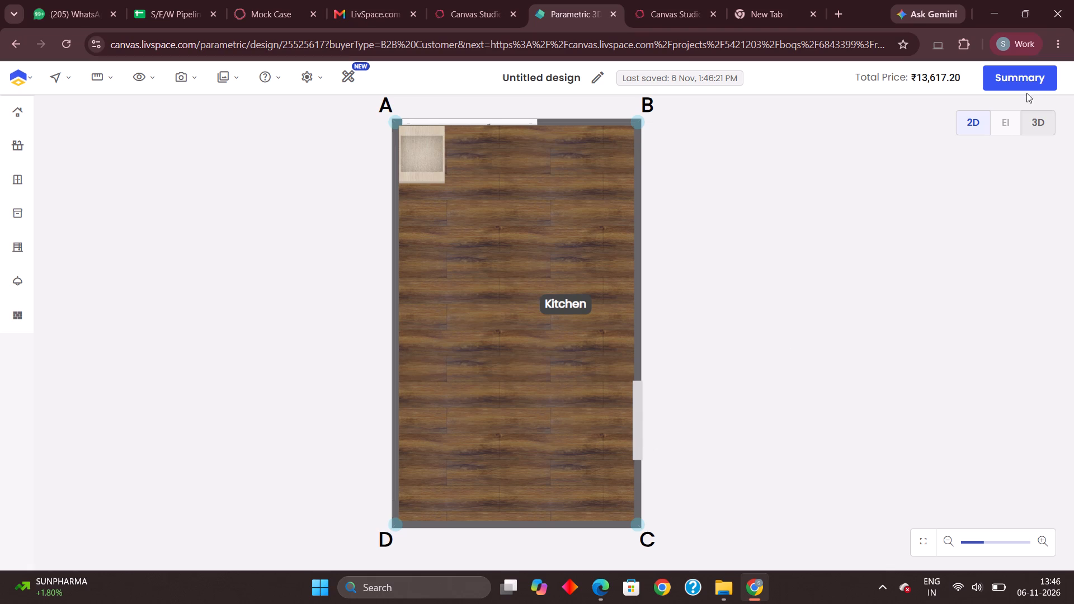
Examine wall BC and its door opening in elevation, comparing it with the kitchen layout plan on the Mock Case page.
left_click(558, 240)
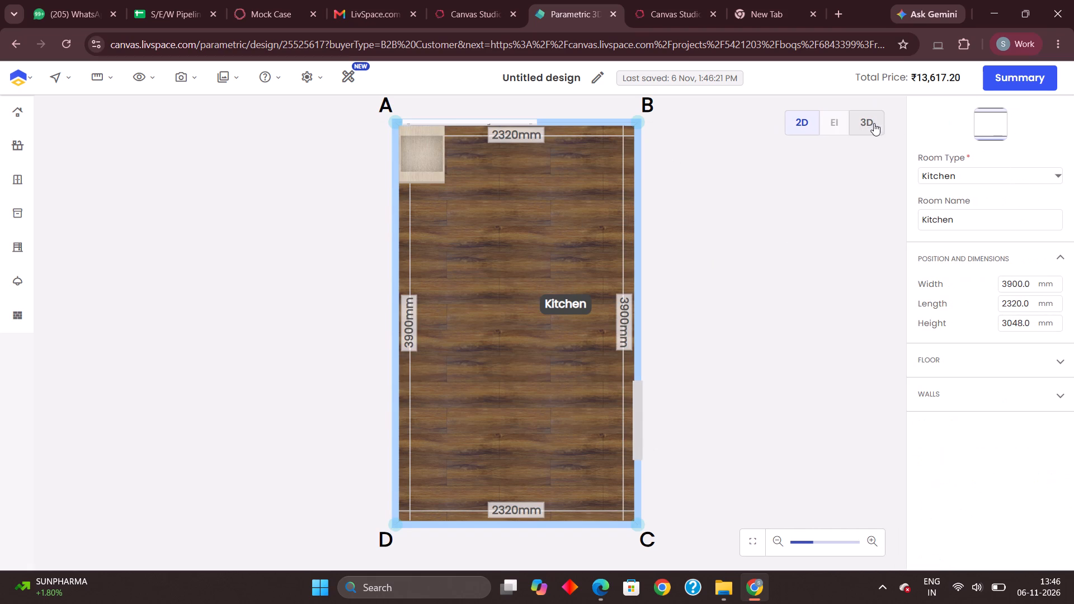
left_click(639, 254)
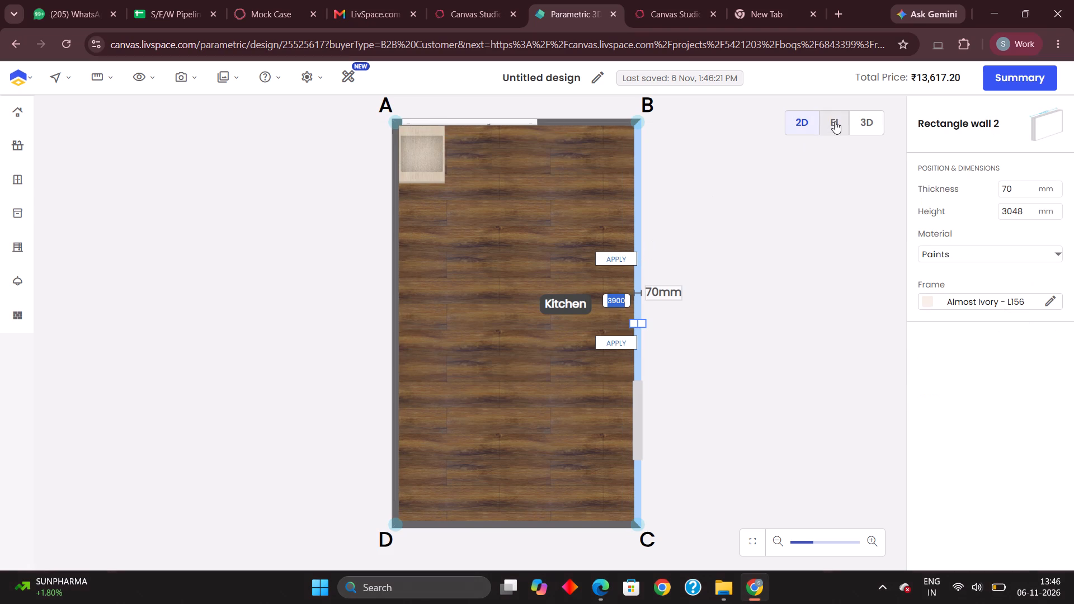
left_click(835, 121)
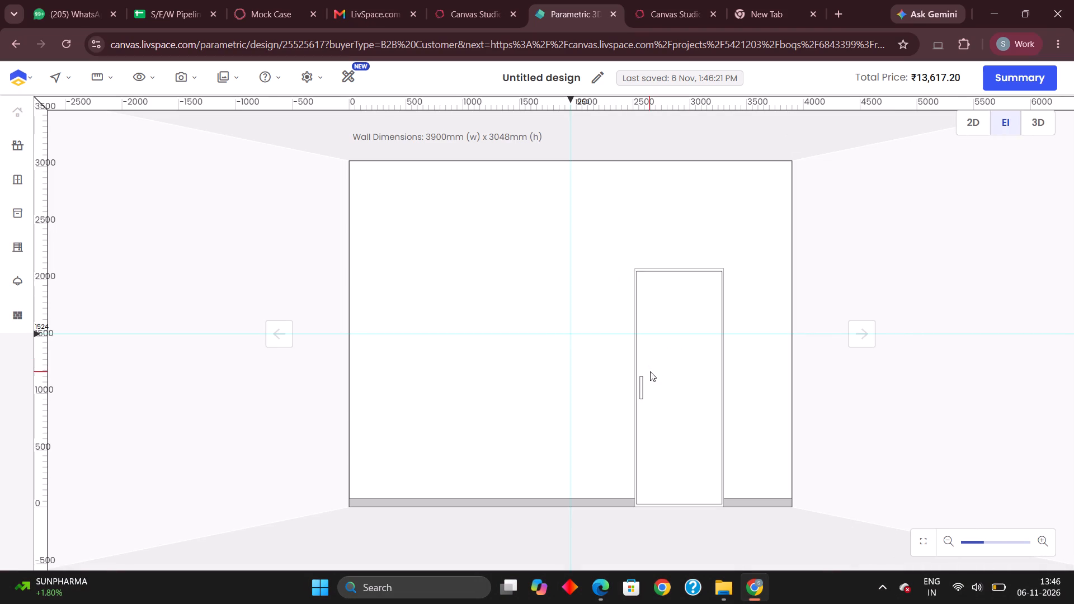
left_click_drag(650, 371, 650, 379)
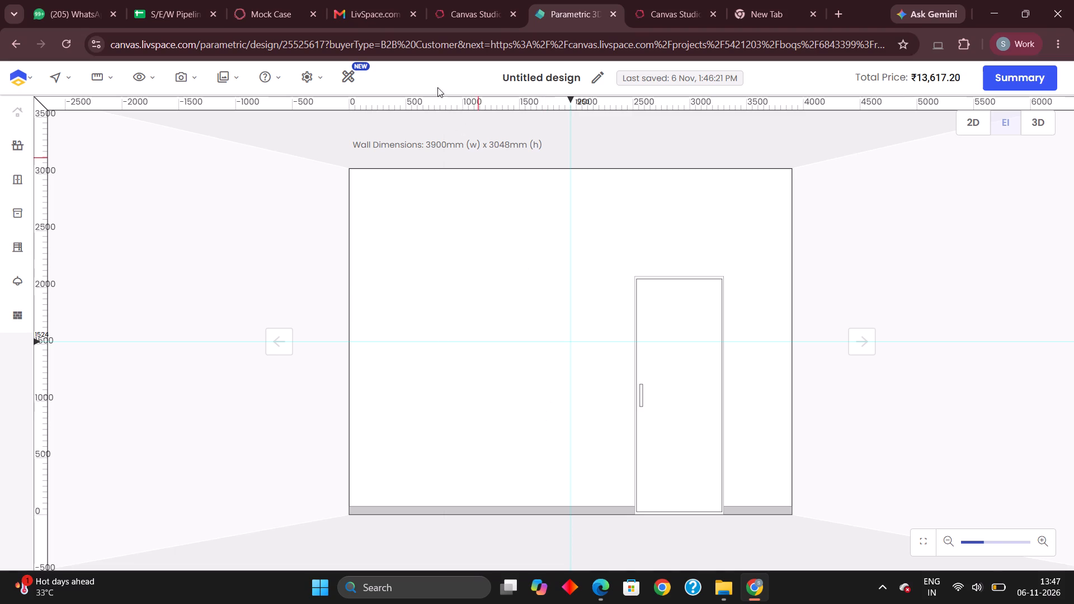
left_click(186, 11)
left_click(262, 7)
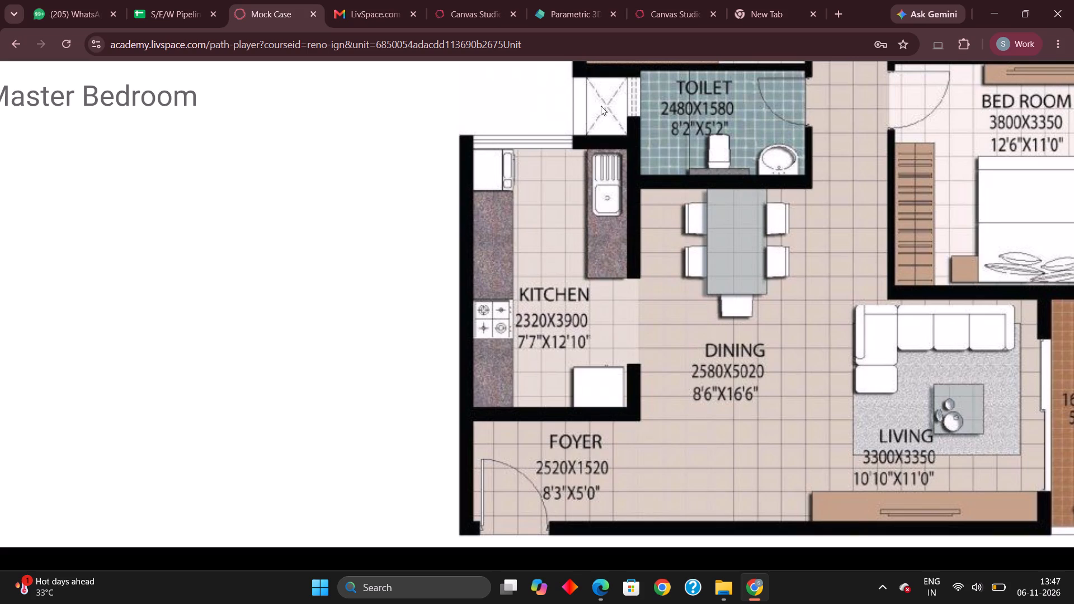
left_click(661, 3)
left_click(578, 7)
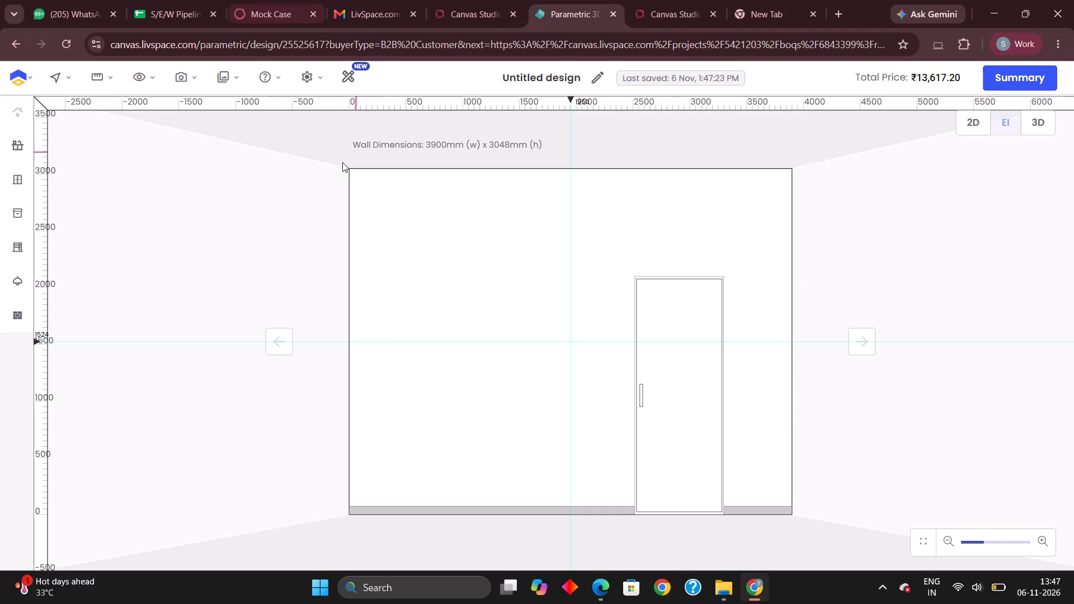
left_click(633, 322)
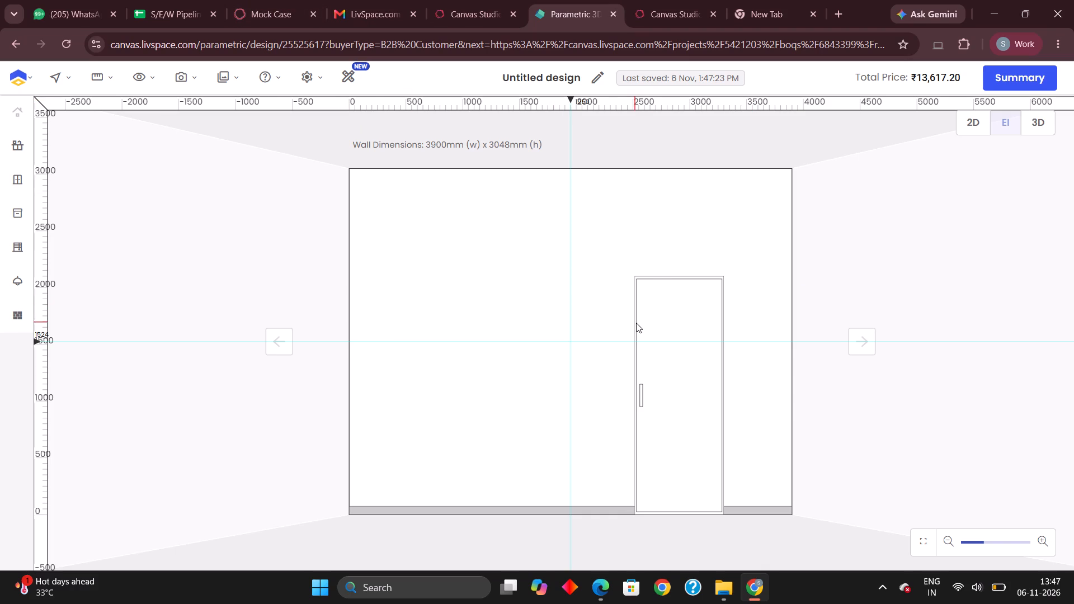
left_click(636, 327)
left_click(636, 332)
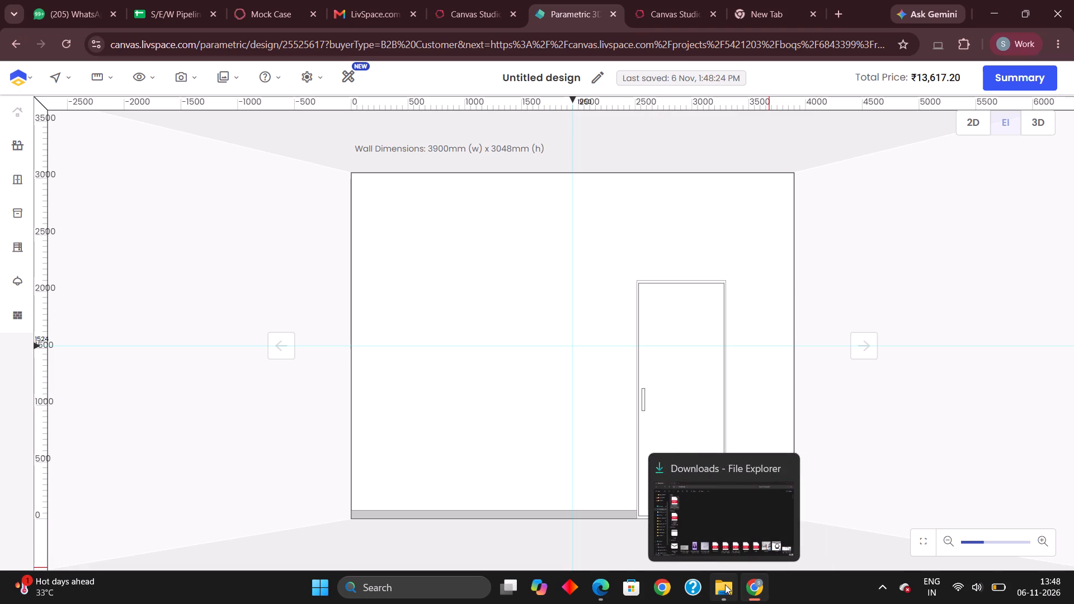
In the 2D plan, resize the wall BC door opening from both ends to about 1120 mm wide, about 670 mm from corner C.
left_click(970, 124)
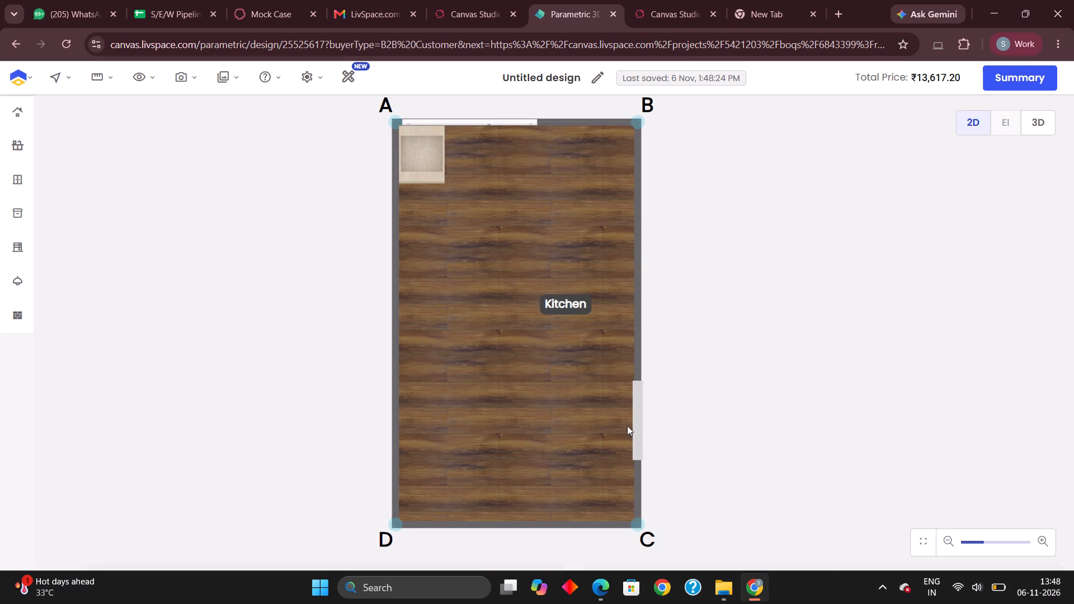
left_click_drag(638, 420, 639, 401)
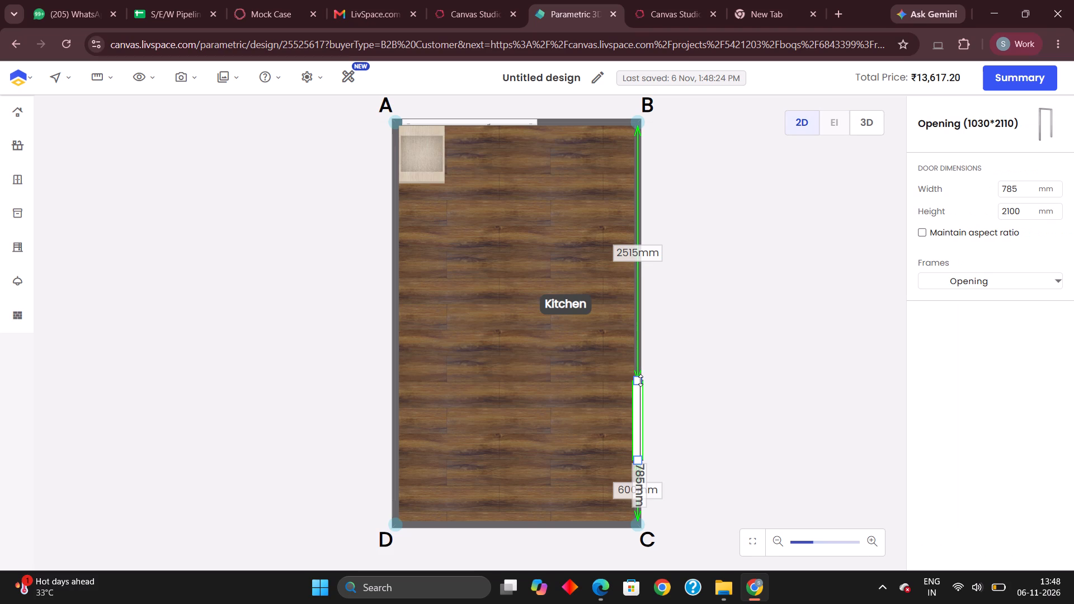
left_click_drag(638, 380, 638, 367)
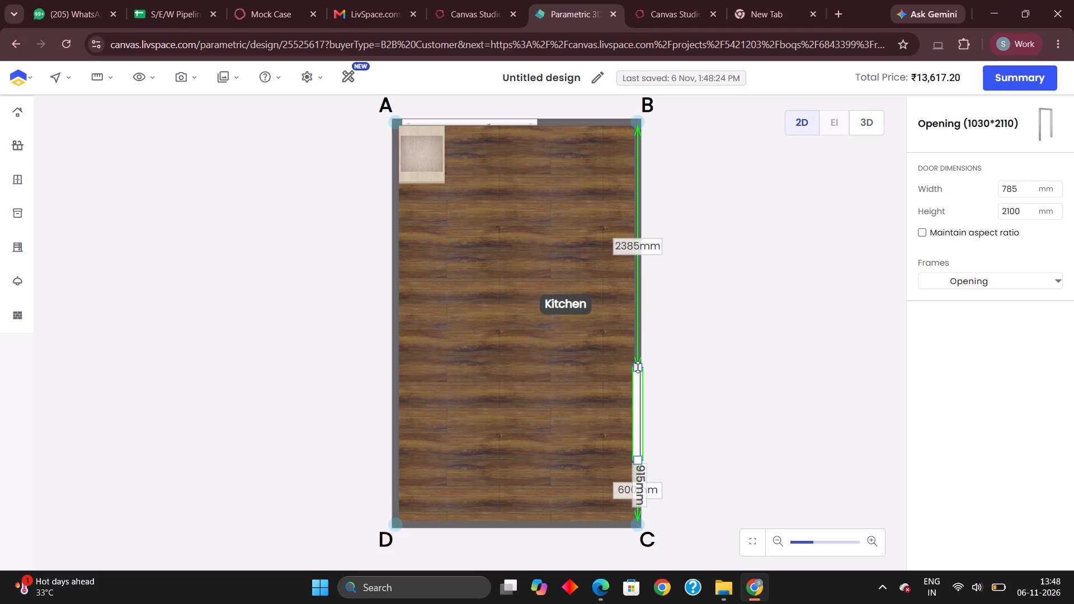
left_click_drag(638, 367, 639, 363)
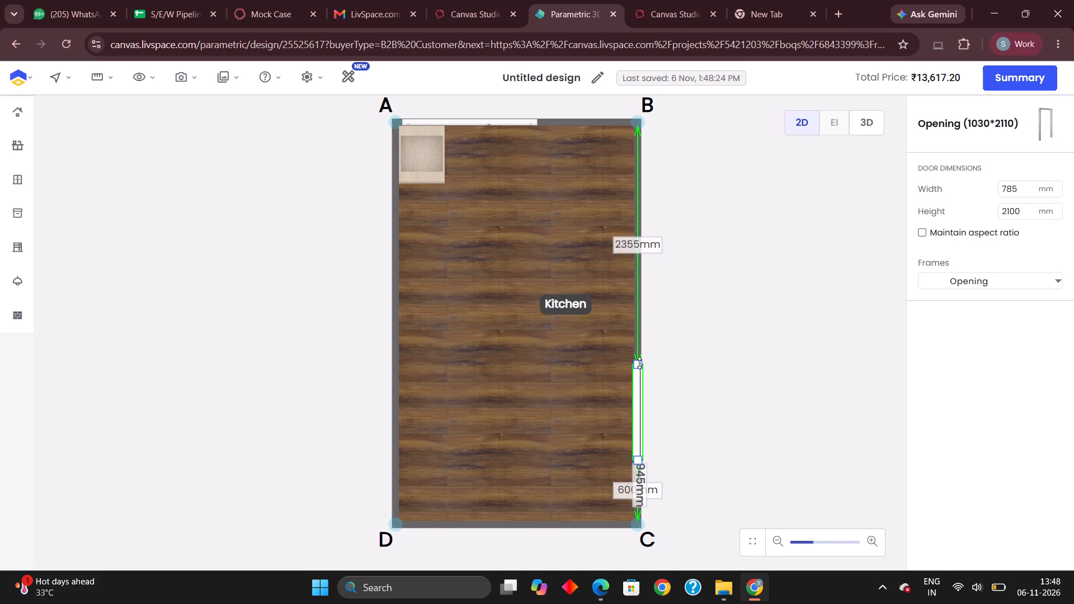
left_click_drag(639, 363, 642, 359)
left_click(707, 322)
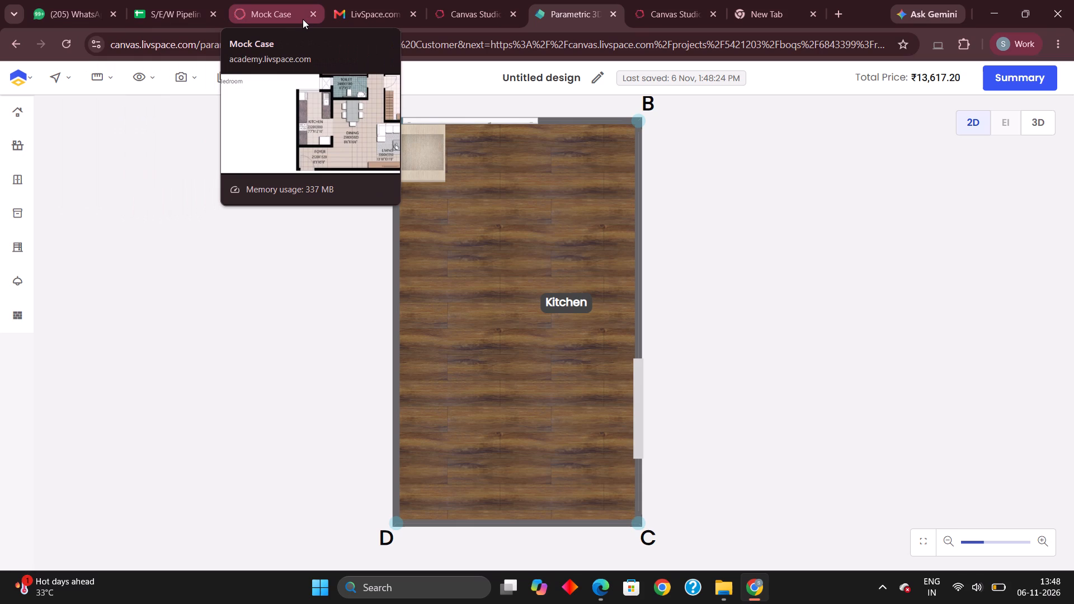
left_click(642, 386)
left_click_drag(640, 357, 642, 337)
left_click_drag(639, 457, 639, 450)
left_click(676, 381)
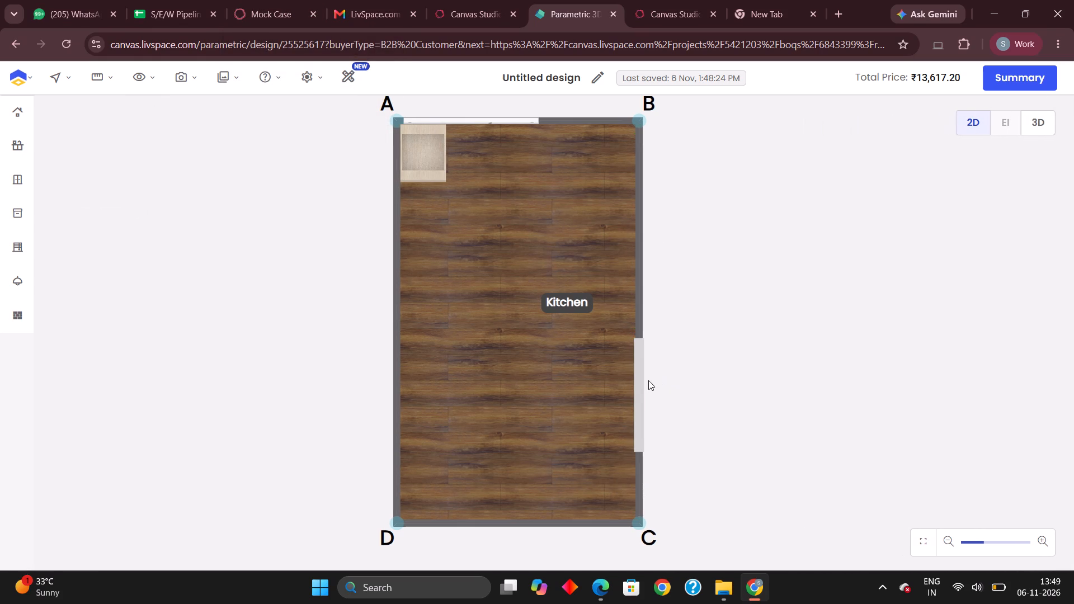
Widen the wall BC door opening slightly more by extending its upper end toward corner B.
left_click(640, 368)
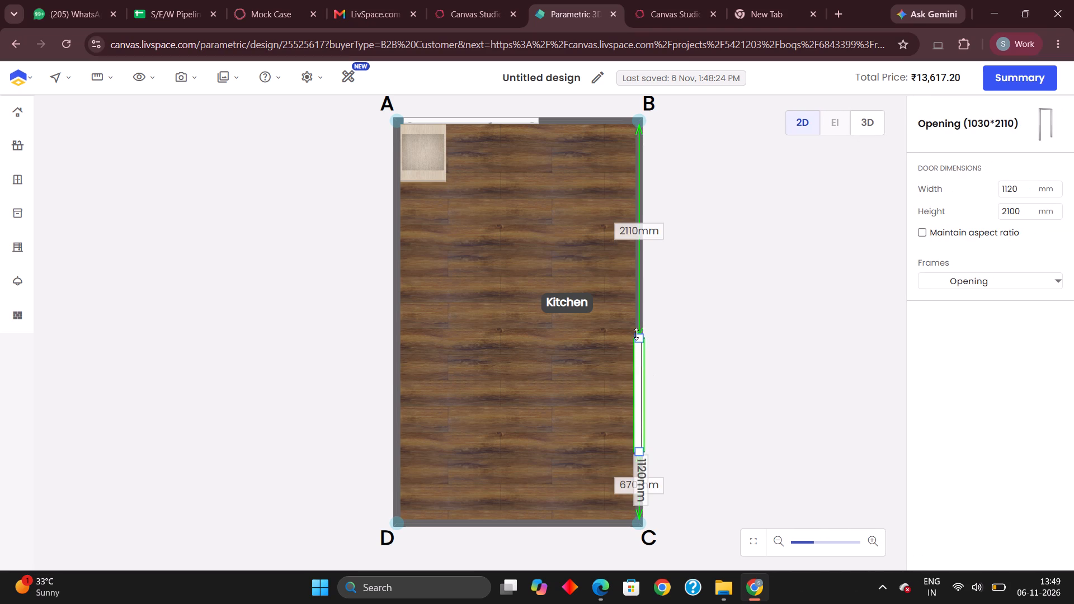
left_click_drag(635, 337, 638, 329)
left_click(736, 325)
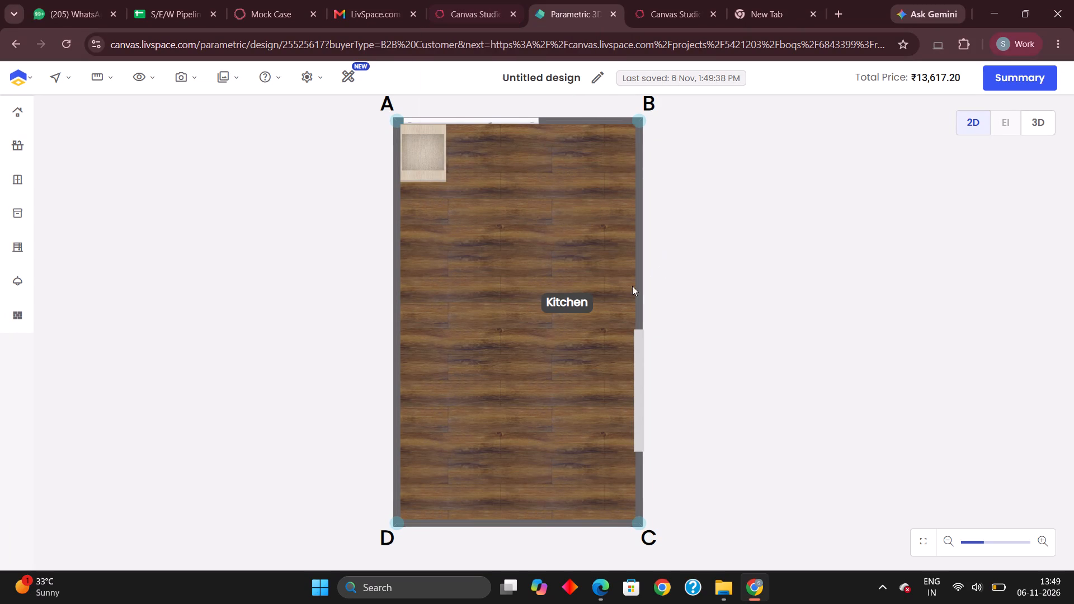
Move the Kitchen room label away from wall BC to the lower middle of the floor.
left_click_drag(576, 304, 495, 377)
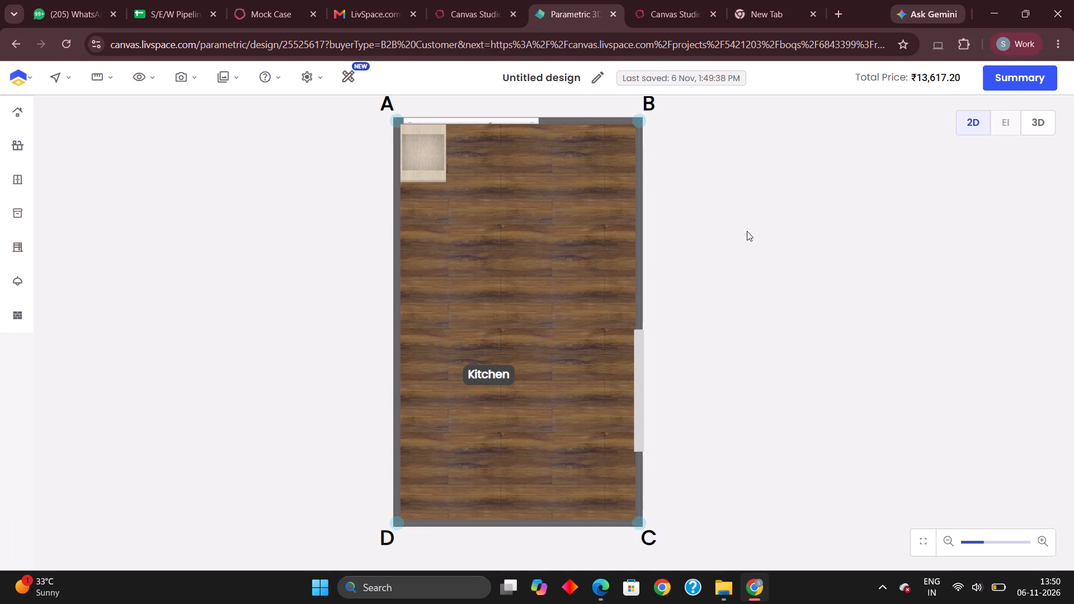
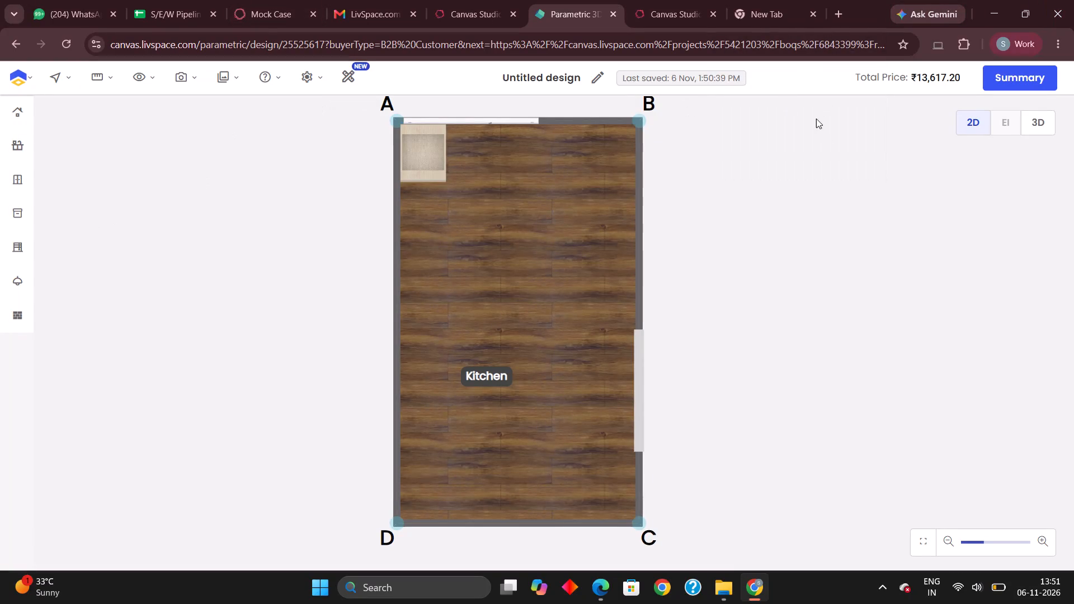
Check the kitchen layout plan on the Mock Case page and widen wall AB's sliding window toward corner B to just over 1400 mm.
left_click(609, 208)
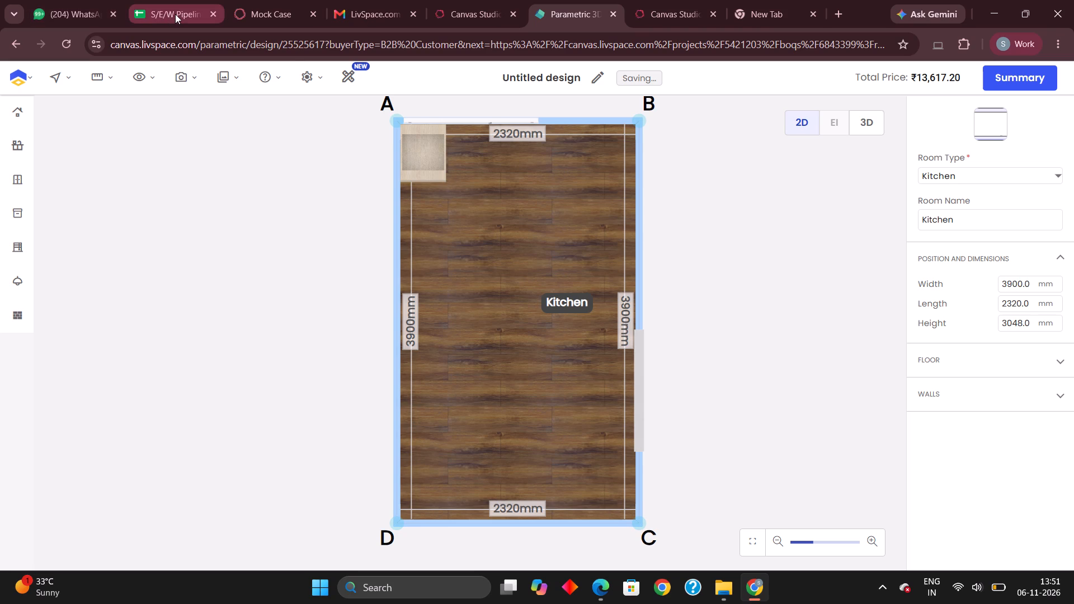
left_click(514, 115)
left_click(503, 120)
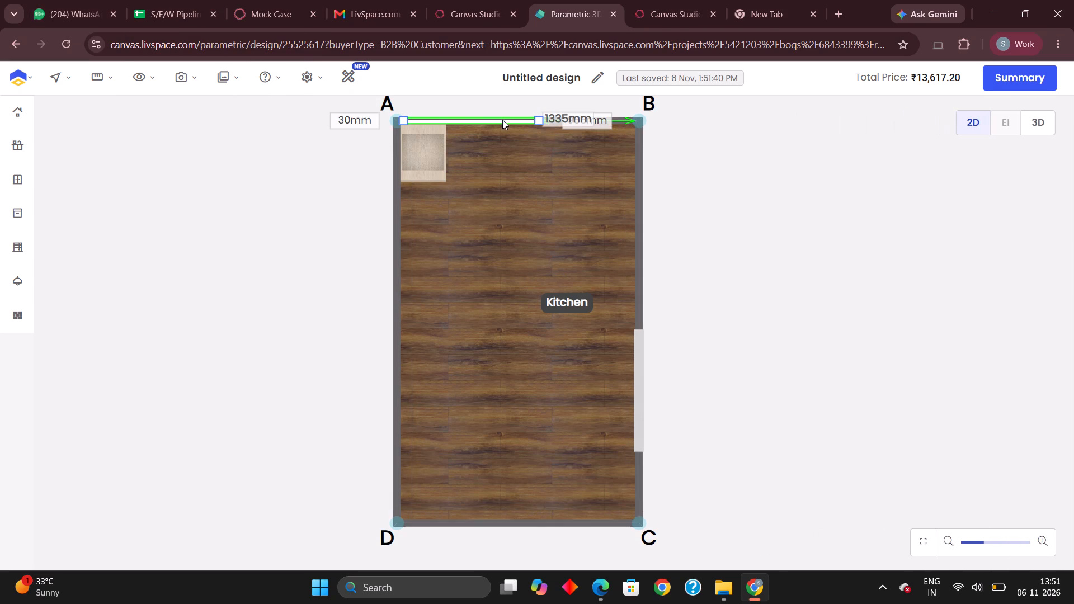
left_click(187, 17)
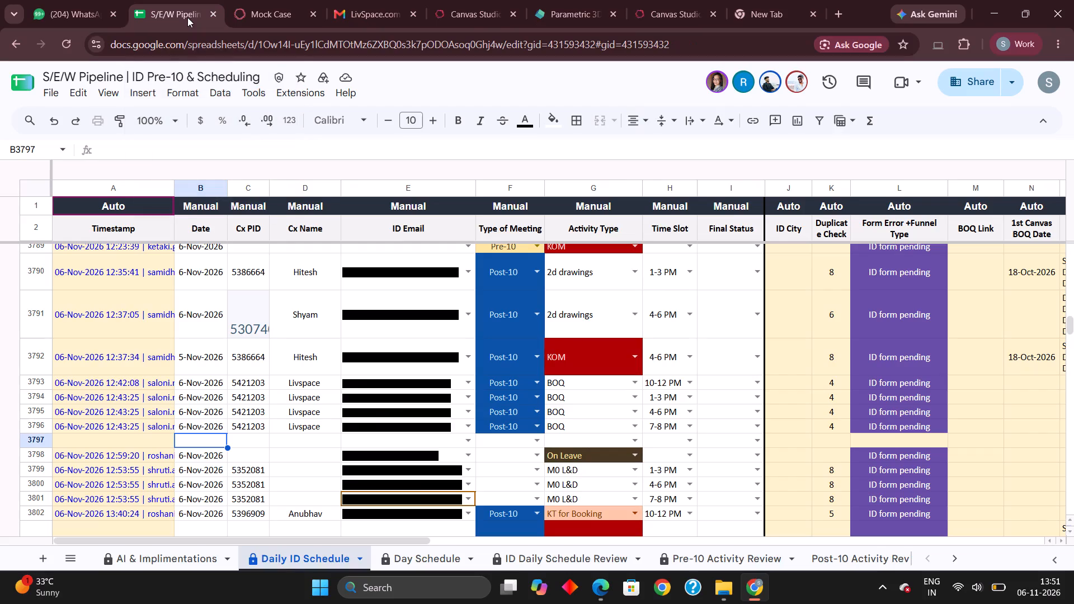
left_click(268, 20)
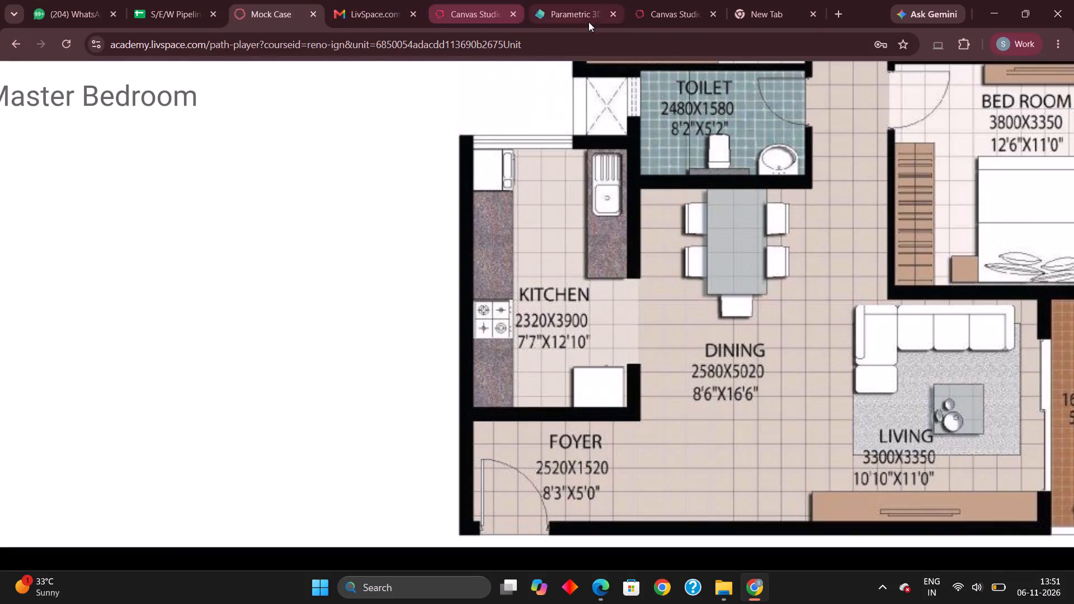
left_click(576, 12)
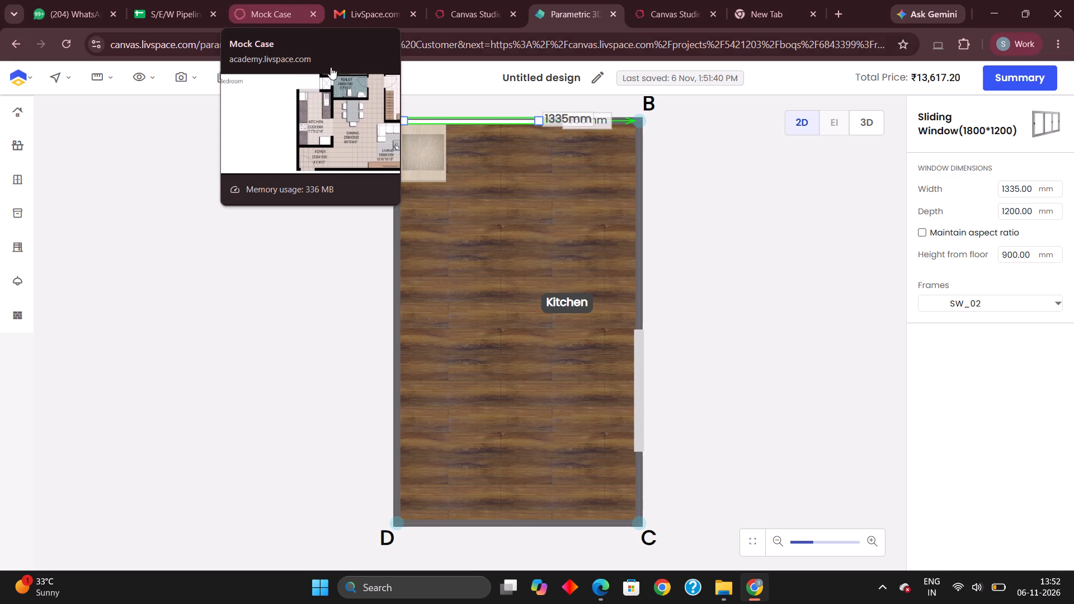
left_click_drag(536, 121, 544, 122)
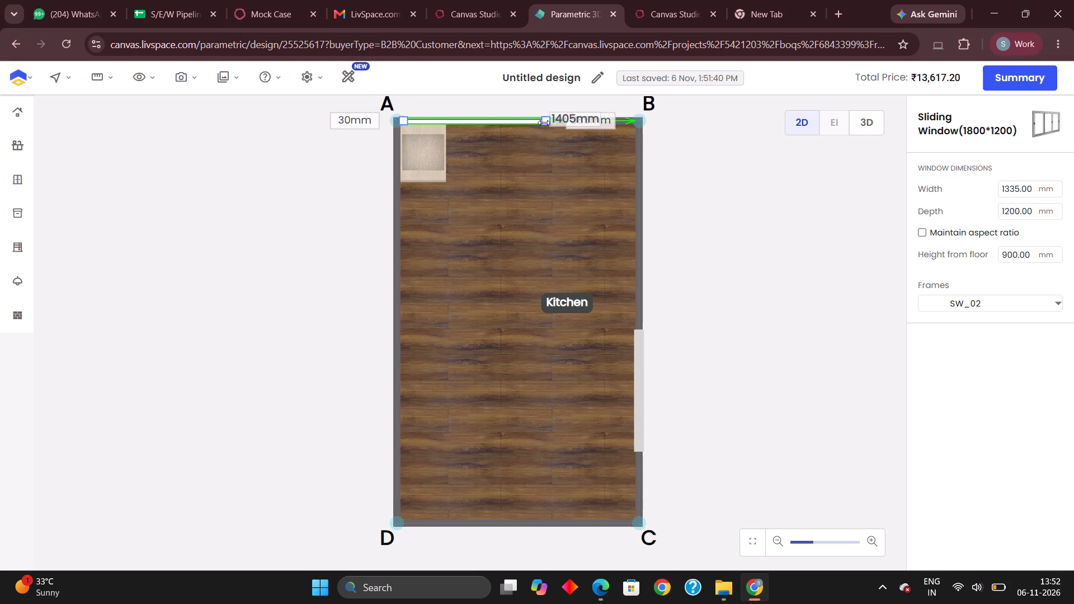
left_click_drag(544, 122, 549, 140)
left_click(342, 147)
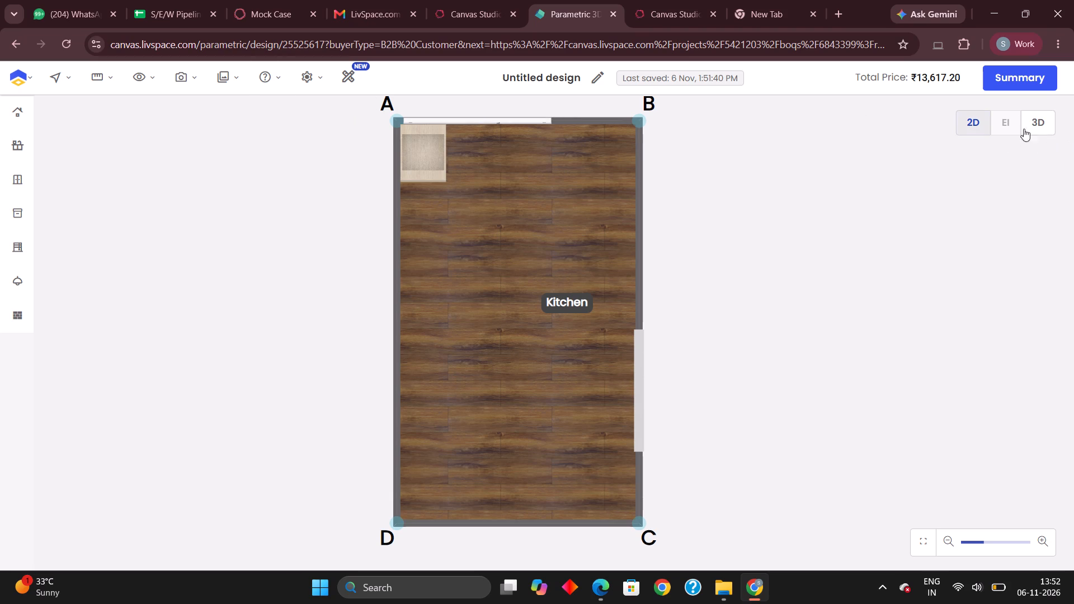
Select wall BC in the 2D plan and open its elevation view.
left_click(1052, 129)
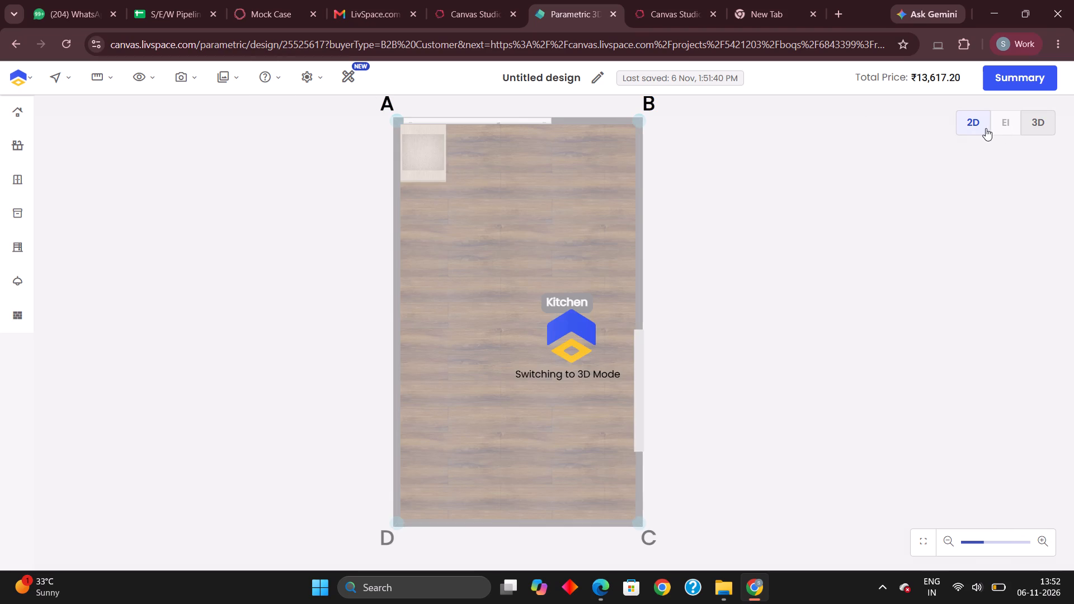
left_click(975, 127)
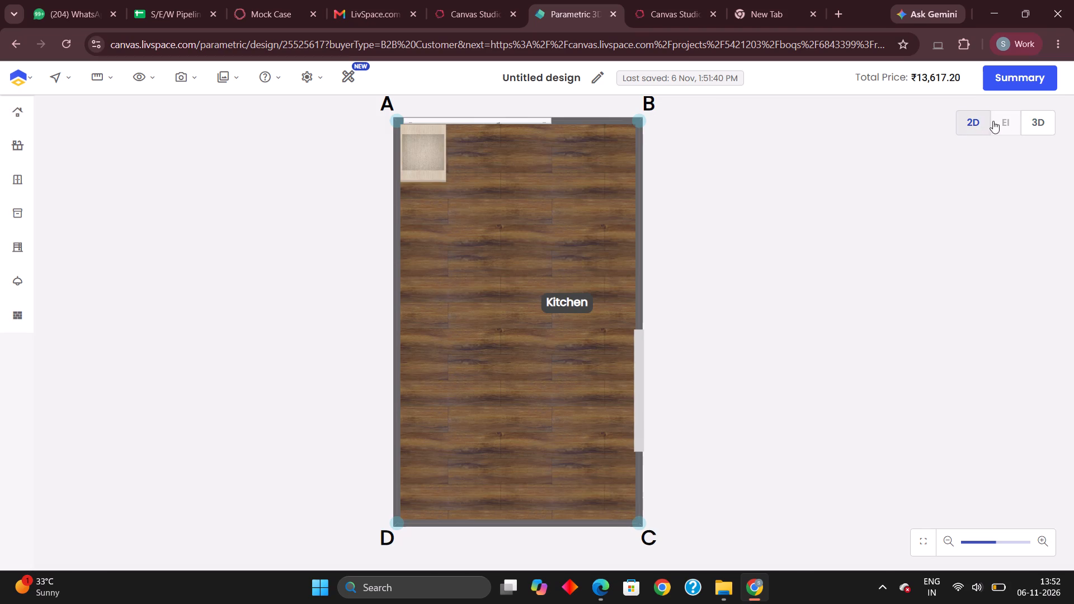
left_click(648, 249)
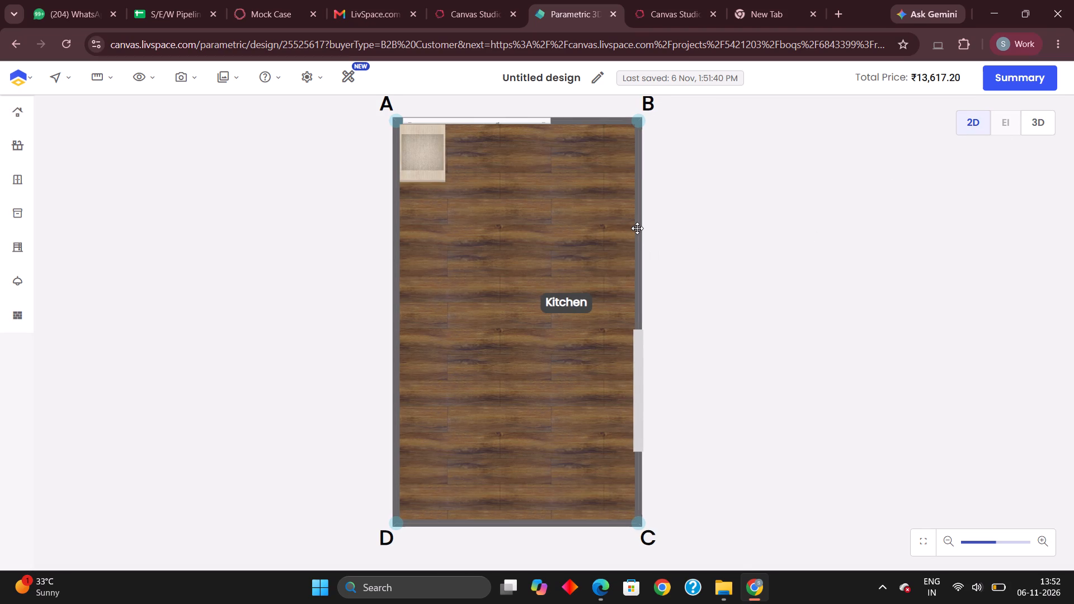
left_click(637, 228)
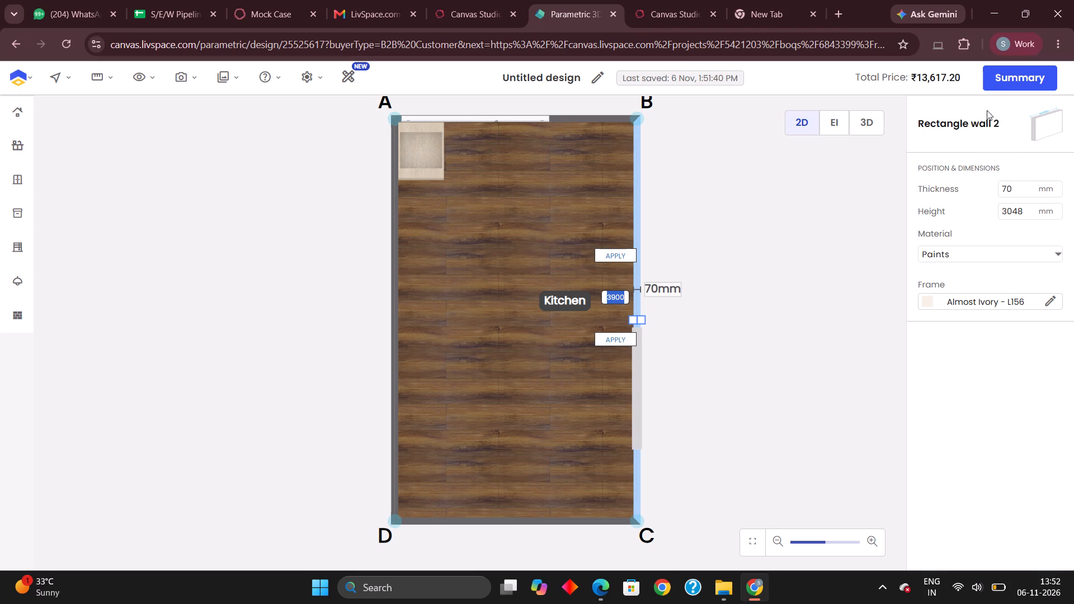
left_click(832, 123)
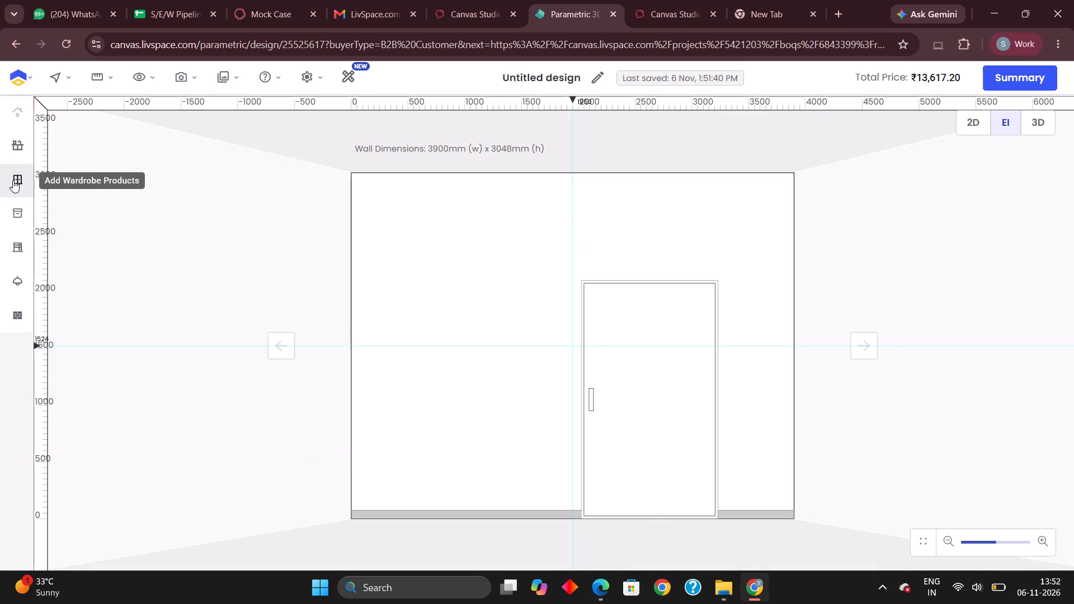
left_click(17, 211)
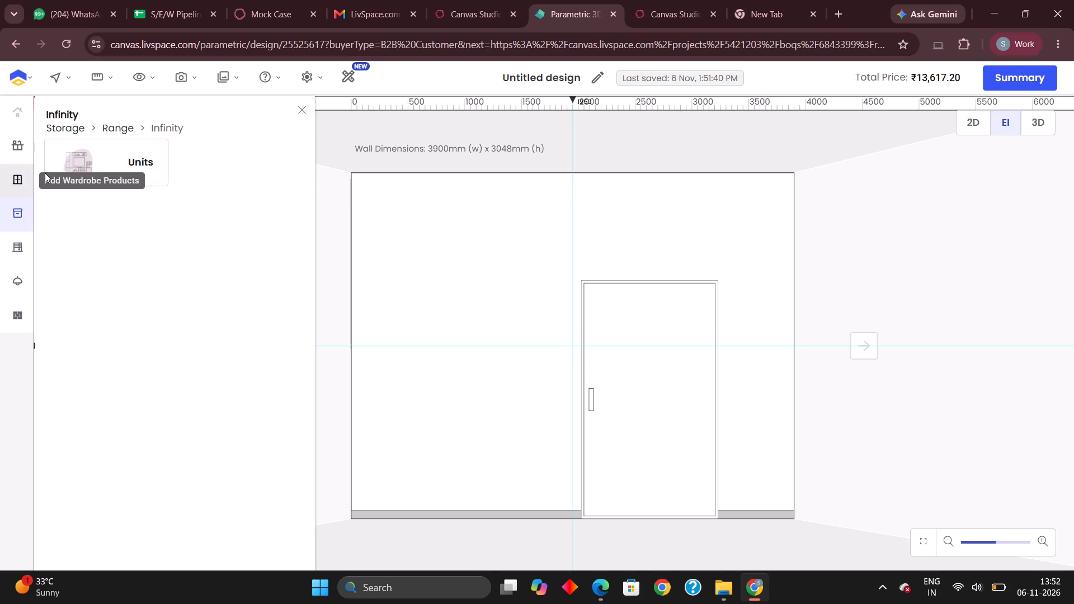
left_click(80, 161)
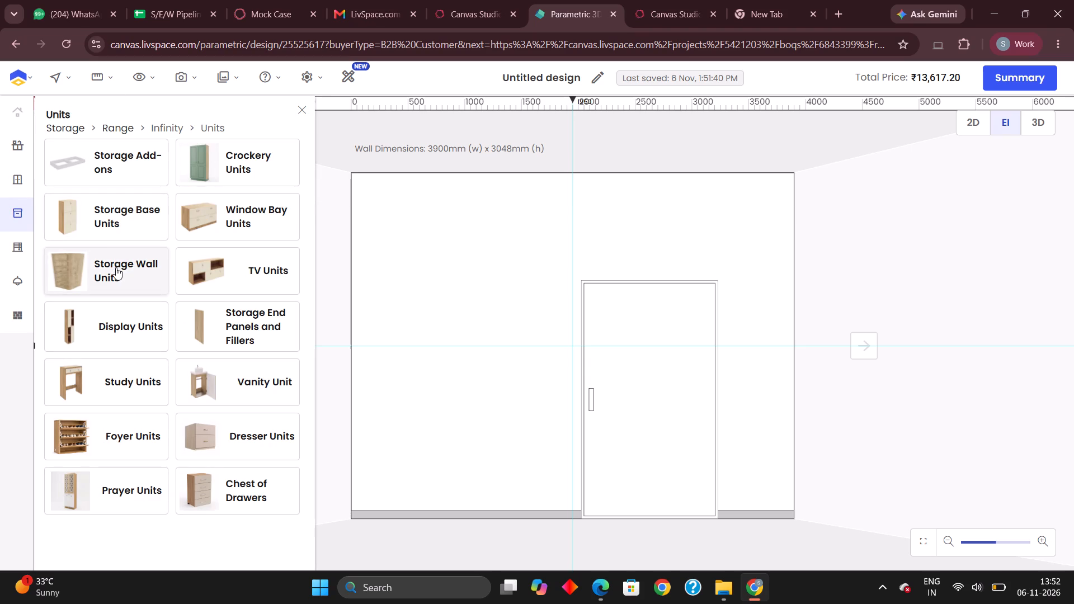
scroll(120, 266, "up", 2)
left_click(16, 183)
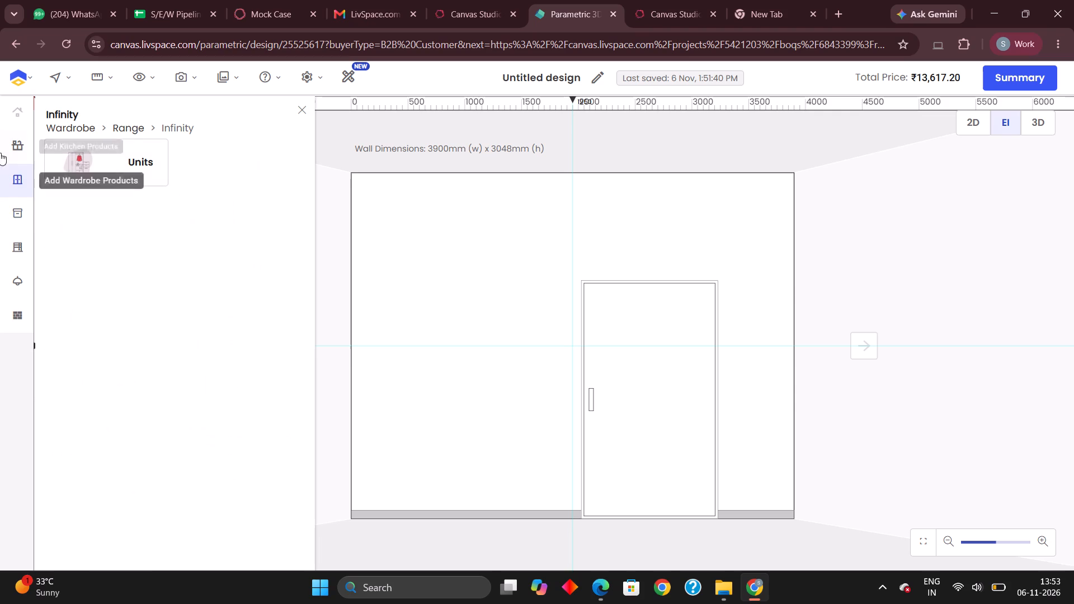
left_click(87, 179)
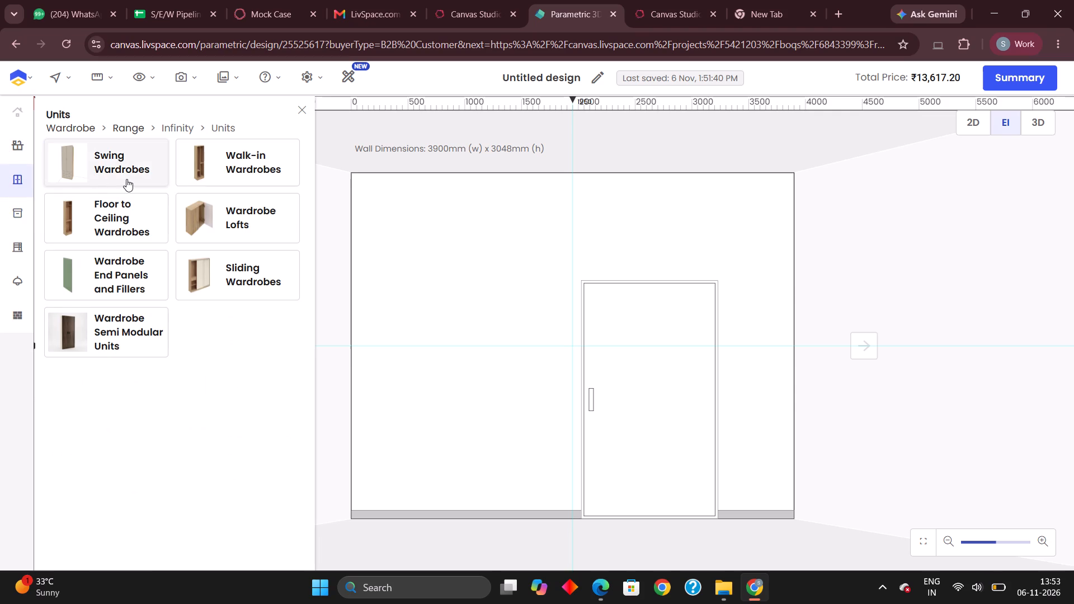
Browse the Infinity range's Kitchen Base Unit catalogue and examine the available base units for wall BC.
left_click(7, 143)
left_click(93, 164)
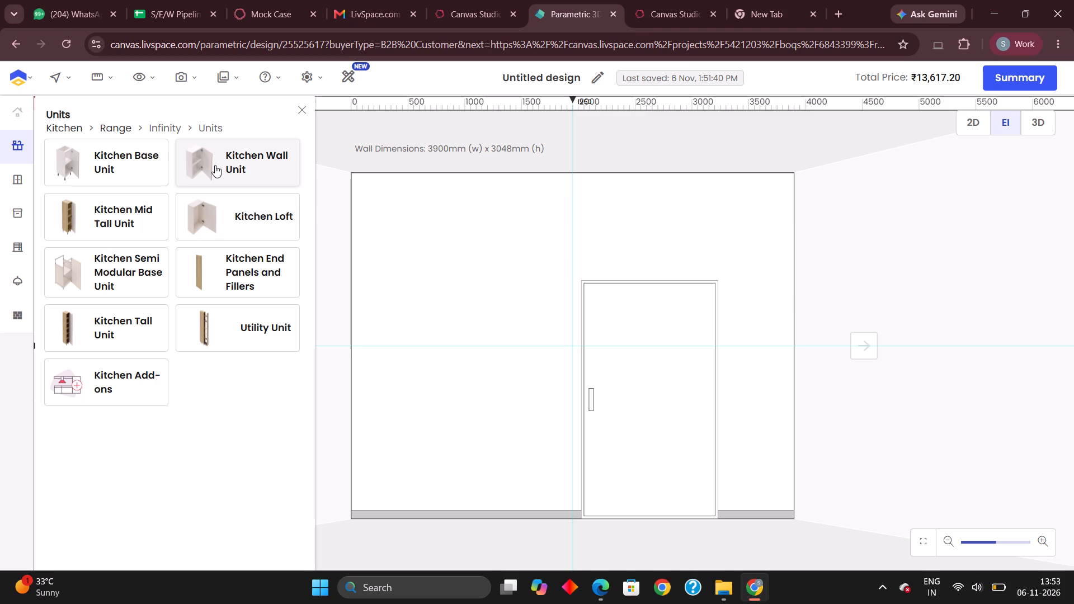
left_click(119, 168)
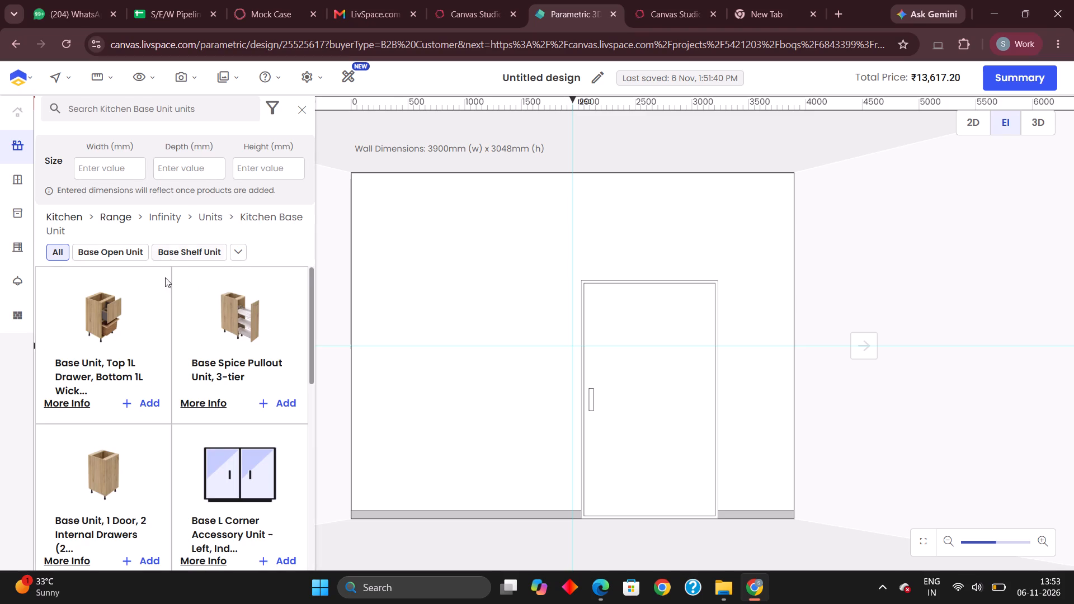
scroll(165, 334, "down", 4)
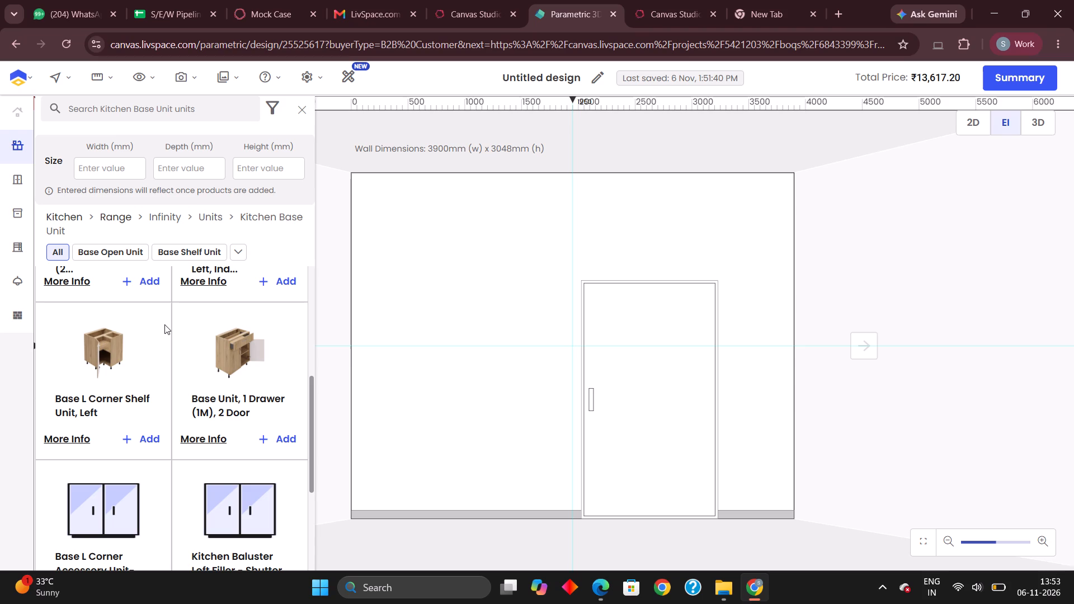
scroll(166, 322, "down", 2)
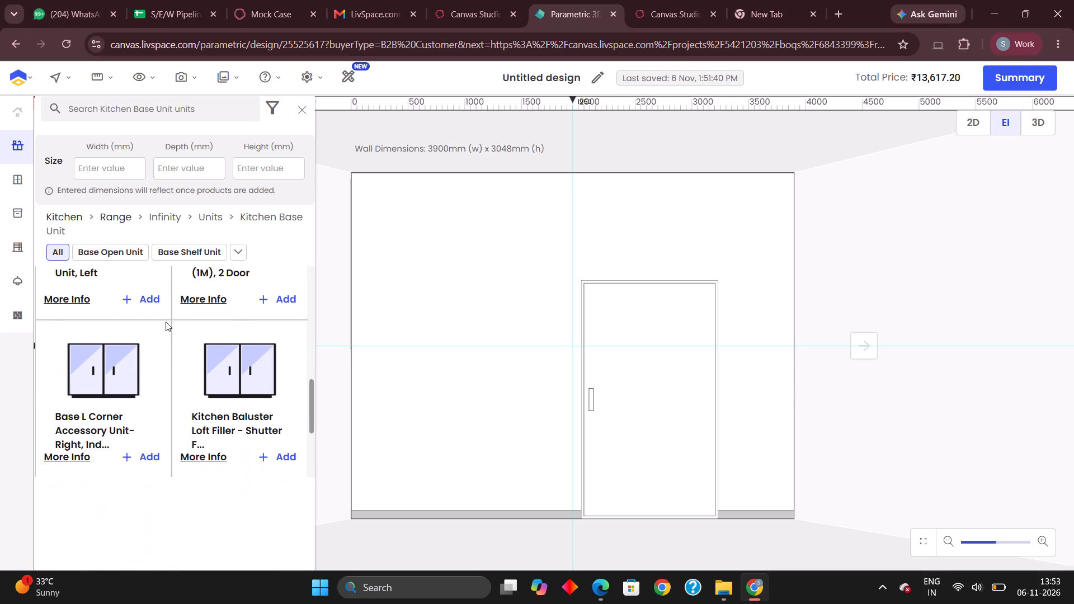
scroll(166, 322, "down", 2)
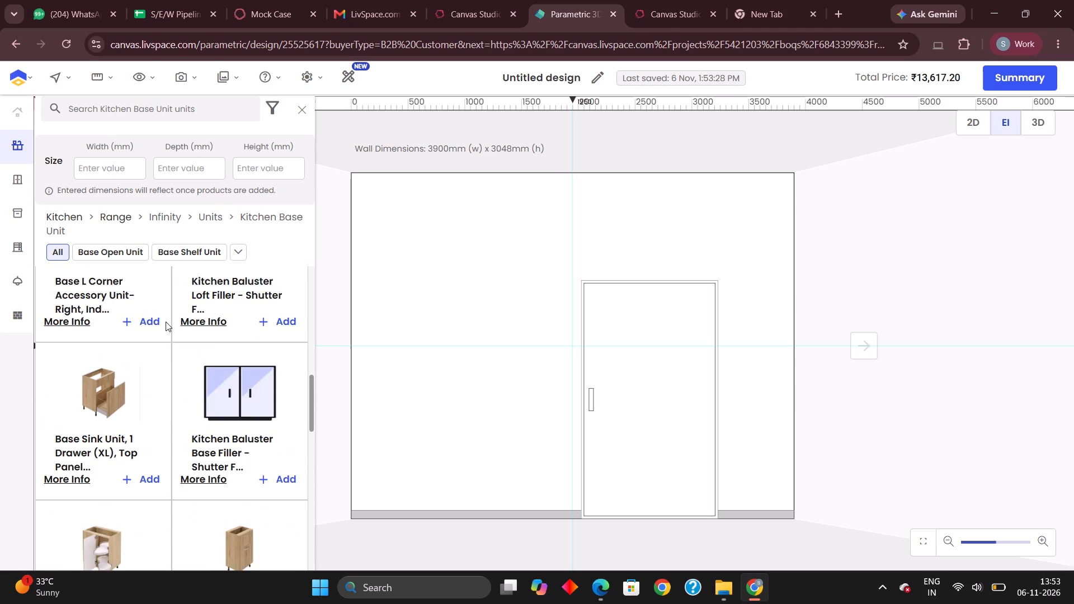
scroll(166, 322, "down", 2)
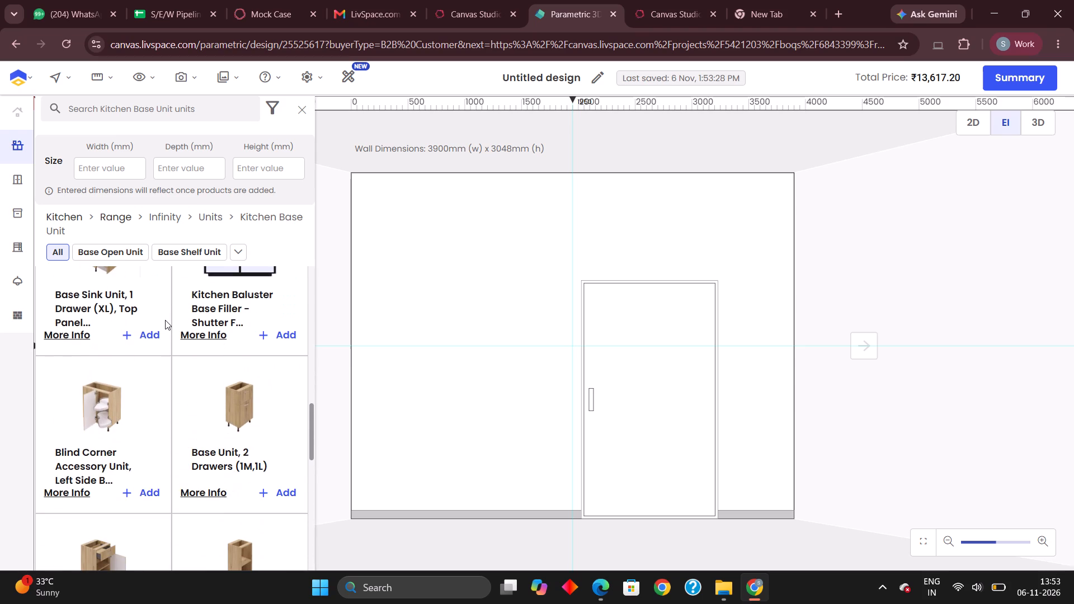
scroll(165, 320, "down", 3)
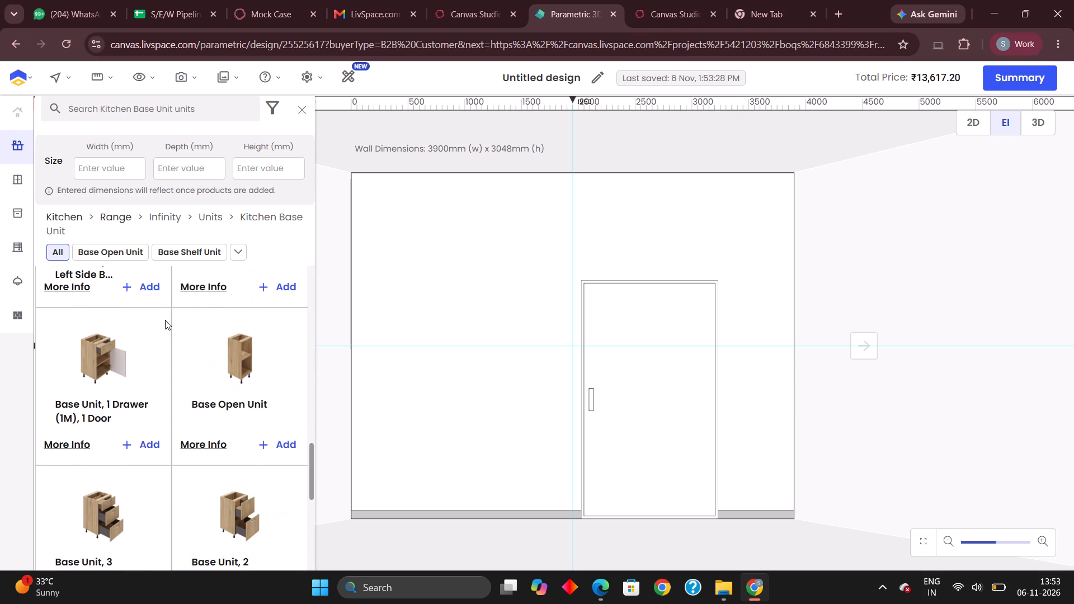
scroll(165, 320, "down", 2)
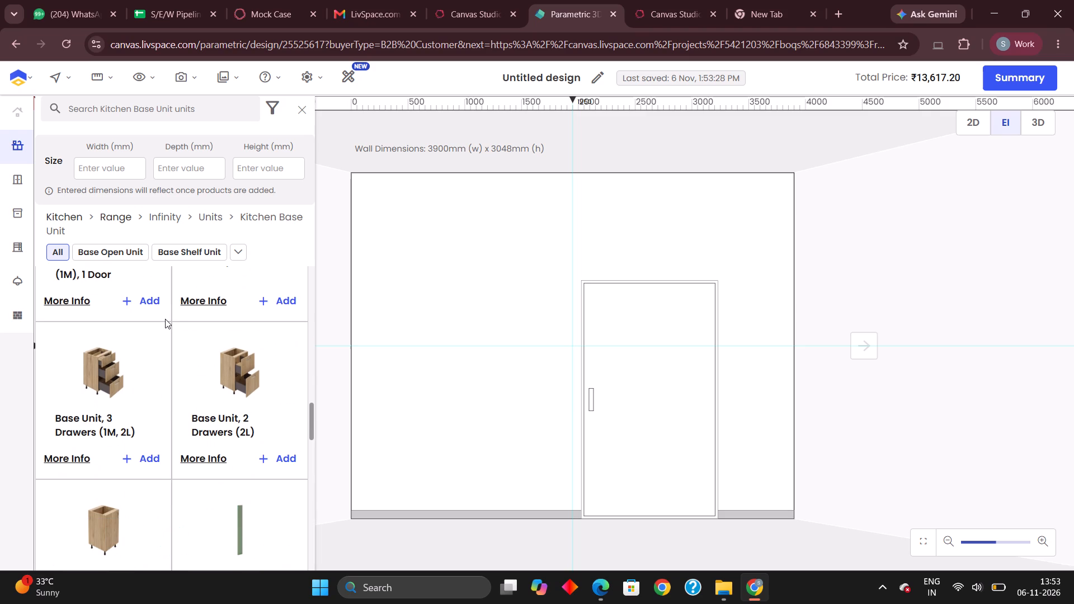
scroll(165, 318, "down", 2)
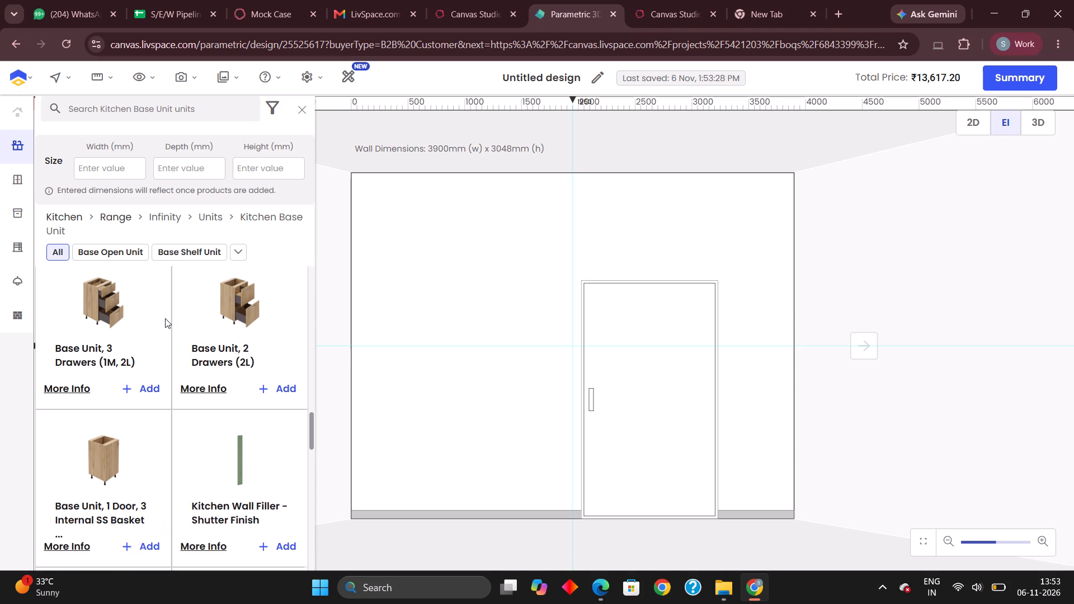
scroll(165, 318, "down", 3)
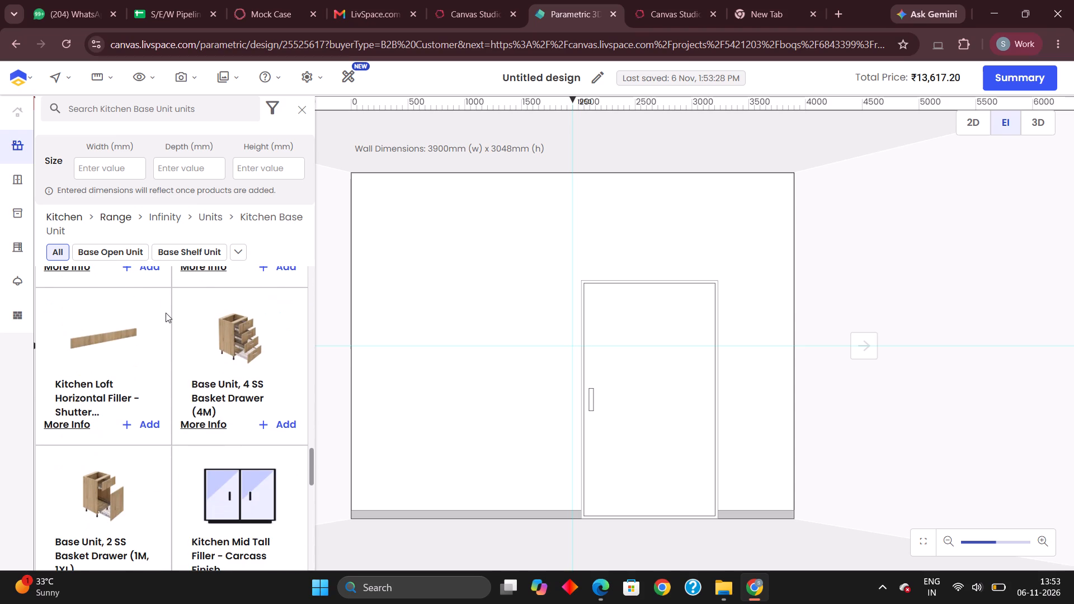
scroll(166, 312, "down", 2)
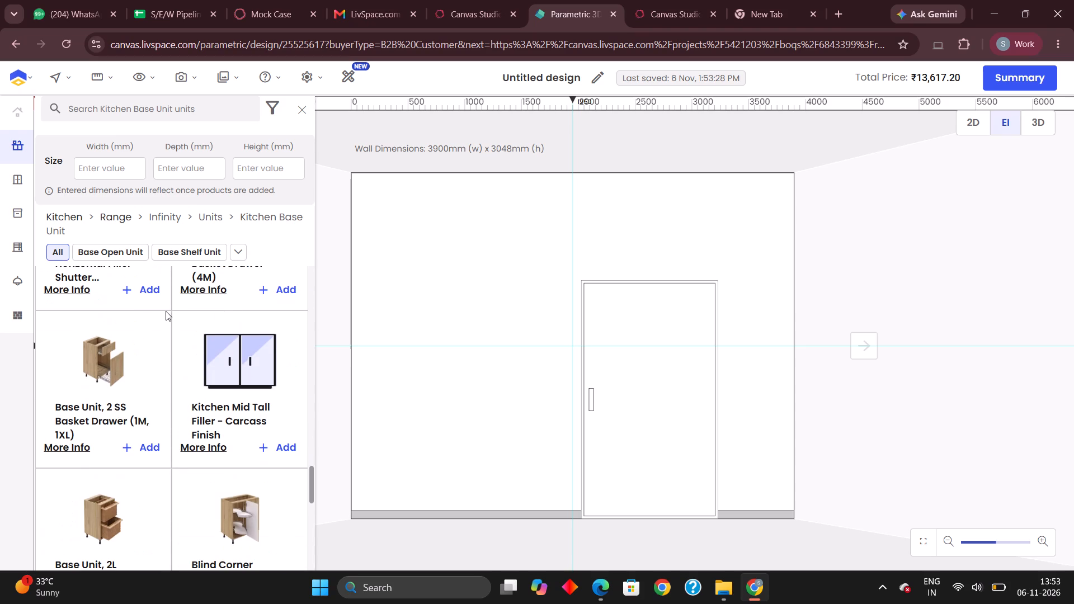
scroll(166, 310, "down", 2)
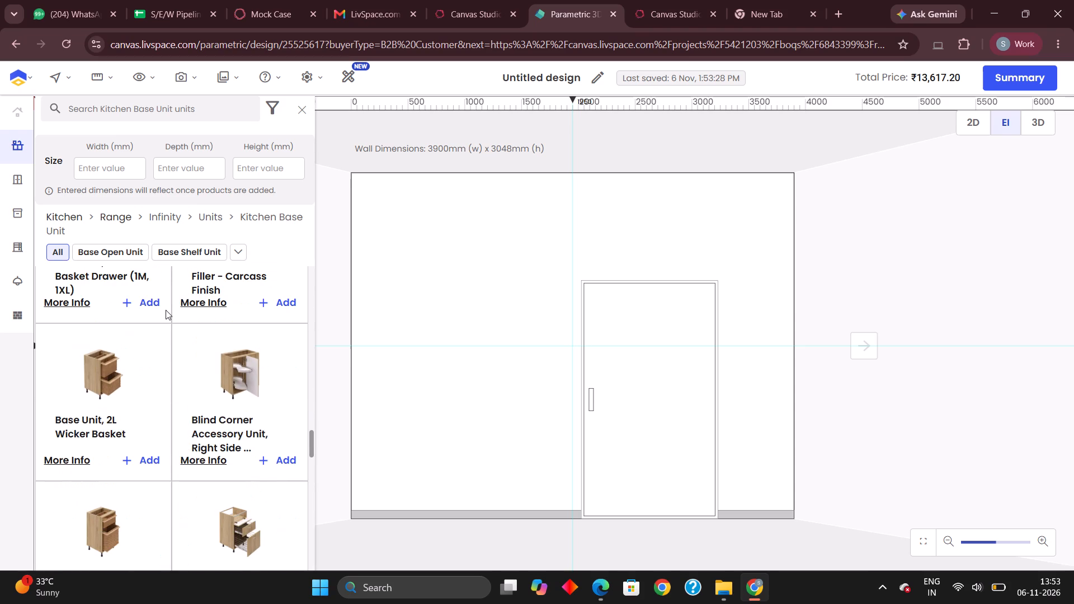
scroll(166, 310, "down", 4)
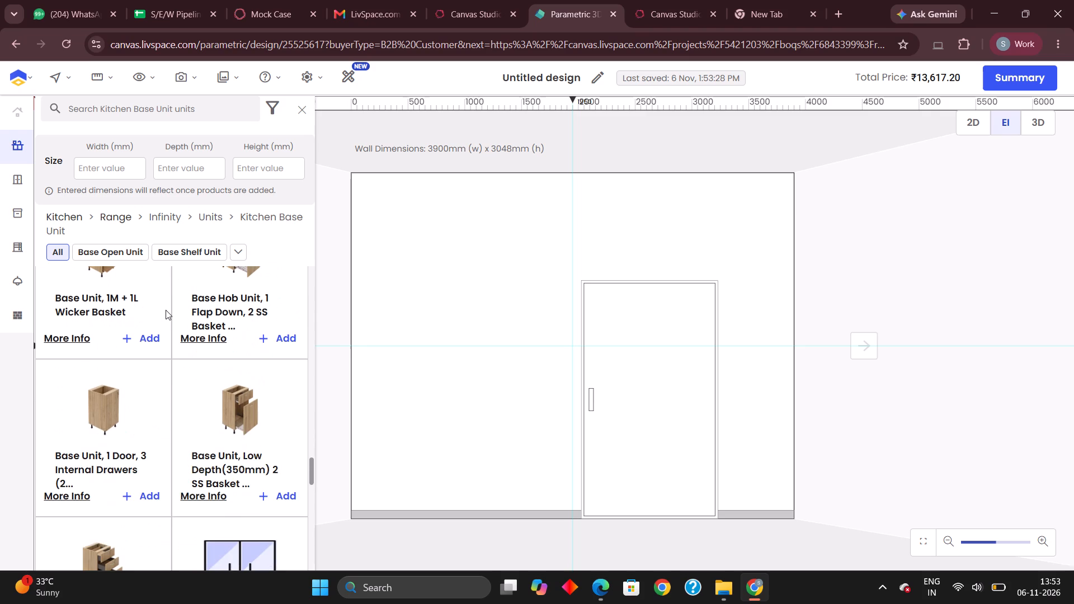
scroll(166, 310, "down", 5)
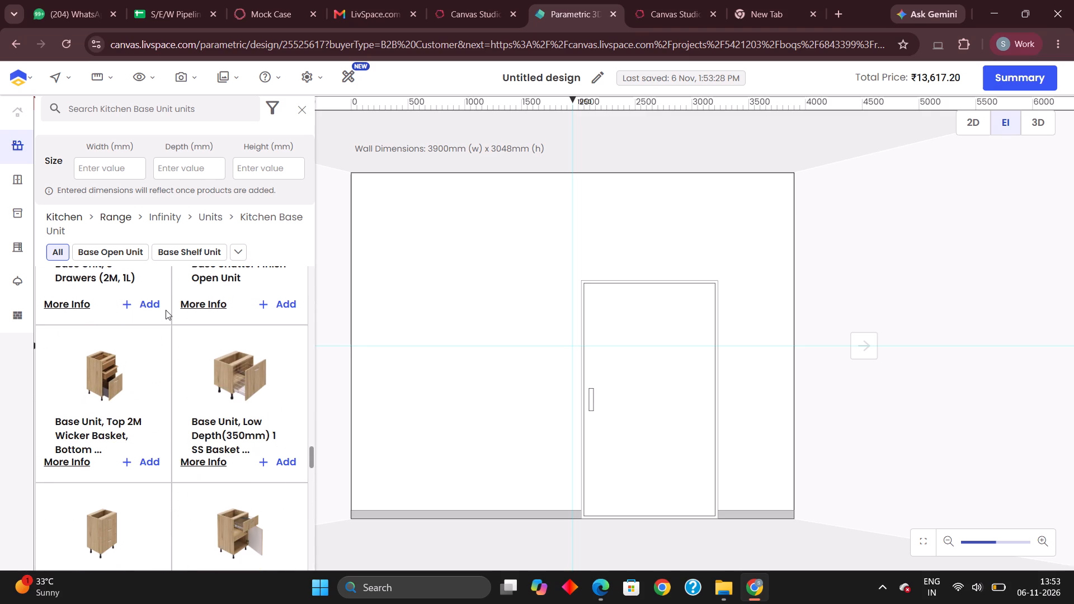
scroll(166, 310, "up", 5)
scroll(166, 310, "up", 17)
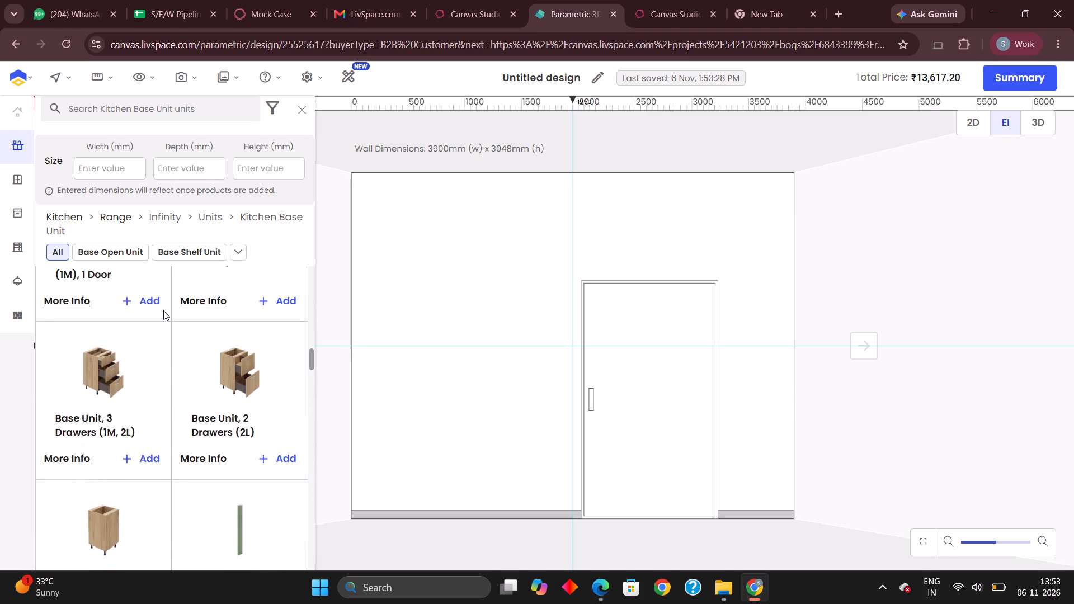
scroll(163, 310, "up", 4)
scroll(163, 310, "down", 1)
scroll(163, 310, "up", 16)
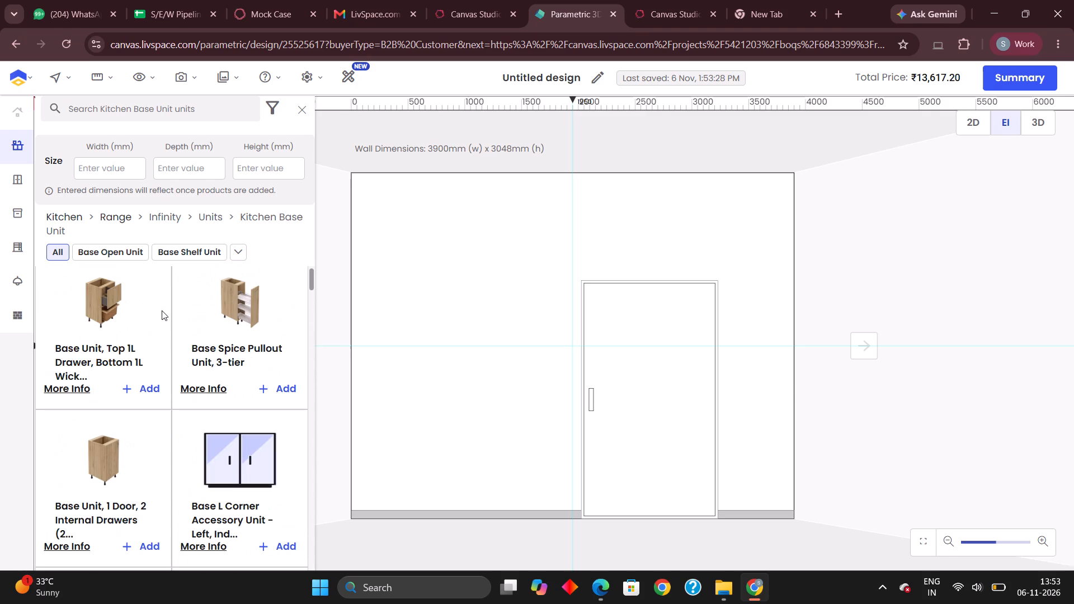
scroll(162, 310, "up", 6)
scroll(174, 302, "down", 4)
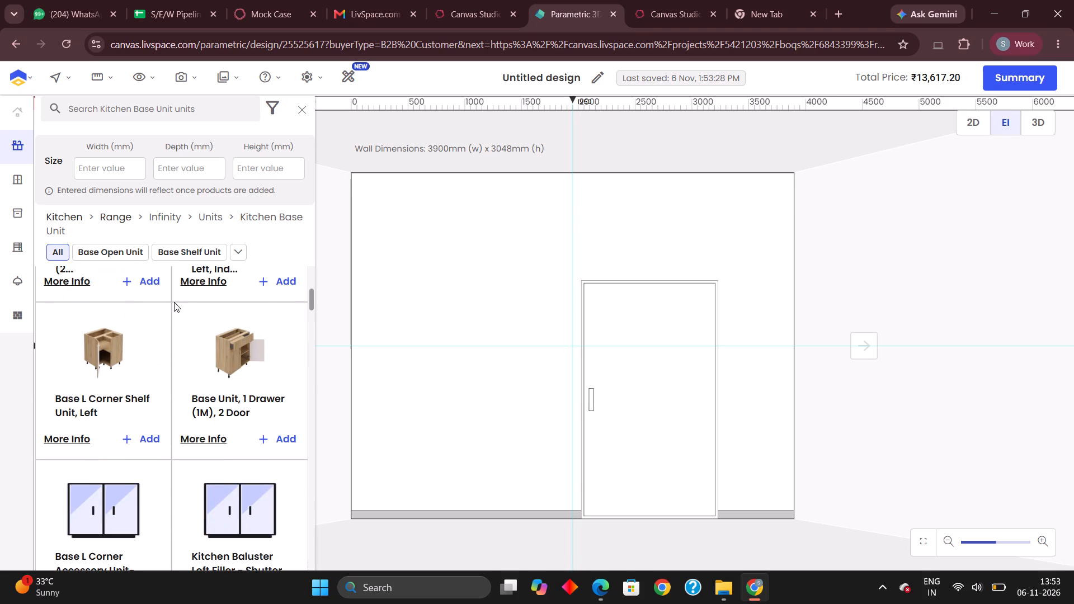
scroll(175, 302, "up", 6)
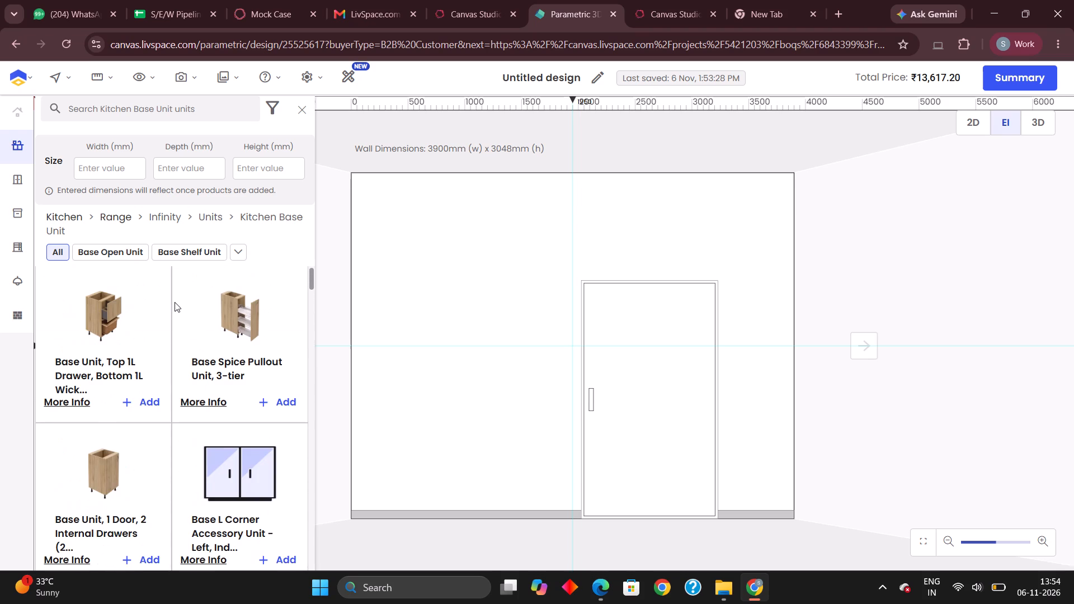
Check the Base Open Unit options and filter the Kitchen Base Unit catalogue to Base Shelf Unit.
left_click(138, 243)
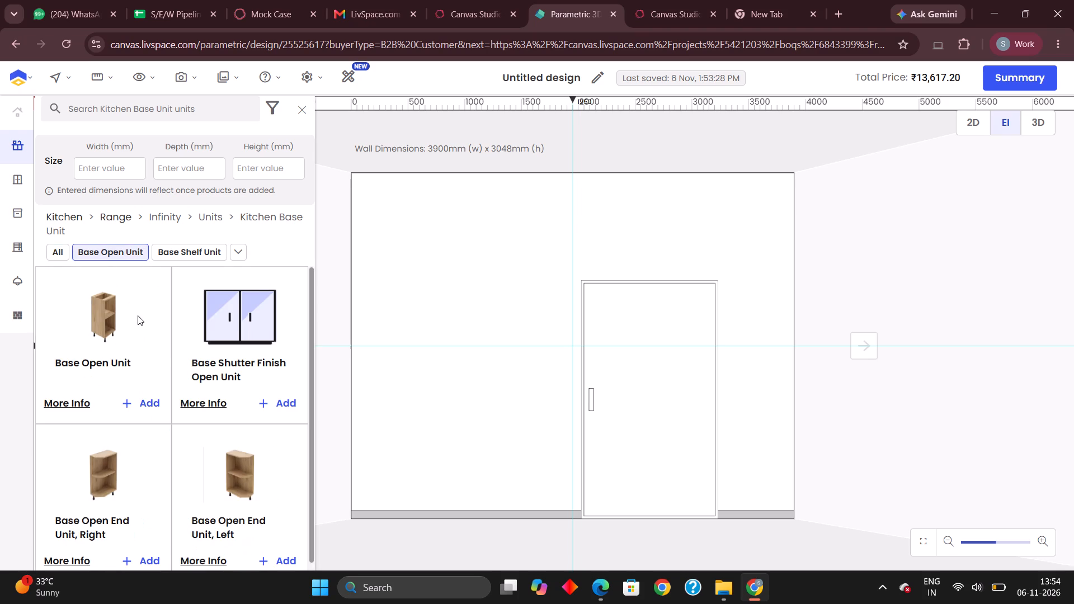
scroll(138, 315, "down", 6)
scroll(165, 467, "down", 7)
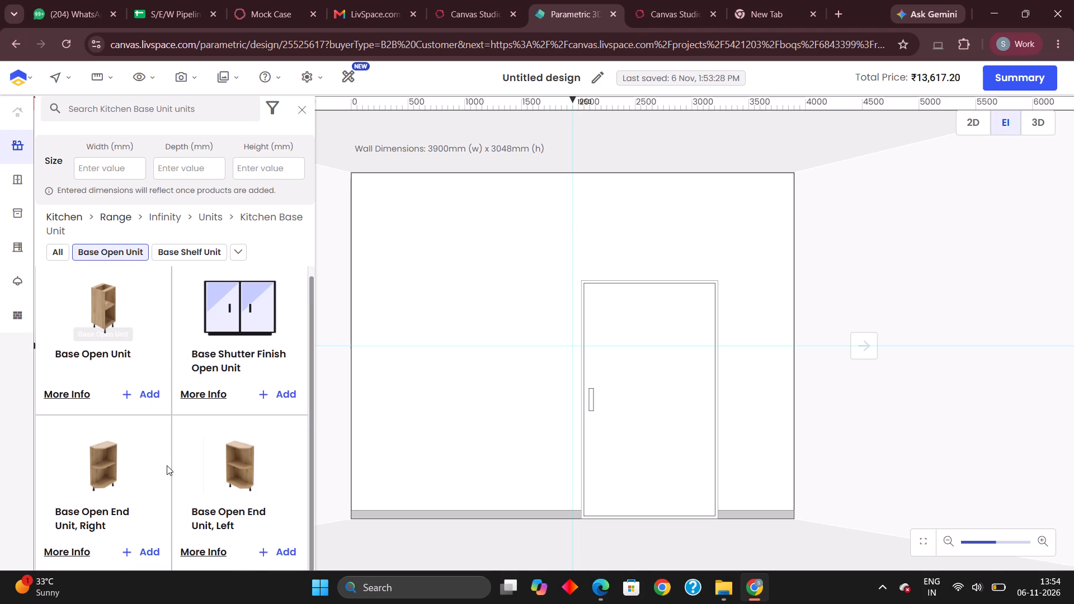
scroll(167, 463, "up", 7)
left_click(185, 250)
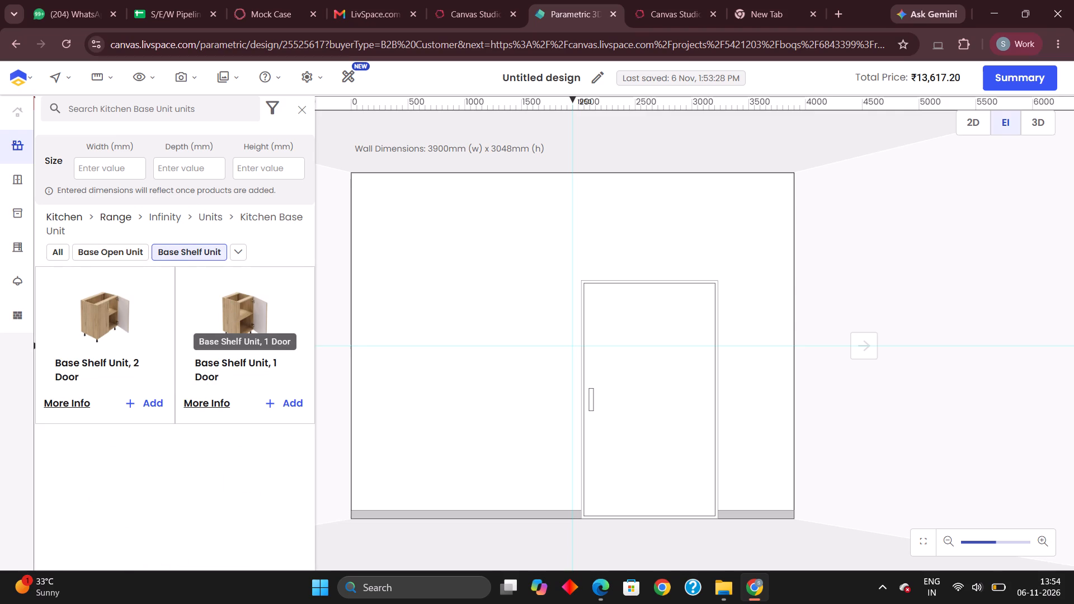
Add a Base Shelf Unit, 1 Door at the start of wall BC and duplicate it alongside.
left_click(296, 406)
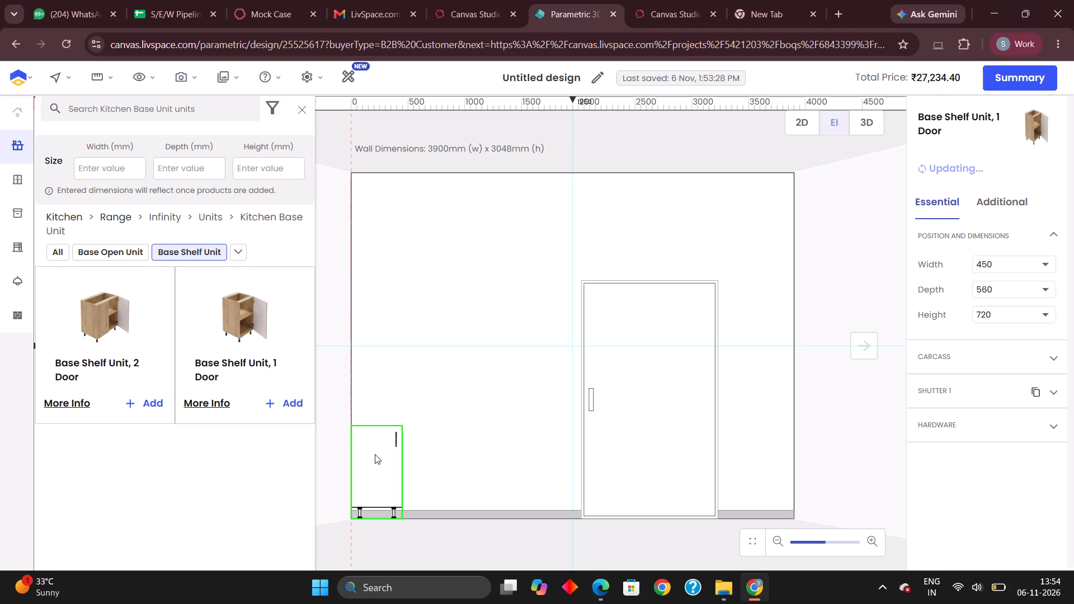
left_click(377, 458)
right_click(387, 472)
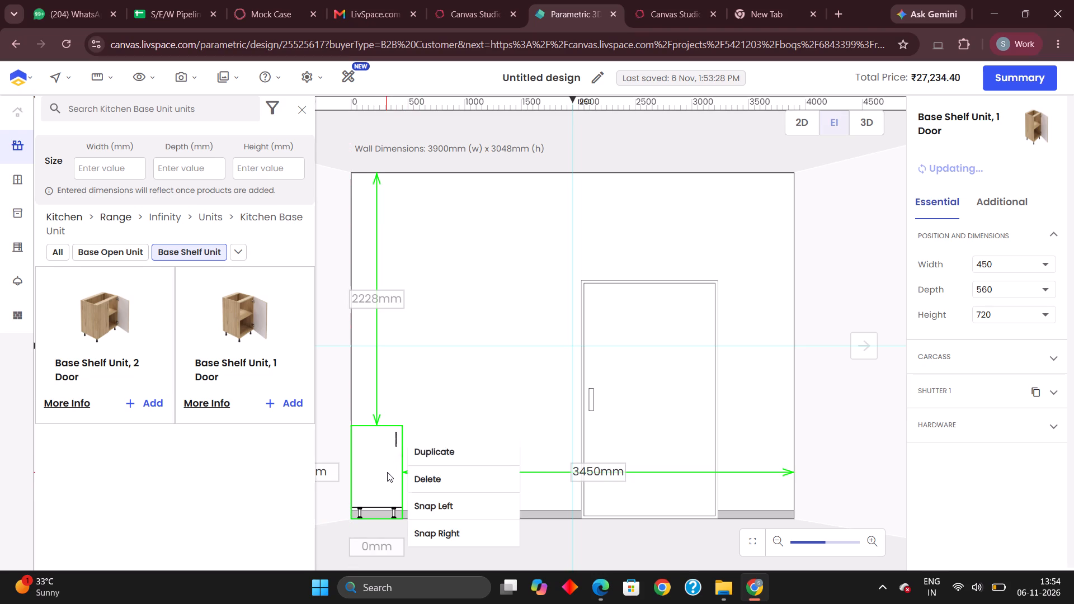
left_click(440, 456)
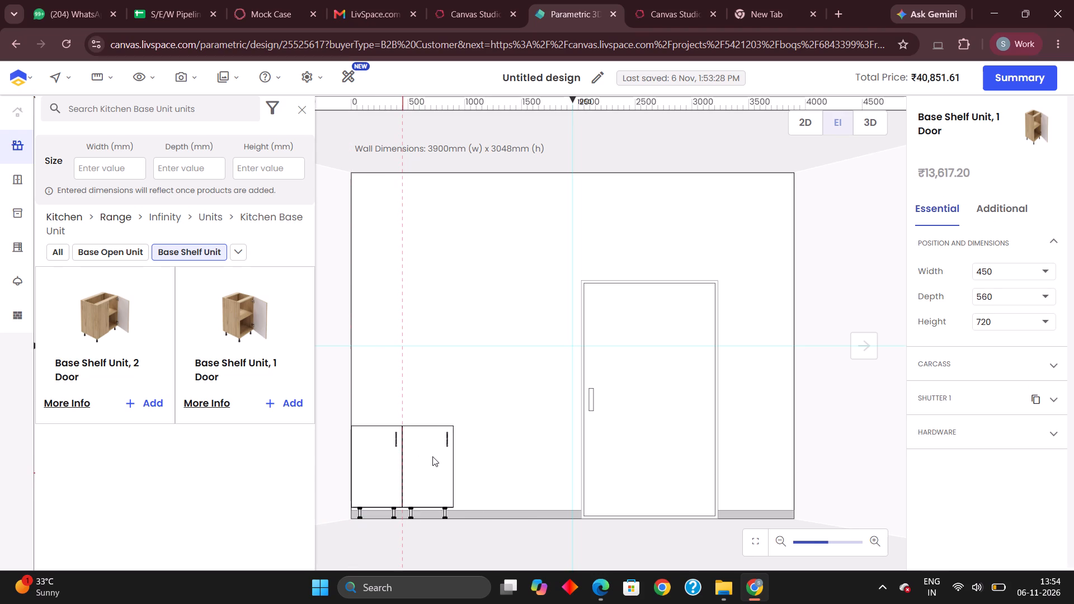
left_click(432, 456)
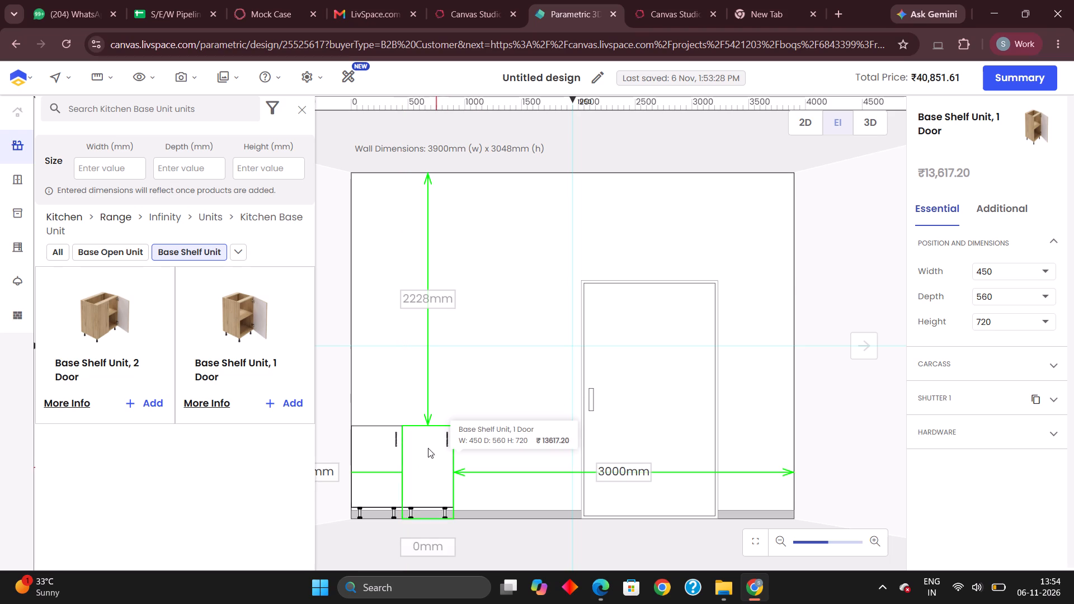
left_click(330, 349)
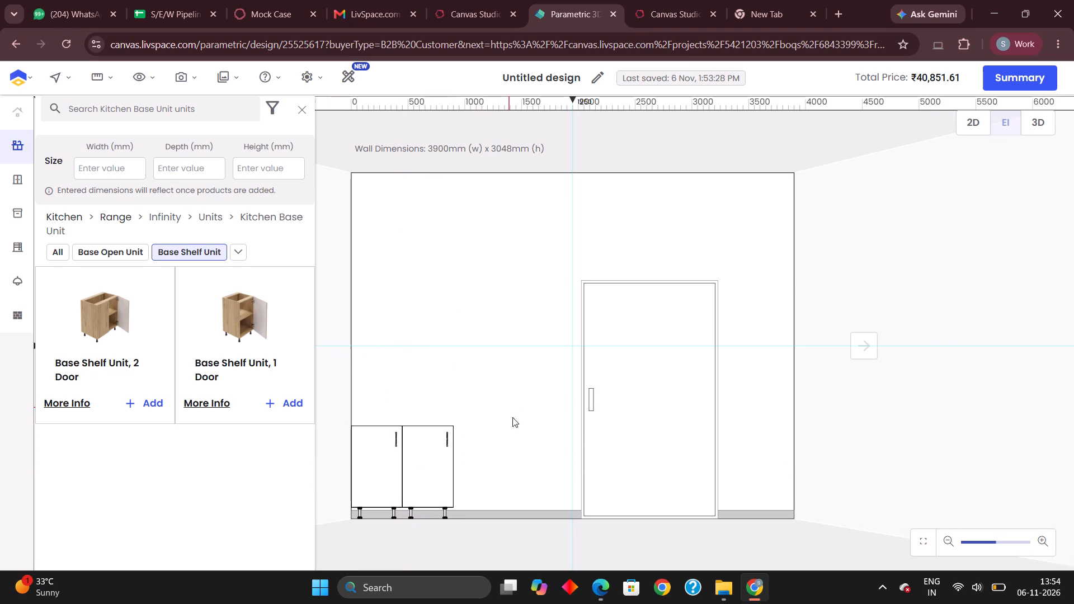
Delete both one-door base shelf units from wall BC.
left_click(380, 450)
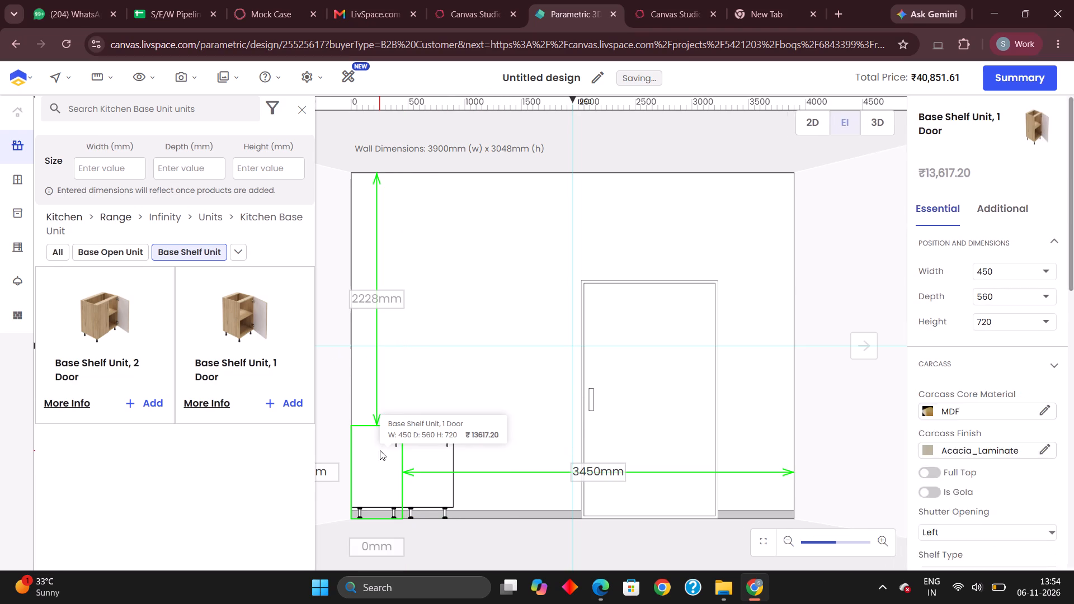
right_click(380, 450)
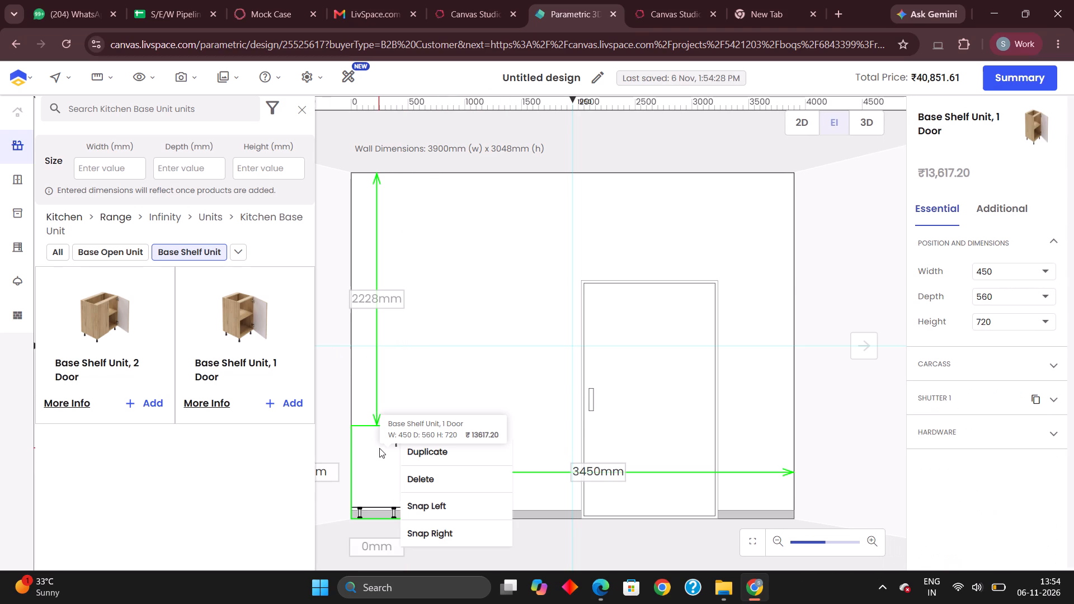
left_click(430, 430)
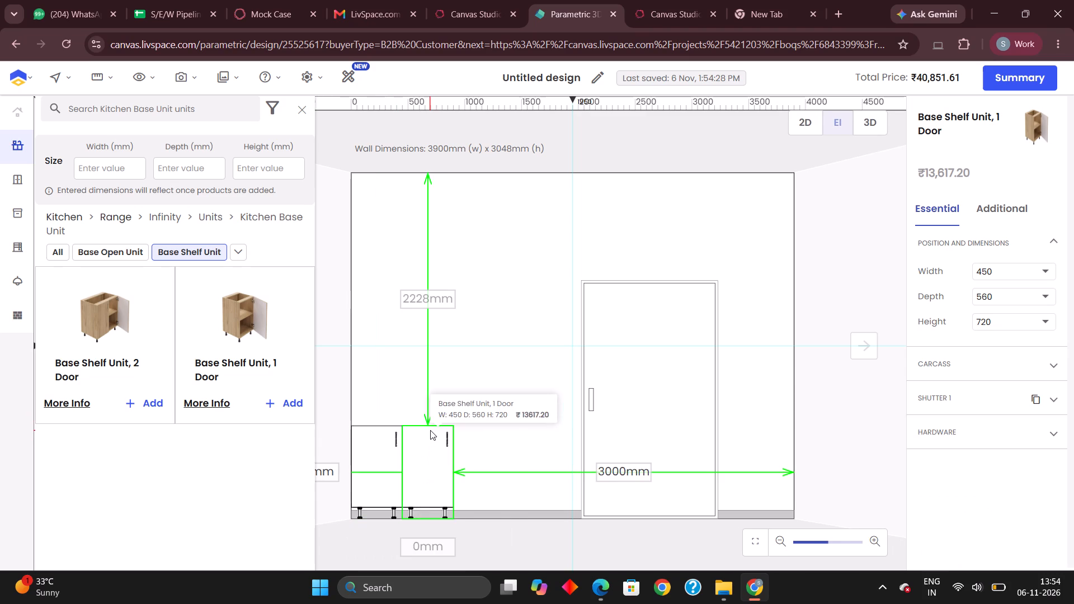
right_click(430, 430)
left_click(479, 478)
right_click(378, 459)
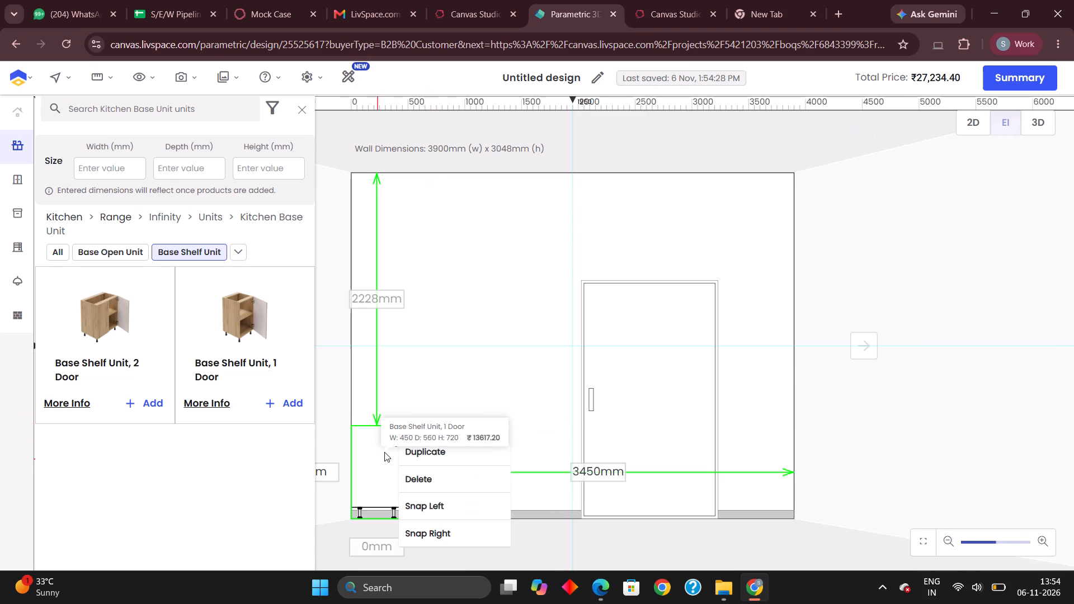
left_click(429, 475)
Add a Base Shelf Unit, 1 Door to the empty wall BC.
left_click(289, 404)
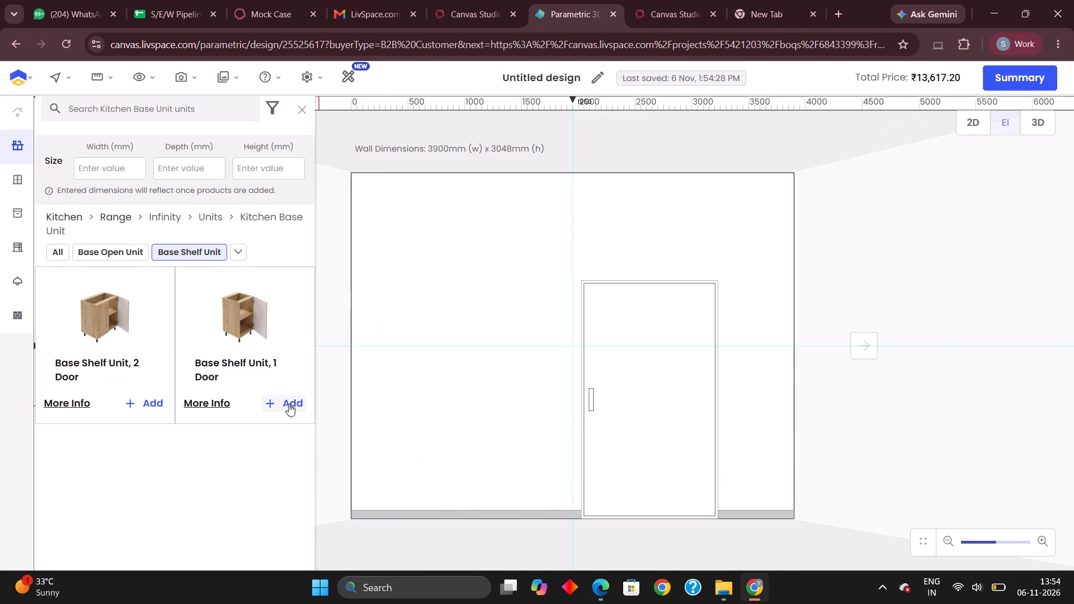
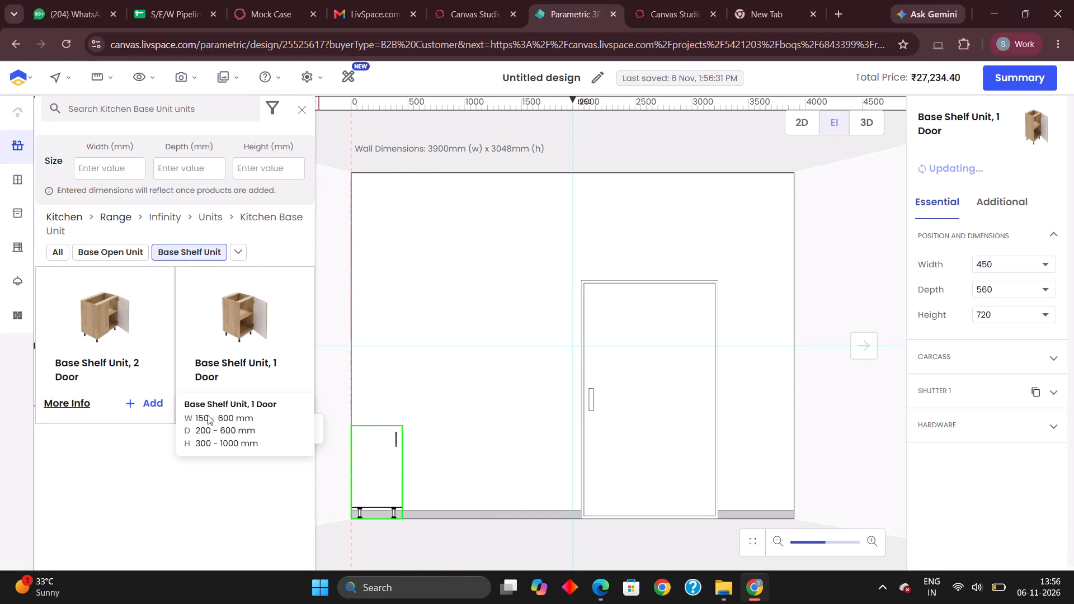
Set the width of the Base Shelf Unit, 1 Door on wall BC to 457 mm.
left_click(393, 409)
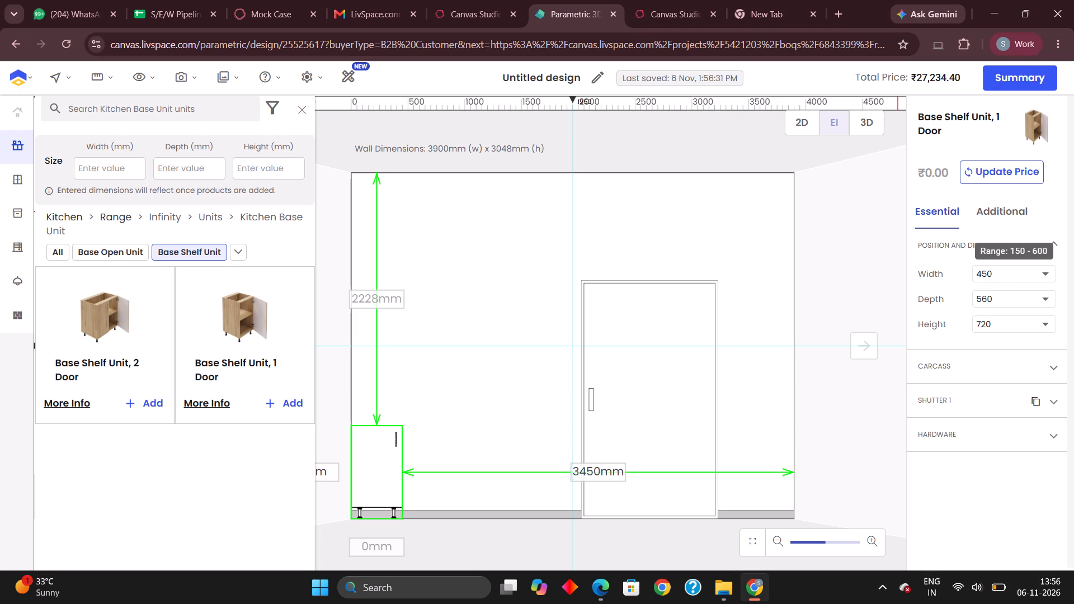
left_click(1006, 277)
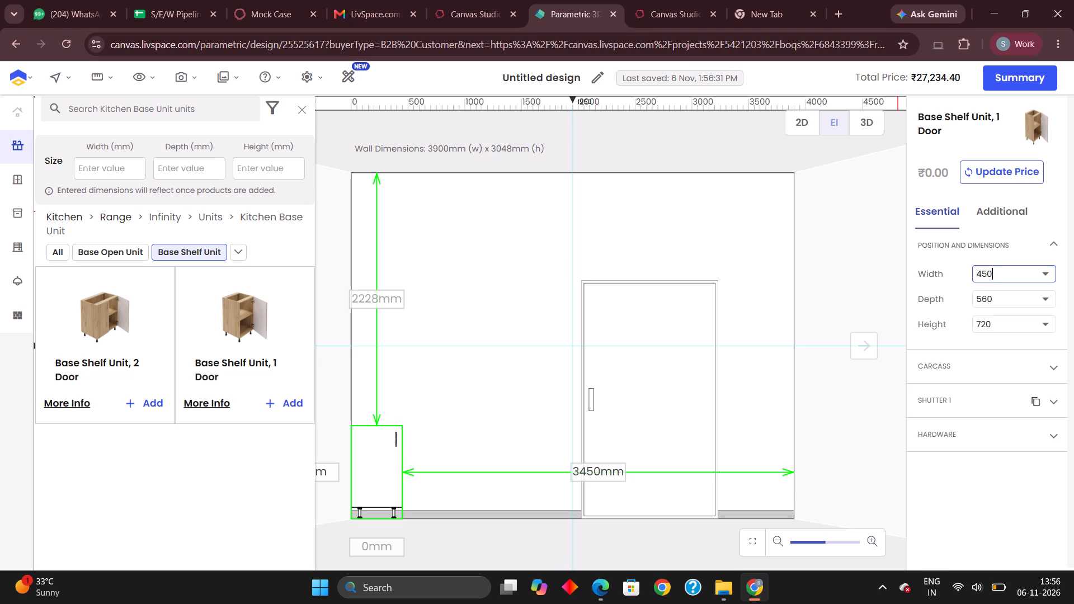
key("BackSpace")
key("7")
left_click(482, 397)
left_click(382, 452)
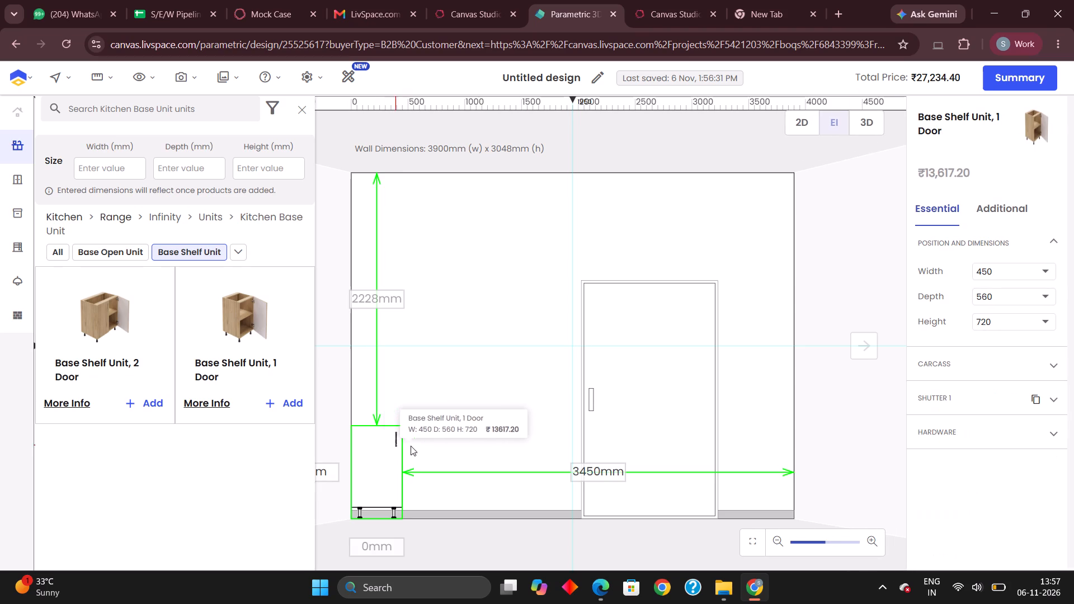
right_click(387, 464)
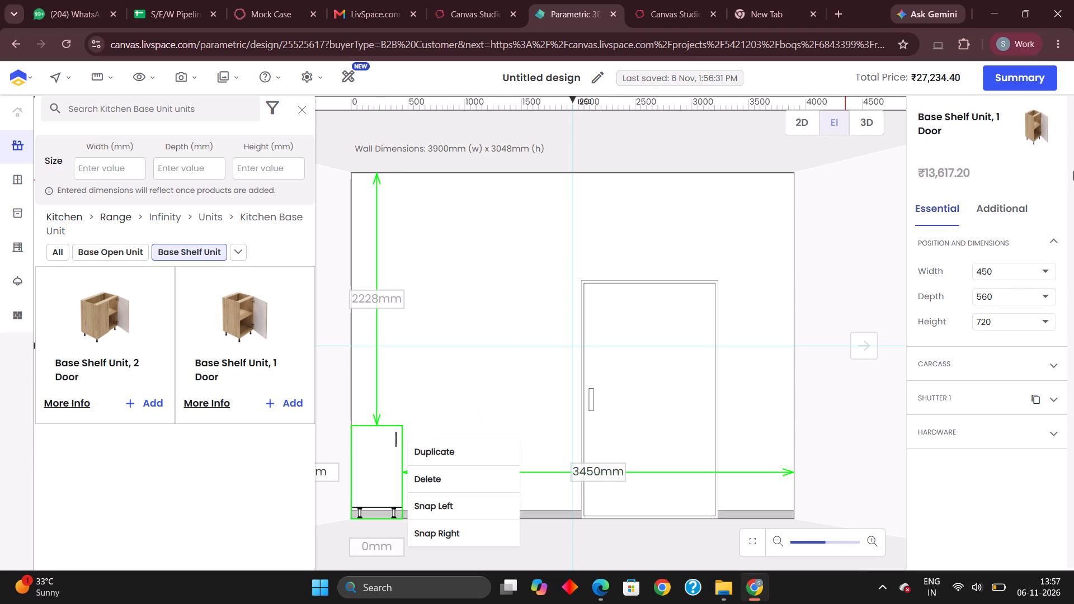
left_click(1007, 277)
key("BackSpace")
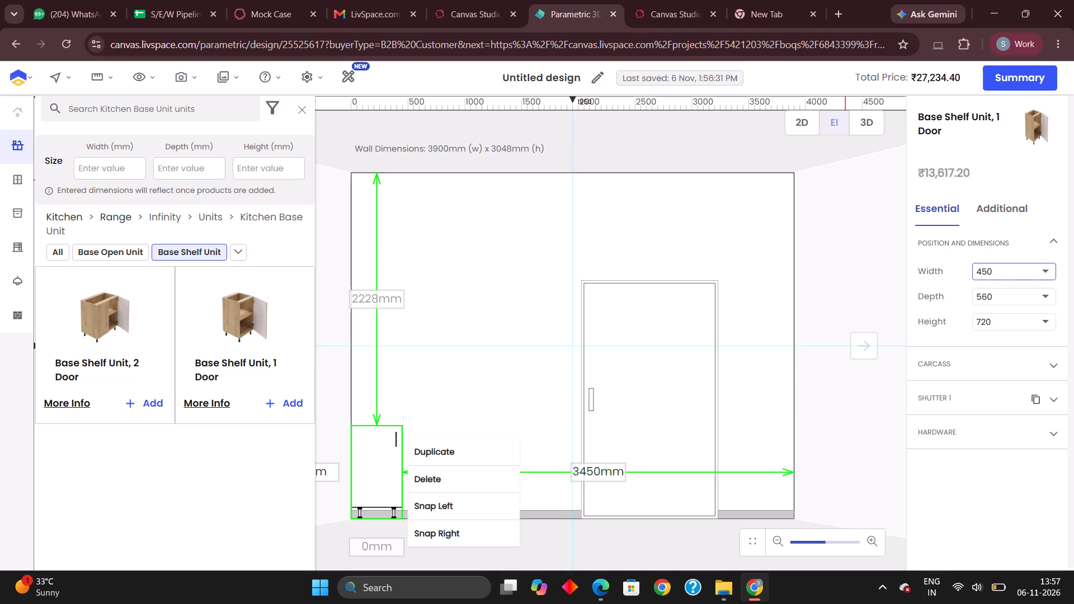
key("7")
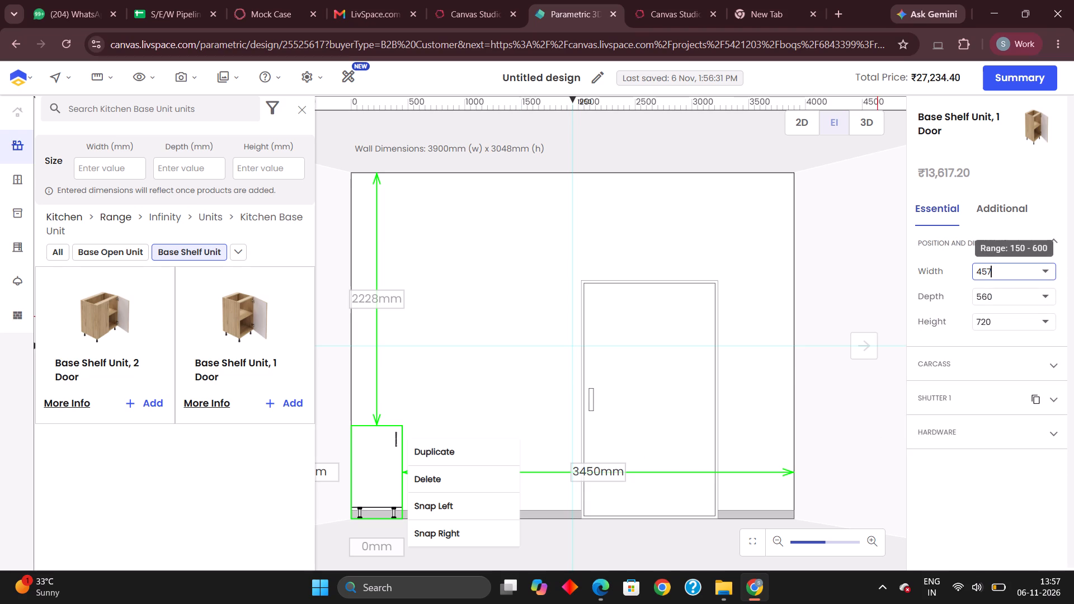
key("Return")
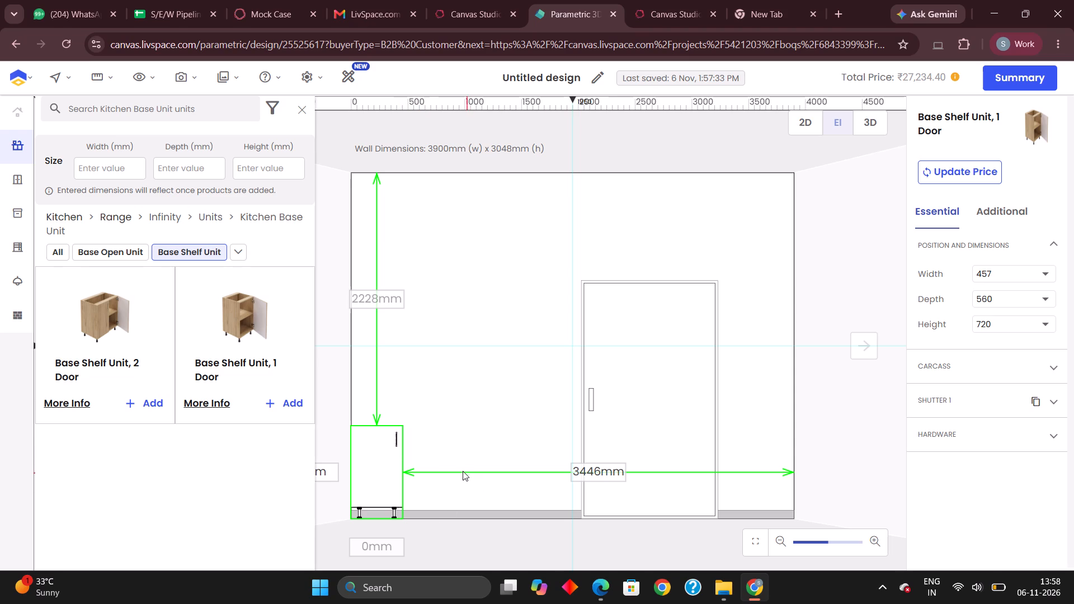
Duplicate the 457 mm one-door base shelf unit three times along wall BC, forming a continuous row of four.
right_click(378, 453)
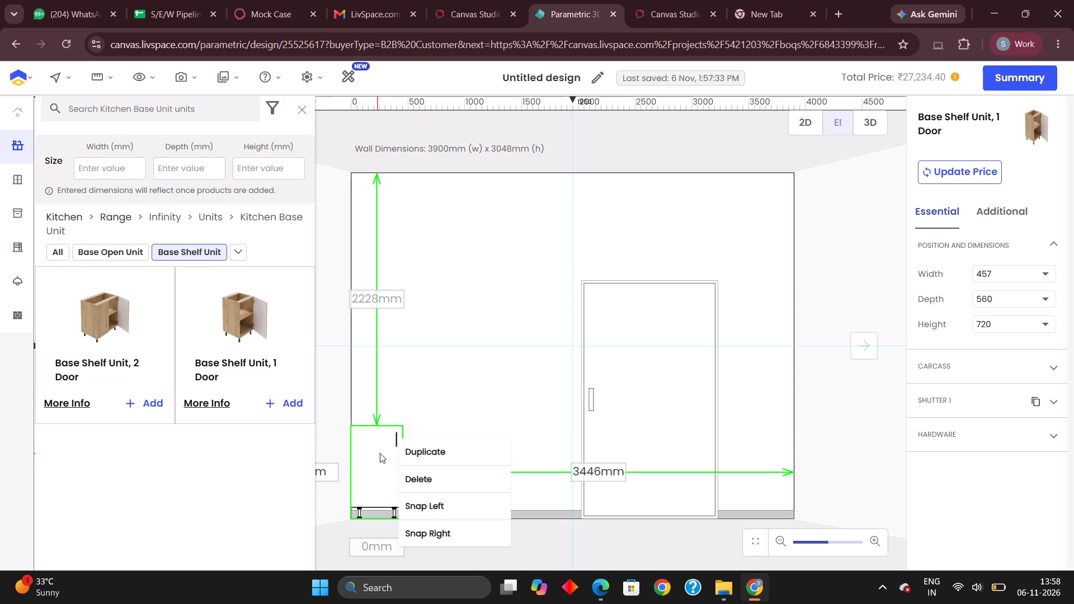
left_click(423, 454)
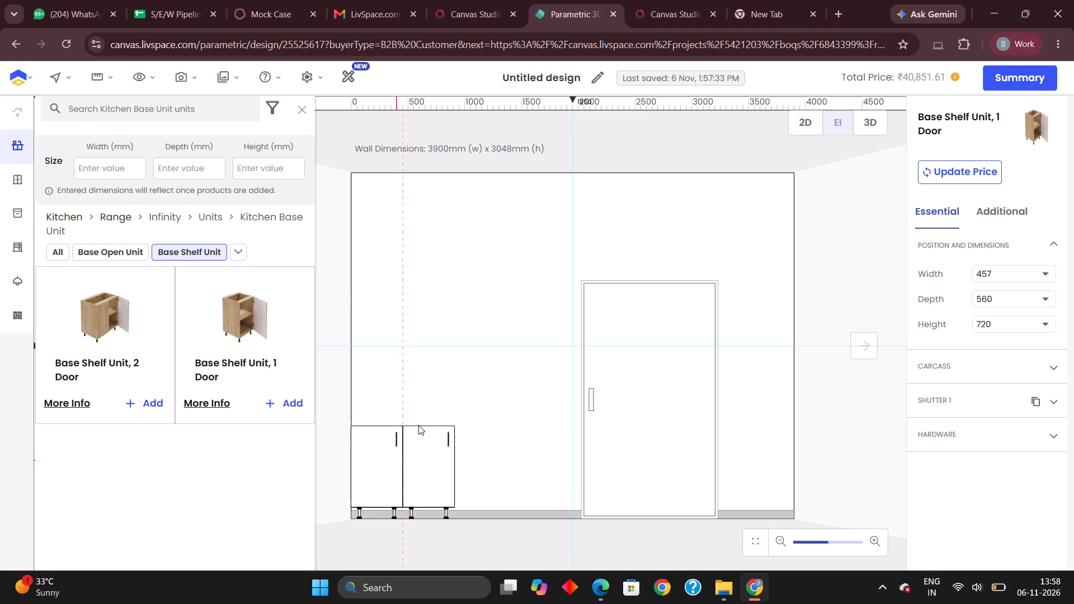
left_click(434, 426)
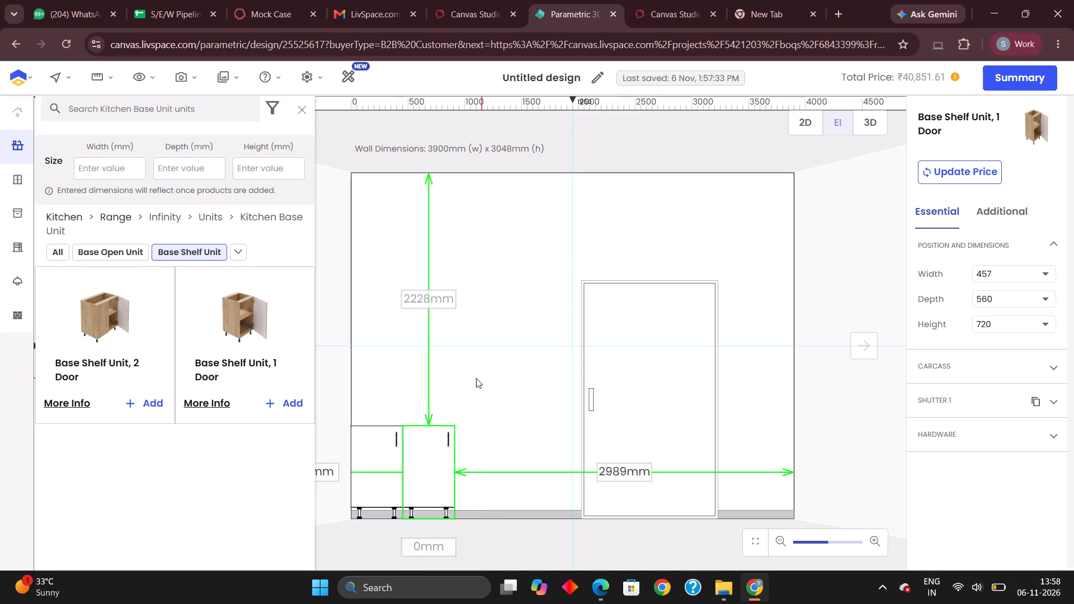
left_click(476, 378)
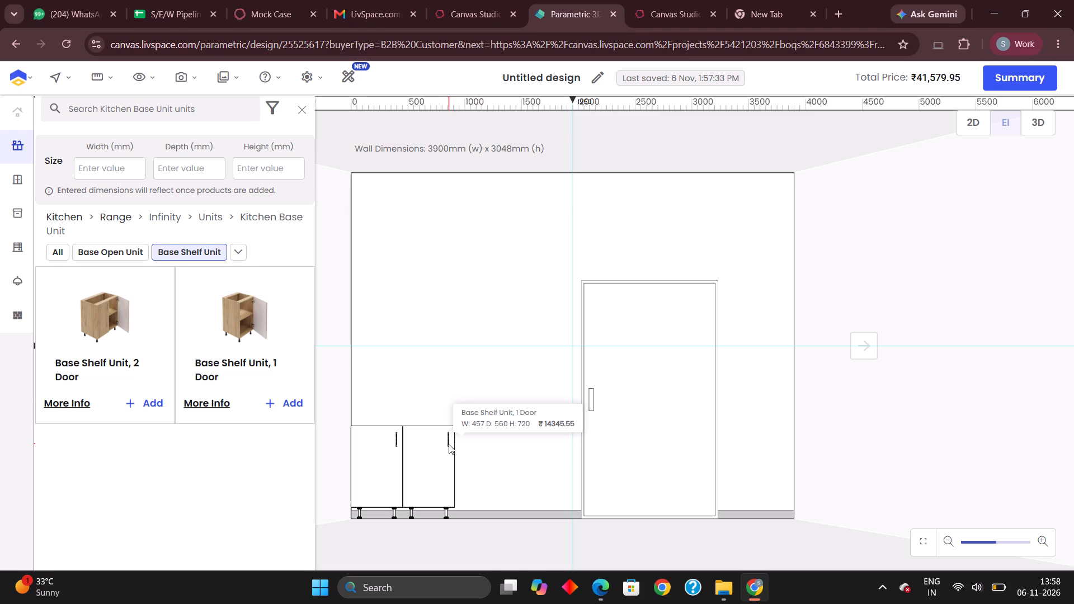
right_click(453, 459)
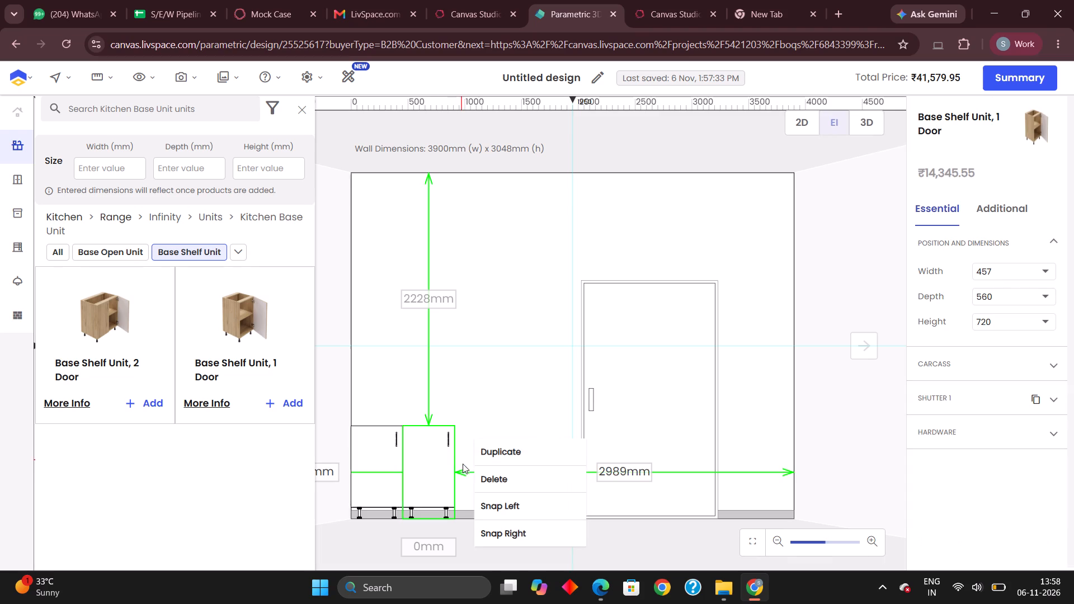
left_click(512, 452)
left_click(478, 428)
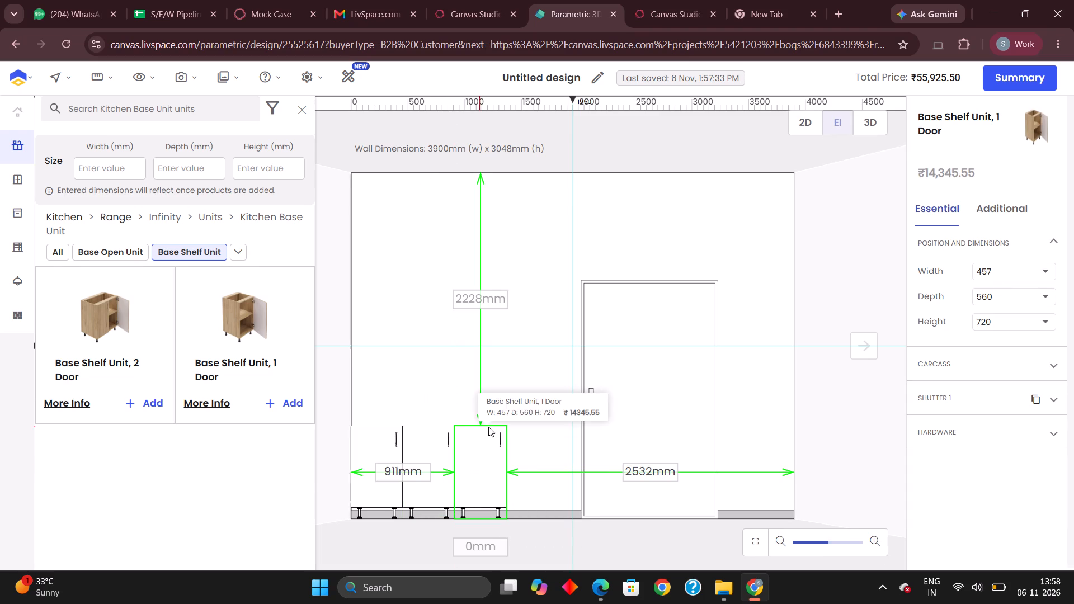
right_click(484, 449)
left_click(533, 454)
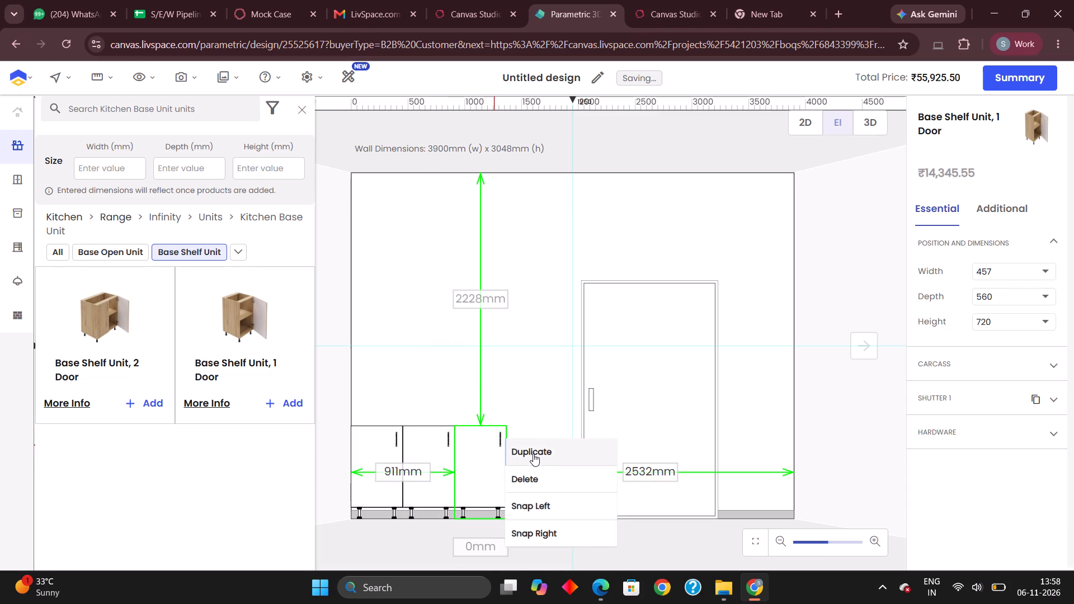
left_click(547, 435)
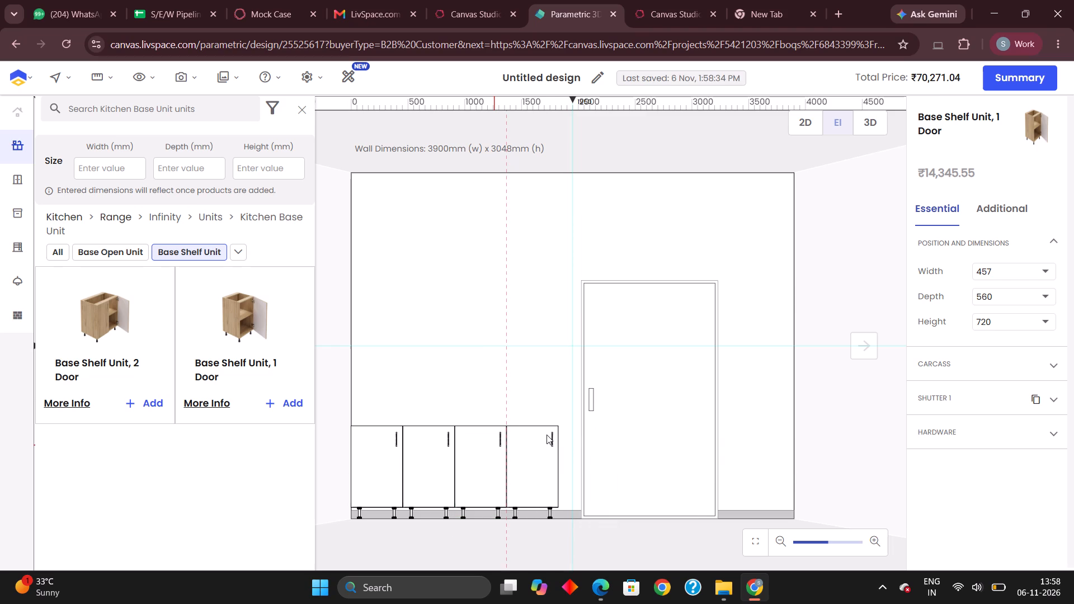
key("Escape")
Hide the shutters in the wall BC elevation and inspect the base shelf units' interiors, shutter settings and available actions.
key("space")
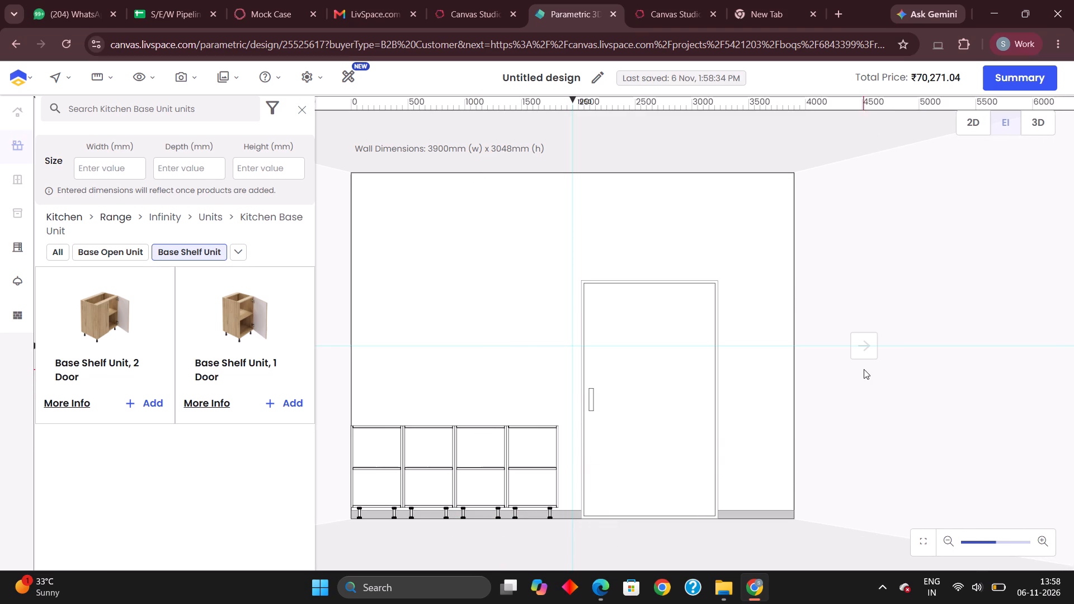
left_click(461, 462)
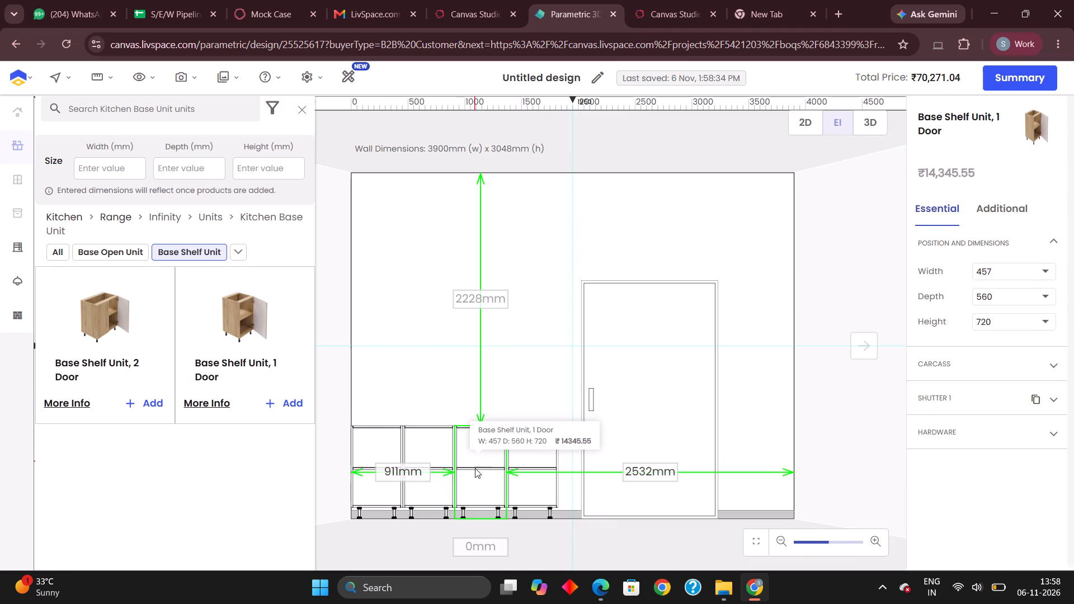
left_click(479, 465)
left_click(473, 429)
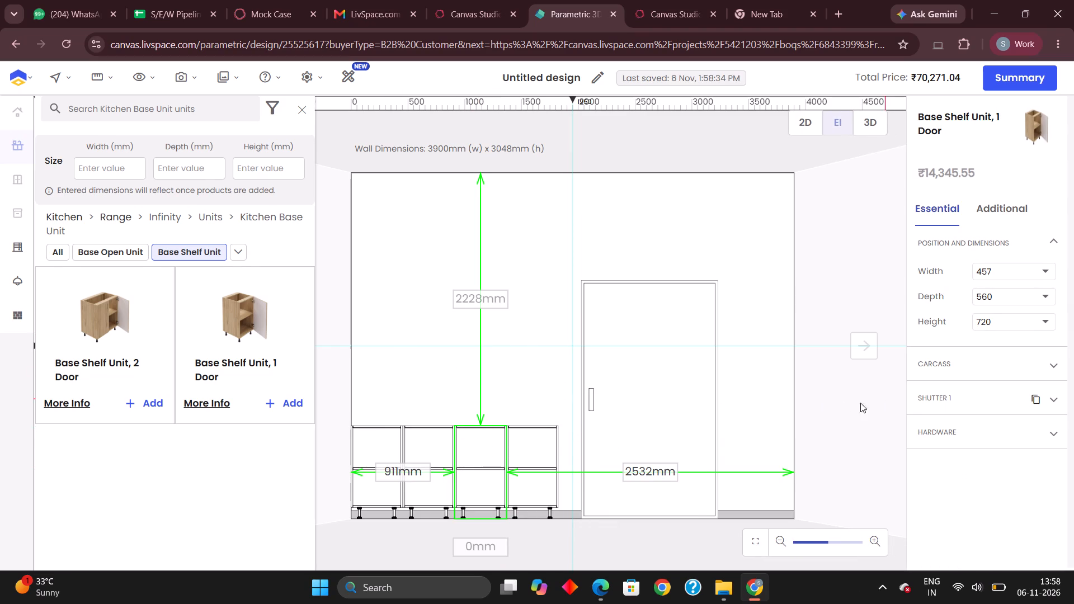
left_click(837, 405)
left_click(814, 421)
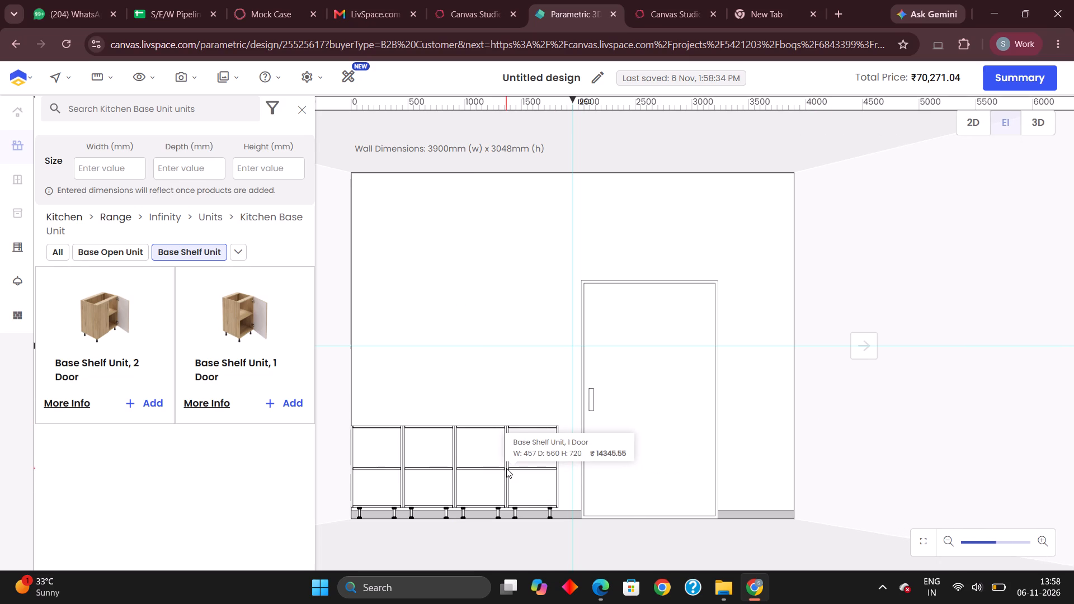
right_click(505, 474)
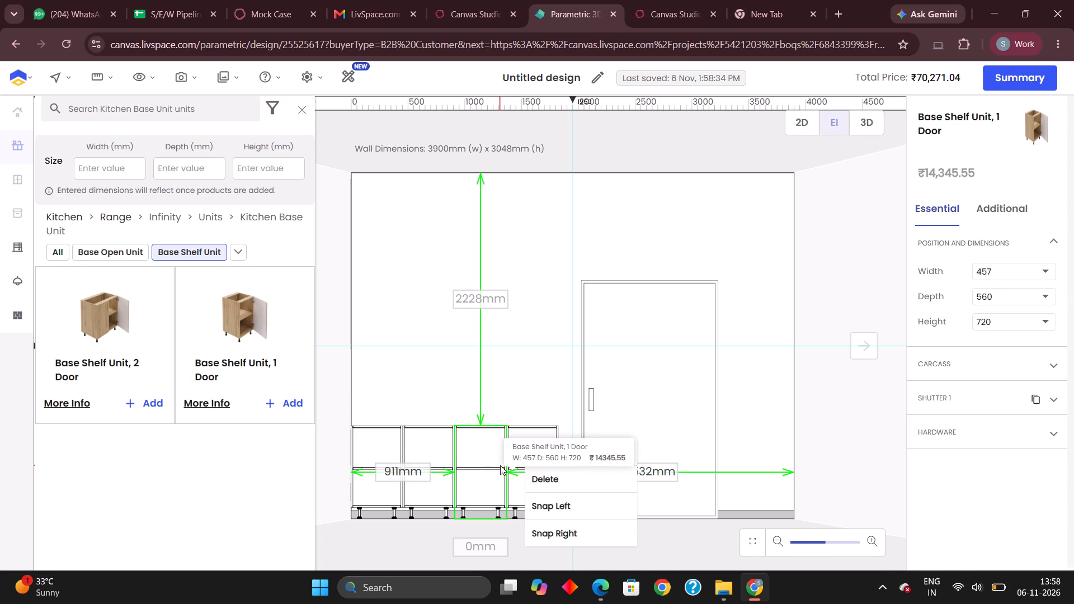
left_click(972, 399)
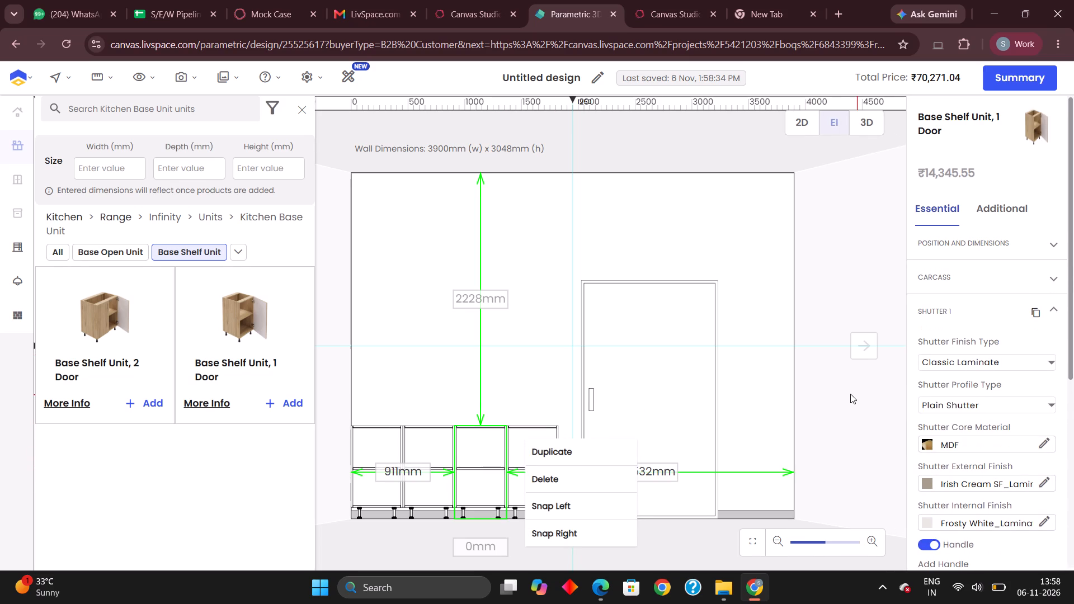
left_click(850, 394)
left_click(421, 430)
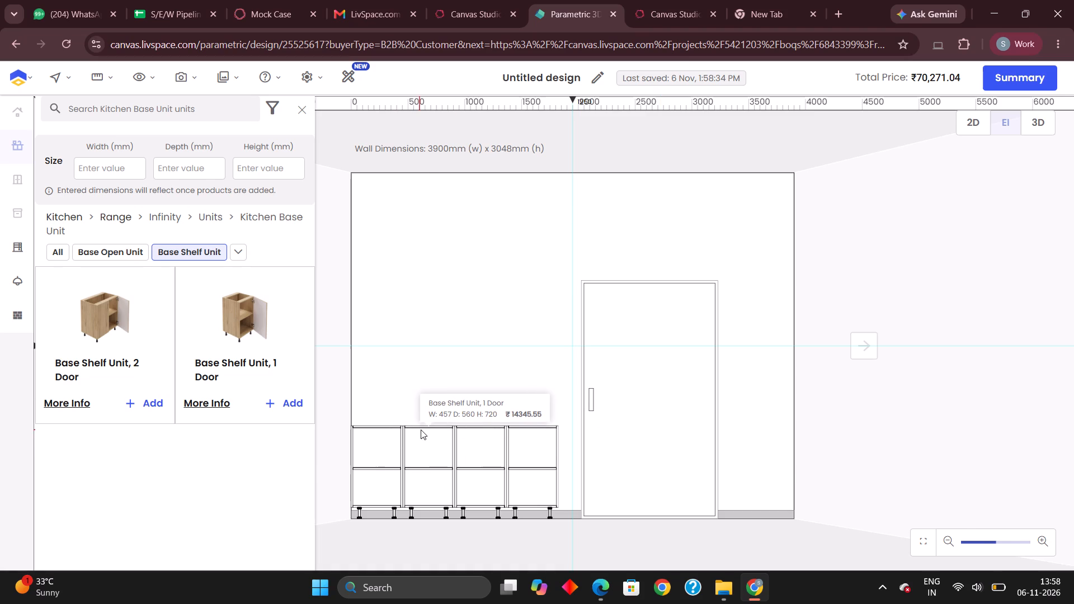
left_click(423, 427)
left_click(415, 478)
right_click(415, 478)
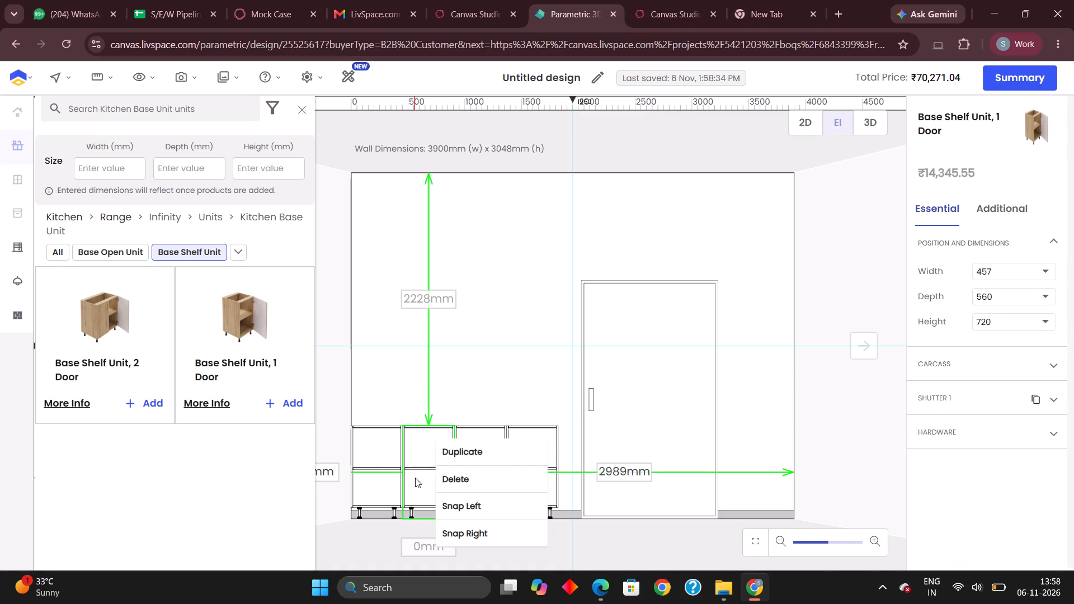
left_click(341, 439)
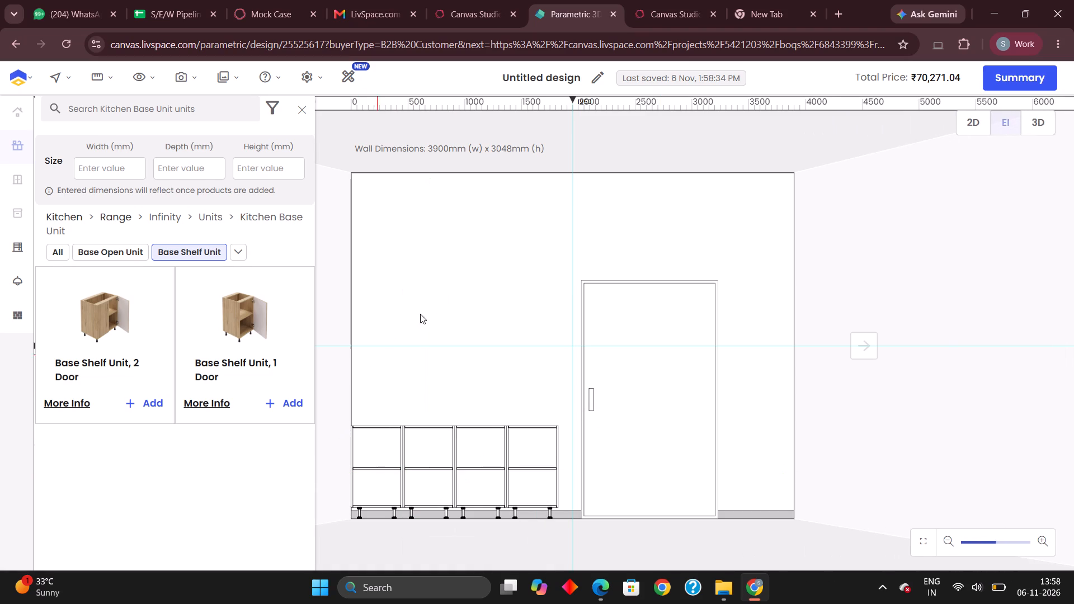
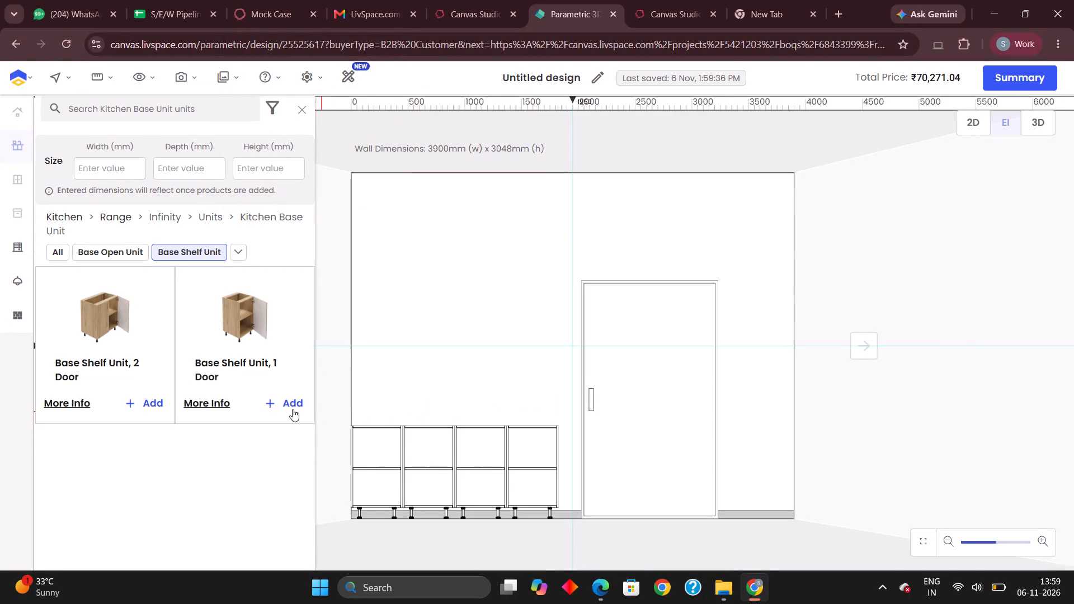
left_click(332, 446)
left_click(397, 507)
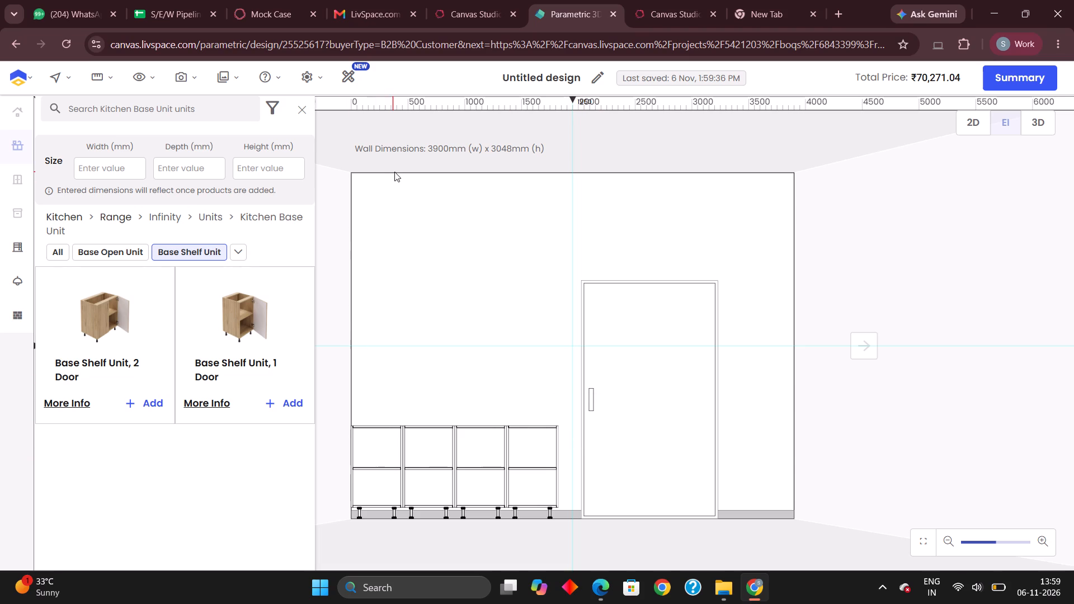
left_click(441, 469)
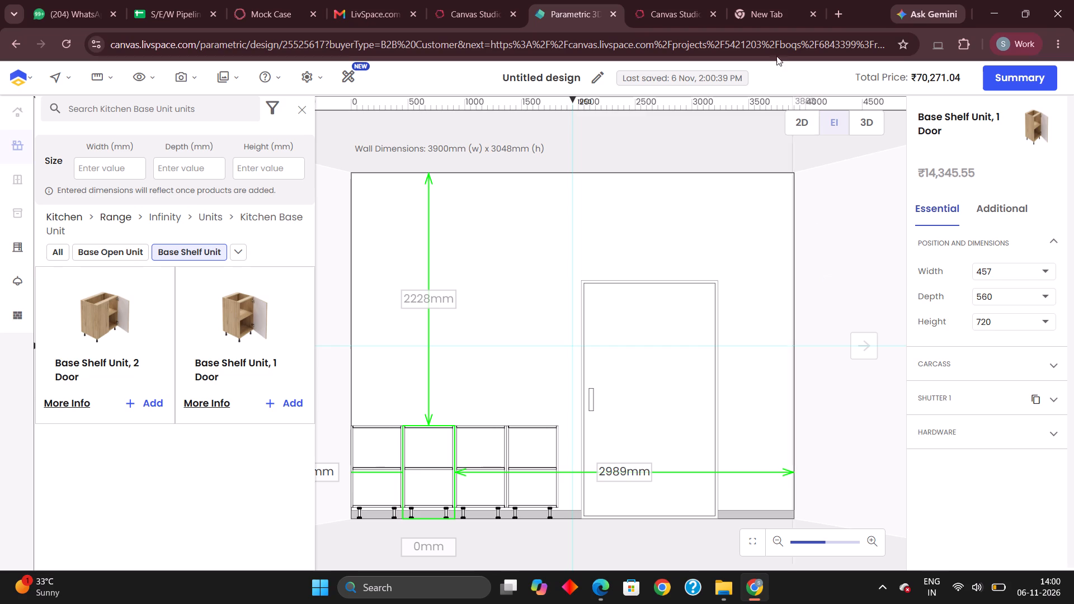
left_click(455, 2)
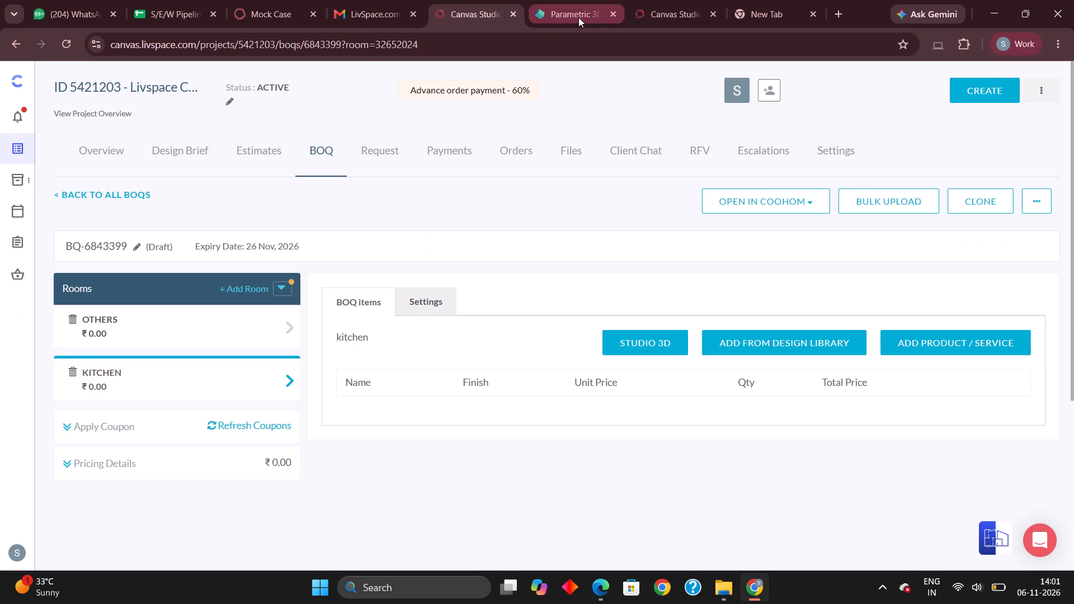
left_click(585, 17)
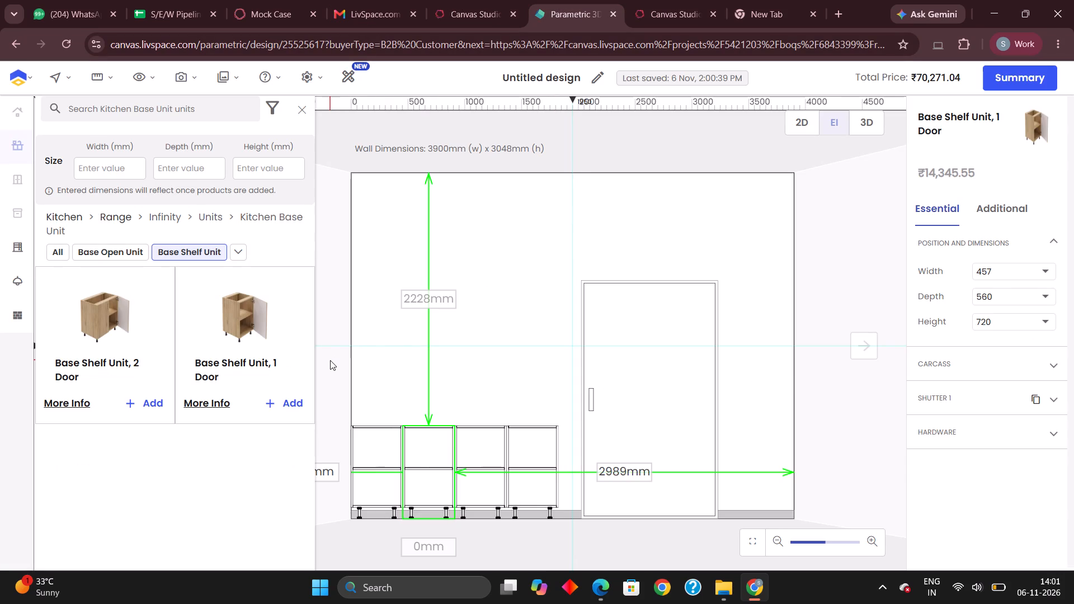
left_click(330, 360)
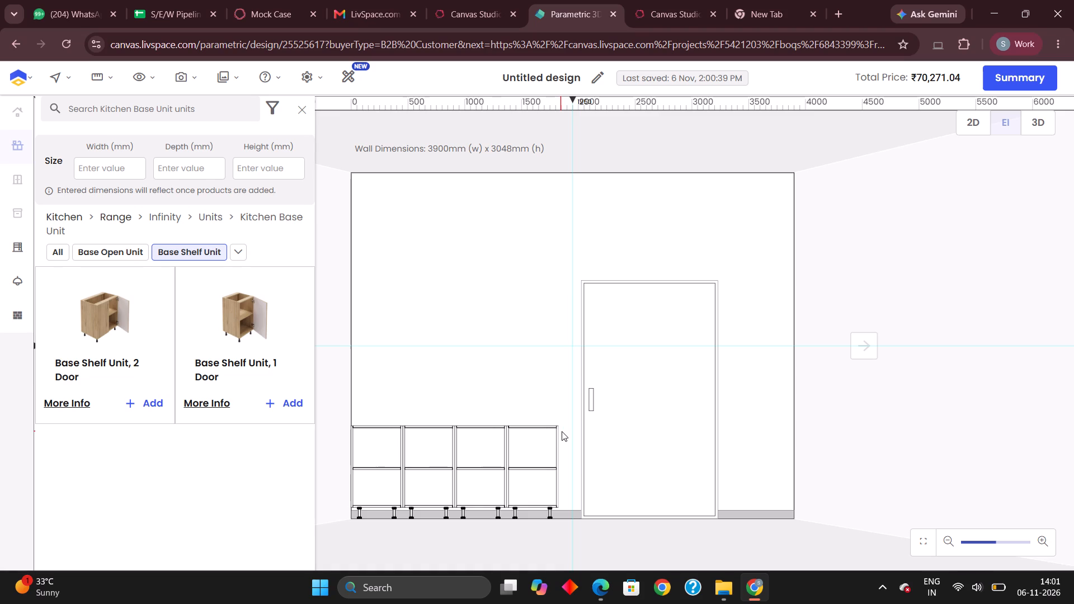
Display dimensions and unit labels in the wall BC elevation and show the base shelf units' shutters again.
key("d")
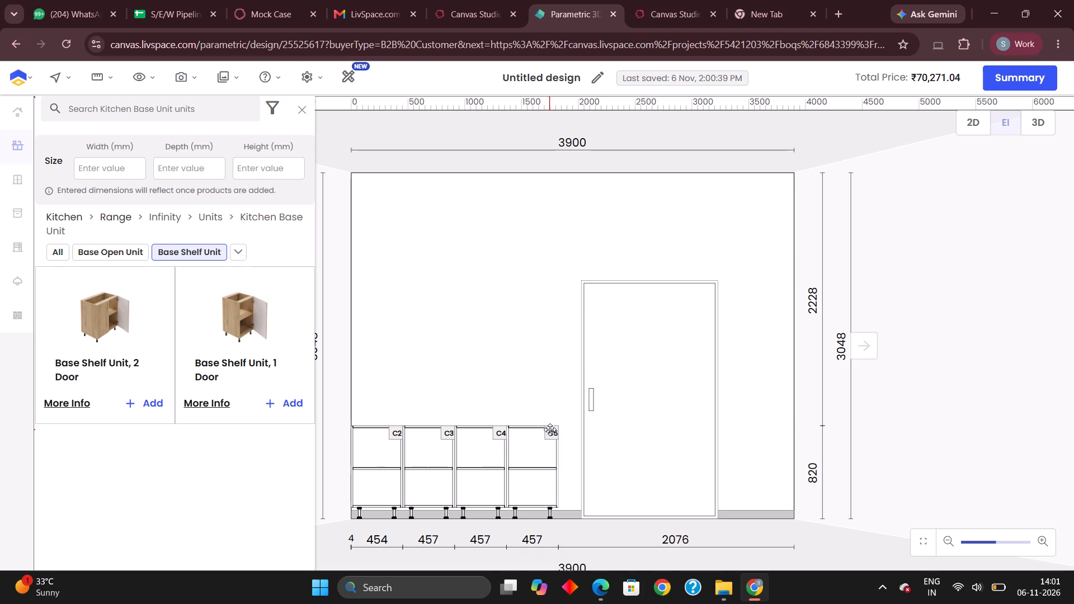
key("w")
key("space")
key("space")
key("space")
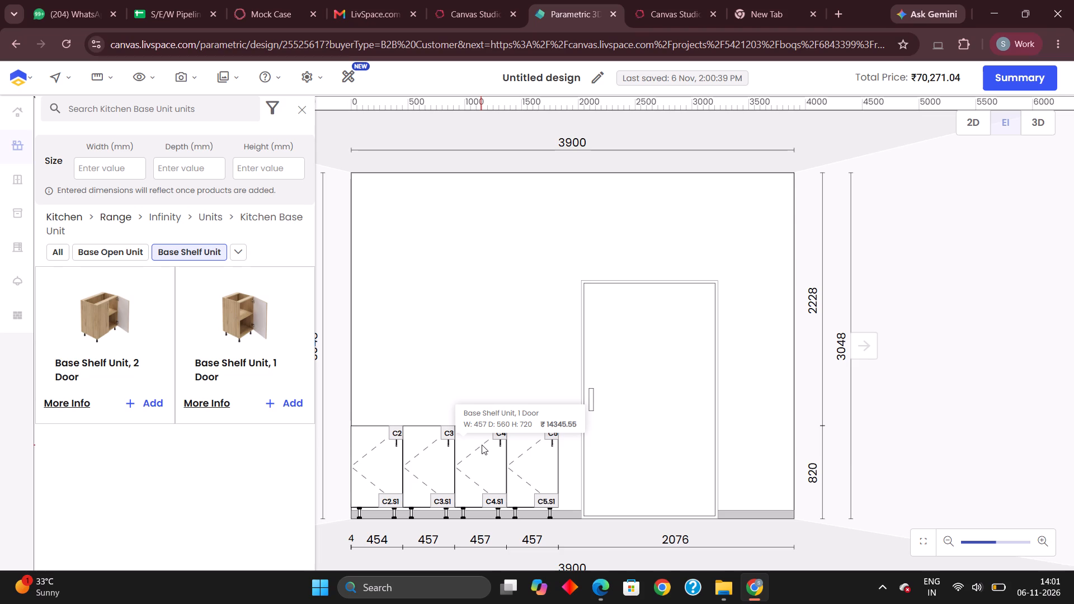
key("space")
key("space")
left_click(498, 381)
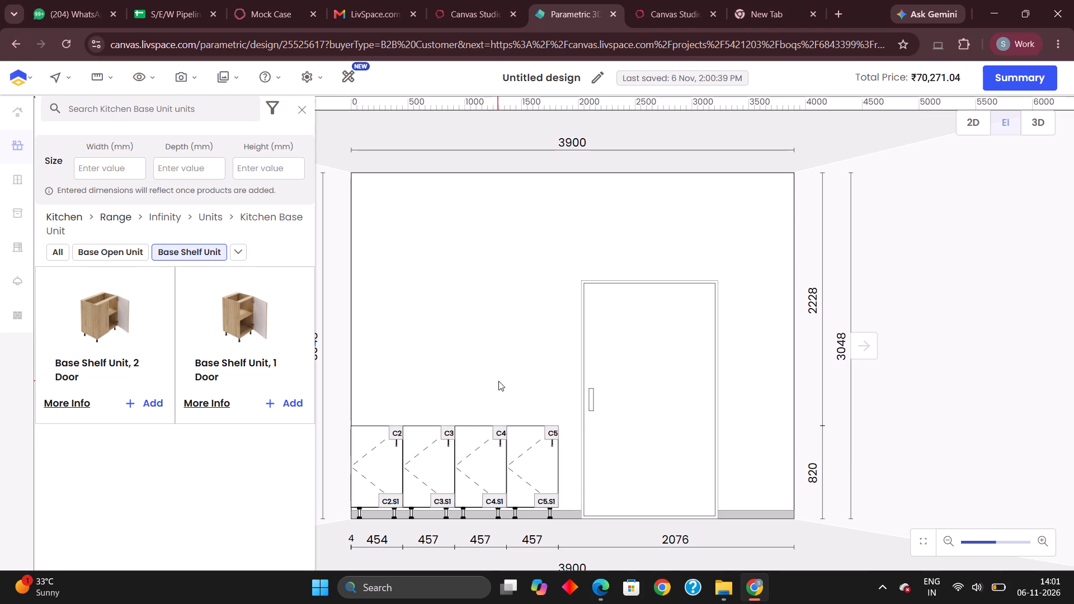
left_click(498, 342)
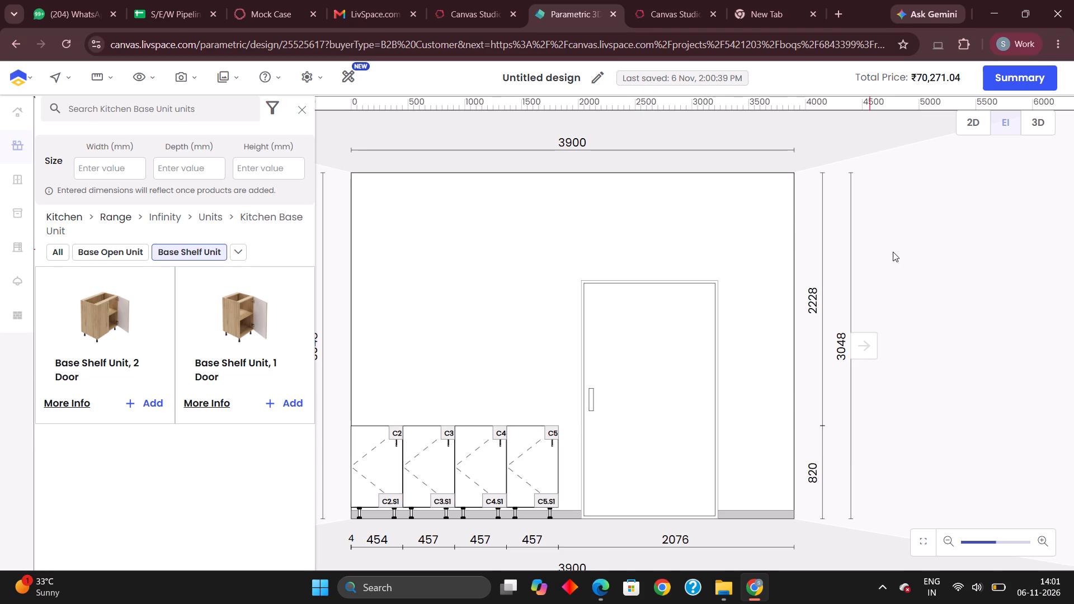
View the adjacent wall's elevation, return to the 2D plan, and reopen the elevation of wall BC.
double_click(897, 252)
left_click(861, 348)
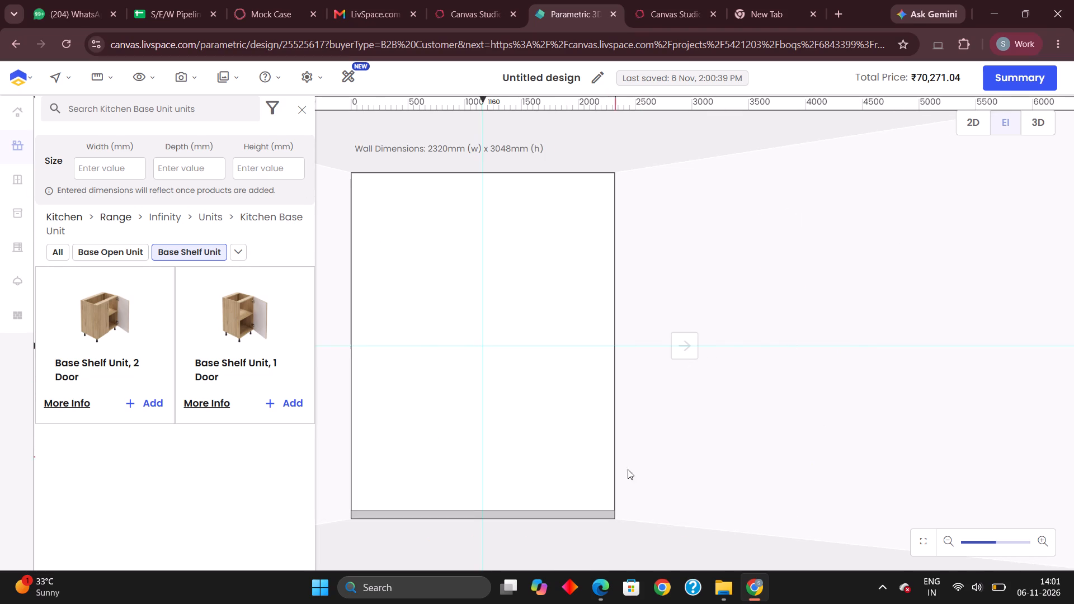
left_click(1011, 125)
left_click(981, 131)
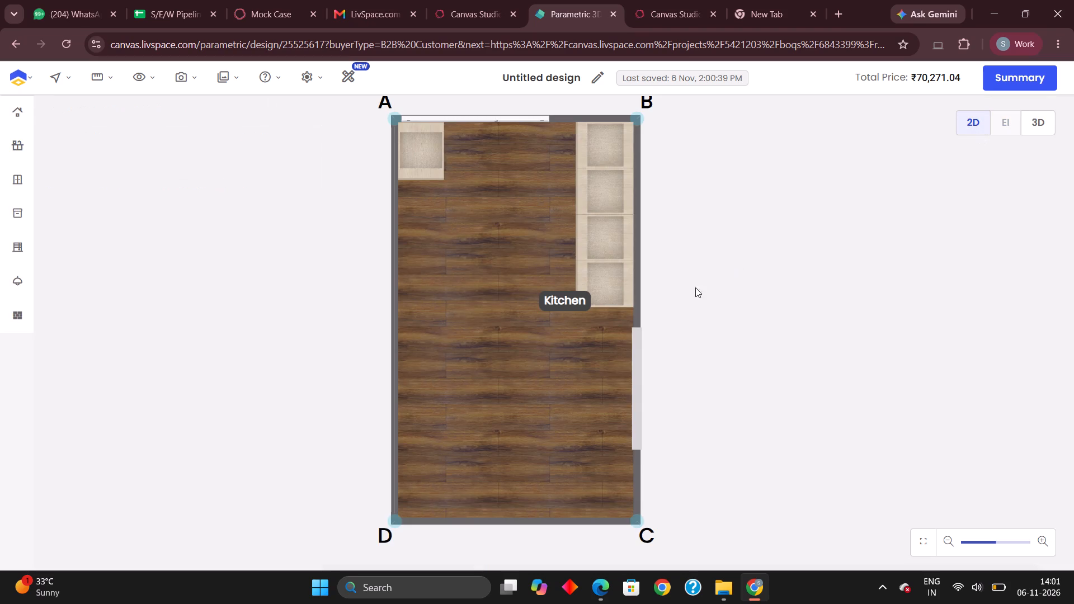
left_click(638, 314)
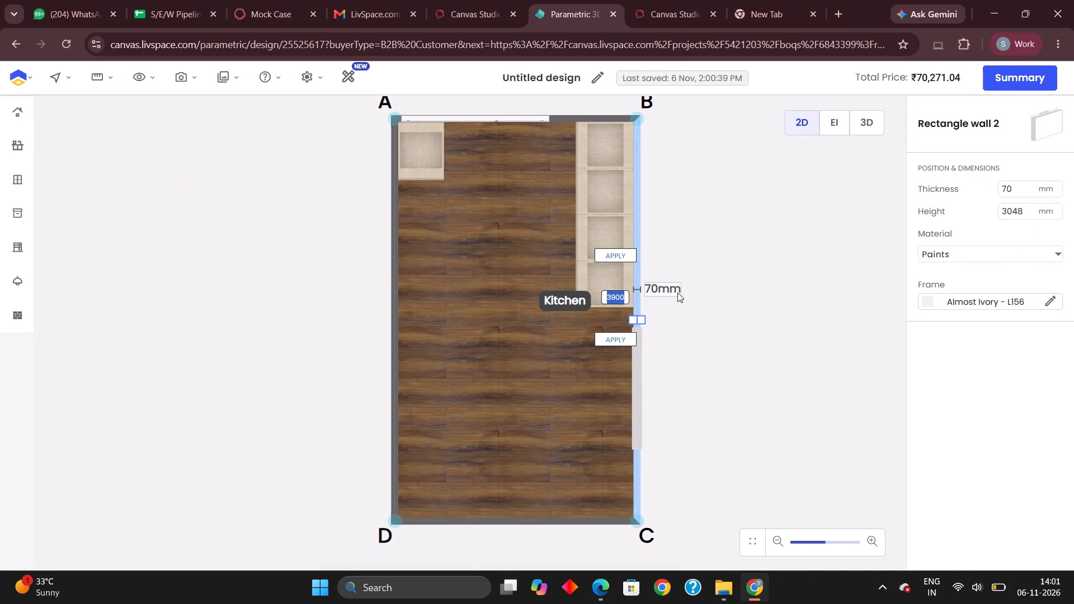
left_click(831, 123)
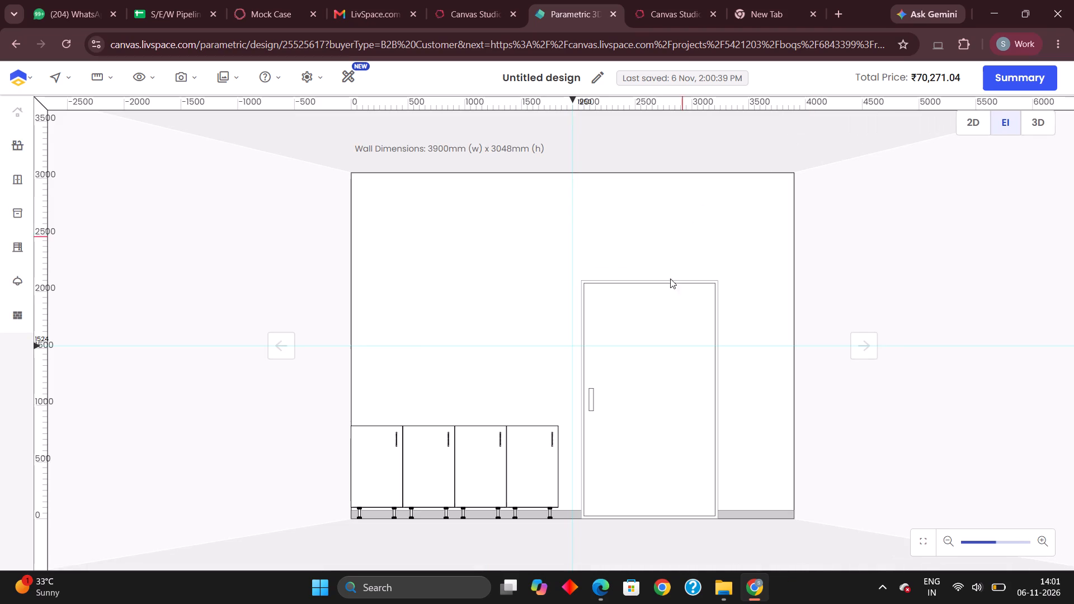
left_click(322, 302)
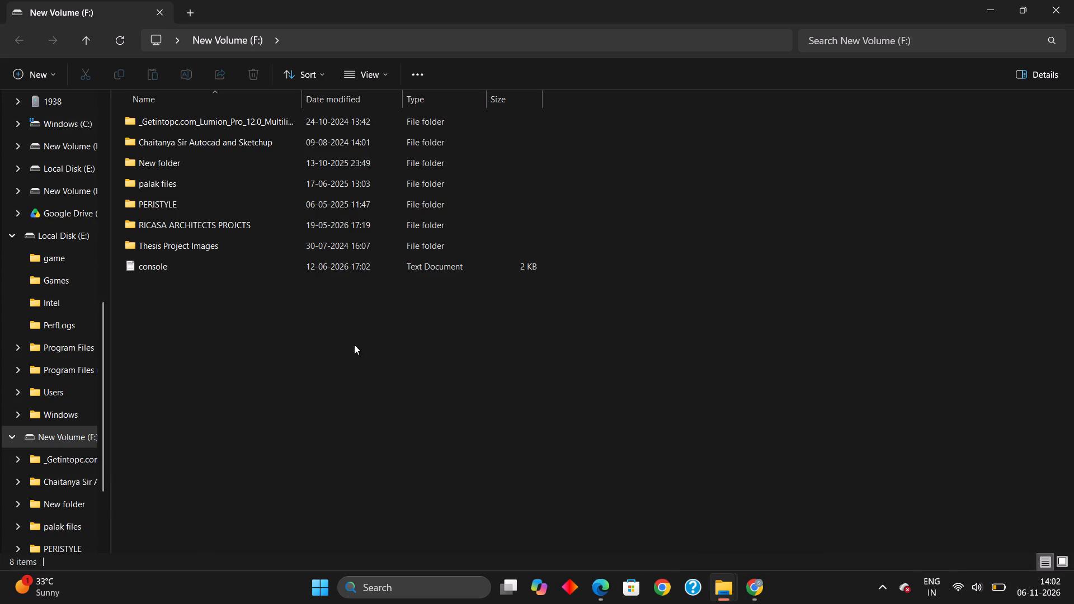
In File Explorer, open the DWG drawing ending in 160126 from the first client folder in RICASA ARCHITECTS PROJCTS.
double_click(239, 224)
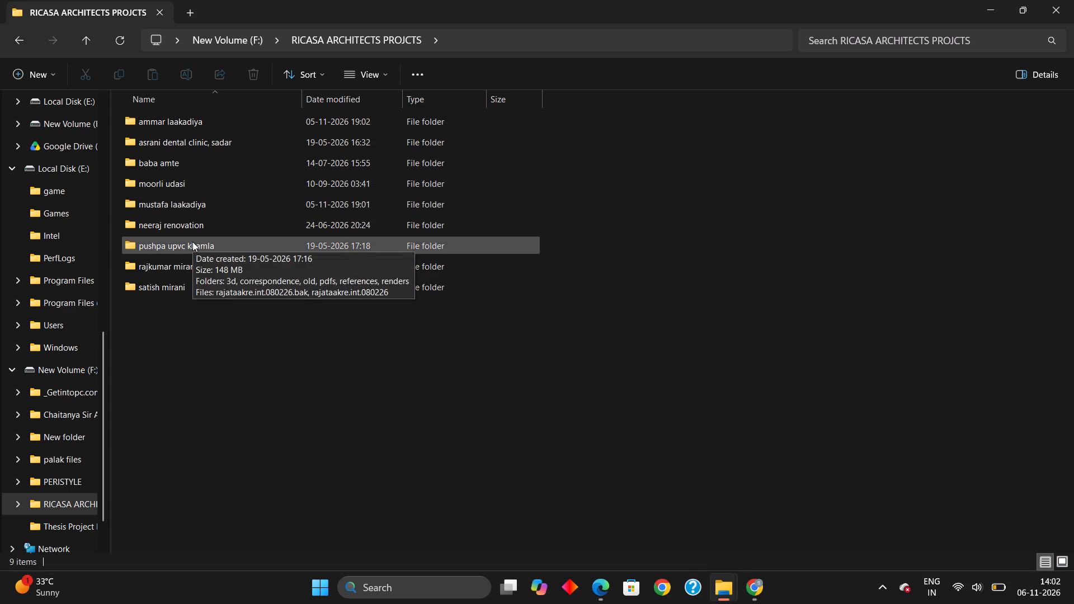
left_click(200, 126)
left_click(200, 126)
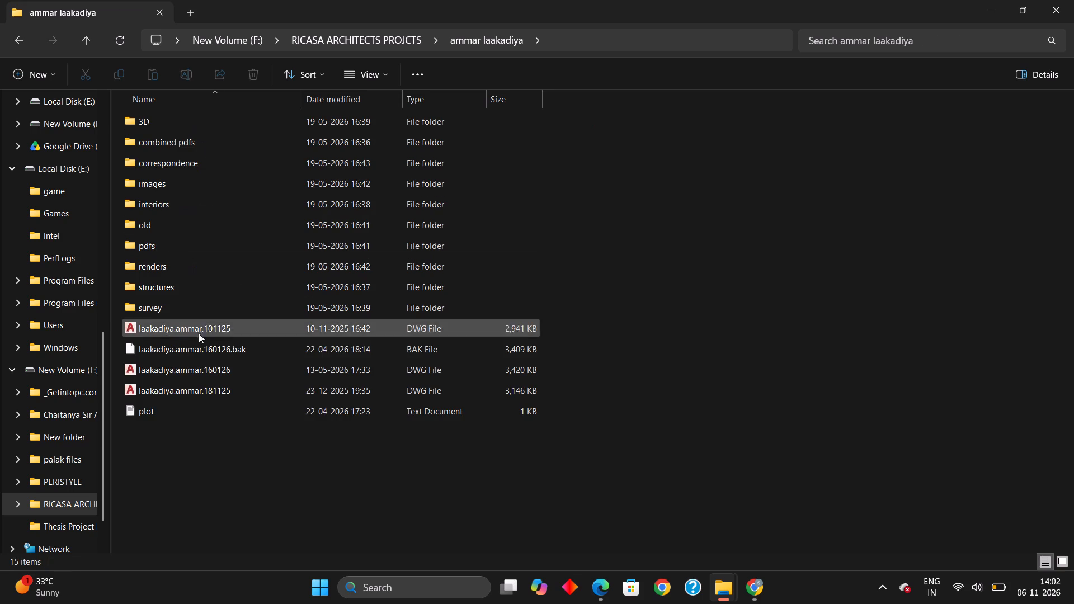
double_click(241, 366)
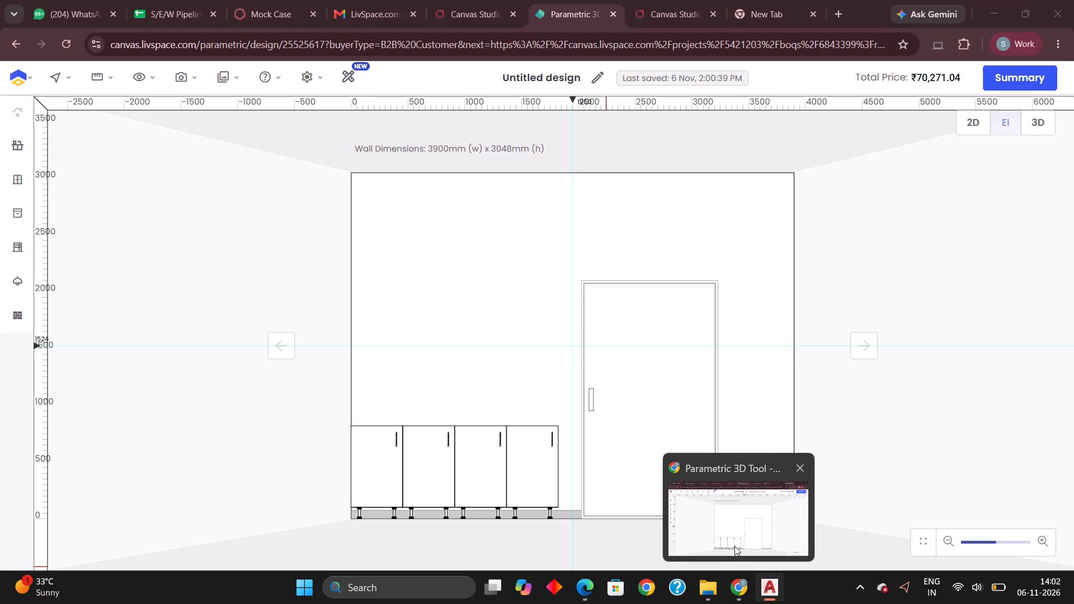
Switch back to the kitchen design in Chrome and look through the Infinity range's Kitchen Wall Unit catalogue.
left_click(734, 546)
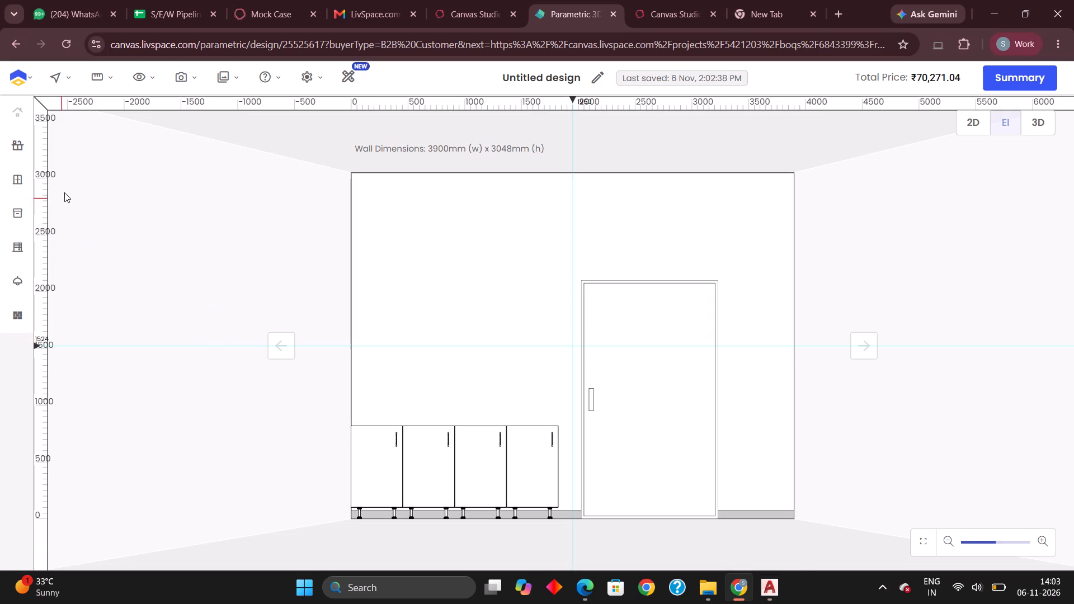
left_click(23, 143)
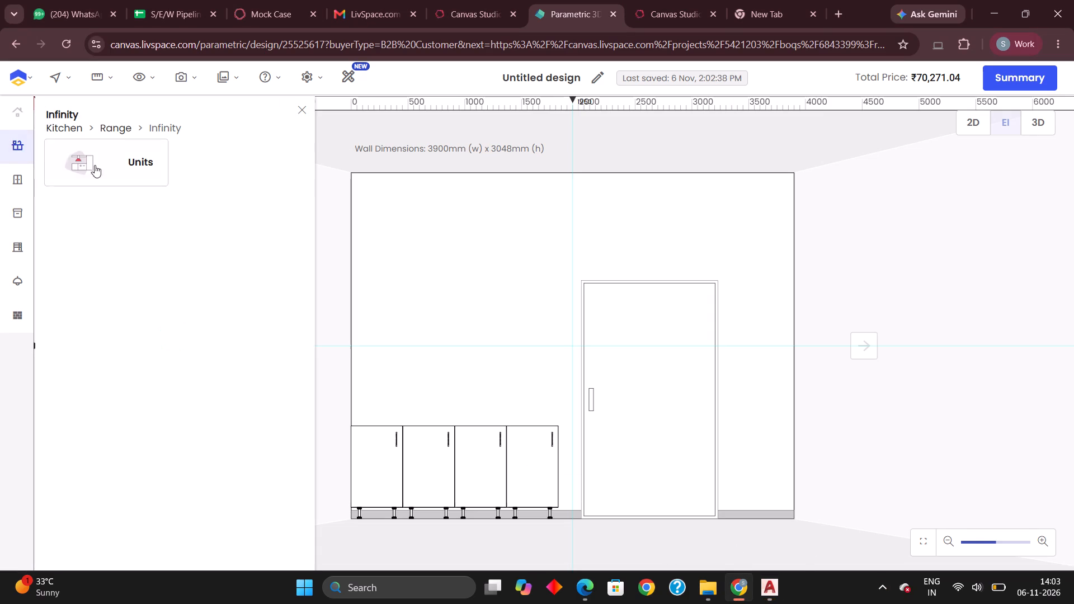
left_click(101, 164)
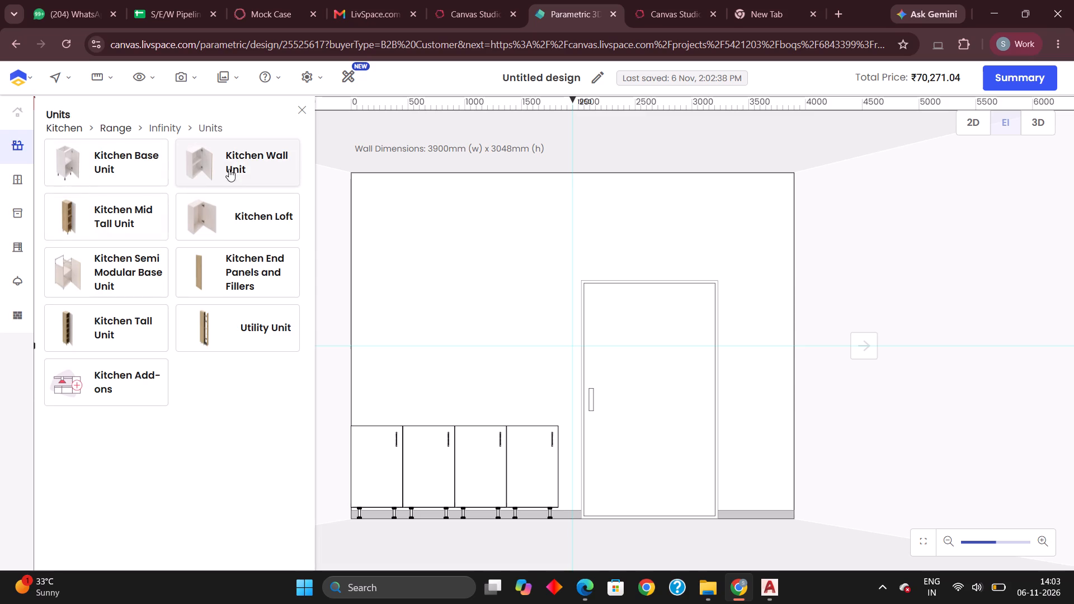
left_click(235, 162)
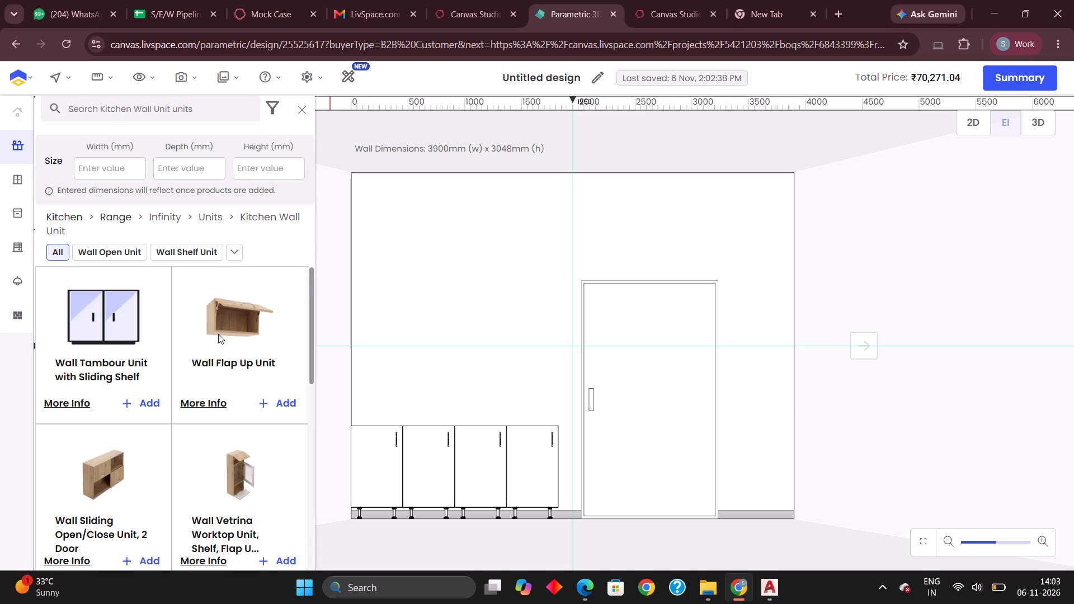
scroll(201, 333, "down", 1)
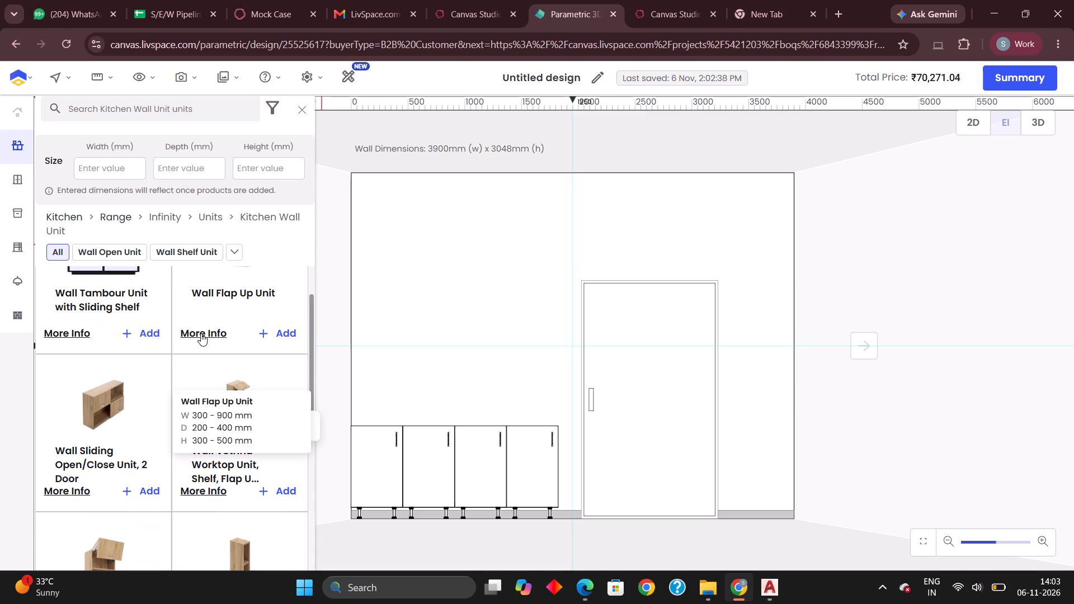
scroll(191, 353, "down", 2)
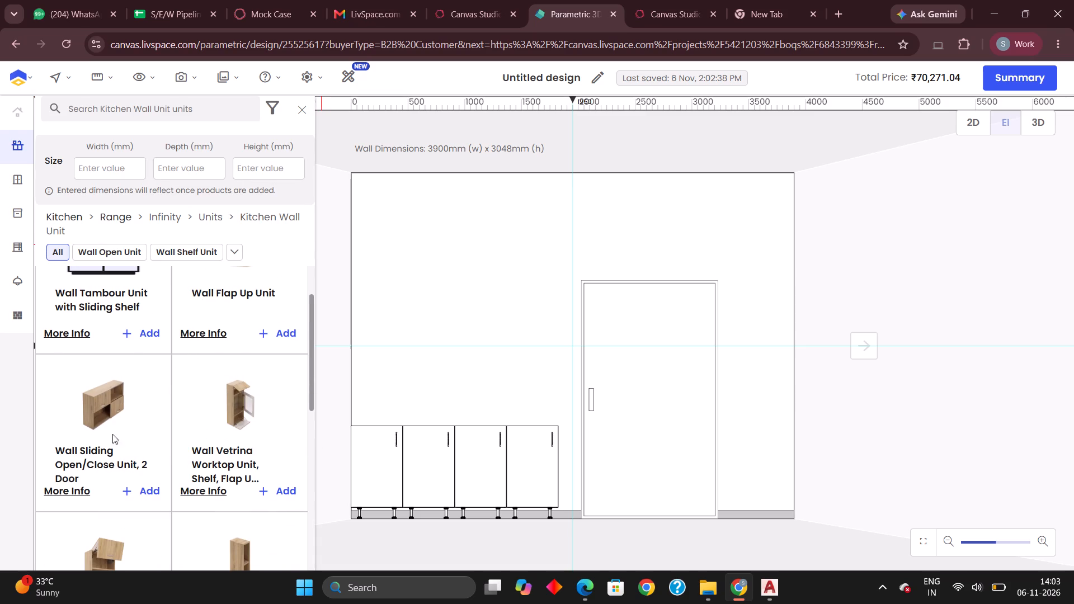
scroll(112, 451, "down", 4)
scroll(156, 432, "down", 2)
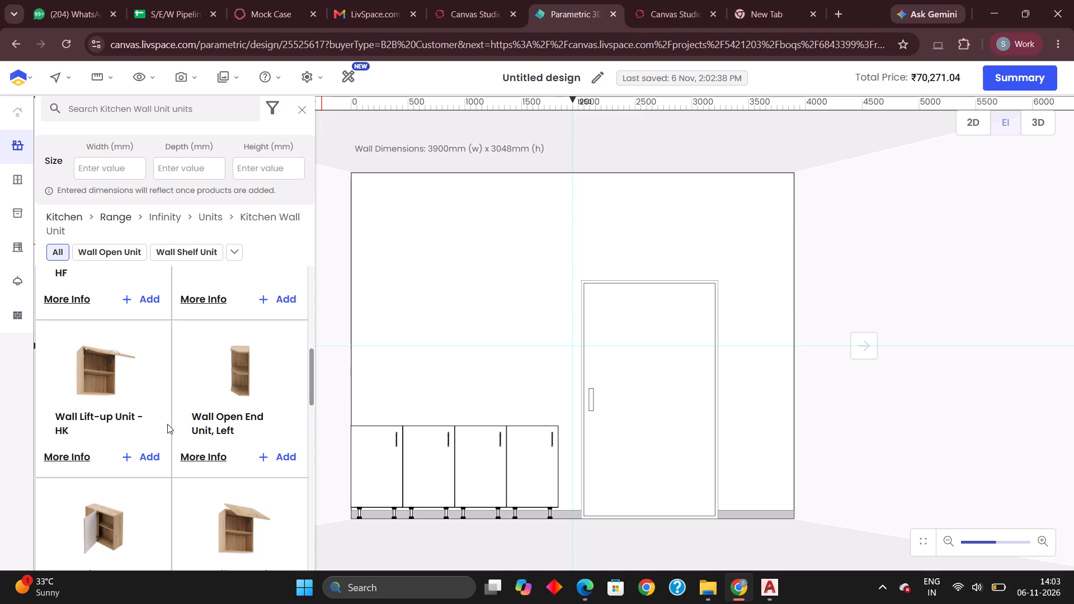
scroll(167, 424, "down", 2)
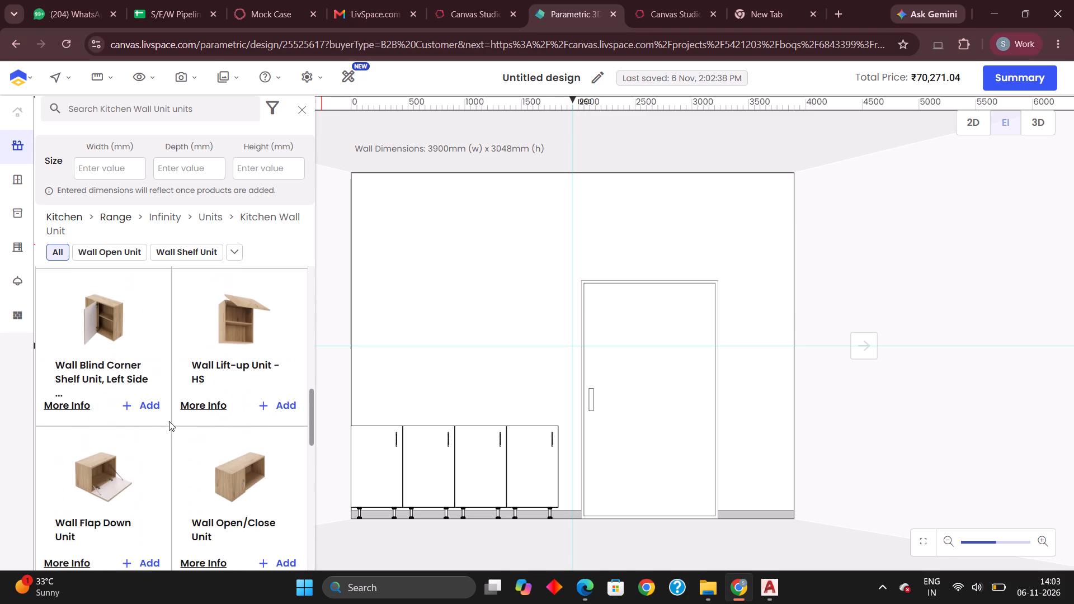
scroll(169, 421, "down", 4)
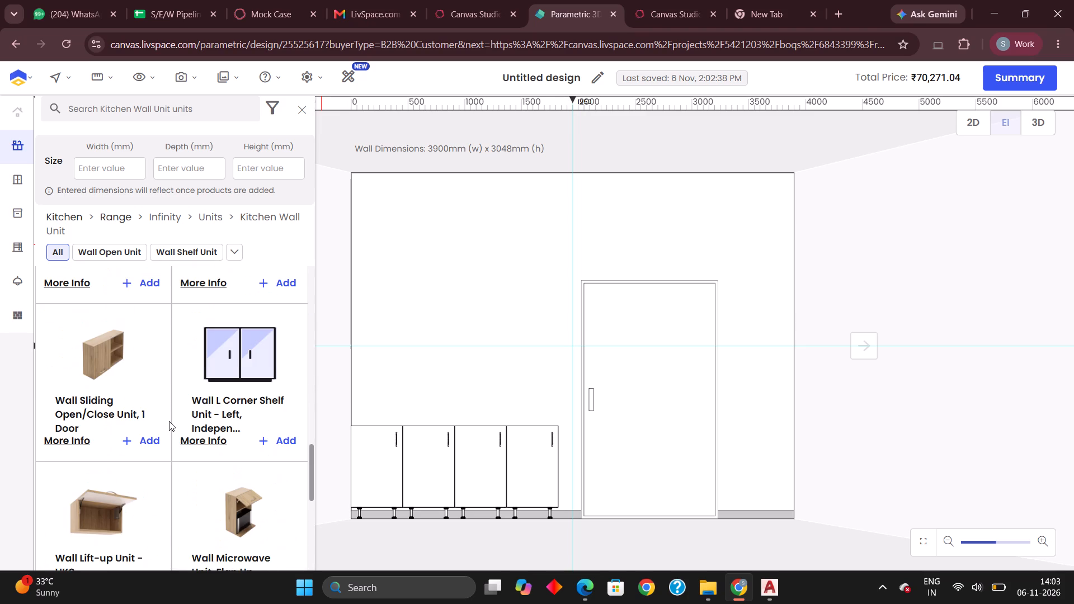
scroll(169, 421, "down", 2)
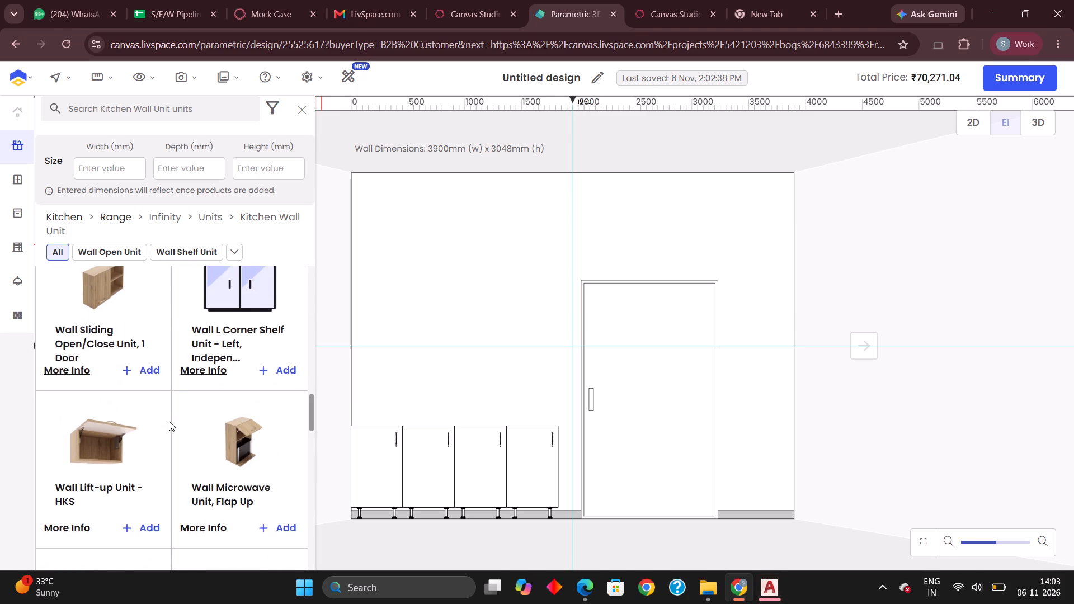
scroll(169, 421, "down", 3)
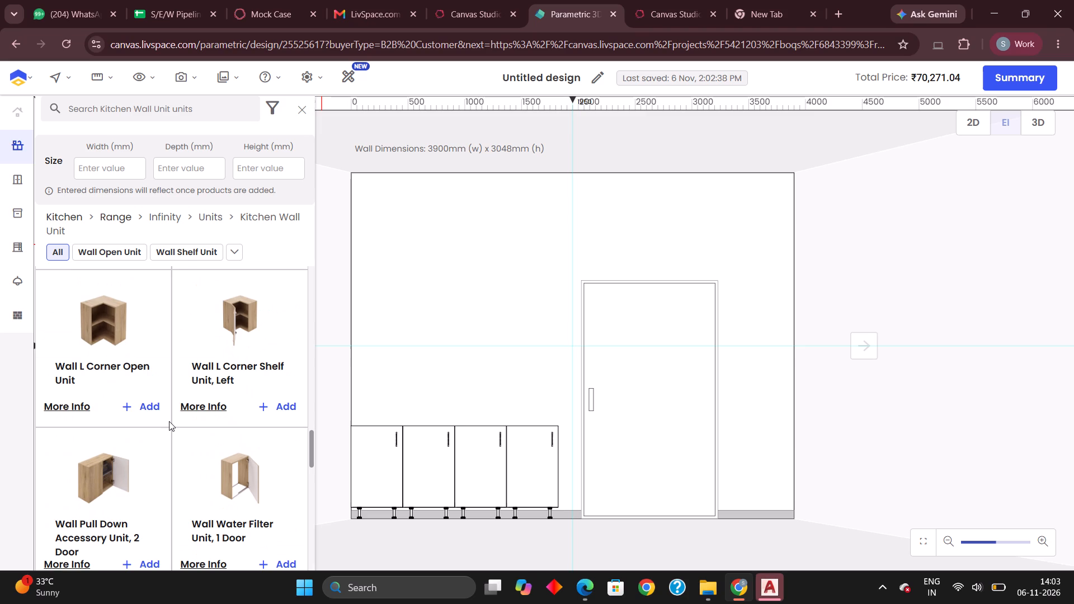
scroll(169, 421, "down", 2)
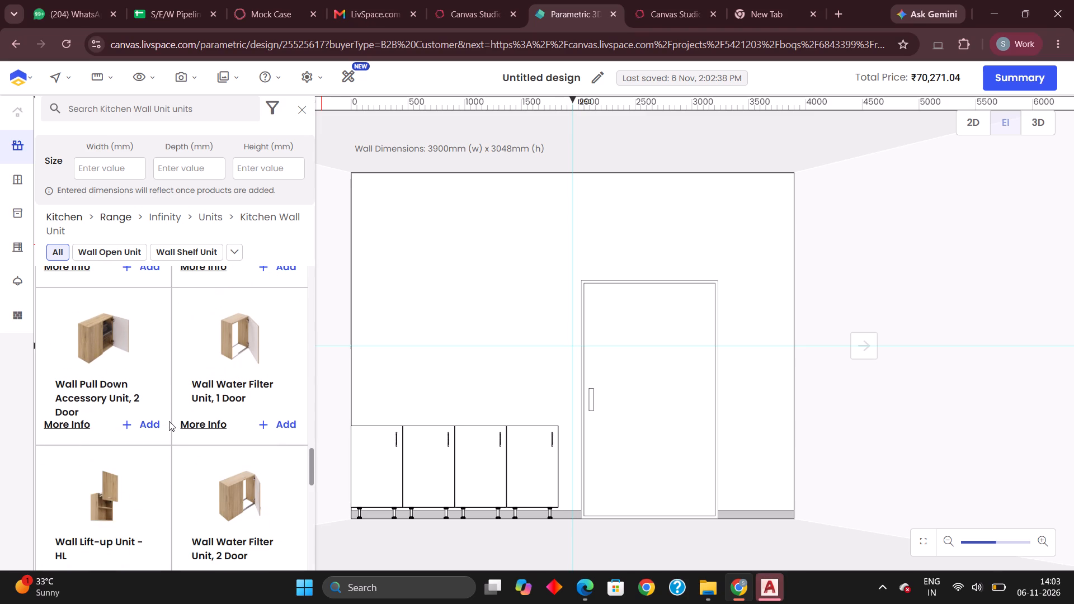
scroll(169, 421, "down", 3)
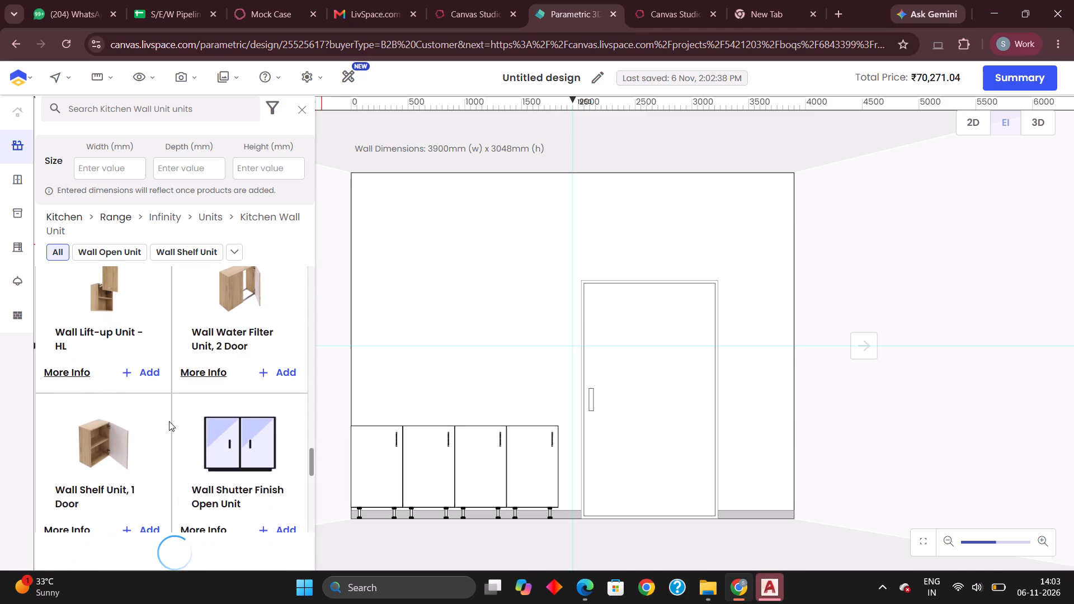
scroll(169, 421, "down", 1)
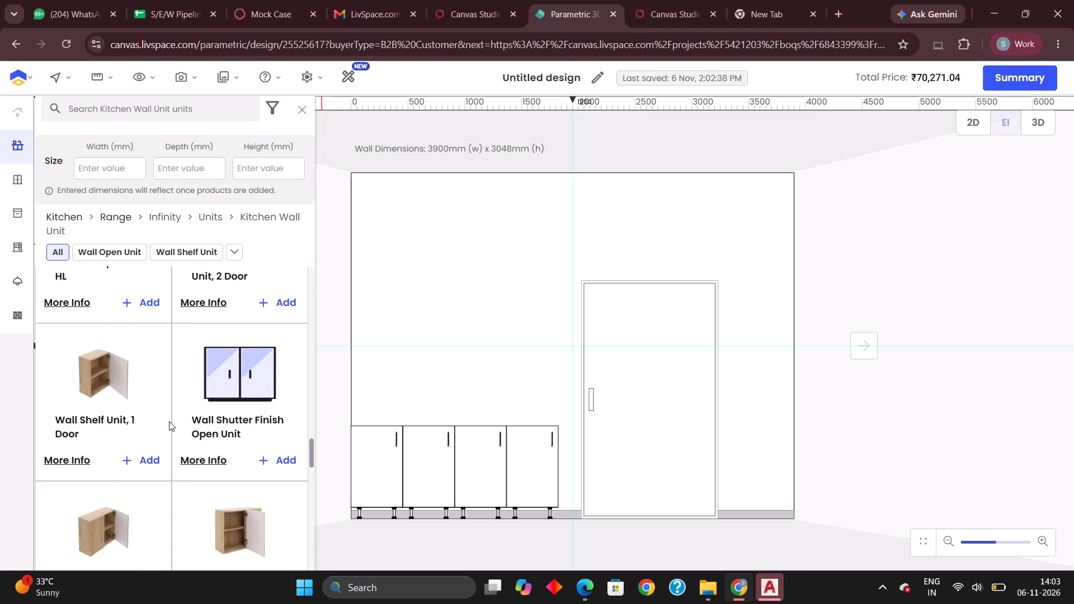
scroll(169, 421, "down", 2)
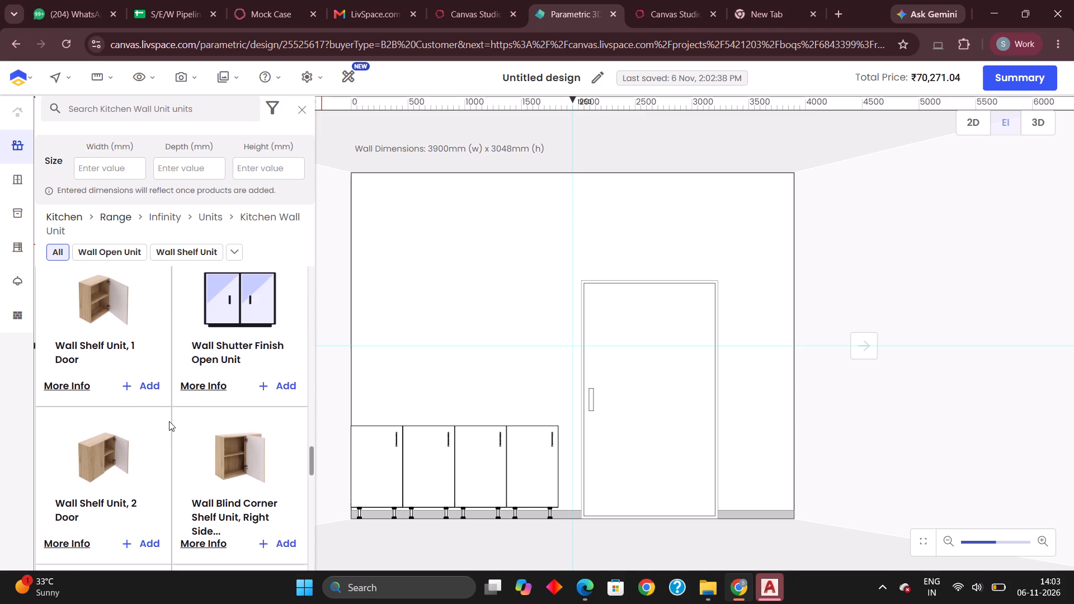
scroll(169, 421, "down", 2)
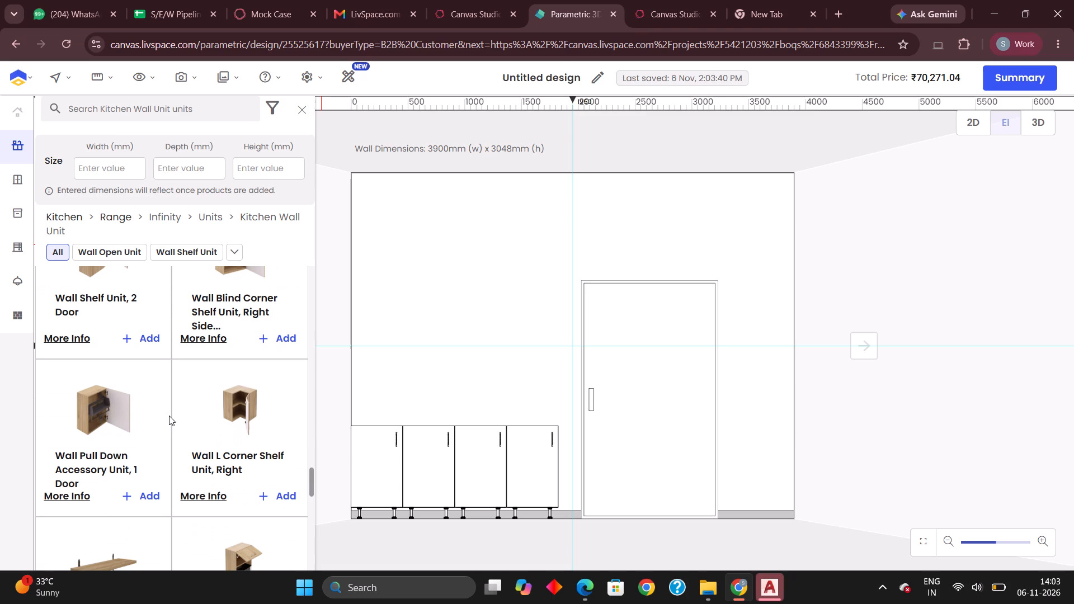
scroll(169, 414, "down", 2)
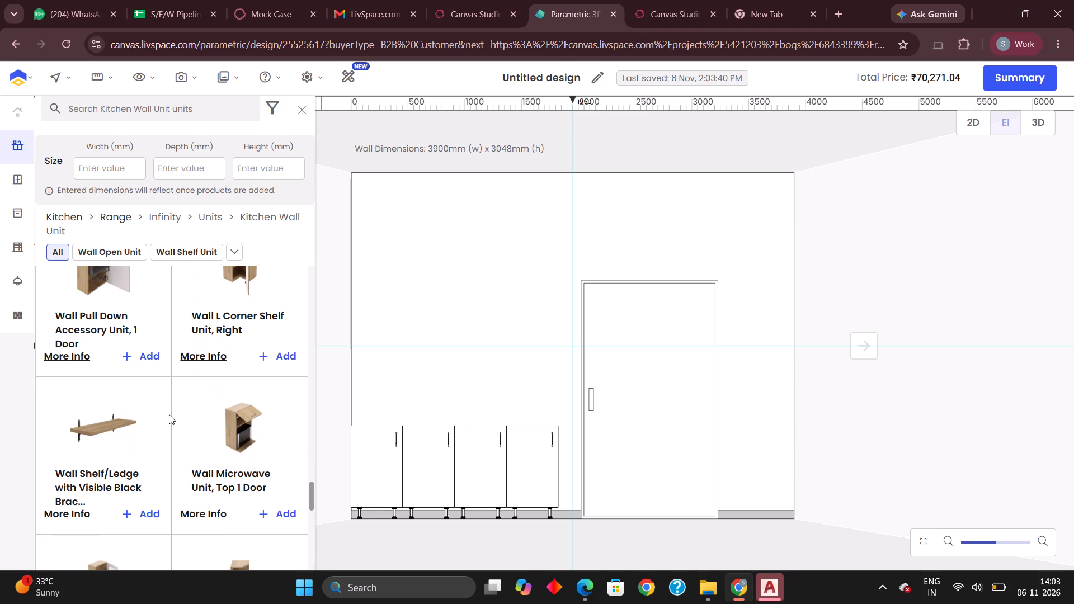
scroll(169, 414, "down", 2)
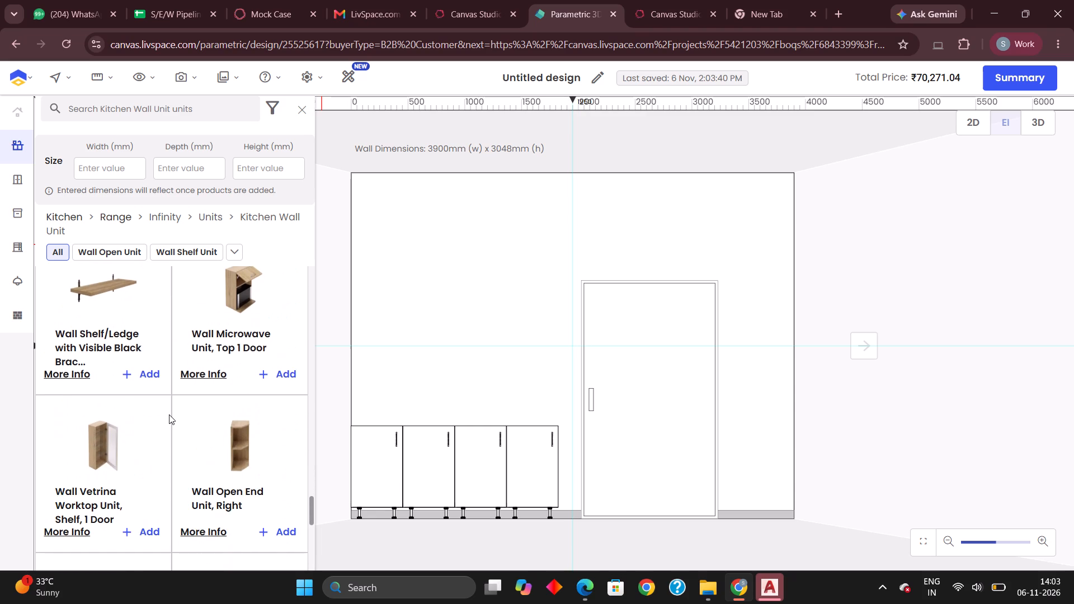
scroll(169, 414, "down", 1)
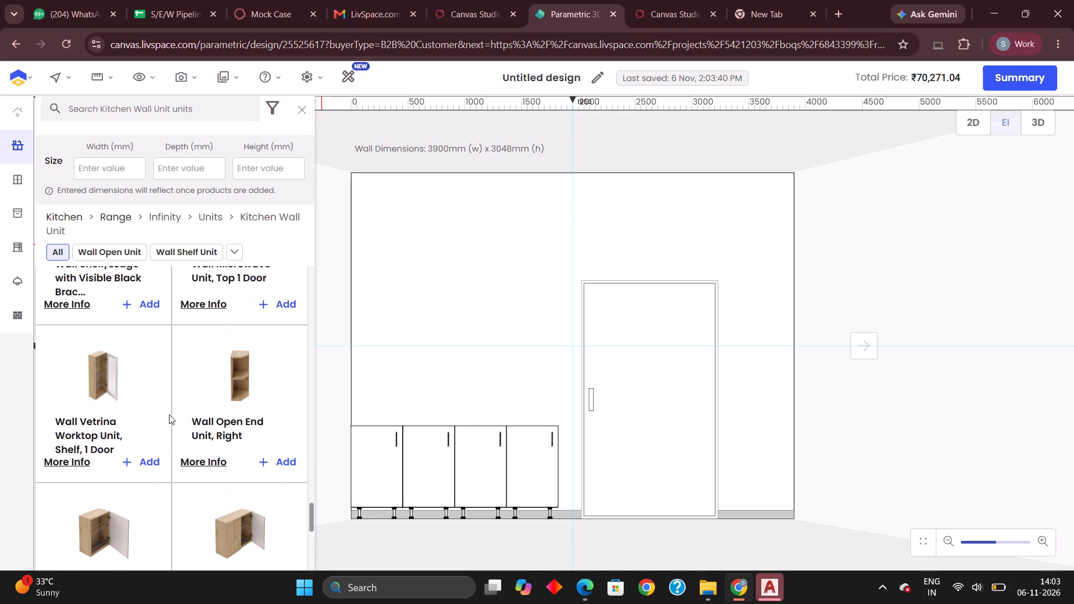
scroll(169, 414, "down", 2)
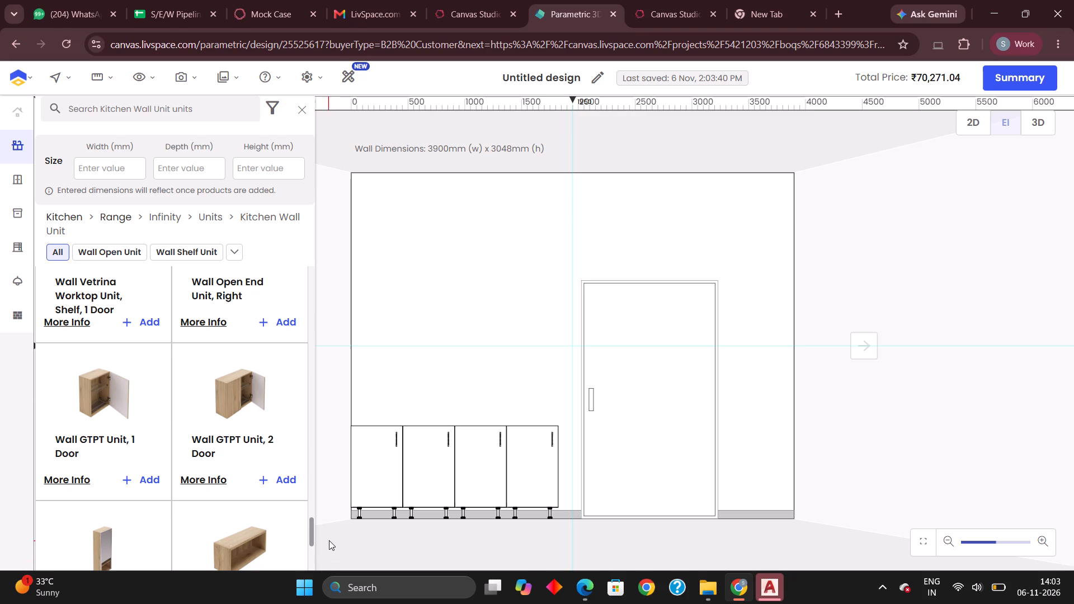
scroll(210, 458, "down", 3)
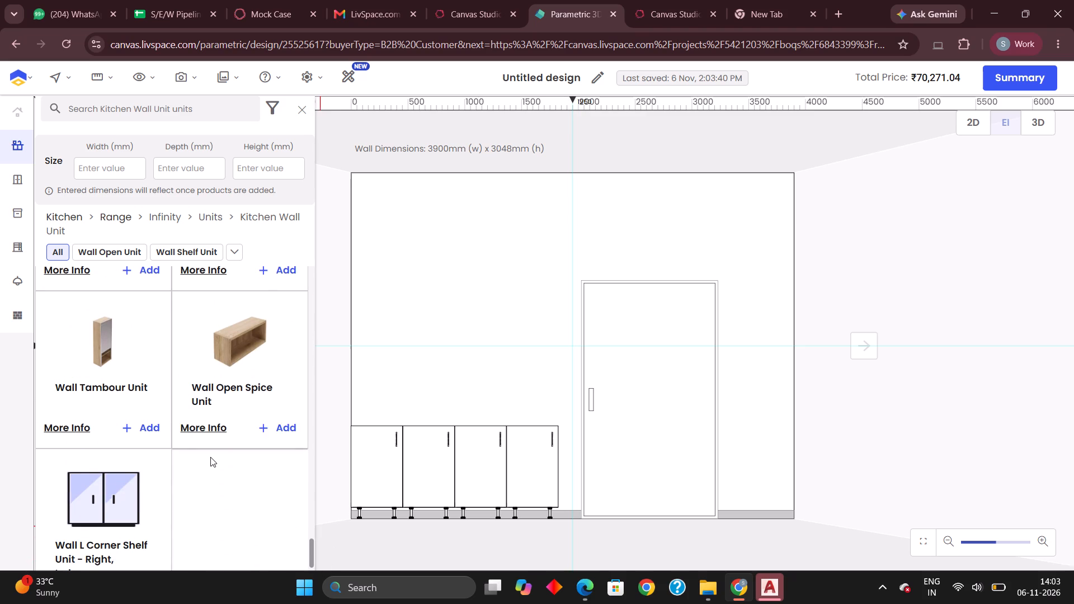
scroll(210, 457, "down", 3)
Add a Wall Shelf Unit, 1 Door to wall BC, placed directly above the first base shelf unit at the wall's left end.
scroll(210, 457, "up", 8)
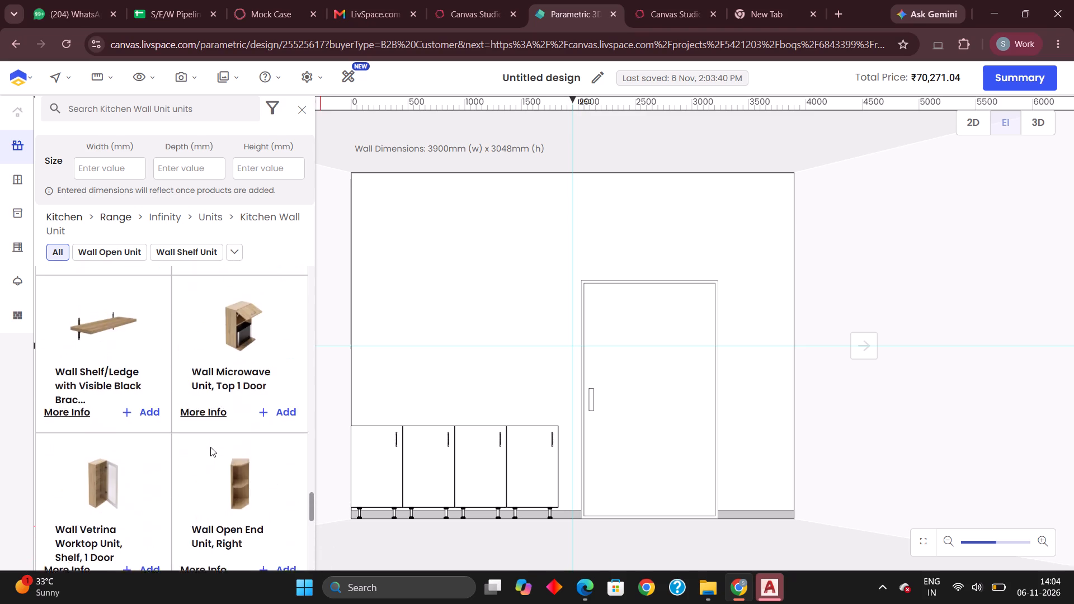
scroll(210, 447, "up", 5)
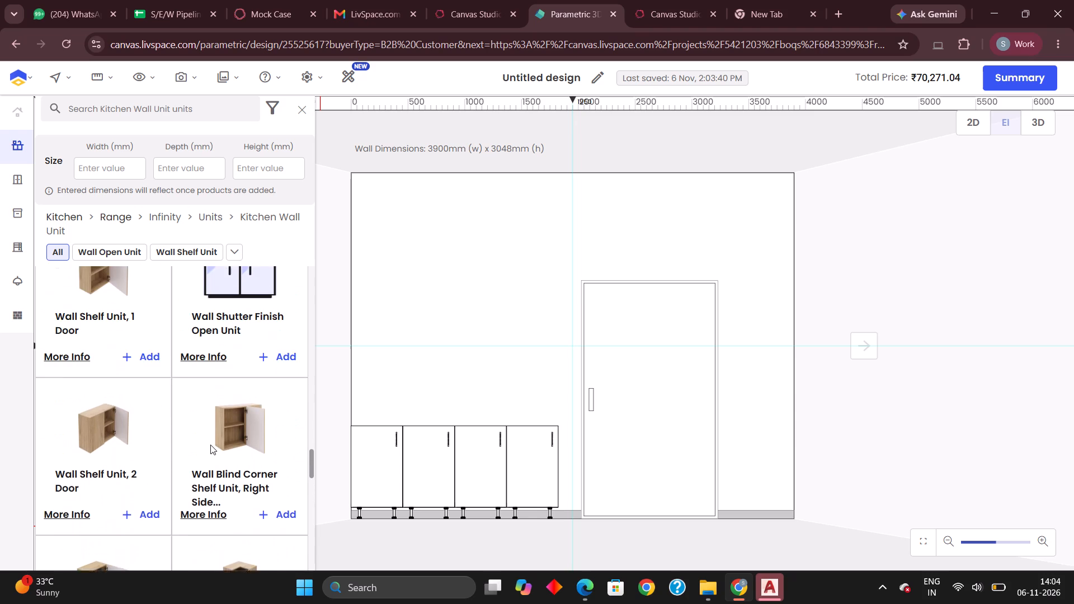
scroll(210, 445, "up", 3)
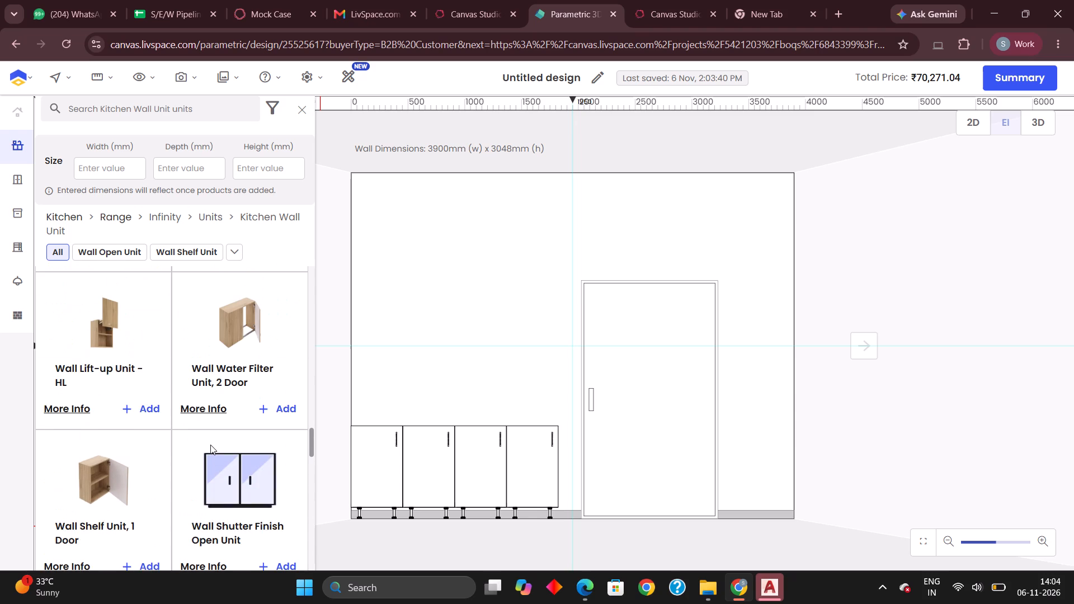
scroll(210, 445, "down", 1)
left_click(115, 422)
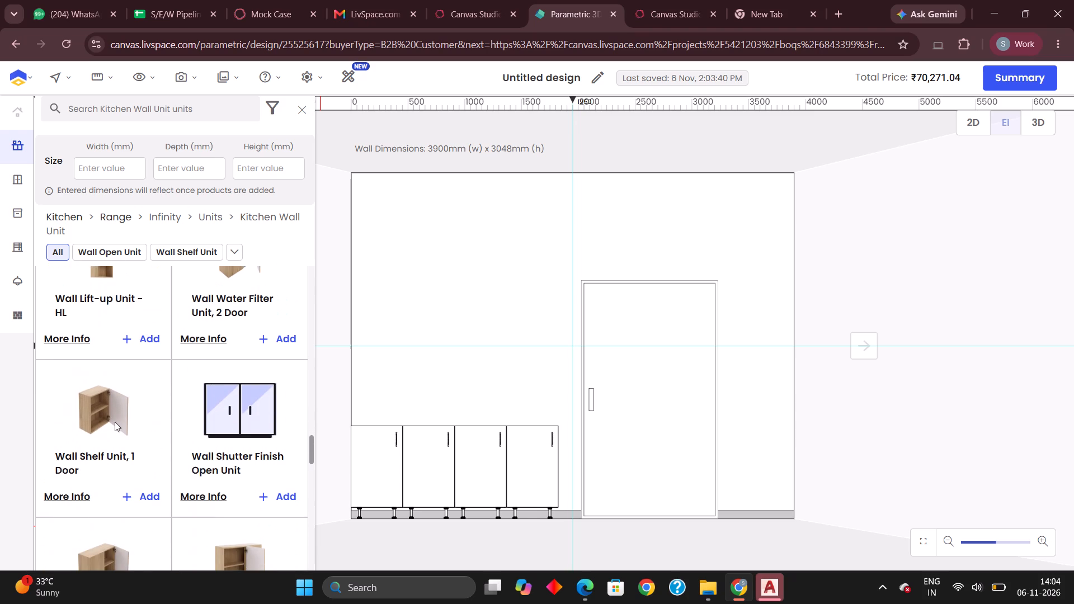
left_click(145, 496)
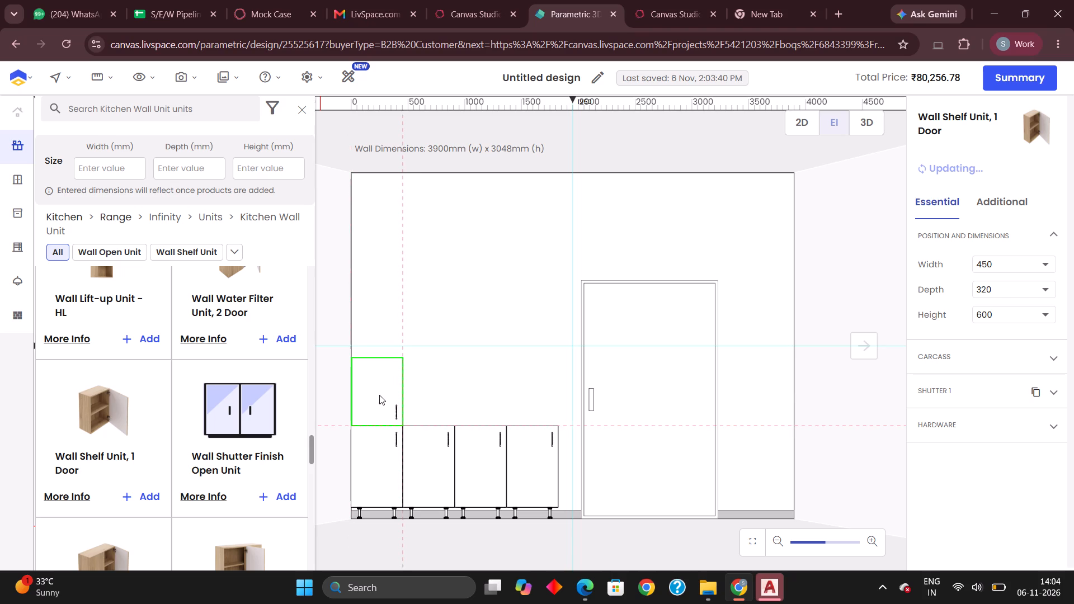
left_click(379, 395)
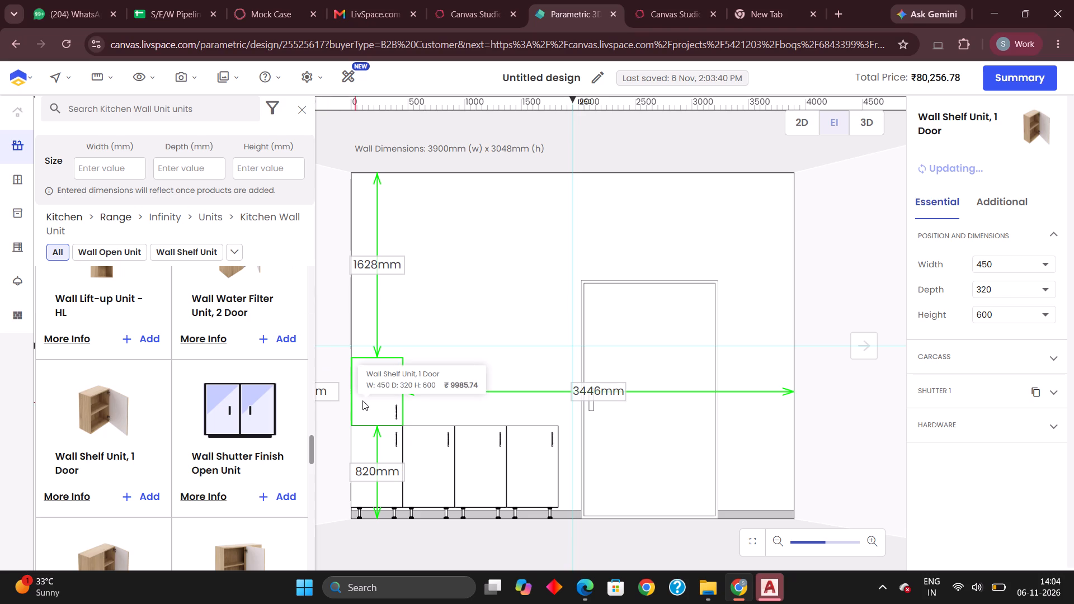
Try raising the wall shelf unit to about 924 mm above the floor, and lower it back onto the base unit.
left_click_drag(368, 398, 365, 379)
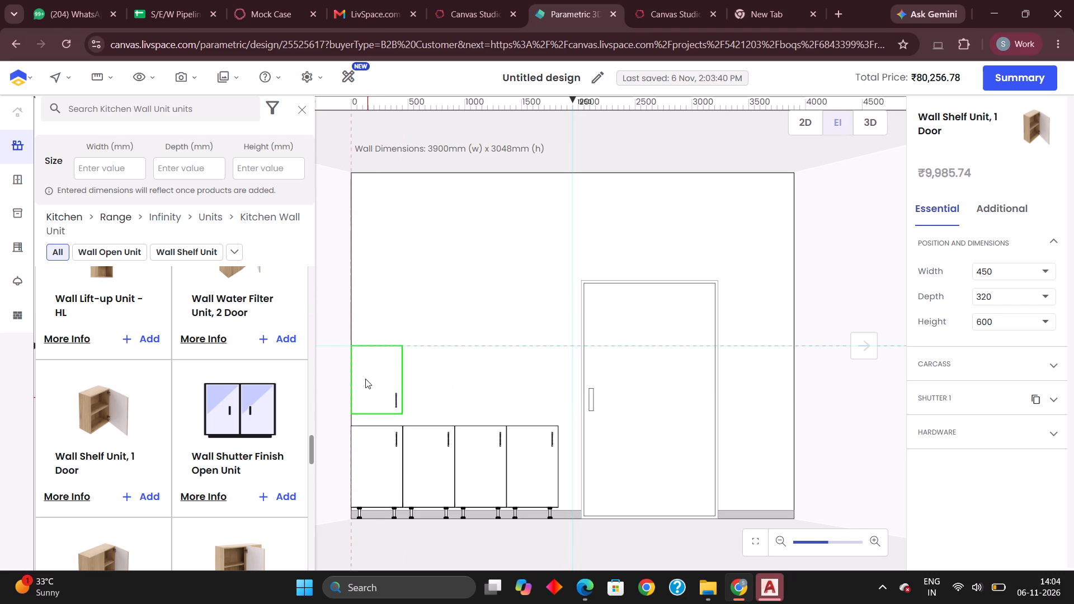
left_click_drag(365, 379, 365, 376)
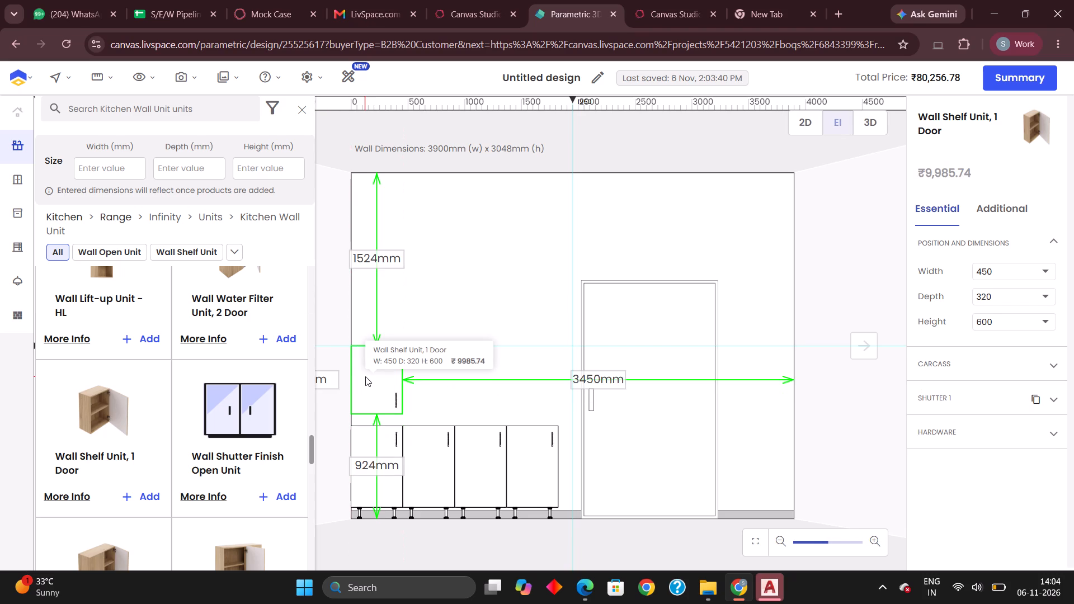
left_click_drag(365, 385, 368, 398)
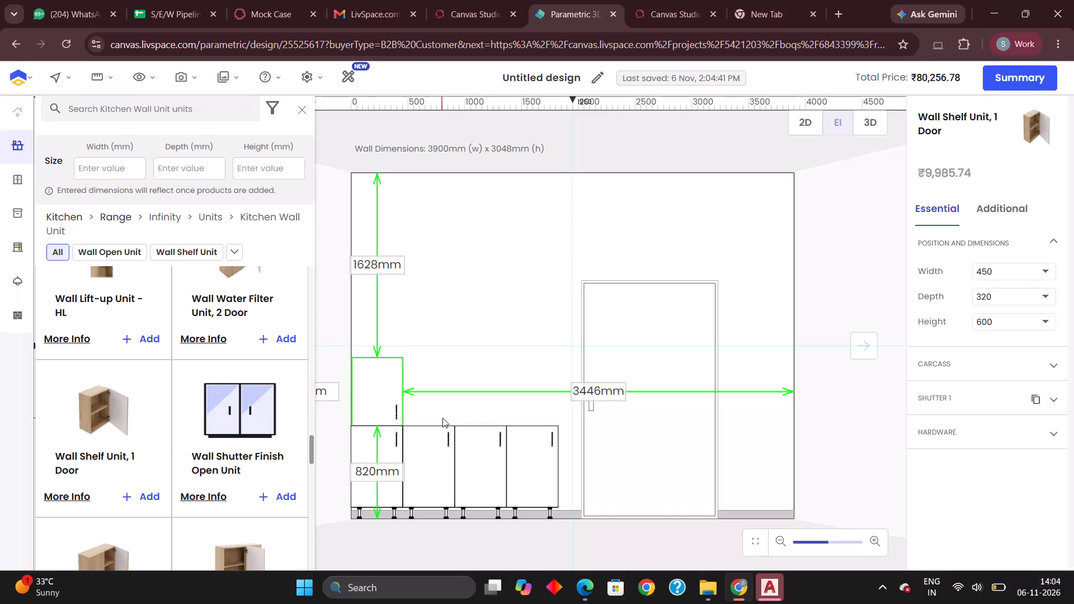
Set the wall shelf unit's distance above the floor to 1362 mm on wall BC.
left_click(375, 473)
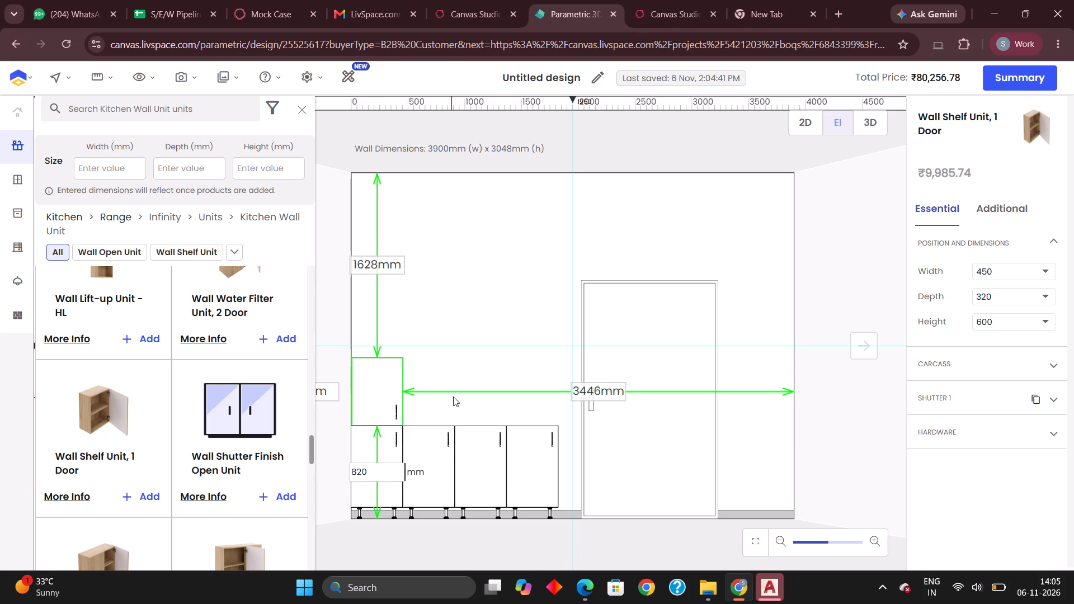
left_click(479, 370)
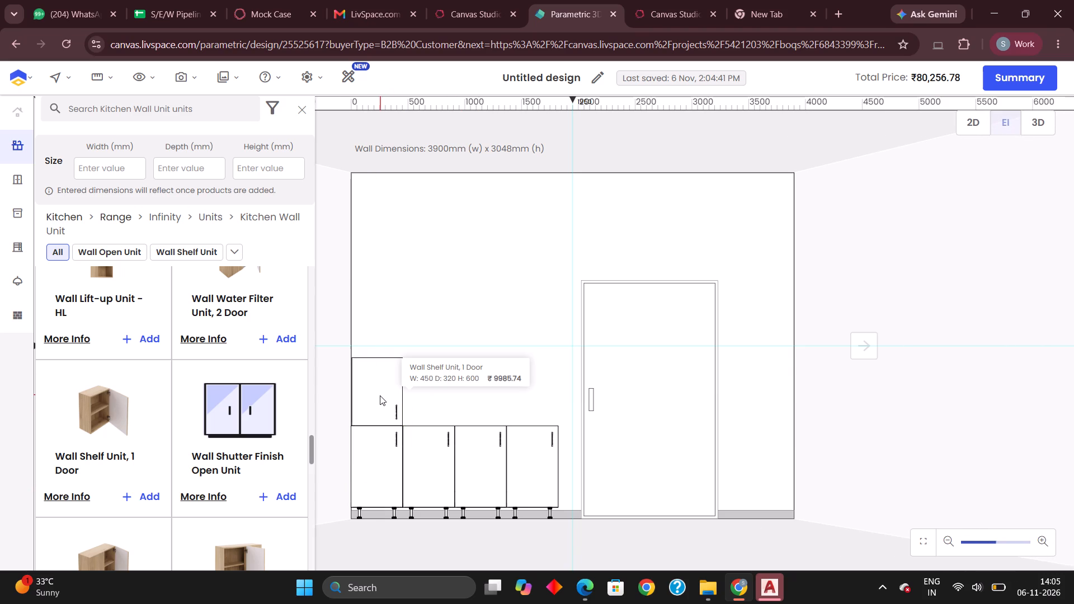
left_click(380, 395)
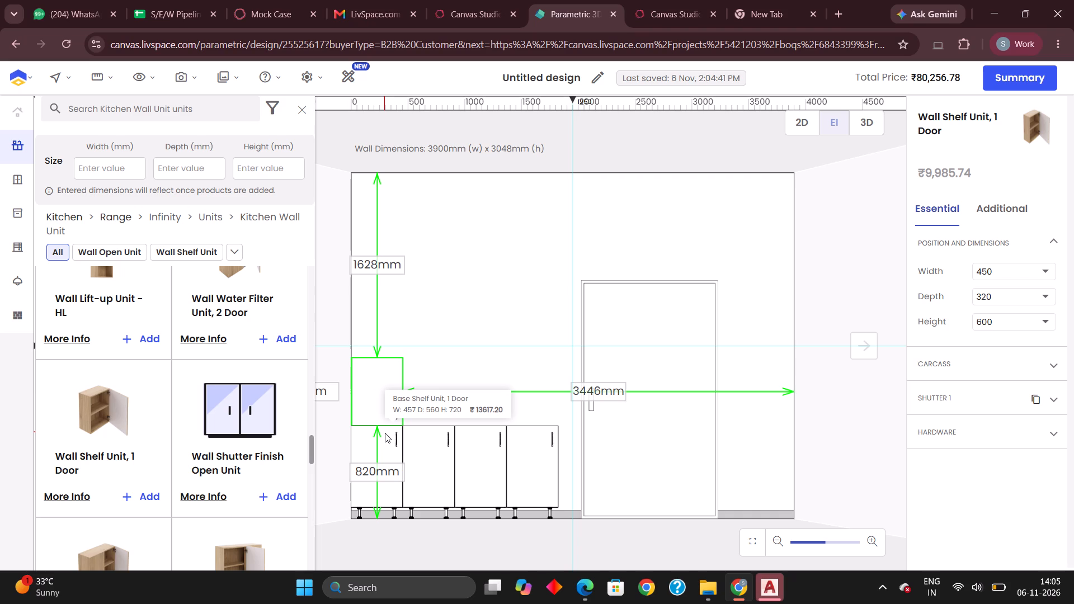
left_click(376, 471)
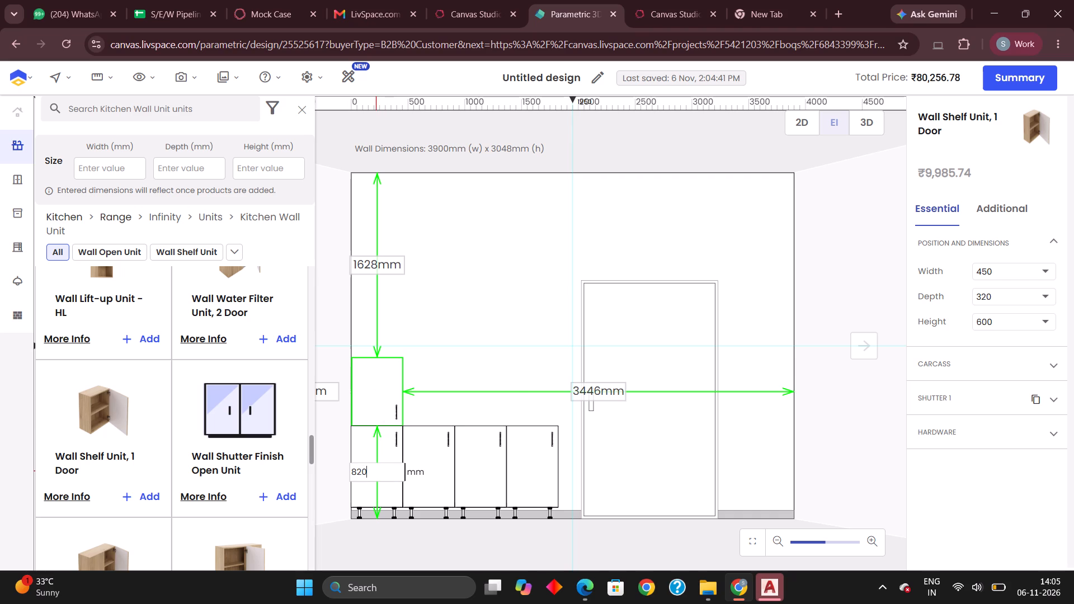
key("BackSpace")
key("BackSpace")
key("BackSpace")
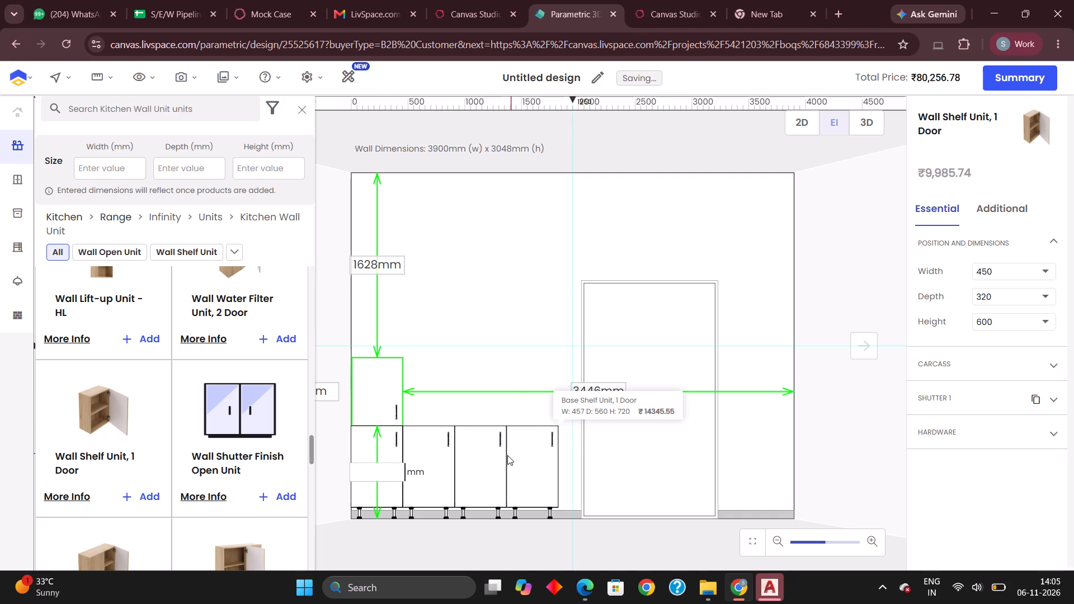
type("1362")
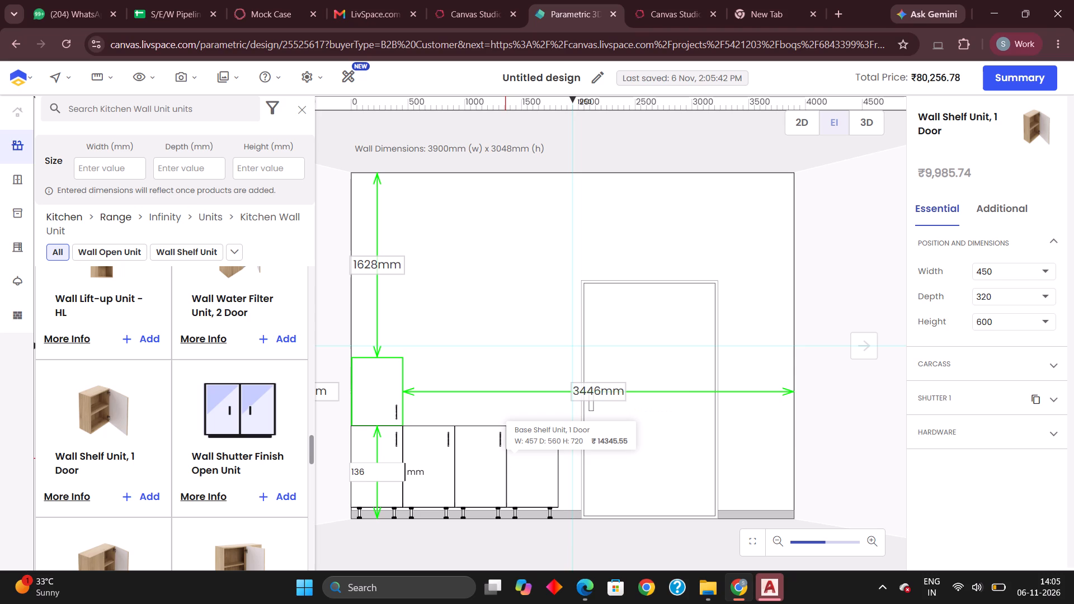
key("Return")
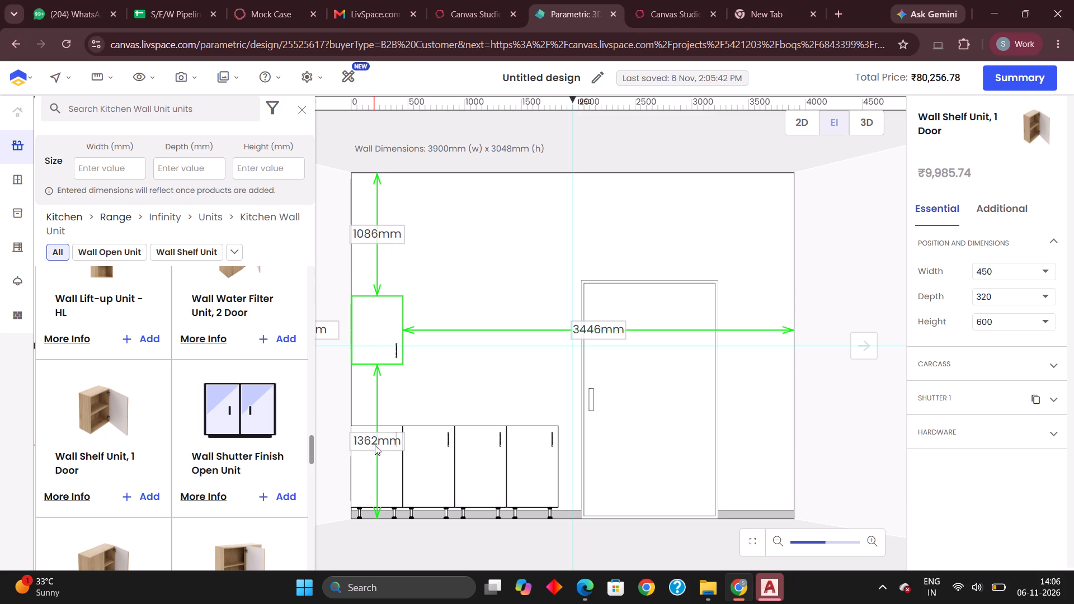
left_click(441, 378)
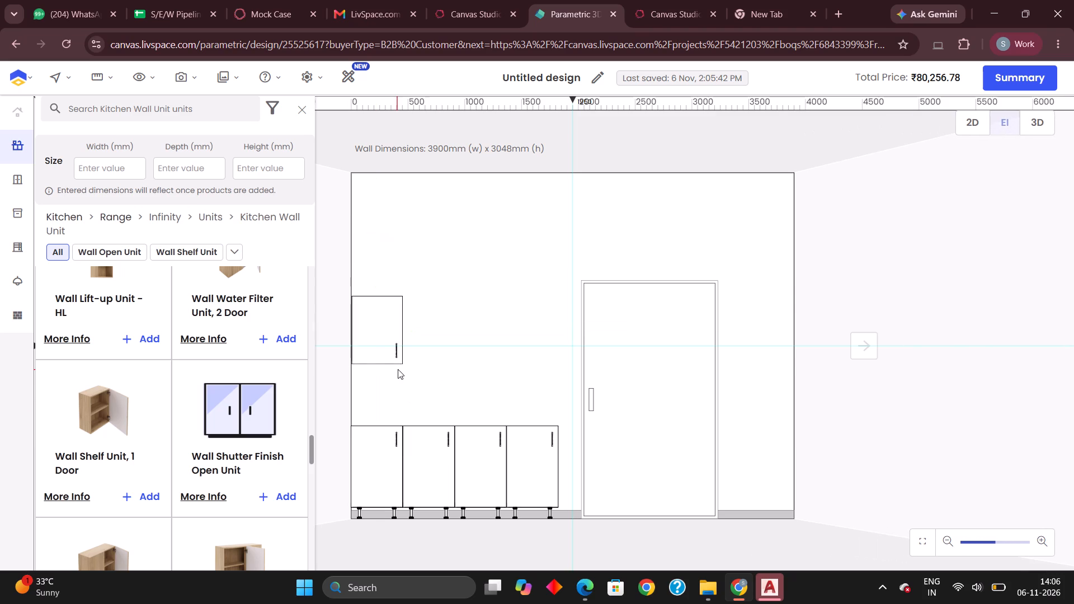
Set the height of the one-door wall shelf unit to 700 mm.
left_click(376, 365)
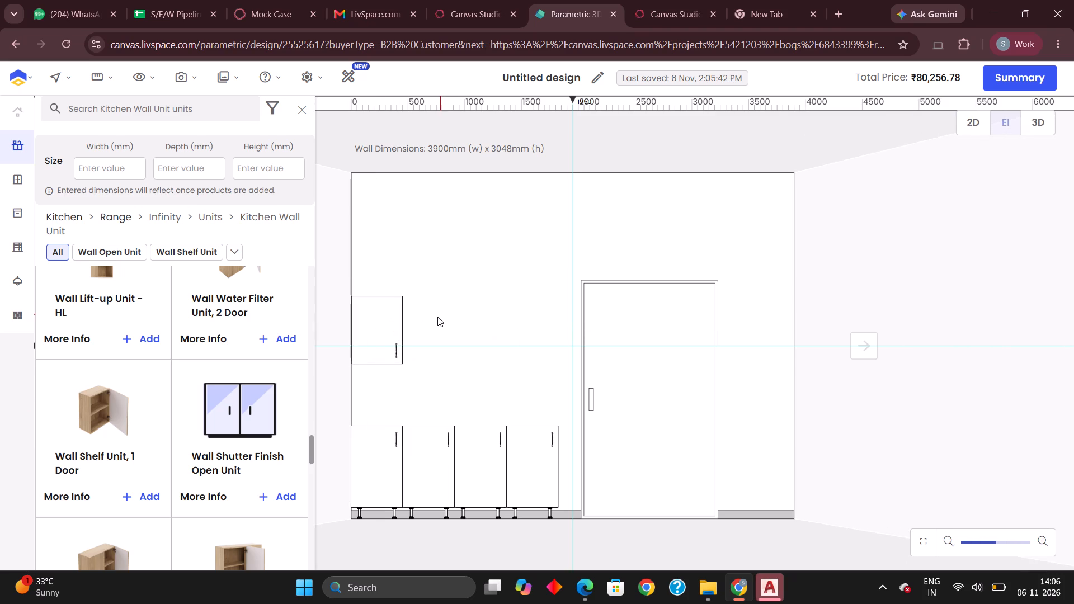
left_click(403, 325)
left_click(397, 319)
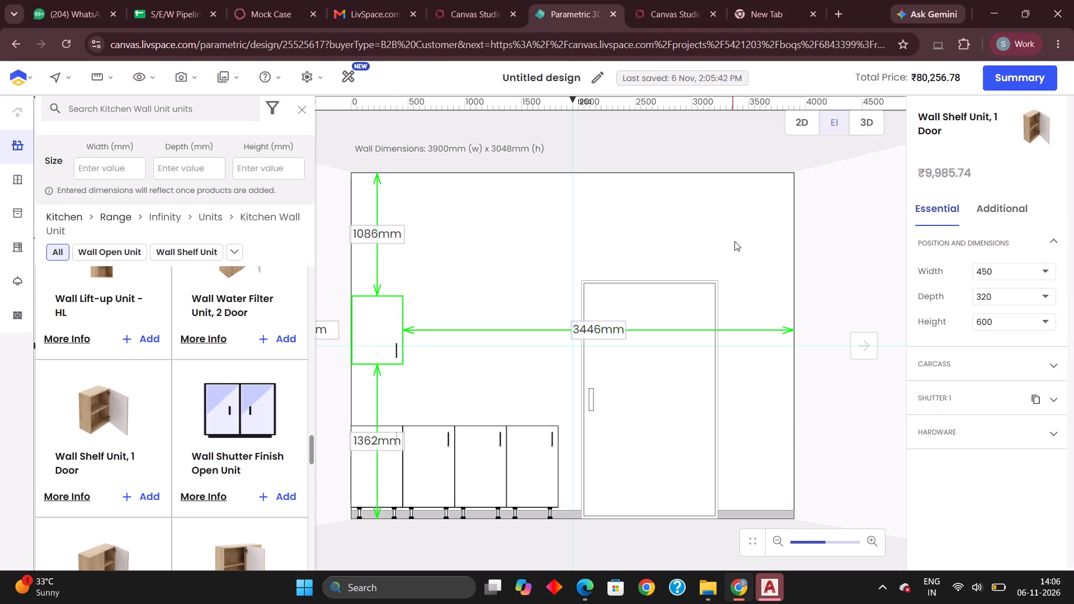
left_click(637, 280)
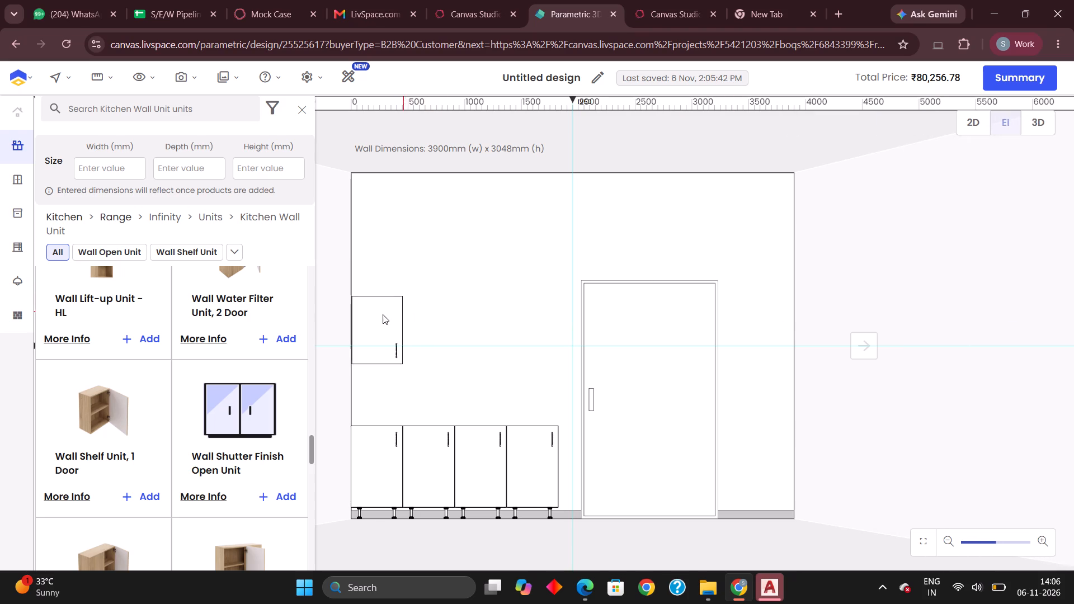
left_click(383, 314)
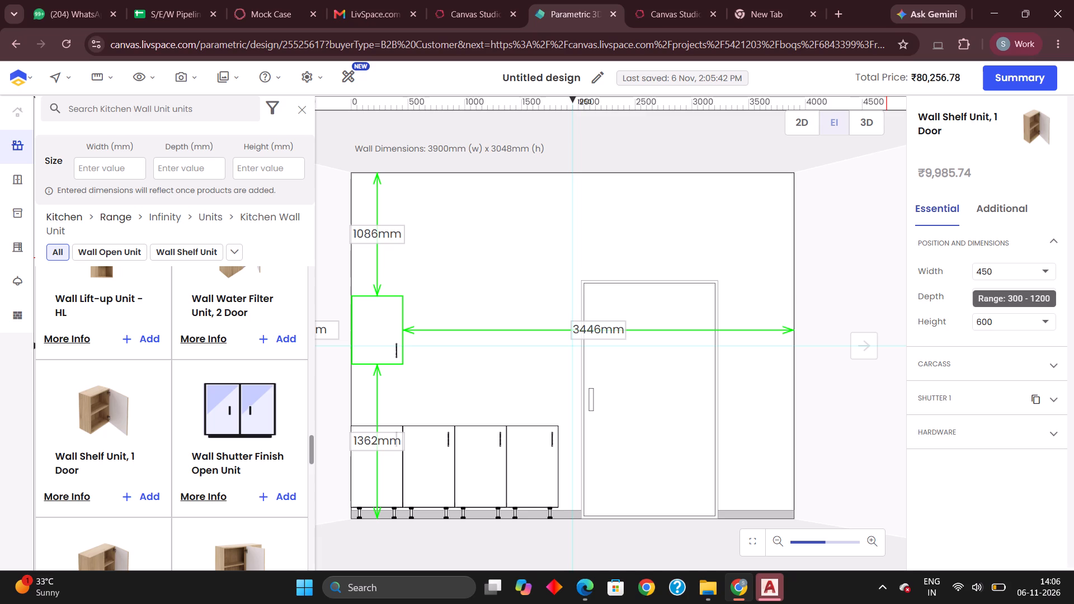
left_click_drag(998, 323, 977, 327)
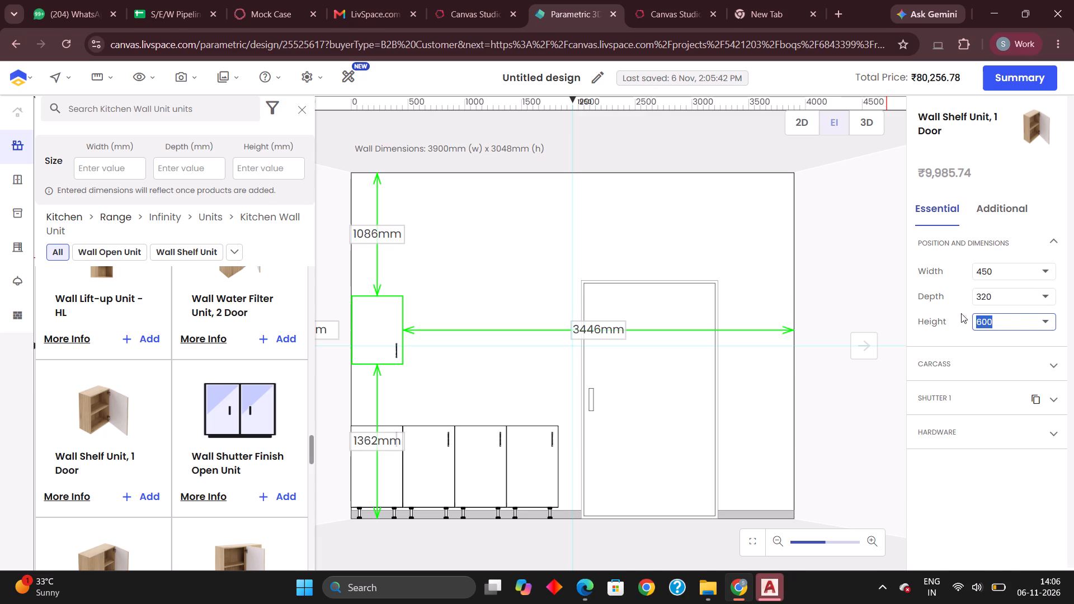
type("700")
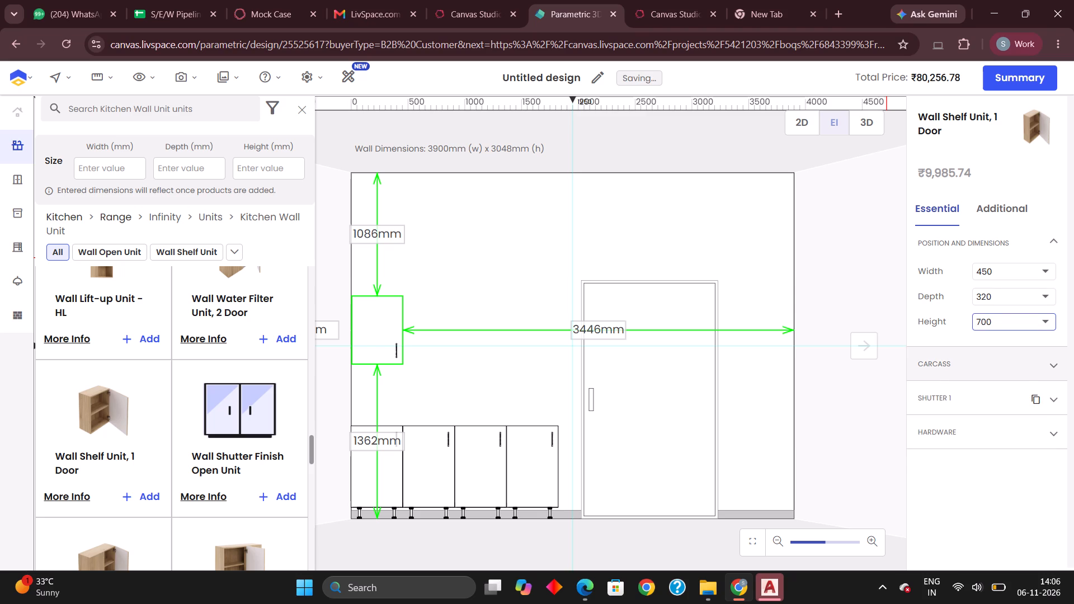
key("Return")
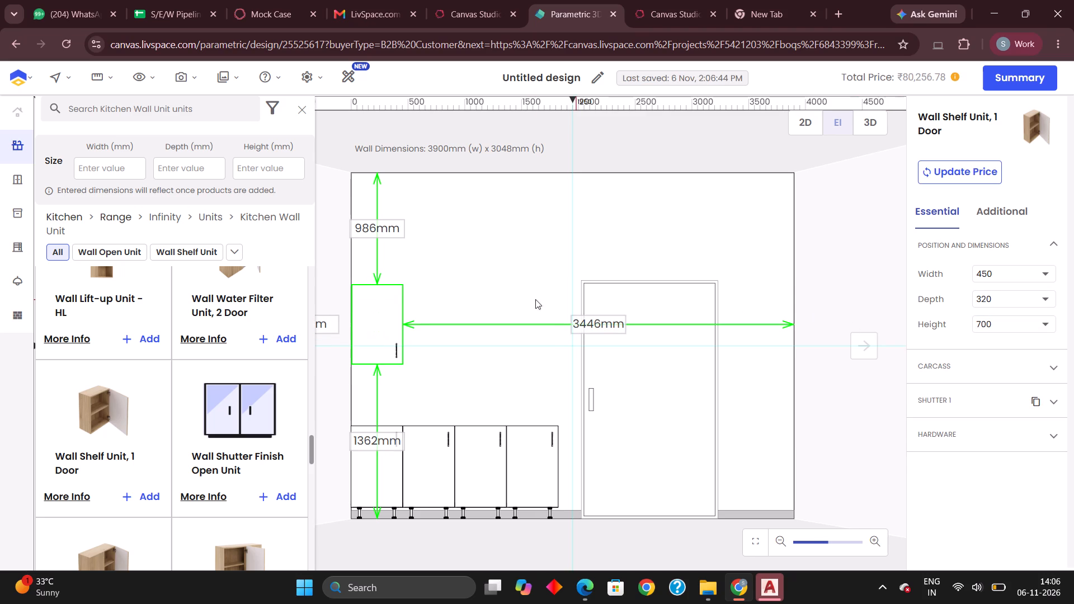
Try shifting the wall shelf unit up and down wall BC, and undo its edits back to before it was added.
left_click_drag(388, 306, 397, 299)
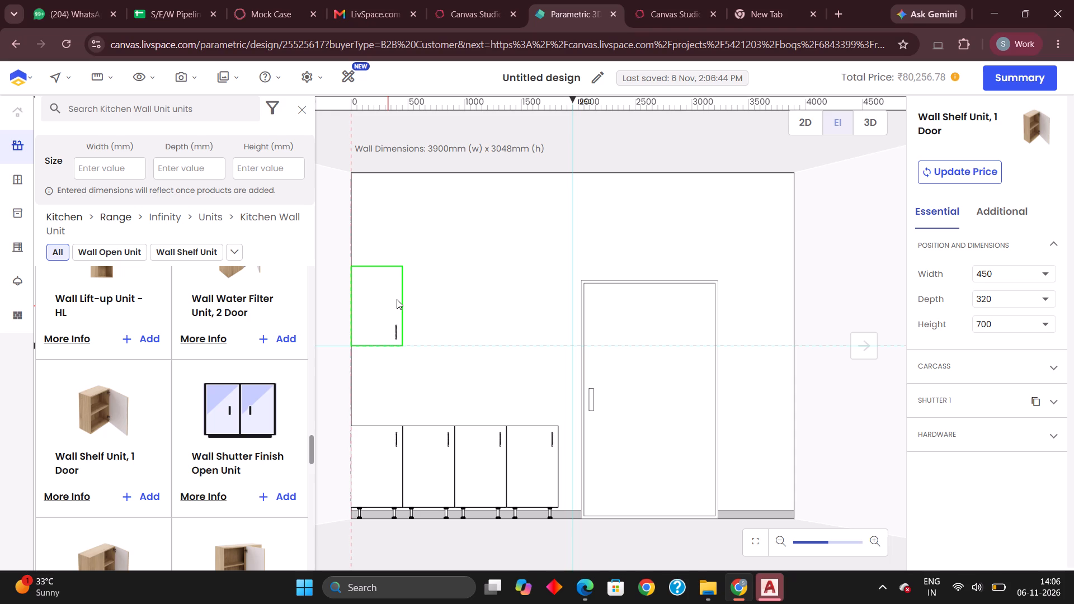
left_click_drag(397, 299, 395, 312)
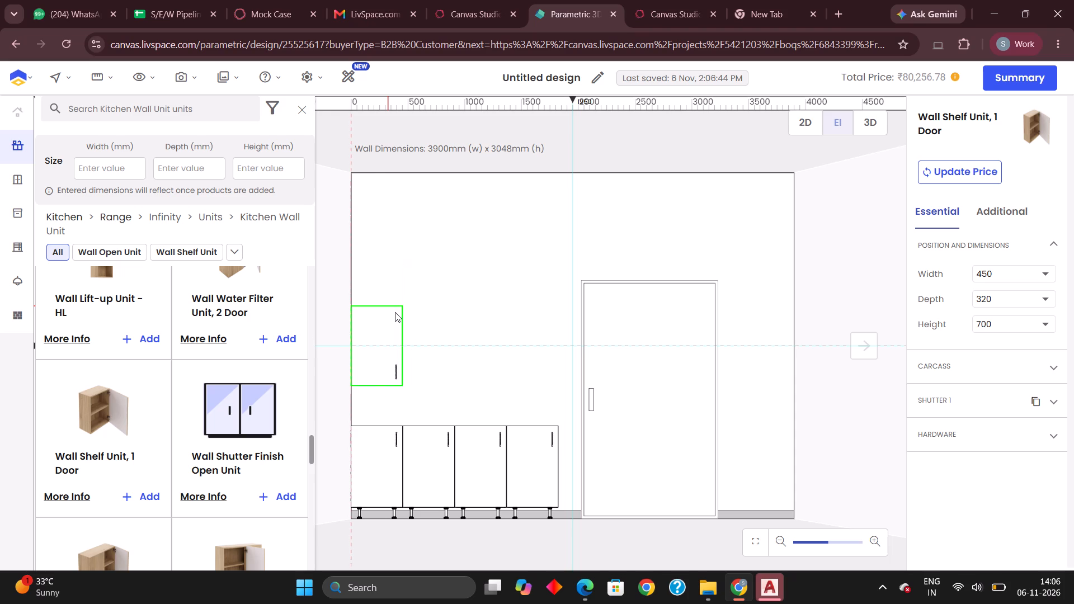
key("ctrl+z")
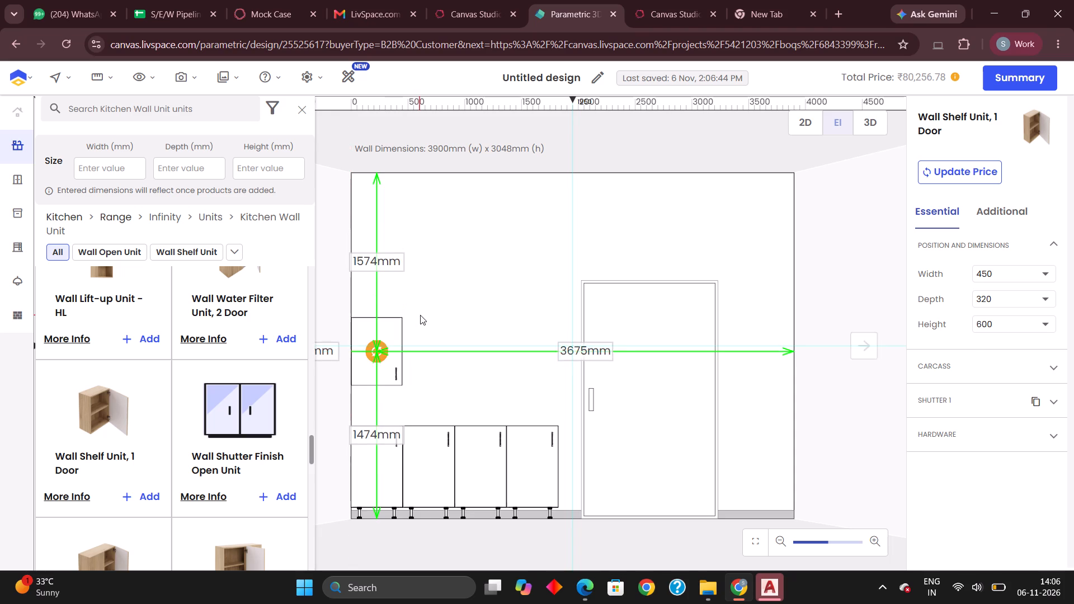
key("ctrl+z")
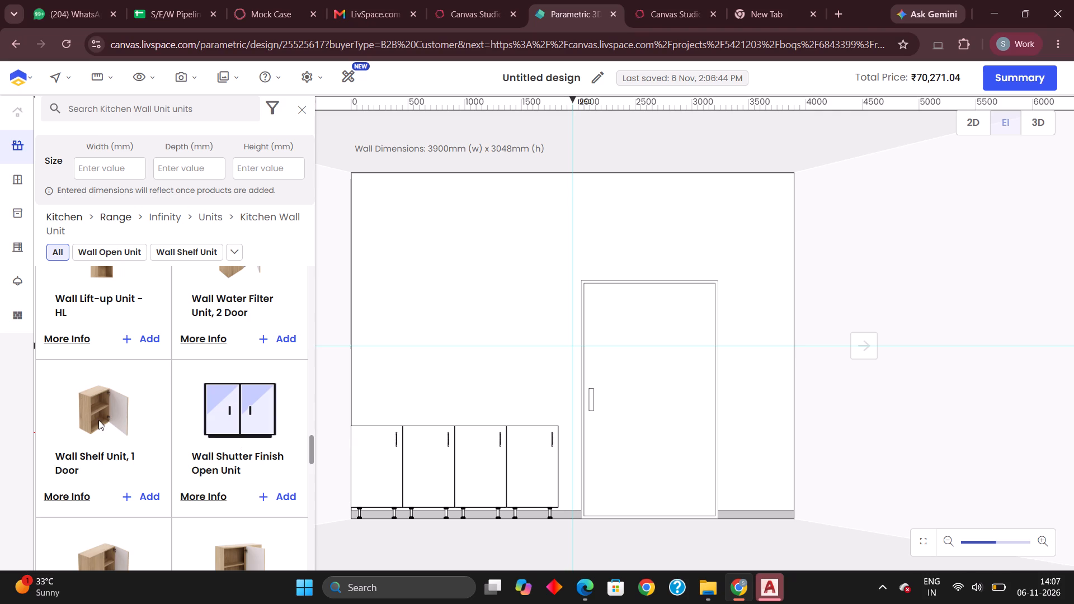
Look through the Infinity range's Kitchen Wall Unit catalogue for a suitable unit for wall BC.
scroll(122, 410, "up", 4)
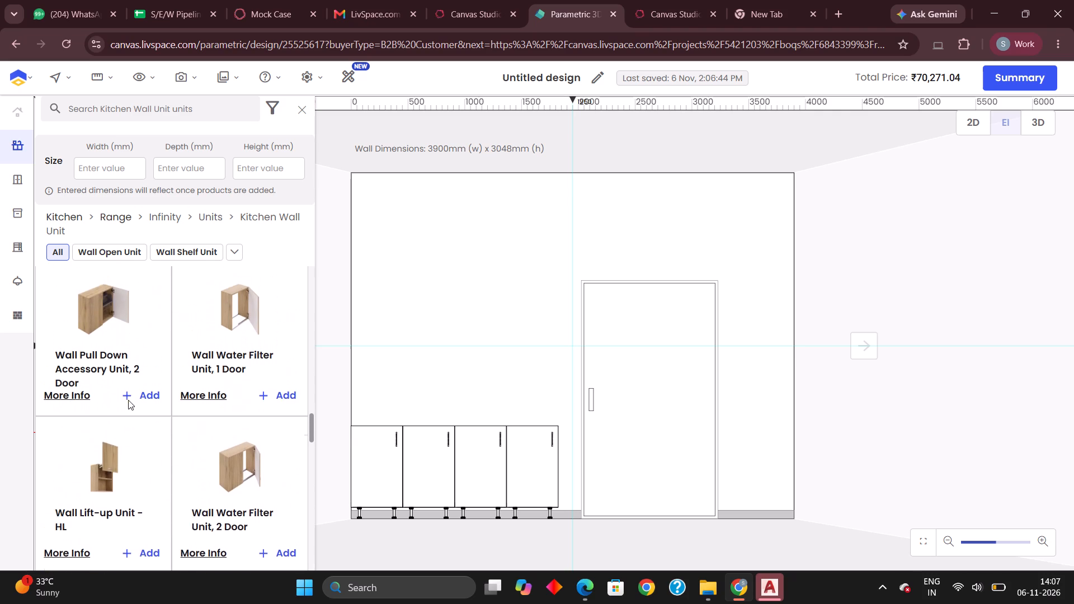
scroll(129, 399, "up", 3)
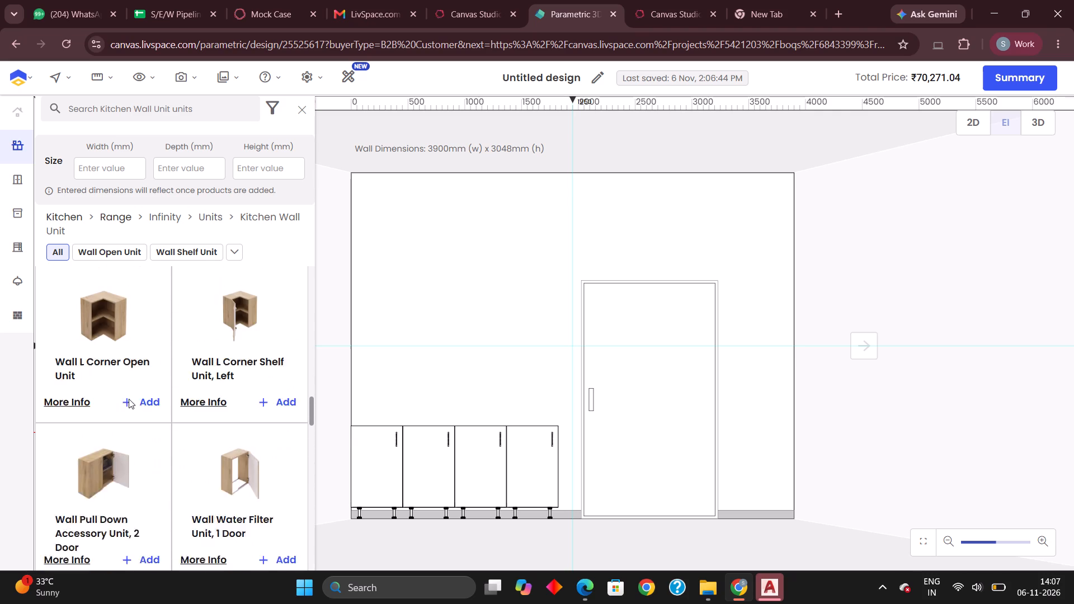
scroll(129, 399, "down", 11)
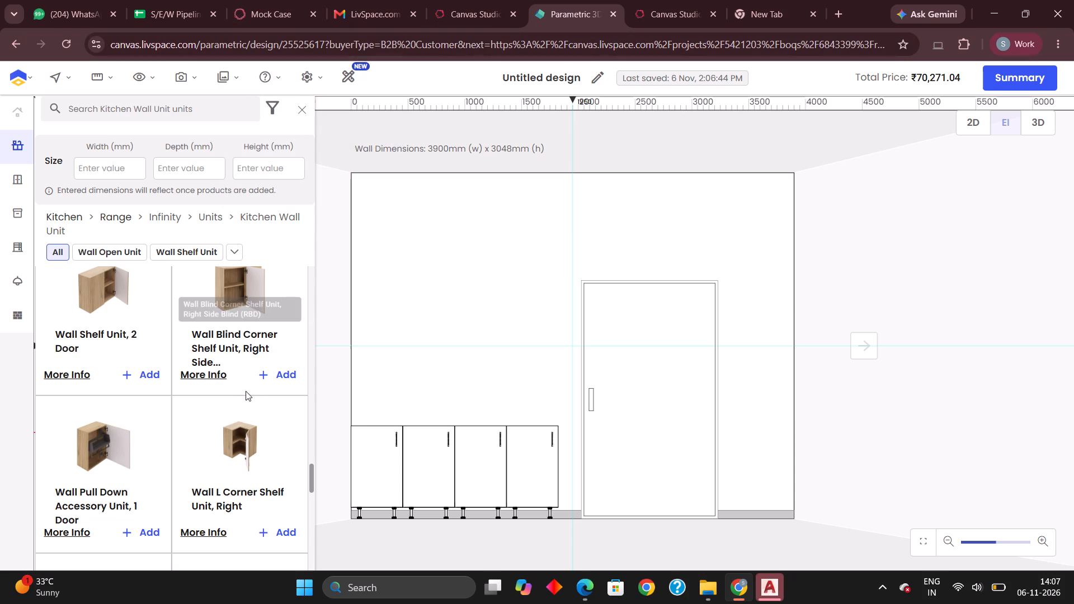
scroll(247, 390, "down", 3)
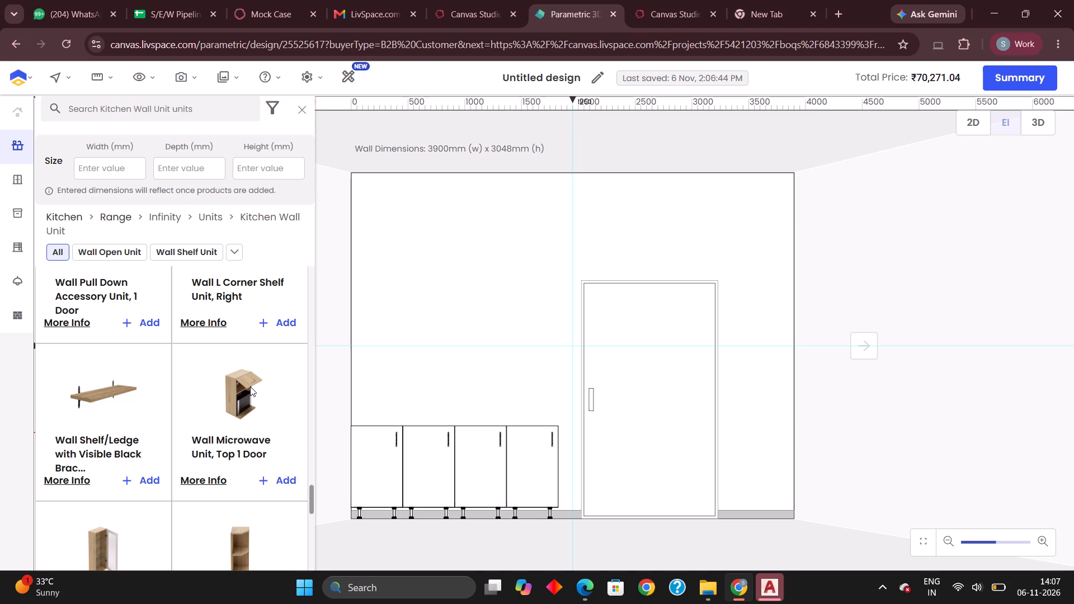
scroll(251, 385, "up", 2)
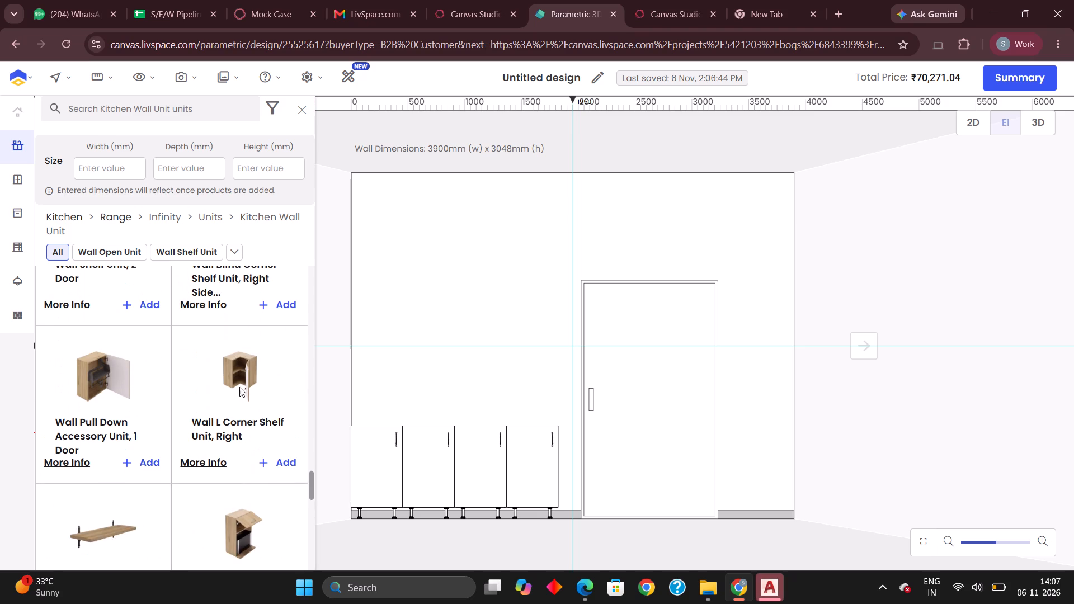
scroll(227, 377, "up", 3)
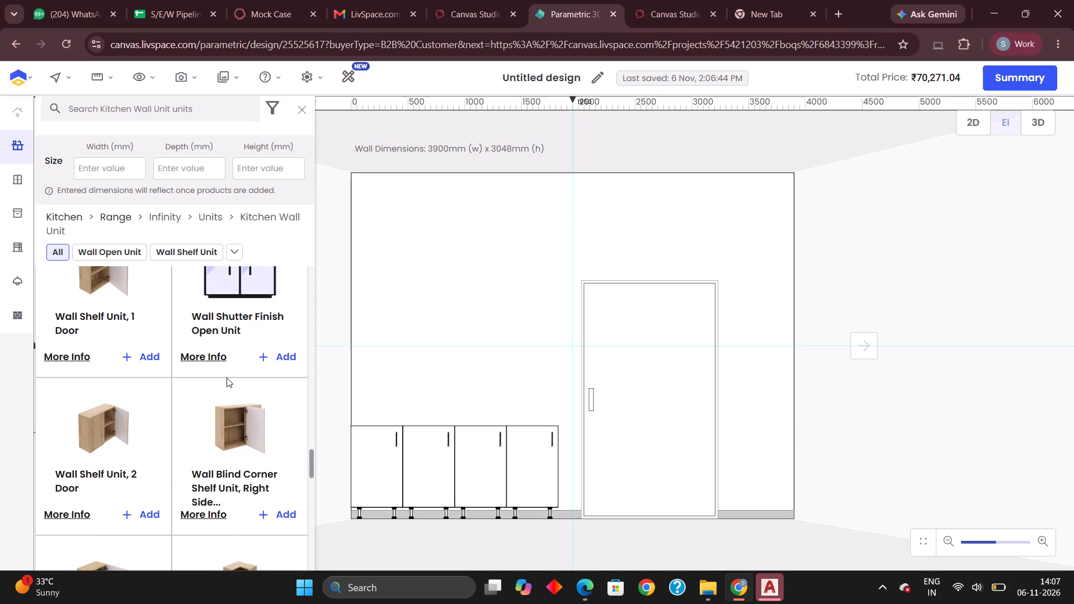
scroll(227, 377, "up", 3)
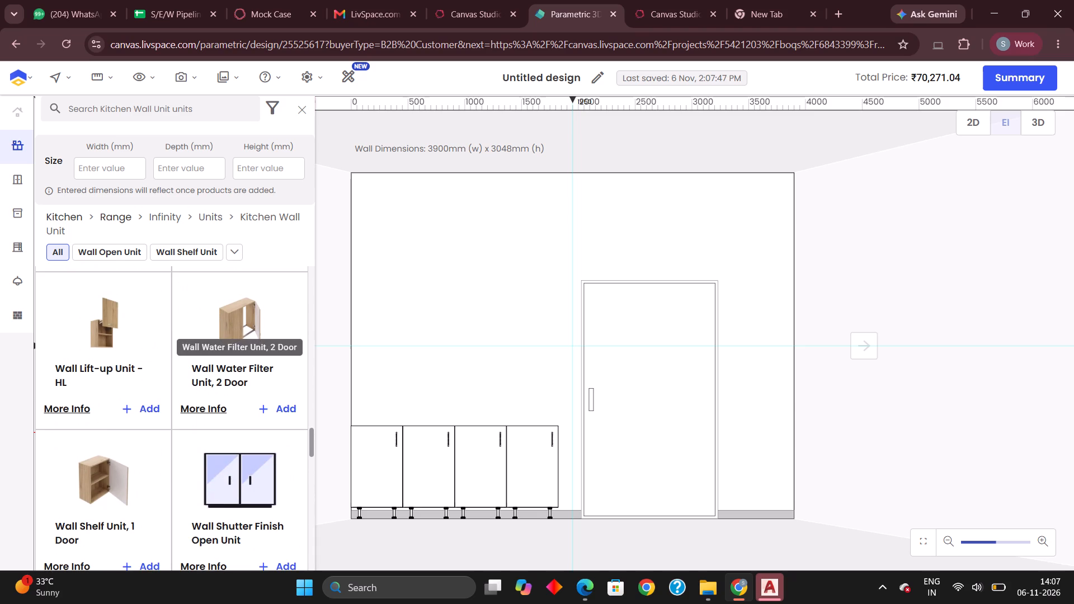
Add a Wall Shelf Unit, 1 Door to wall BC, directly above the first base shelf unit at the wall's left end.
scroll(59, 484, "down", 1)
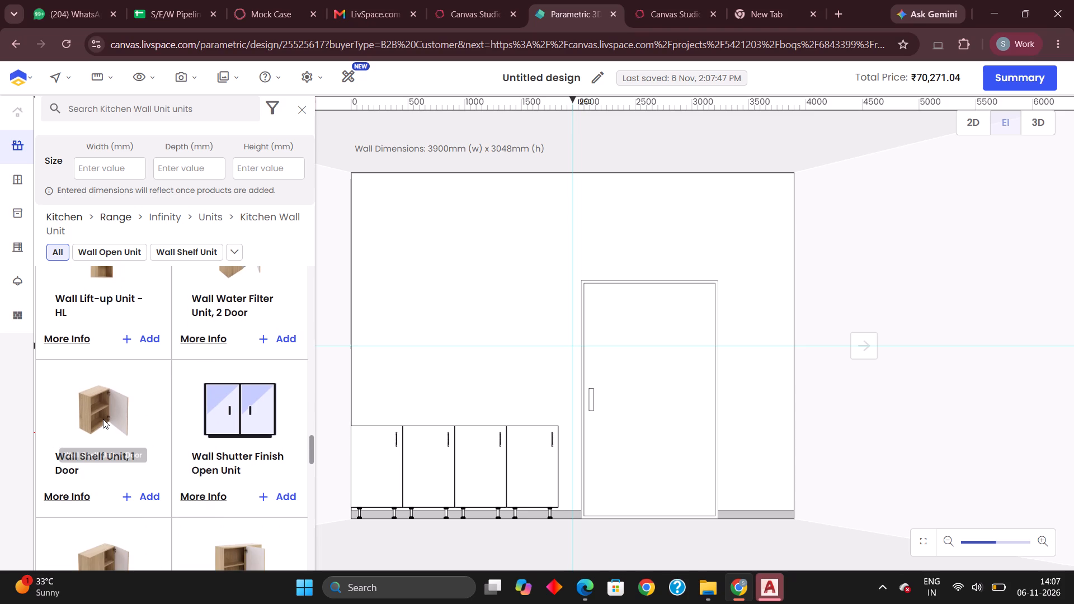
left_click(132, 497)
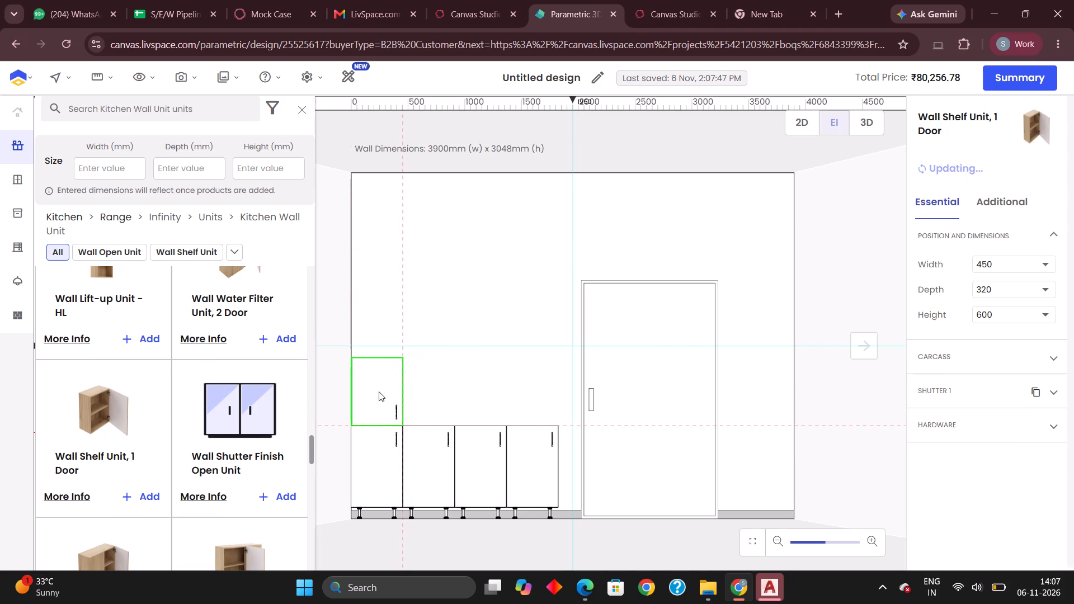
left_click(379, 391)
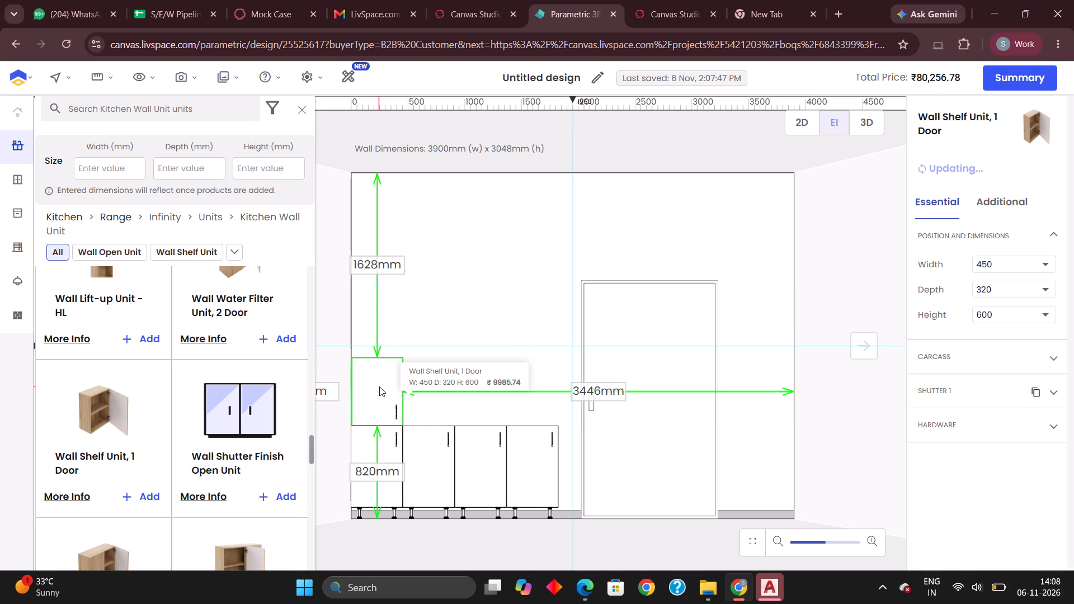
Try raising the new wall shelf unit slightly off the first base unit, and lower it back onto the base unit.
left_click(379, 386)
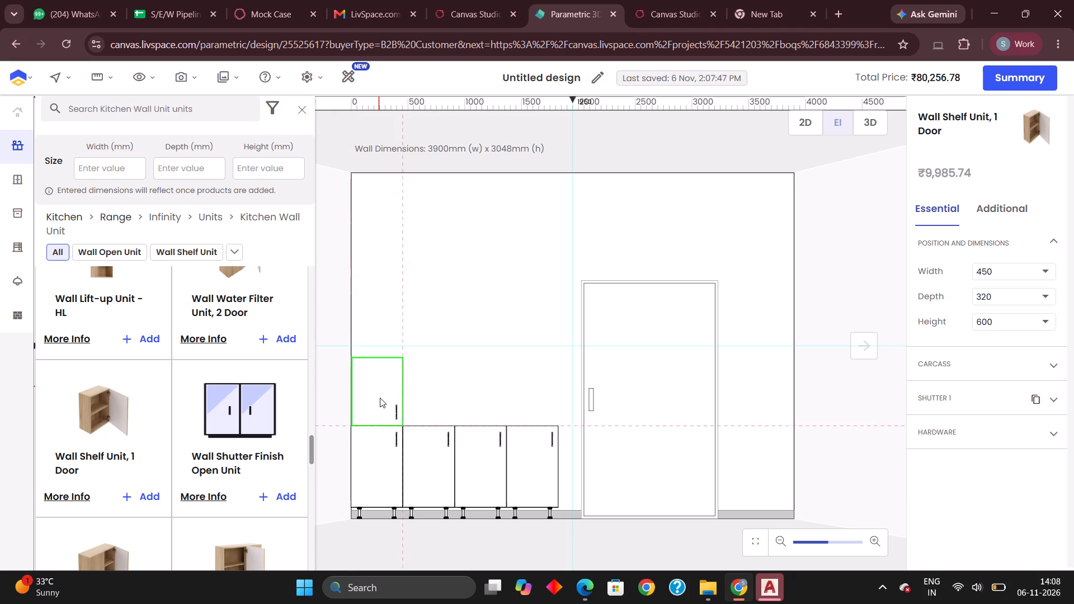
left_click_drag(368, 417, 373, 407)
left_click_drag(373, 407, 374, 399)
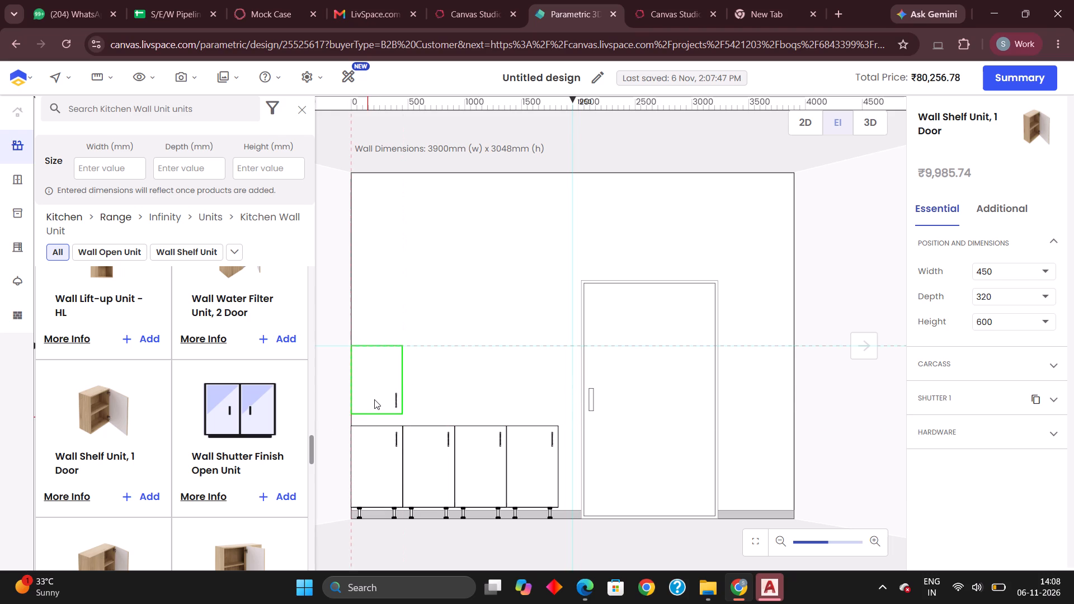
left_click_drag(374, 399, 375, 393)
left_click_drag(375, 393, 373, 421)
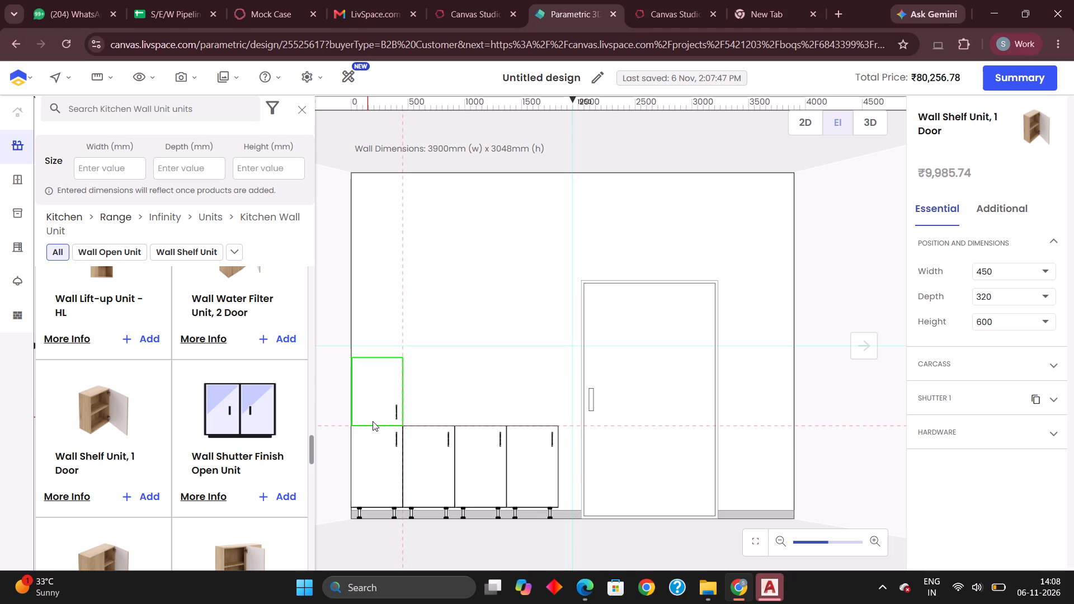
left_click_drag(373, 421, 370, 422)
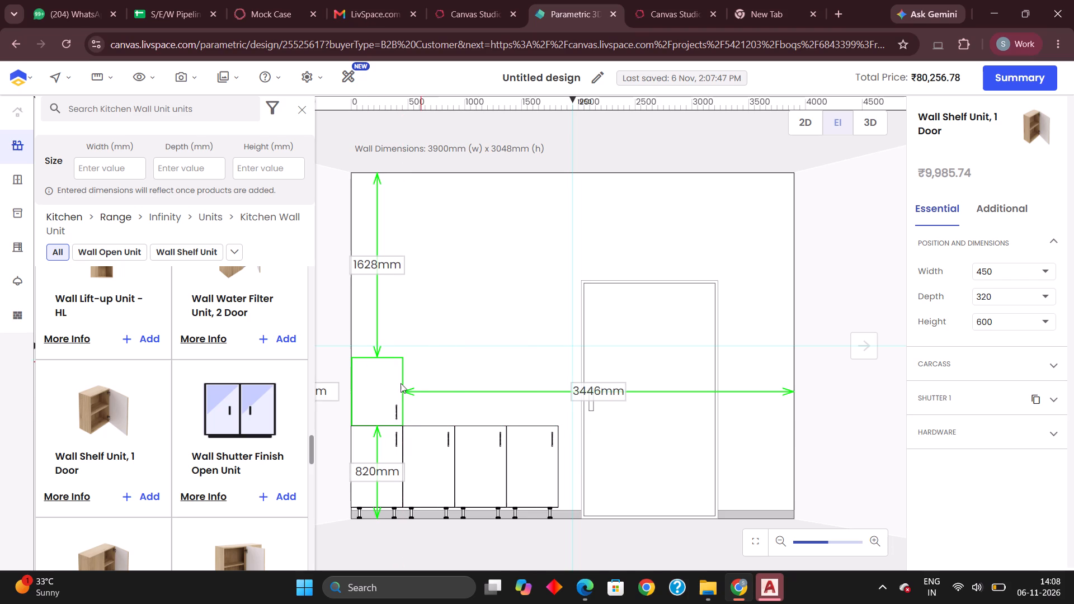
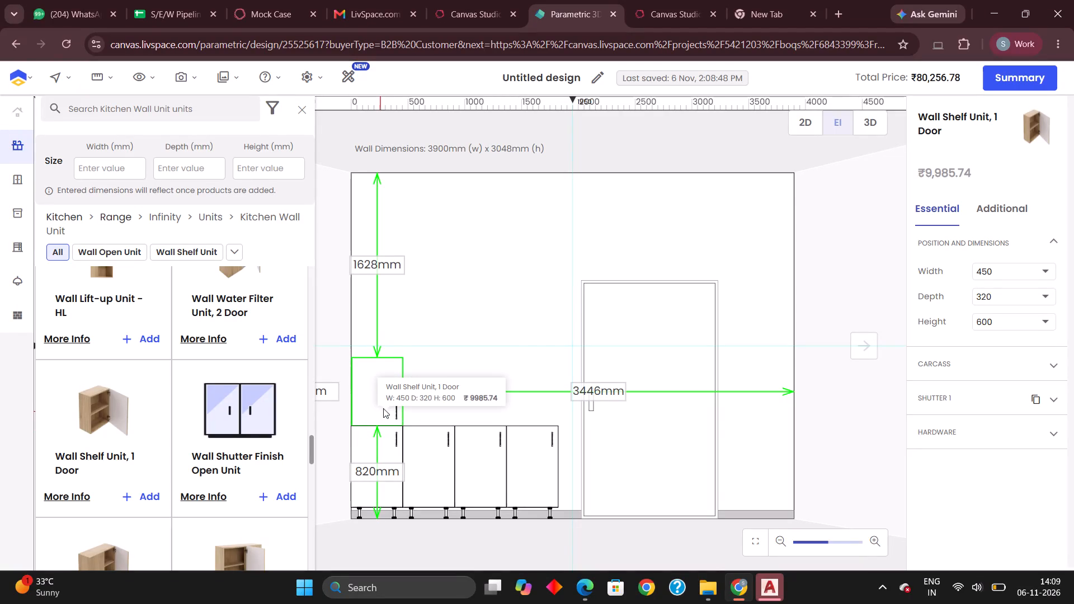
Set the new wall shelf unit's distance above the floor to 1428 mm on wall BC.
left_click(373, 473)
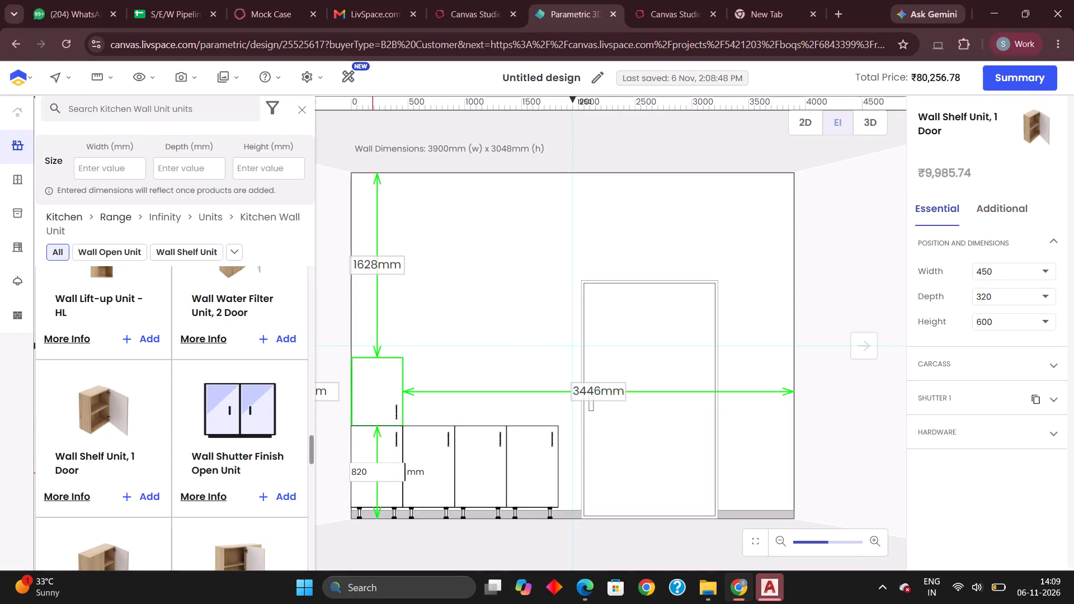
left_click_drag(370, 468, 354, 470)
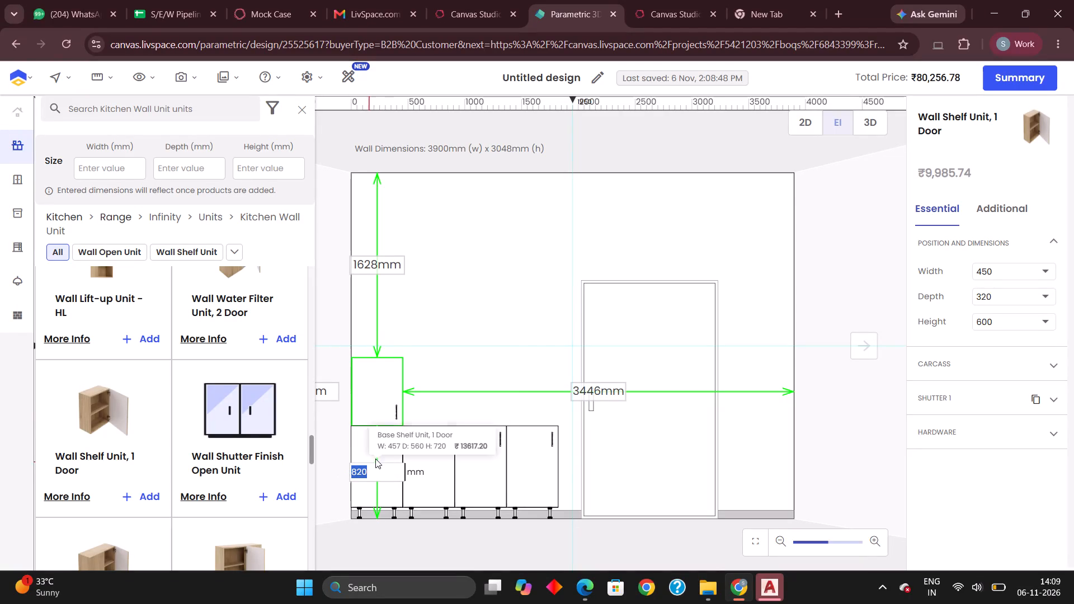
key("1")
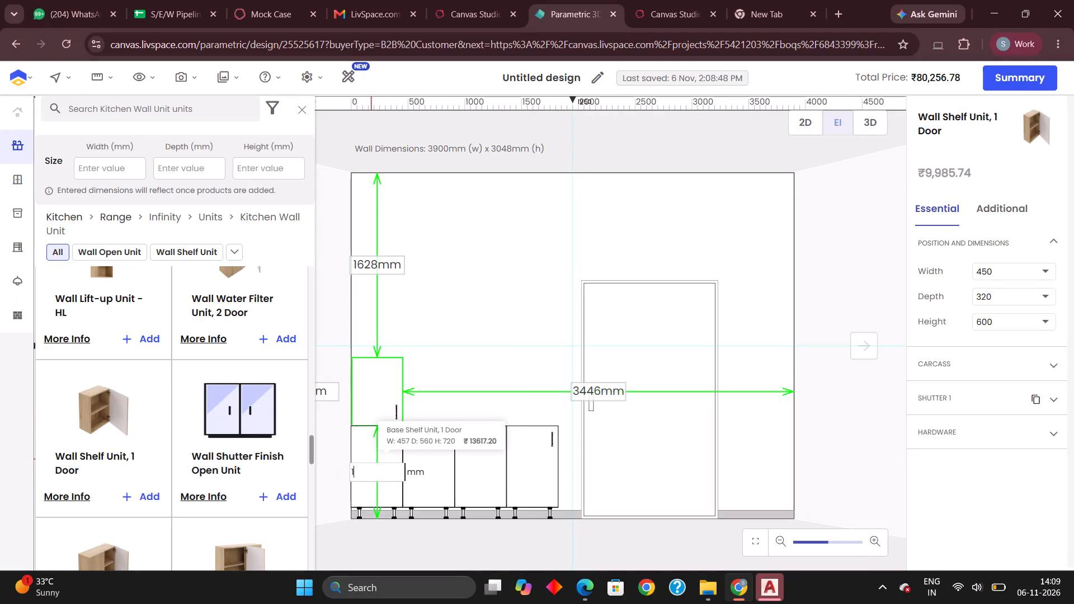
type("42")
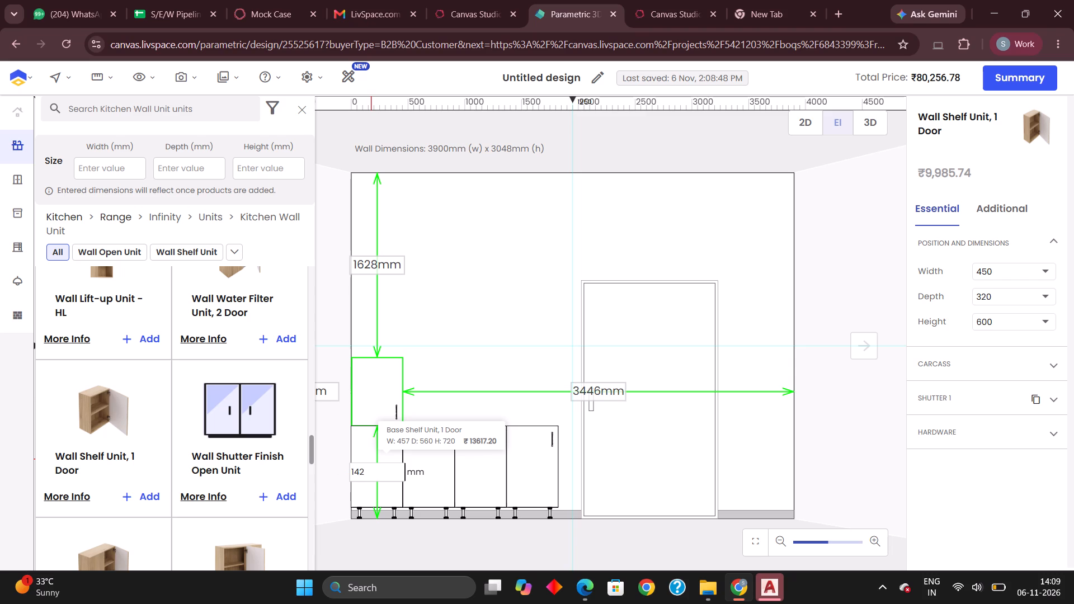
key("8")
key("Return")
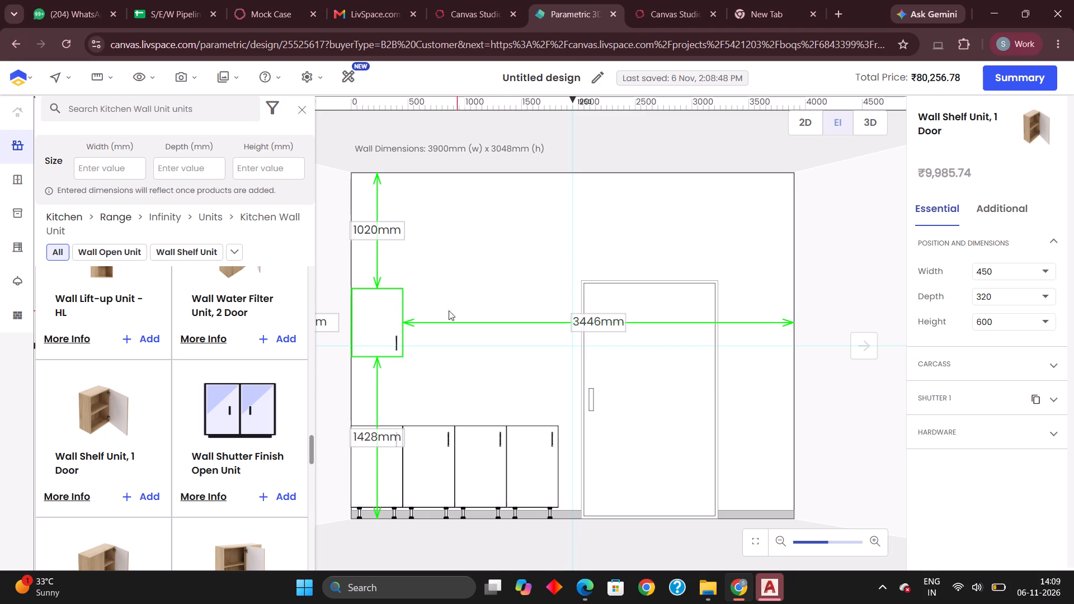
Duplicate the wall shelf unit and place the copy flush beside it toward the door, aligned at 1428 mm above the floor.
left_click(395, 309)
right_click(376, 340)
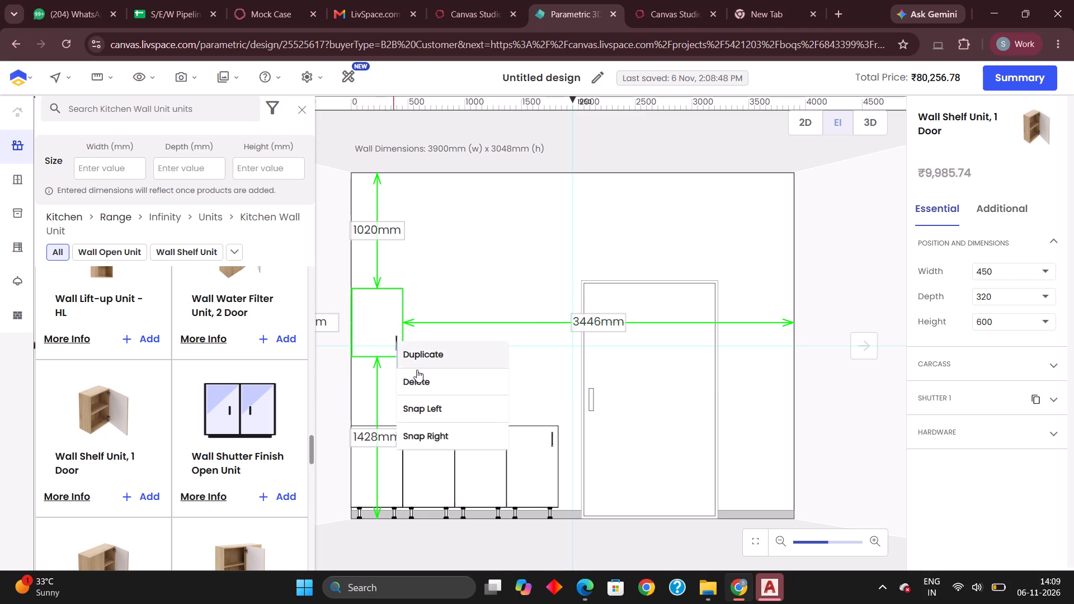
left_click(439, 352)
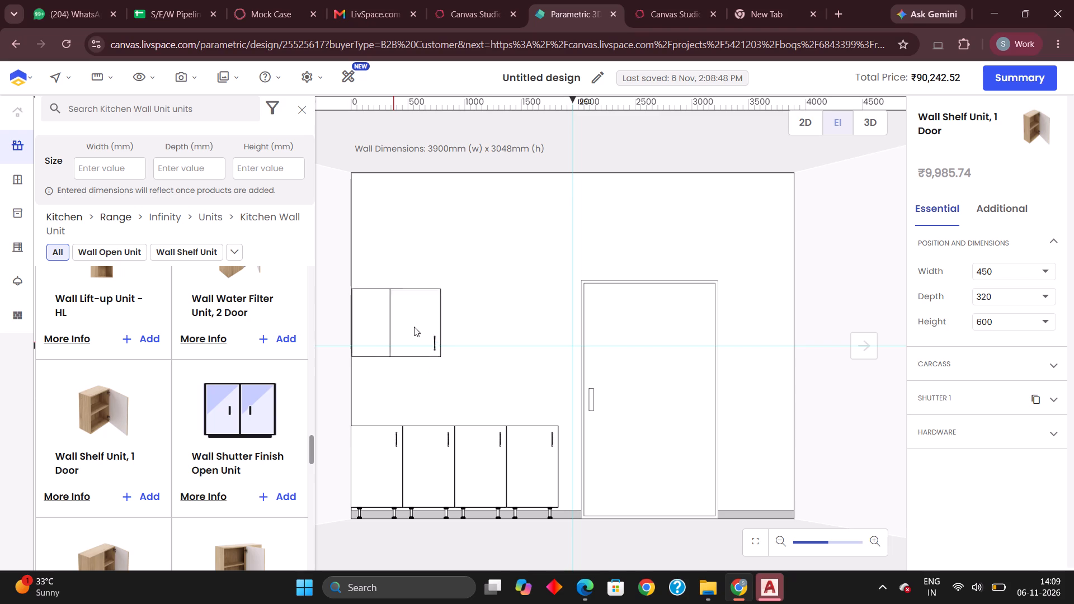
left_click(434, 329)
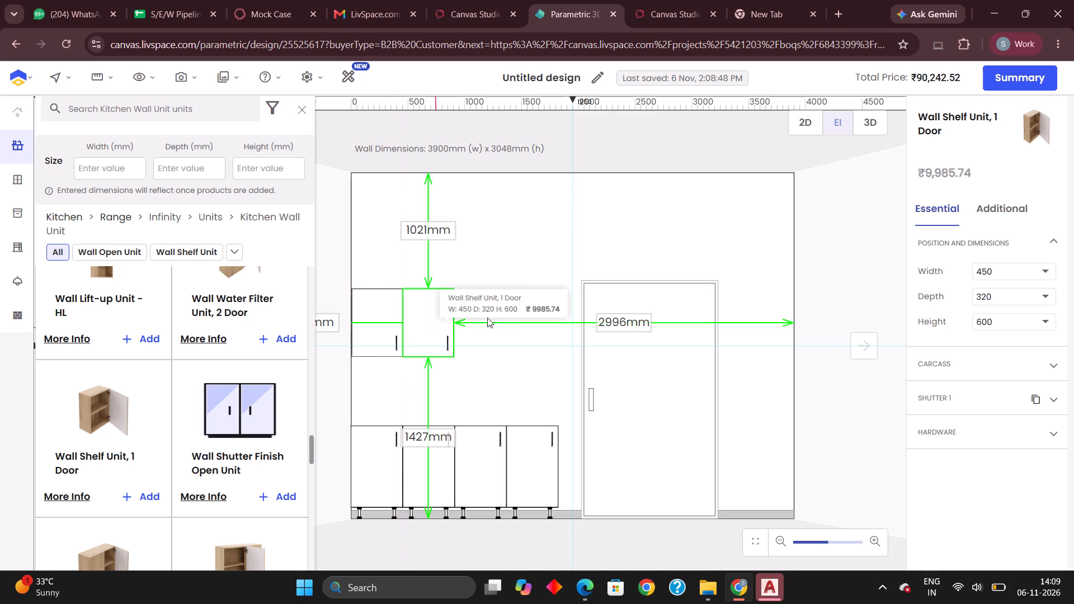
left_click(421, 329)
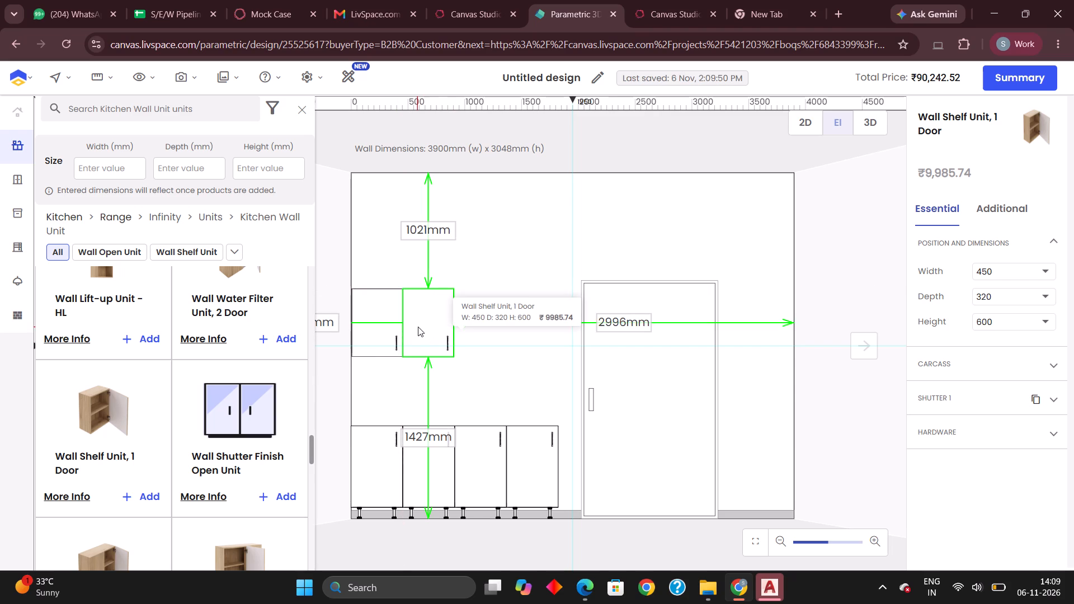
left_click_drag(431, 320, 454, 320)
left_click_drag(445, 324, 421, 339)
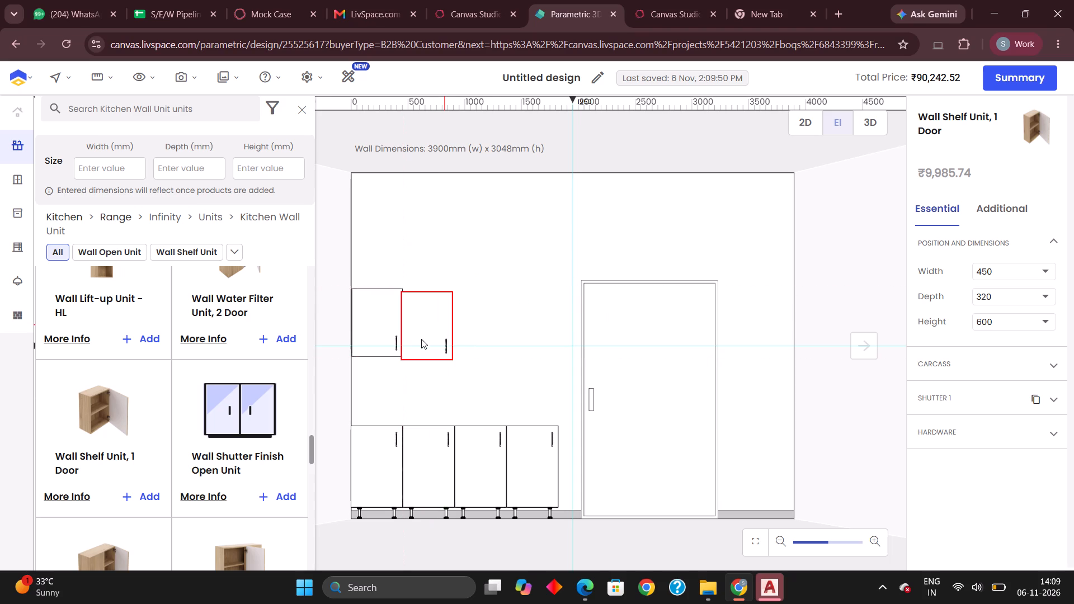
left_click_drag(421, 339, 424, 332)
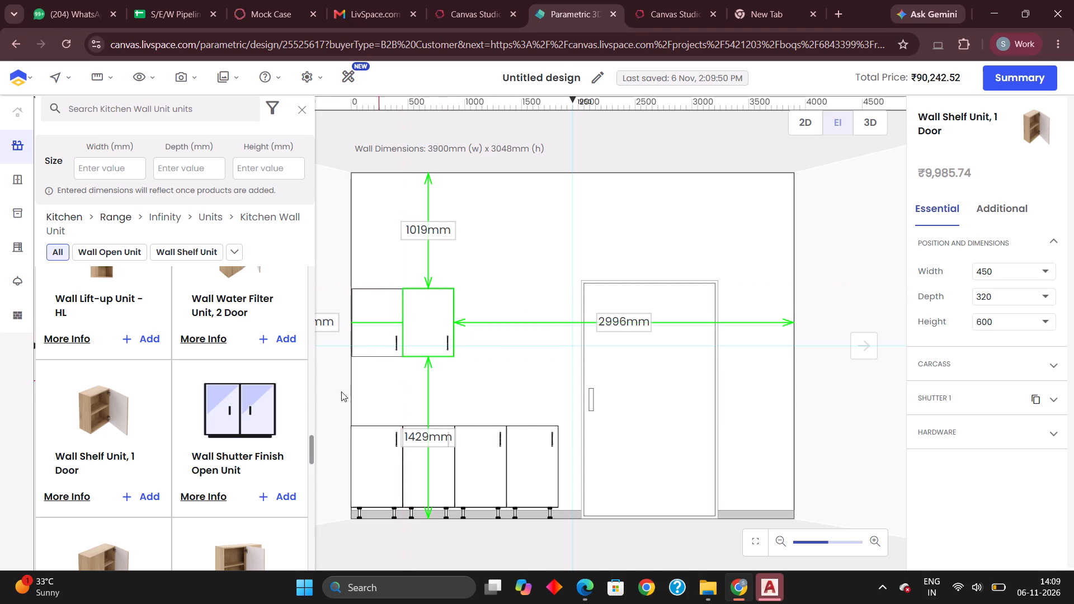
left_click(330, 383)
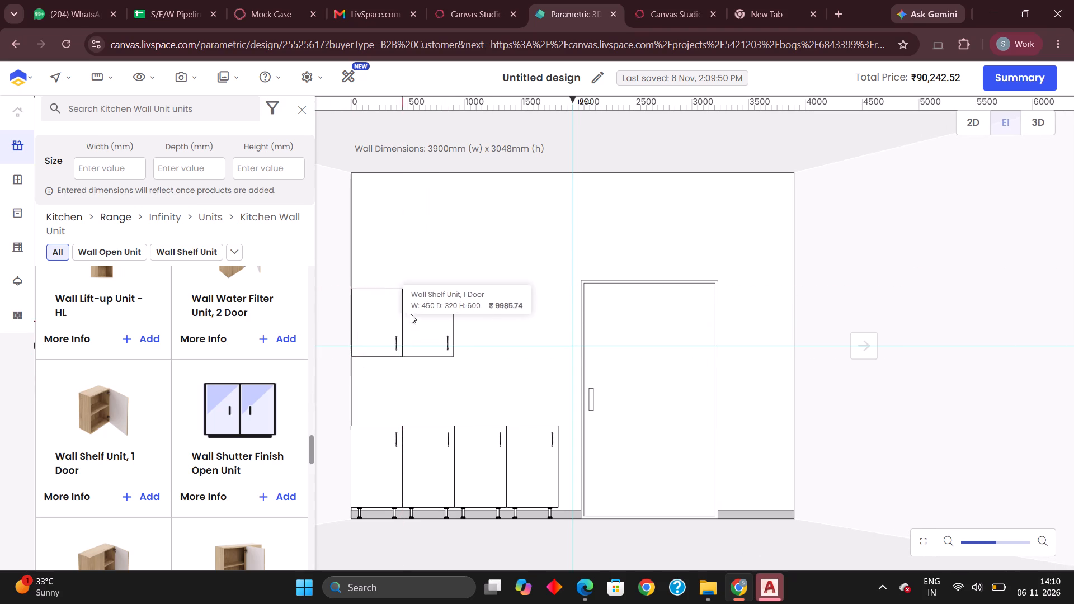
left_click_drag(427, 314, 438, 320)
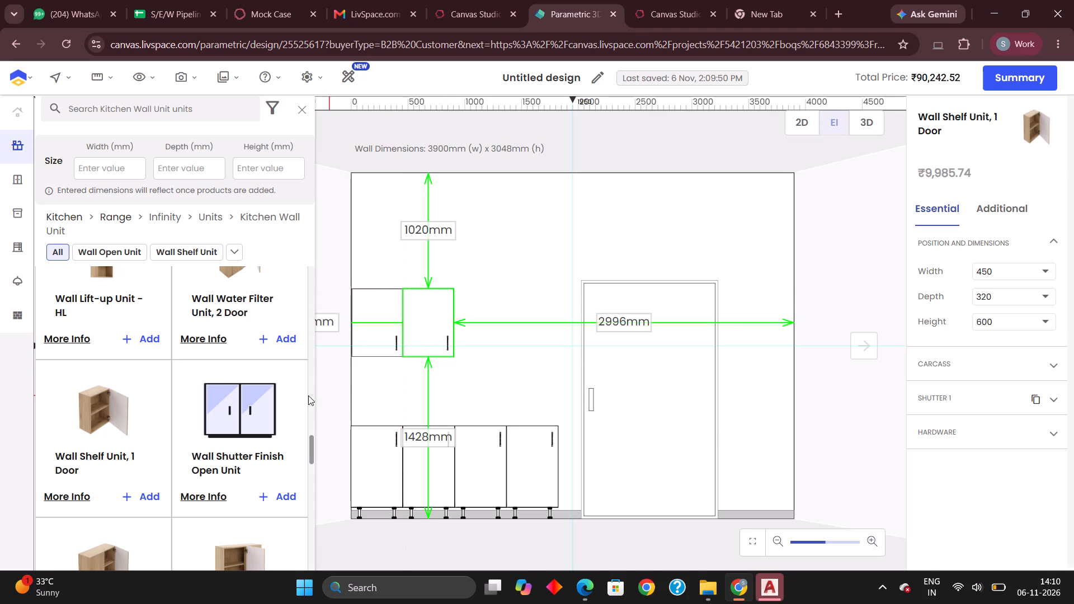
left_click(346, 376)
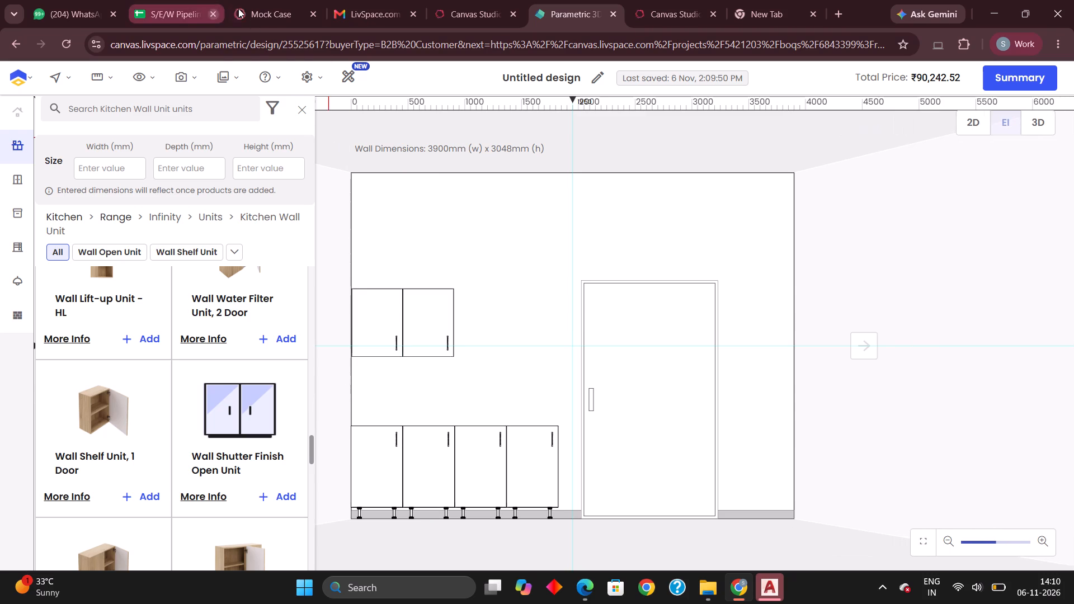
Switch to the Mock Case slides and review the 3BHK layout plan and the Customer Persona slide.
left_click(272, 13)
scroll(432, 292, "down", 5)
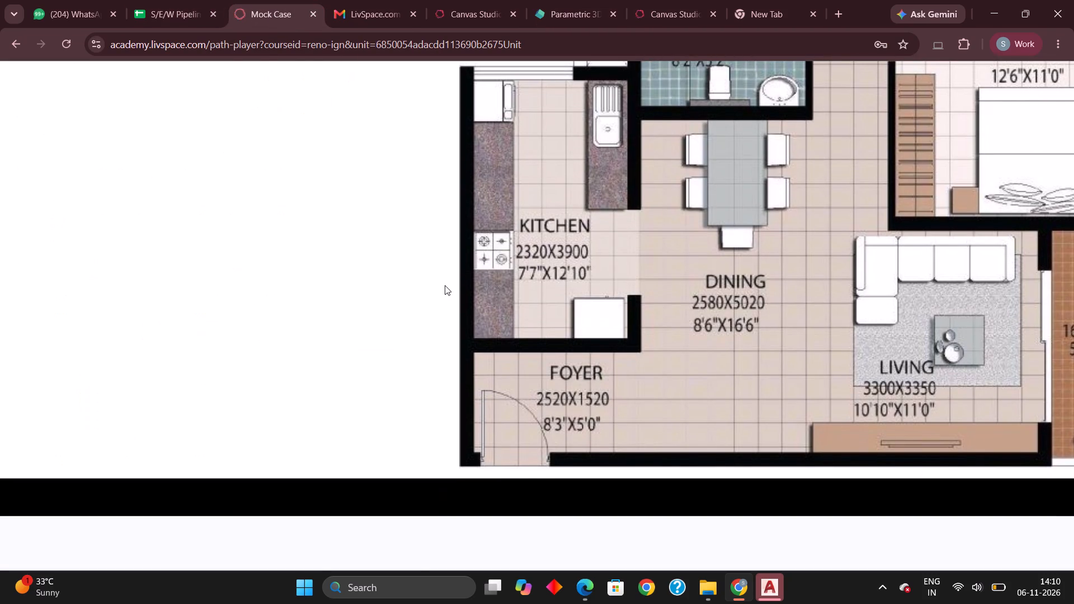
scroll(482, 404, "down", 5)
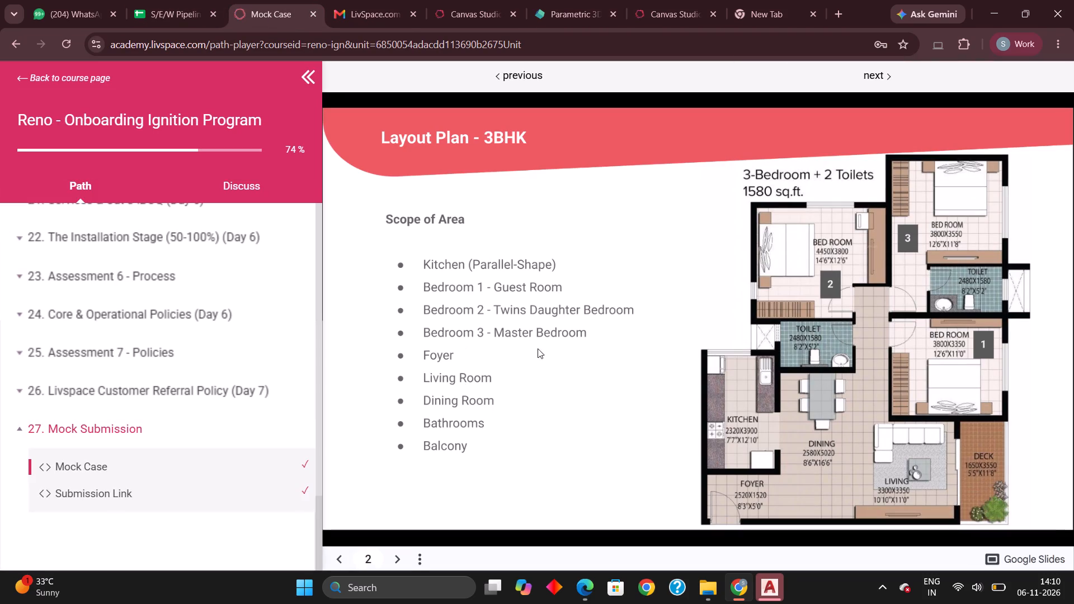
scroll(540, 325, "down", 9)
scroll(651, 442, "down", 5)
scroll(390, 479, "down", 5)
scroll(572, 432, "up", 6)
scroll(648, 281, "down", 7)
scroll(658, 311, "up", 5)
key("Right")
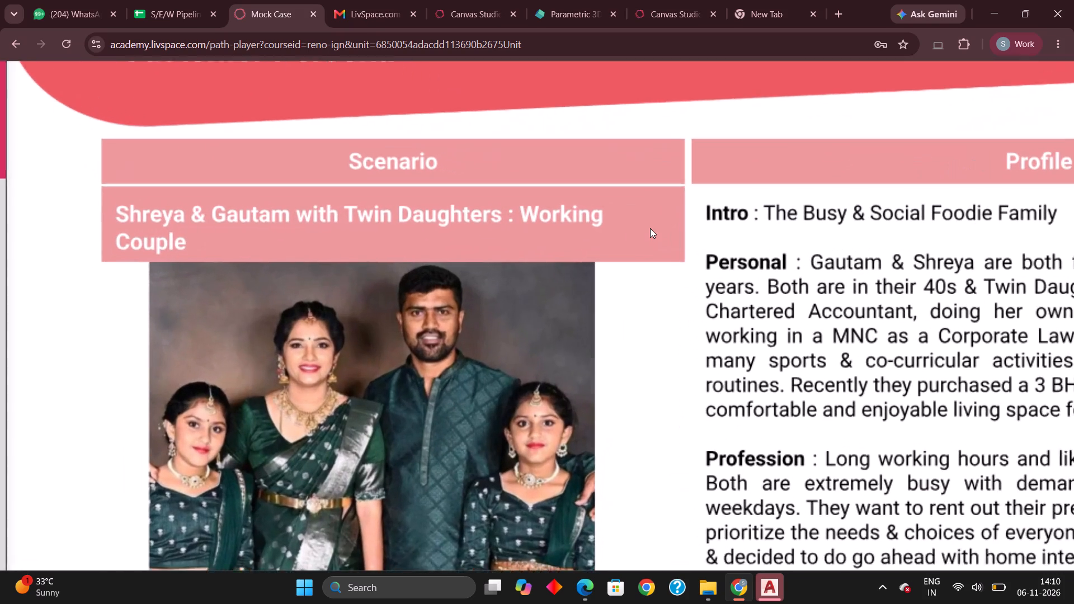
scroll(650, 228, "left", 4)
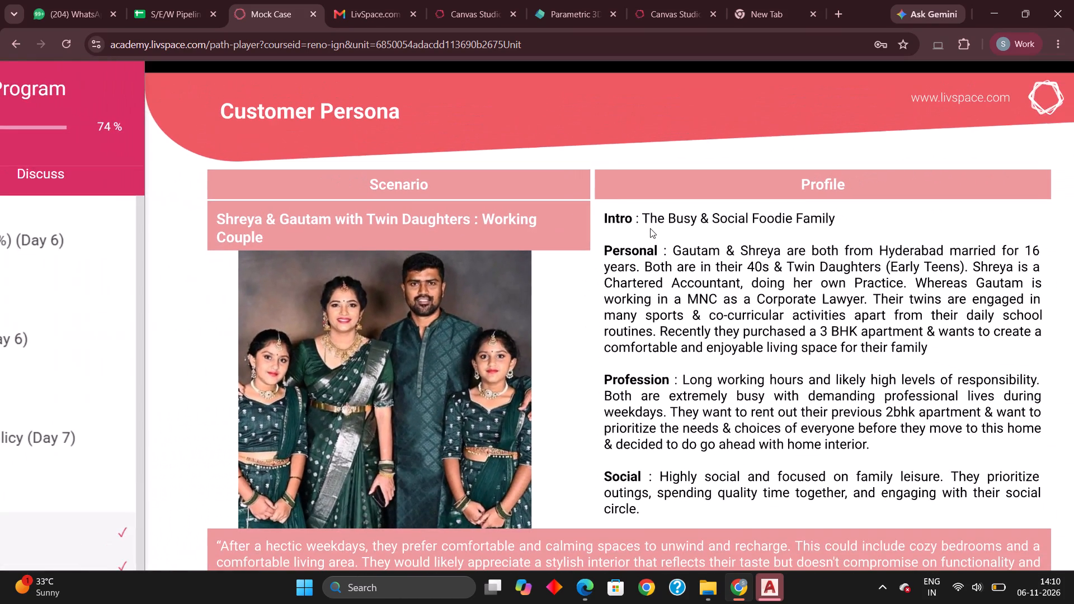
scroll(654, 229, "left", 2)
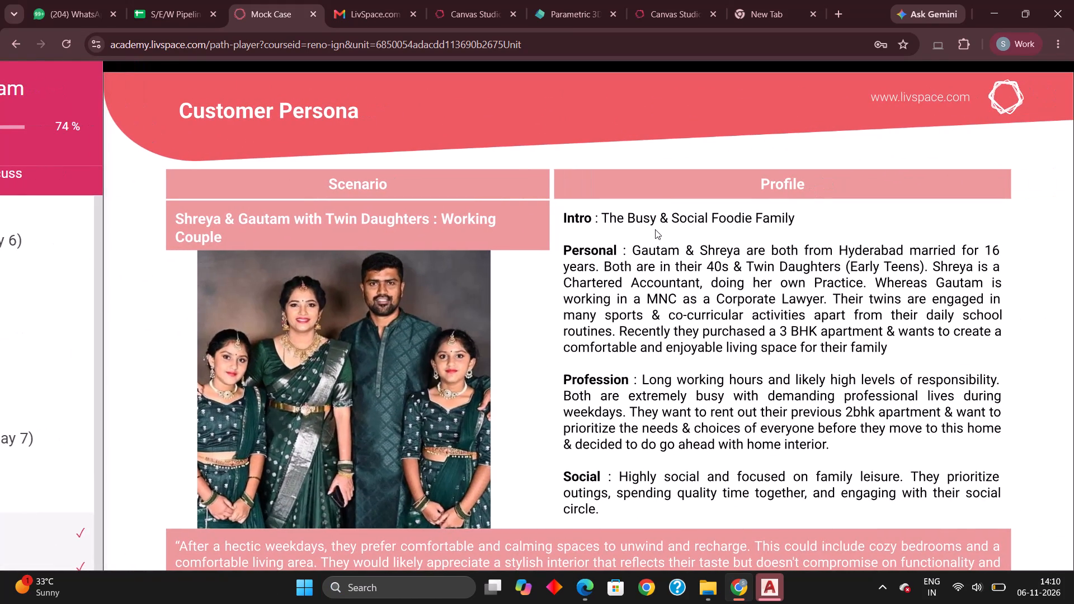
scroll(655, 229, "left", 1)
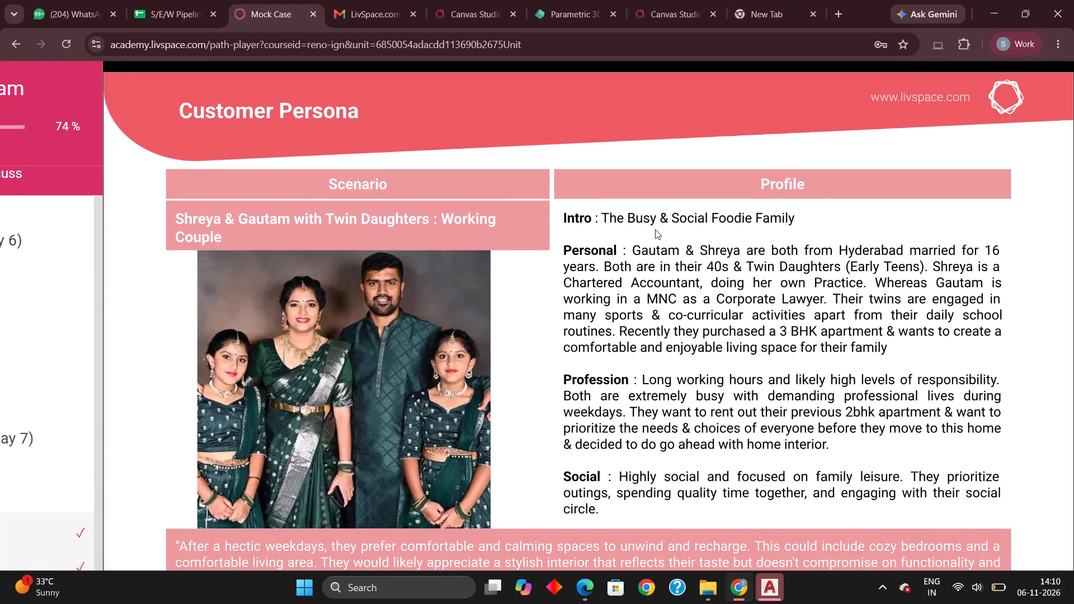
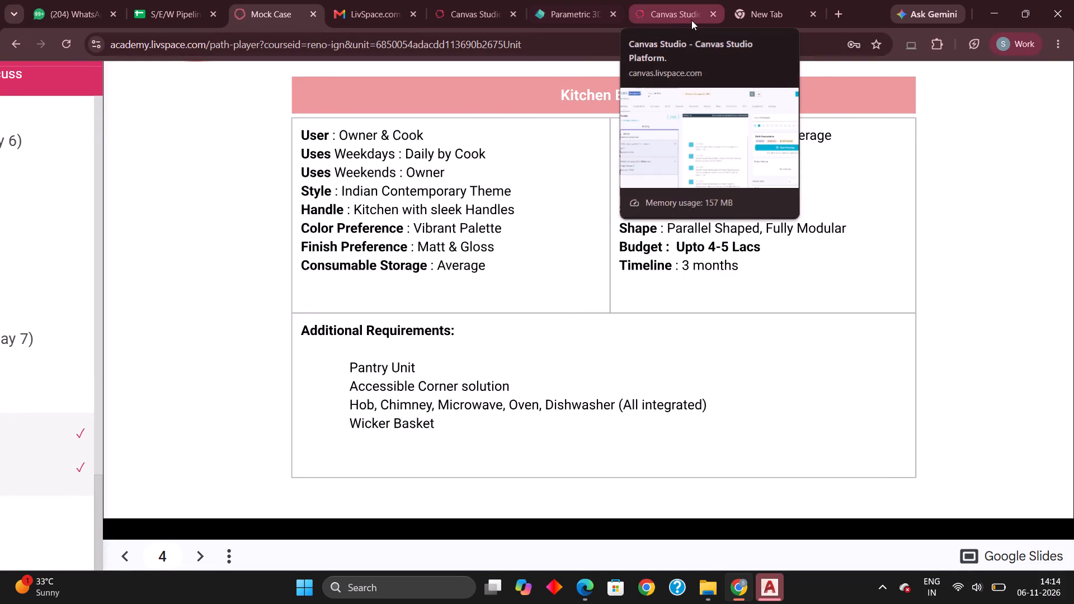
Glance over the Canvas project overview and the Mock Case kitchen brief, and return to the wall elevation in the parametric design.
left_click(679, 13)
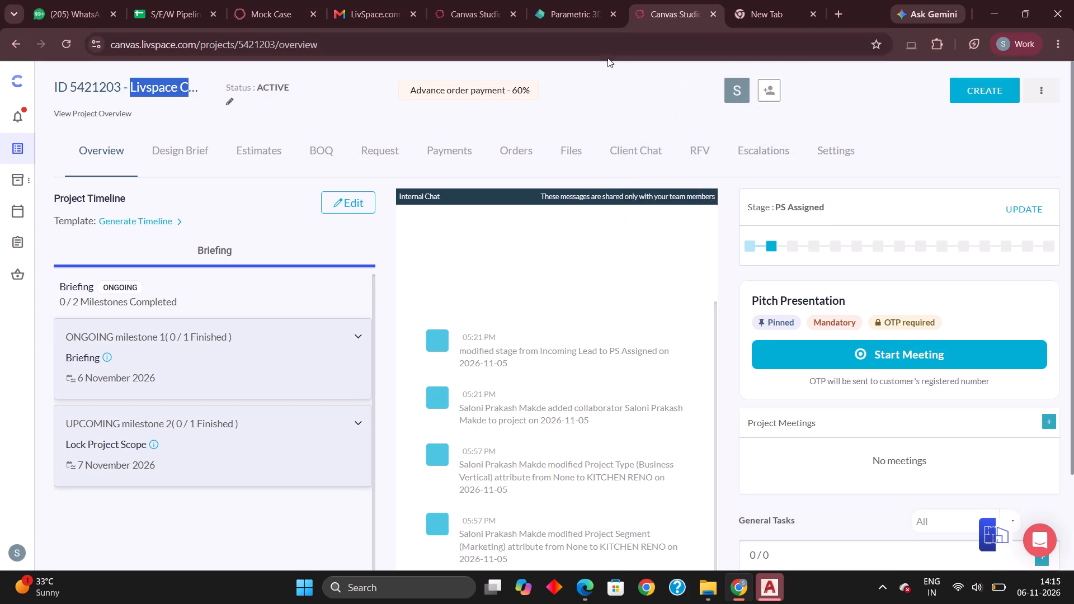
left_click(279, 1)
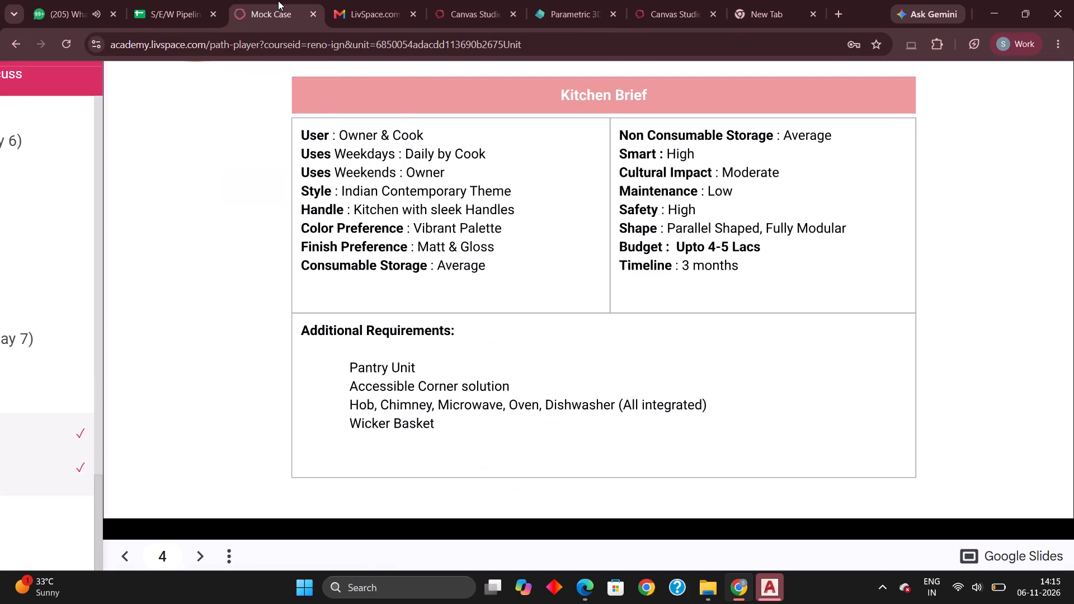
left_click(462, 7)
left_click(564, 22)
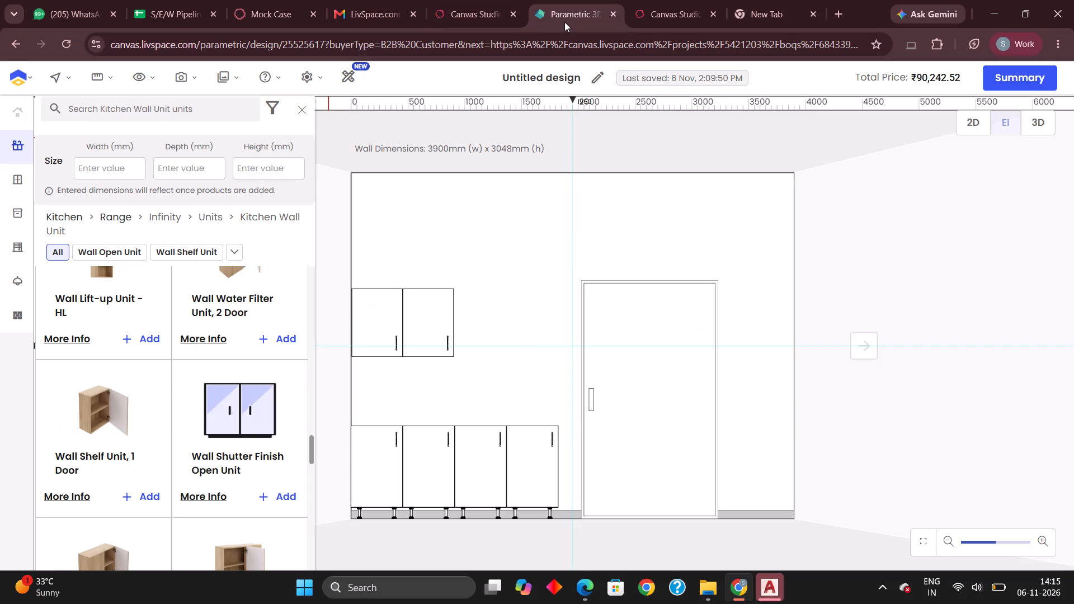
left_click(546, 346)
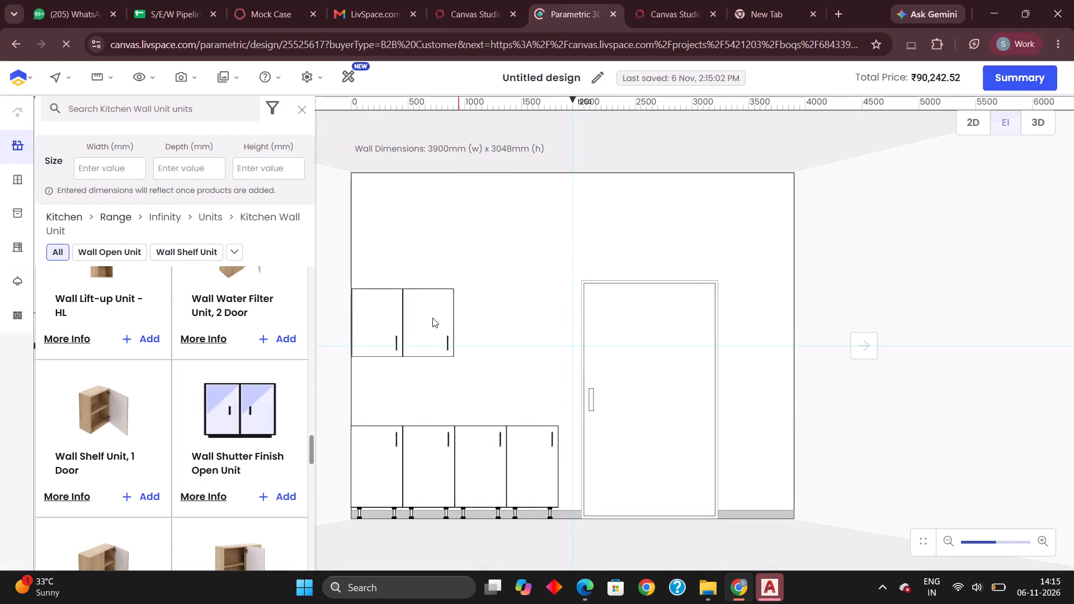
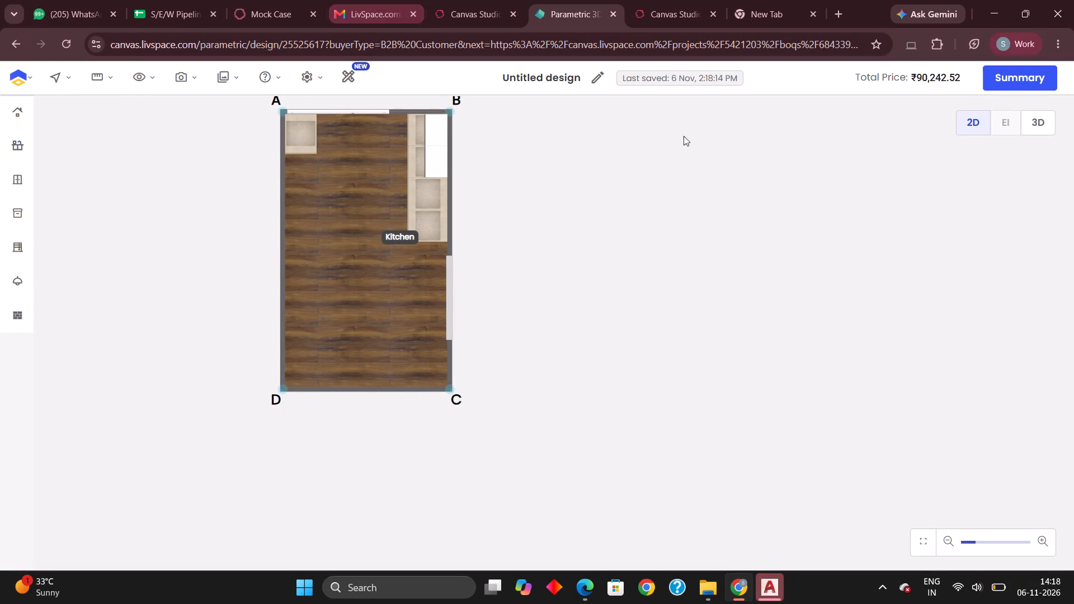
Open the elevation of wall BC and inspect the second Wall Shelf Unit above the base units.
left_click(351, 292)
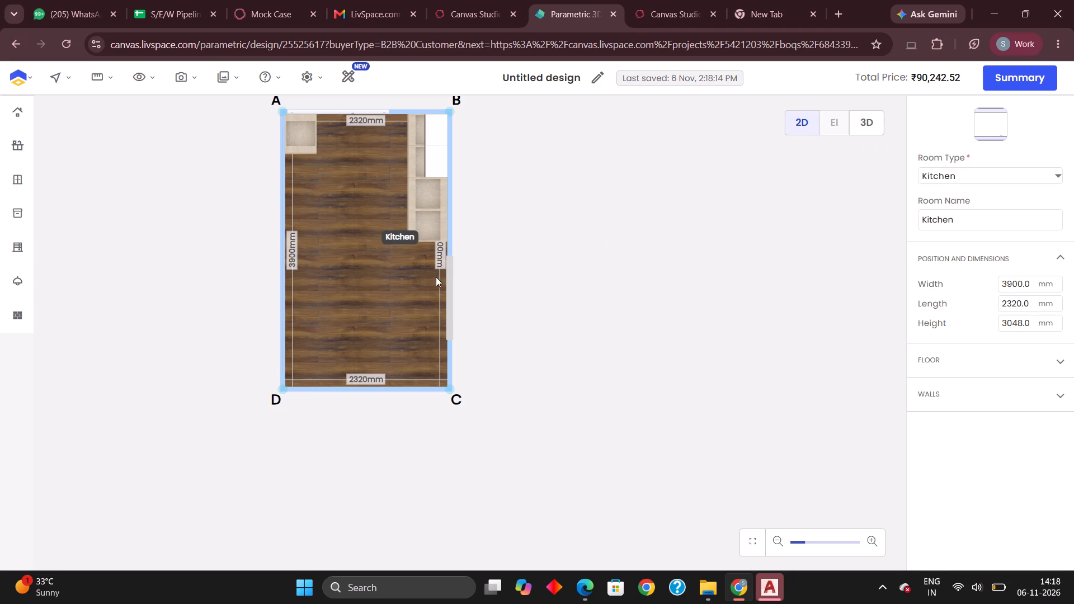
left_click(450, 231)
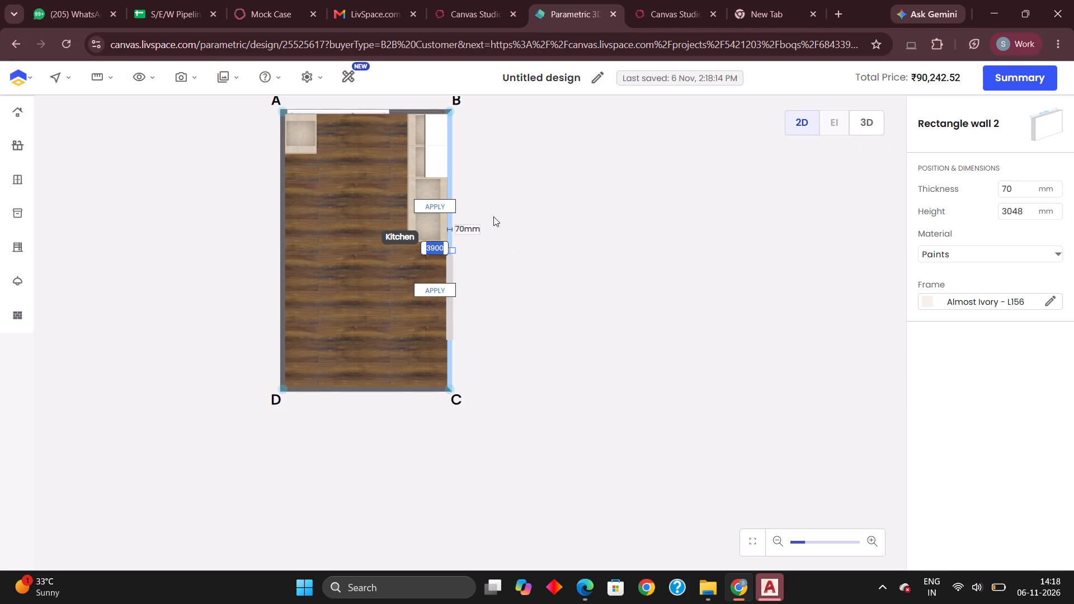
left_click(828, 116)
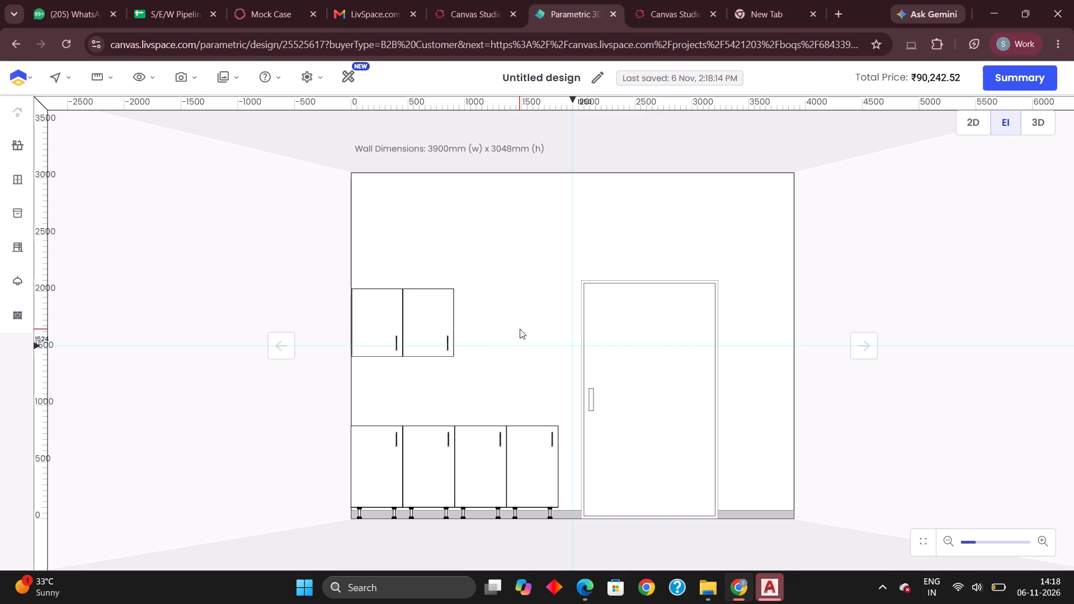
left_click(454, 335)
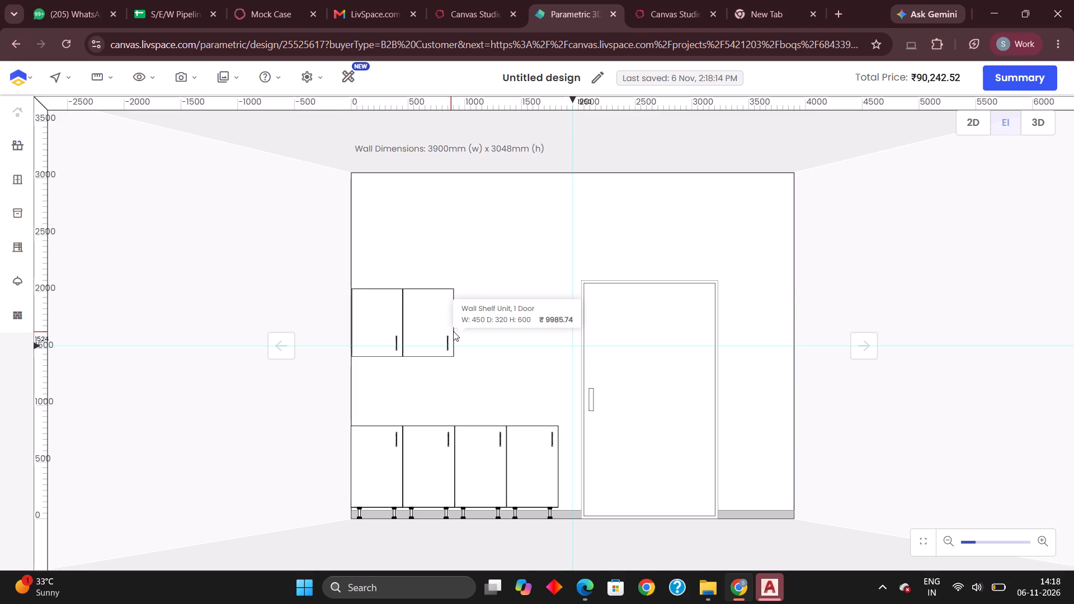
left_click(453, 331)
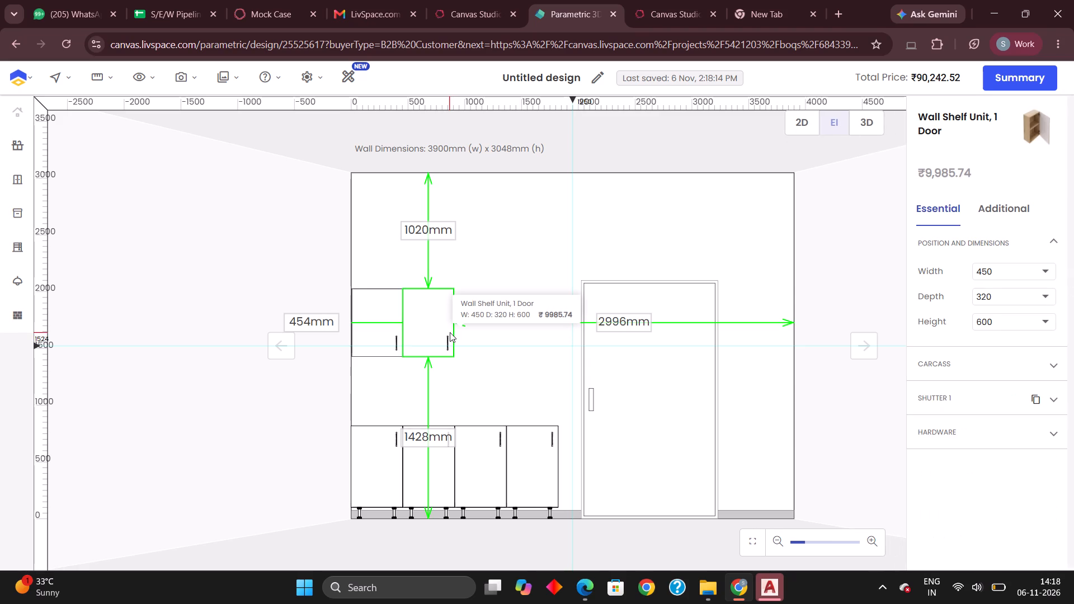
left_click(483, 371)
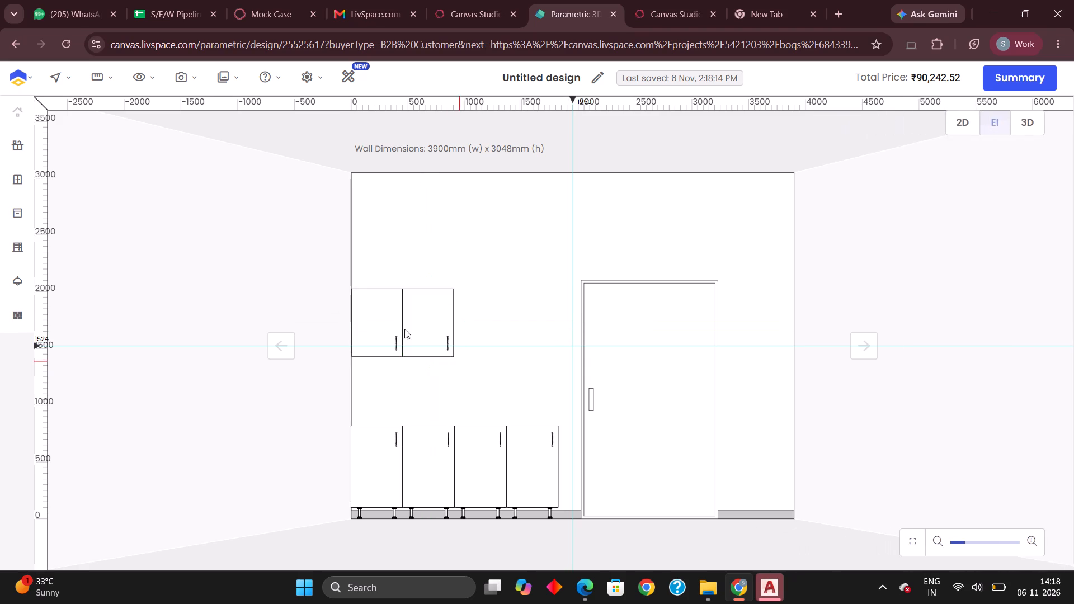
Add a Wall Flap Up Unit from the Infinity kitchen wall units beside the second Wall Shelf Unit, about 1428 mm above the floor.
left_click(20, 147)
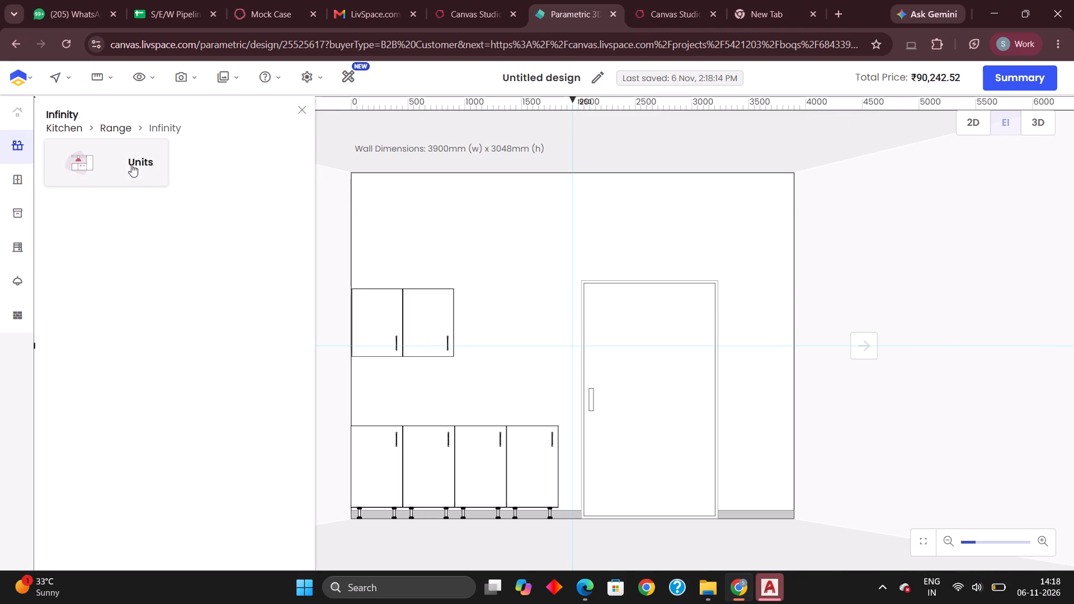
left_click(92, 157)
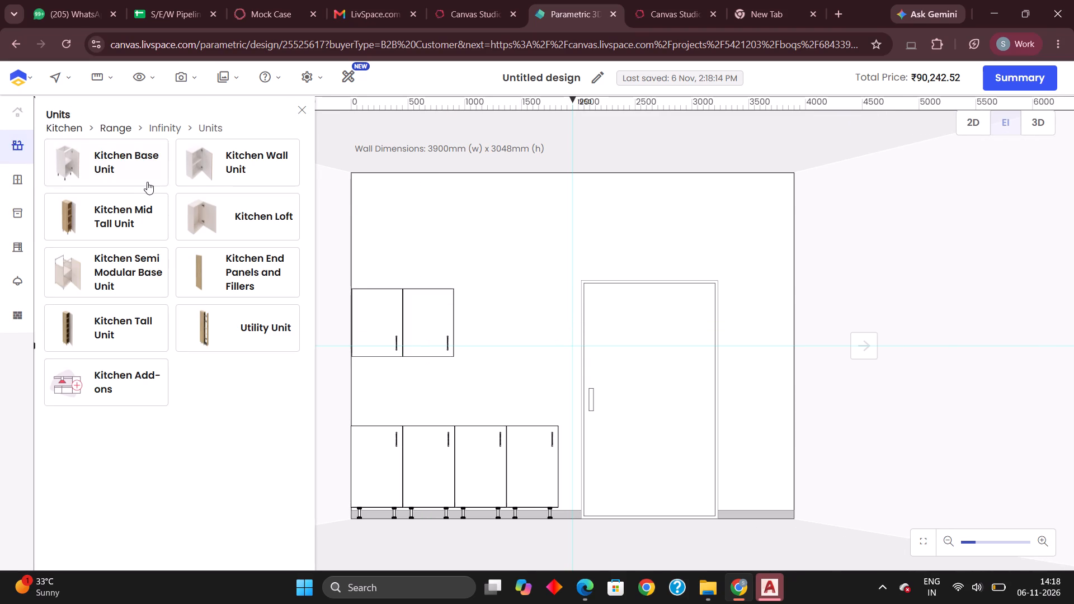
left_click(224, 161)
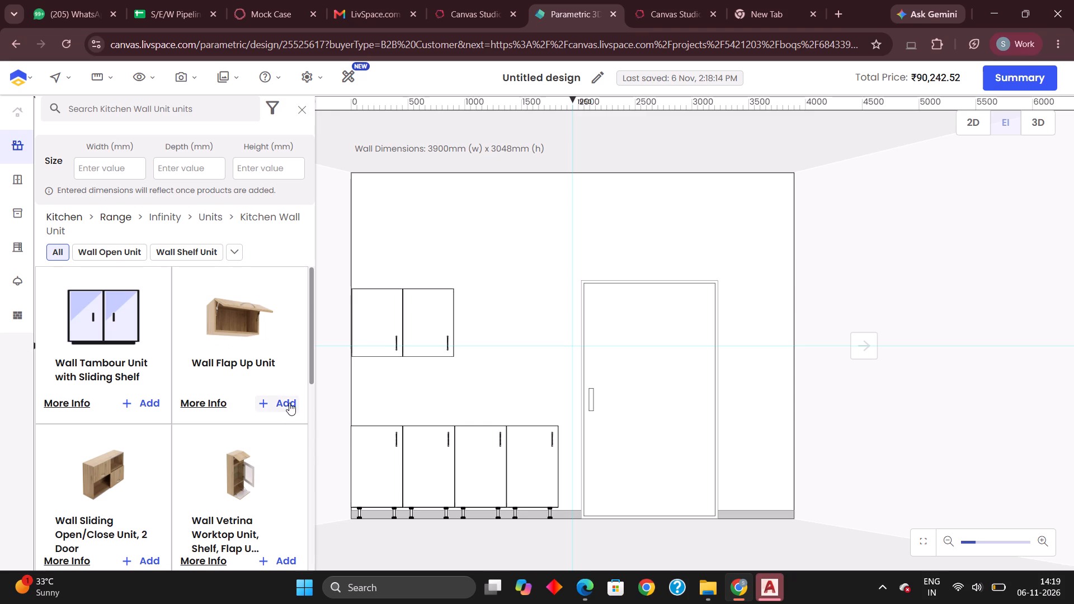
left_click(289, 400)
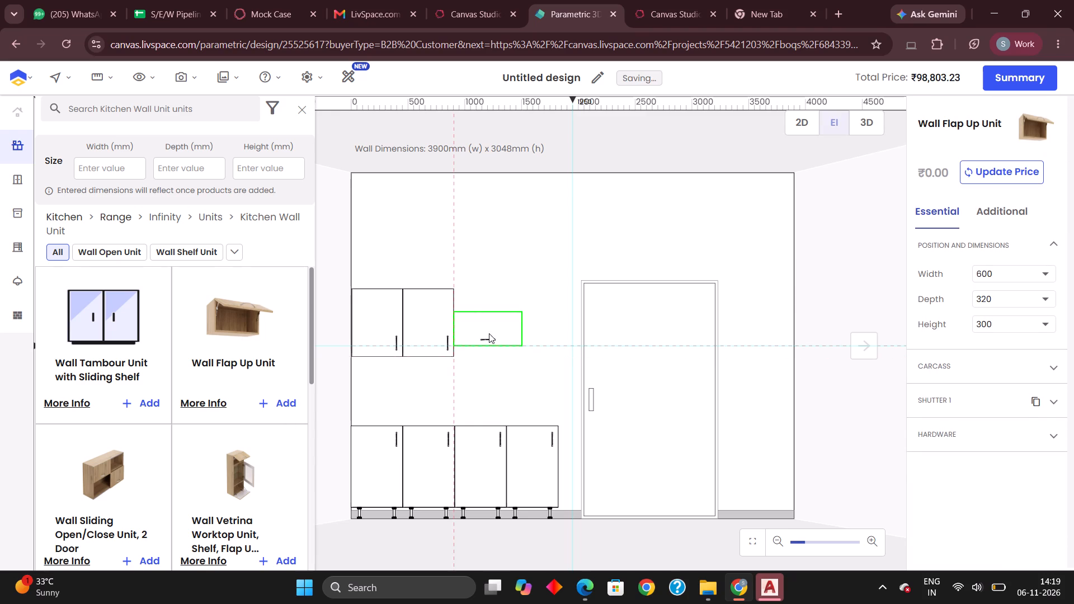
left_click(486, 341)
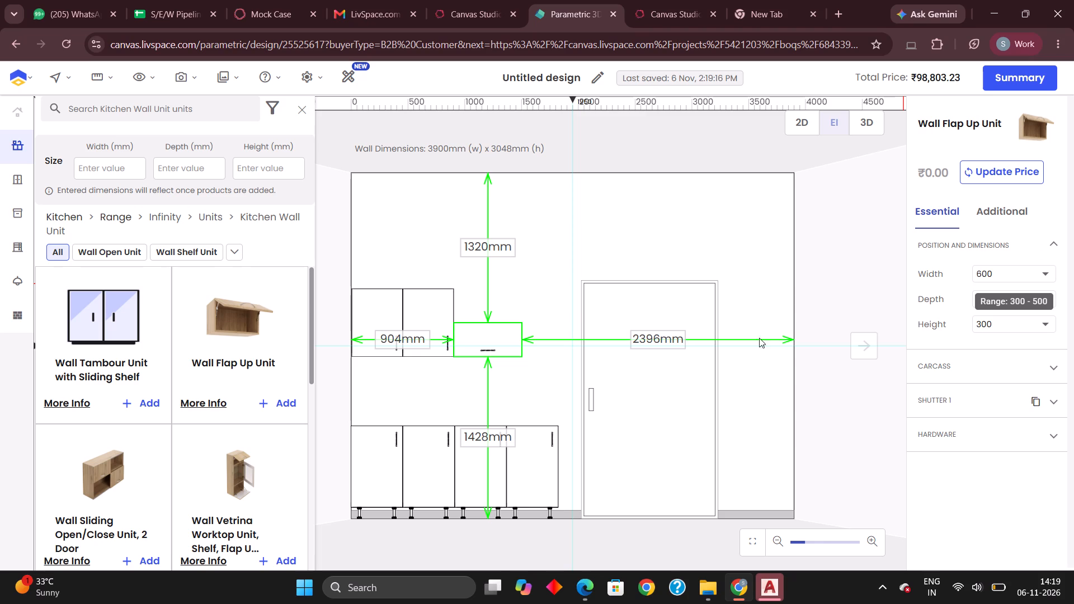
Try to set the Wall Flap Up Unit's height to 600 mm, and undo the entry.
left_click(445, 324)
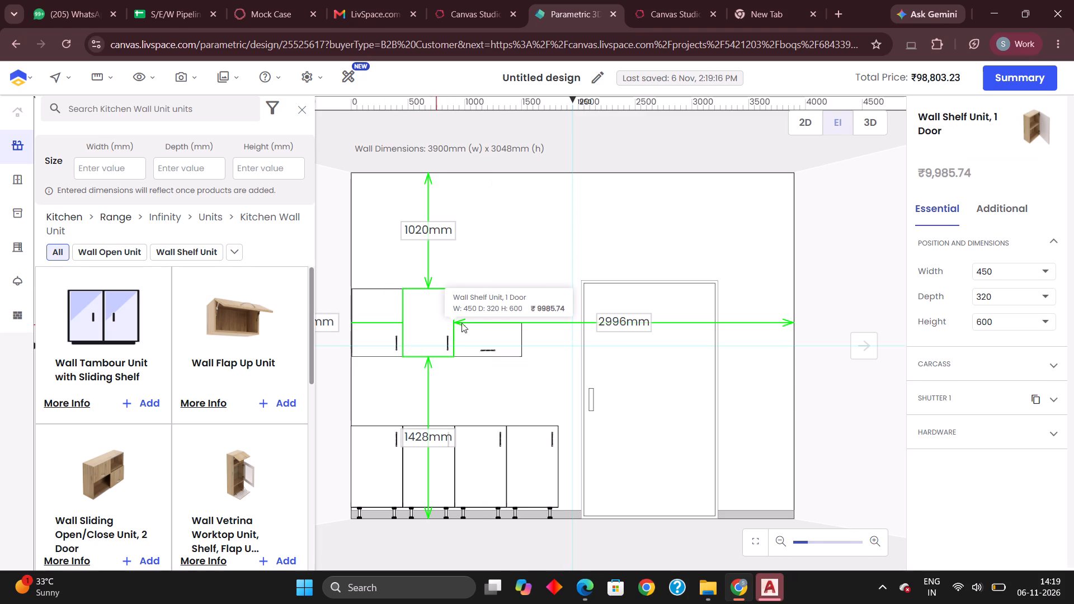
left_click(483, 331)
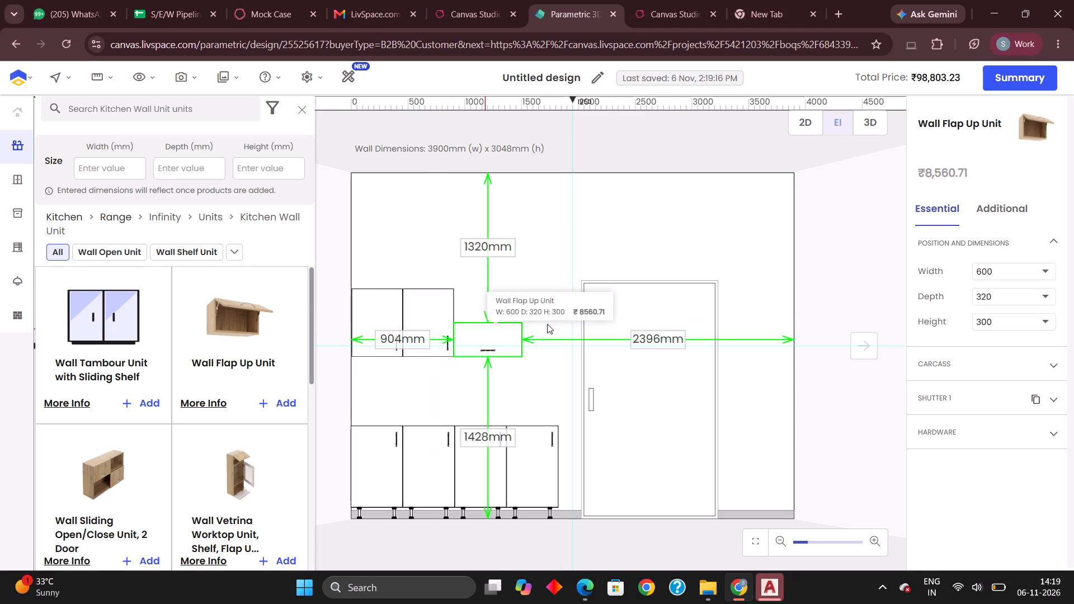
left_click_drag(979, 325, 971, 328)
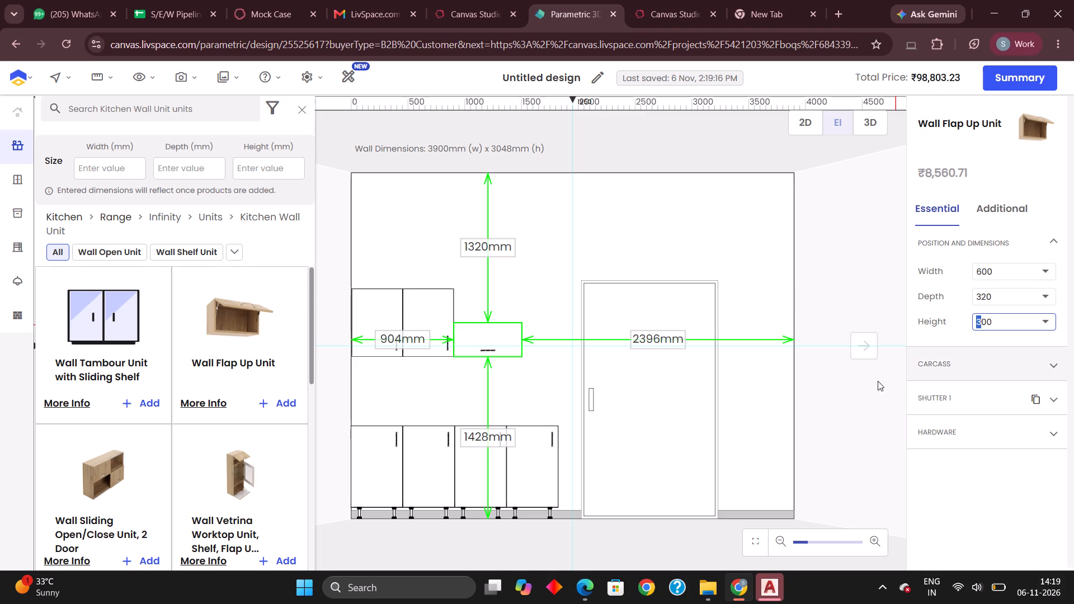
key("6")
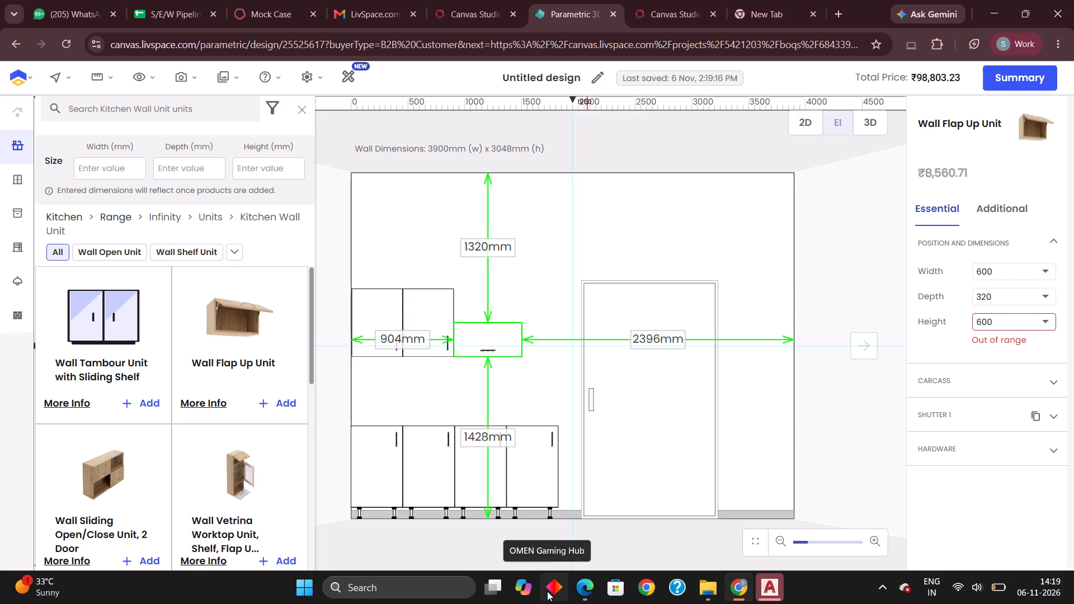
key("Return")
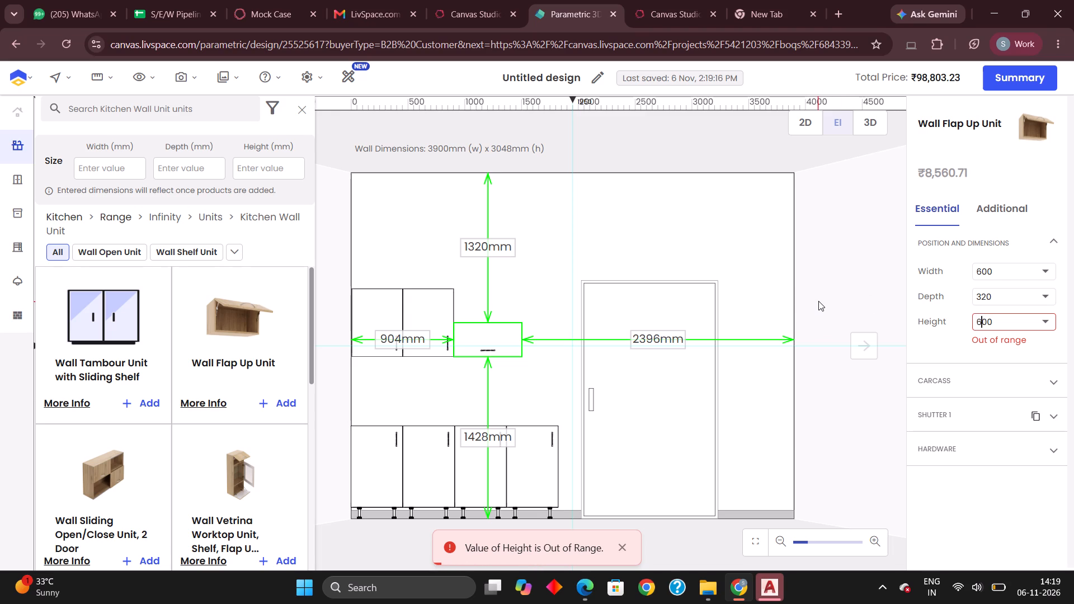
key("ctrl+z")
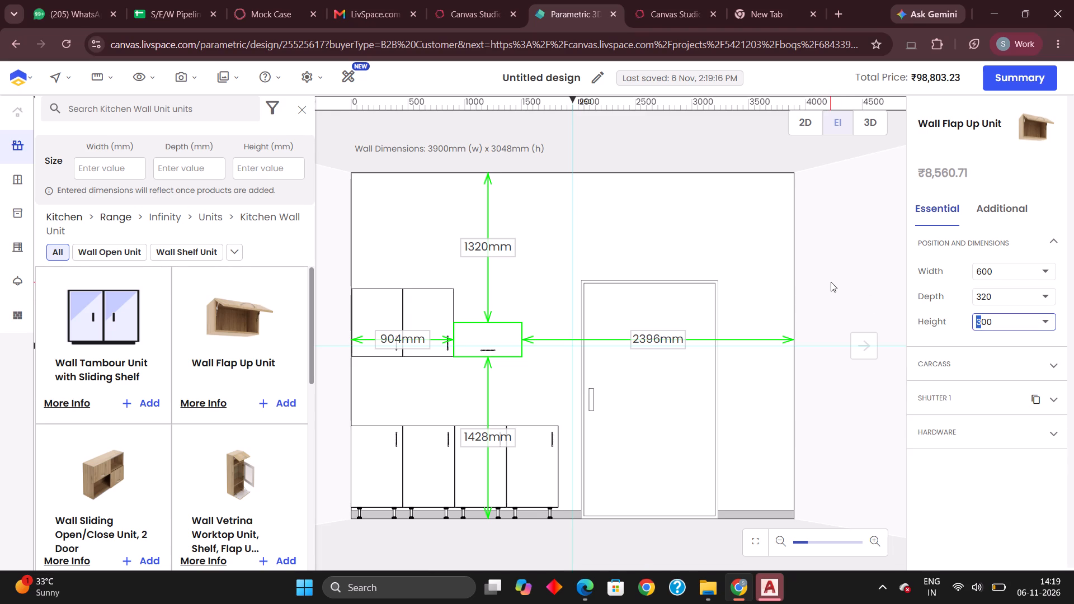
Set the Wall Flap Up Unit's height to 500 mm.
left_click(486, 271)
left_click(503, 328)
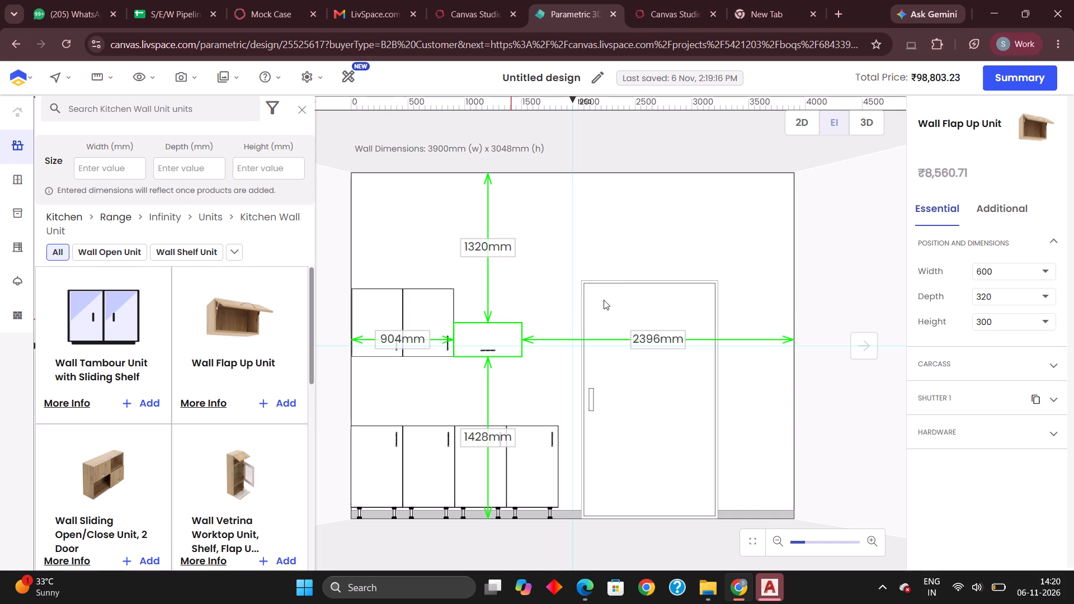
left_click_drag(981, 322, 960, 327)
key("5")
key("Return")
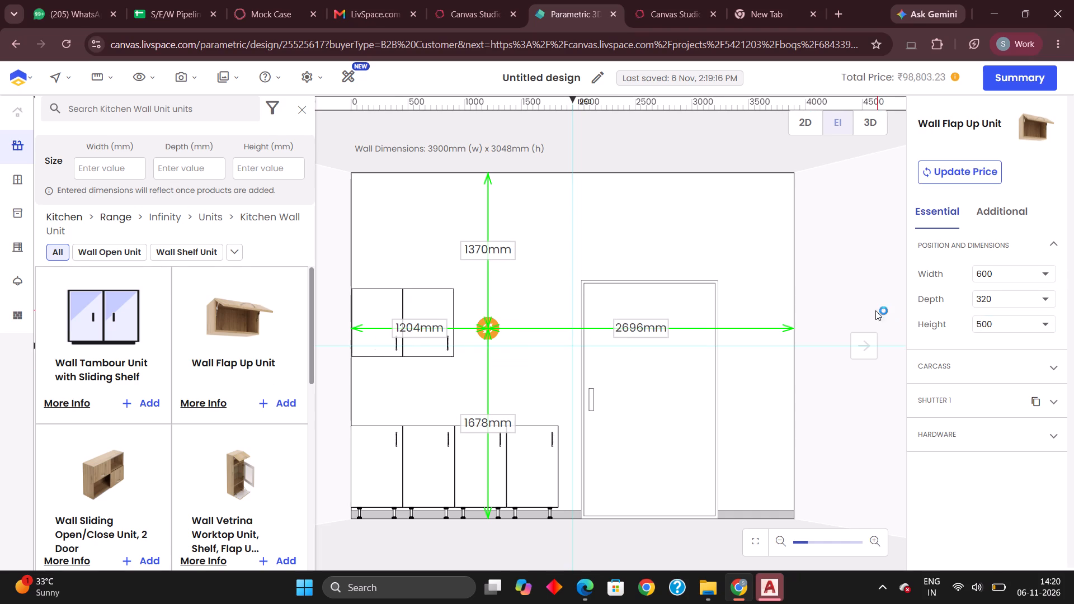
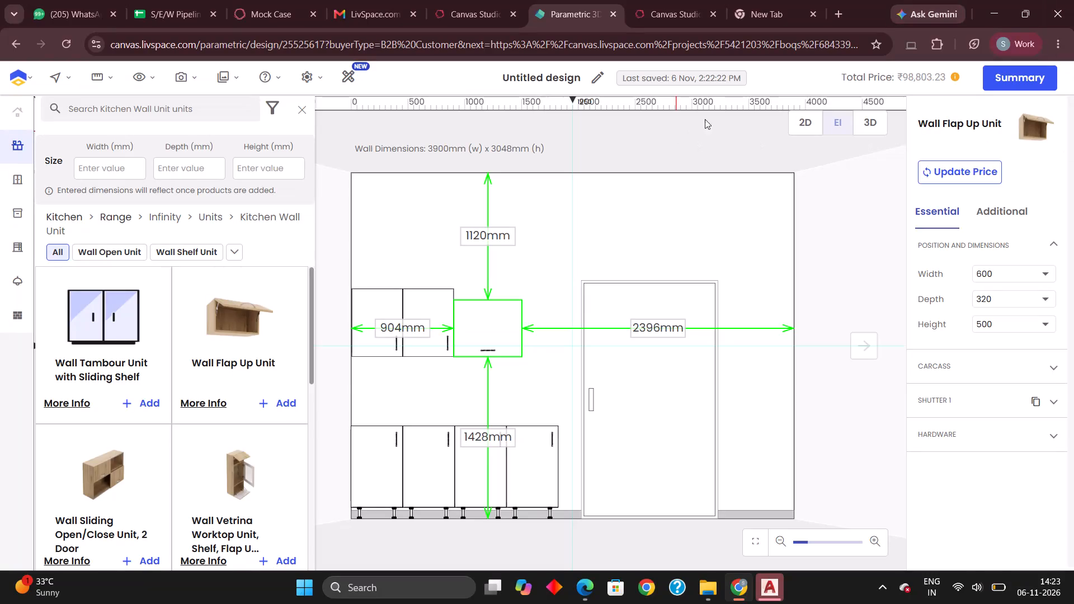
Examine the kitchen in 3D from several angles and check it against the Kitchen Brief in the Mock Case slides.
left_click(860, 123)
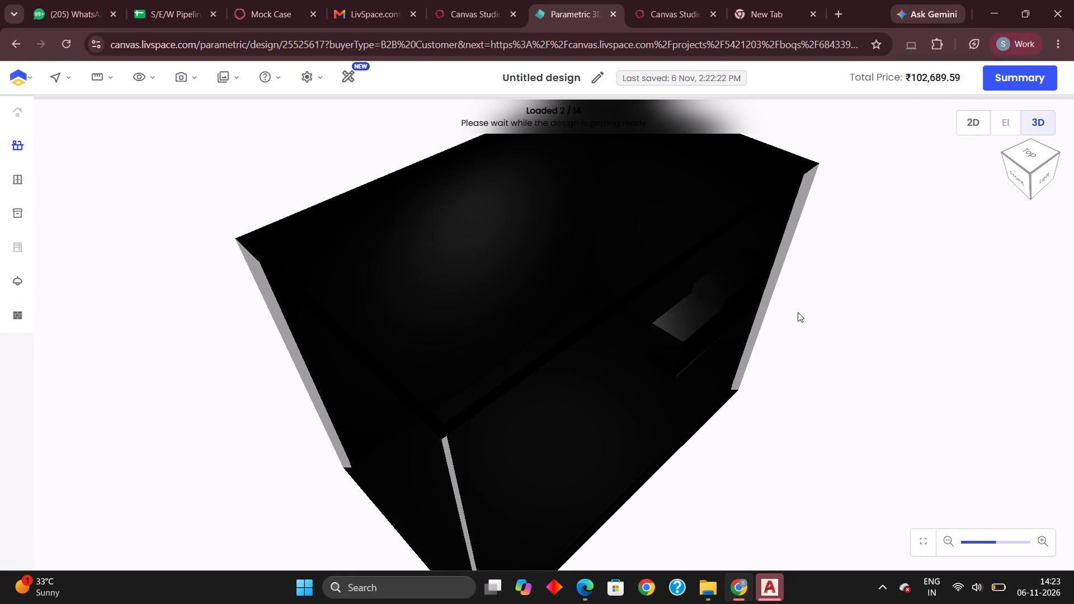
left_click_drag(811, 423, 838, 423)
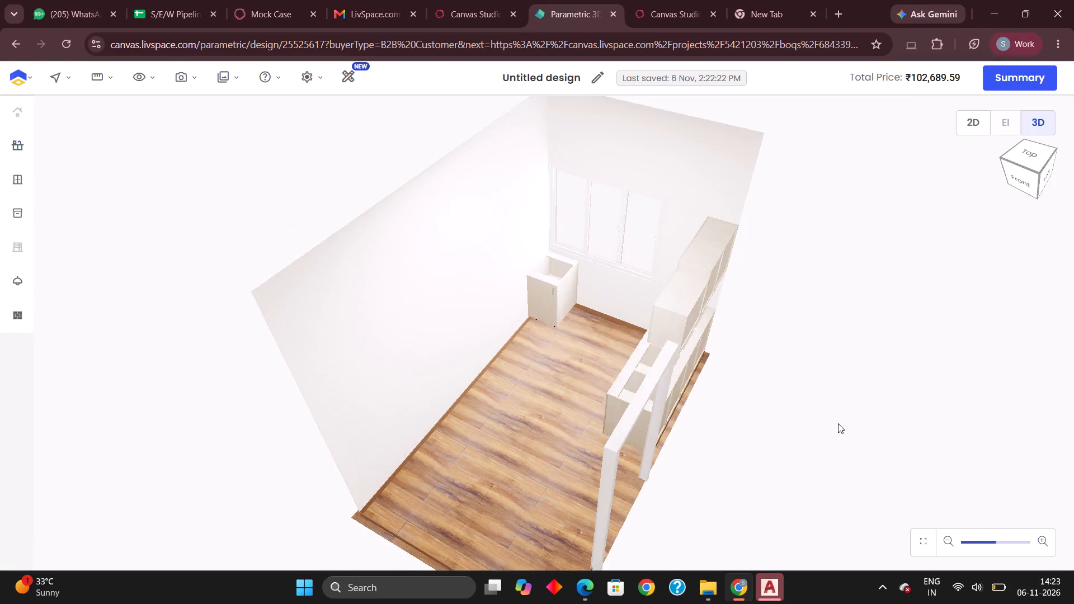
left_click_drag(838, 423, 879, 434)
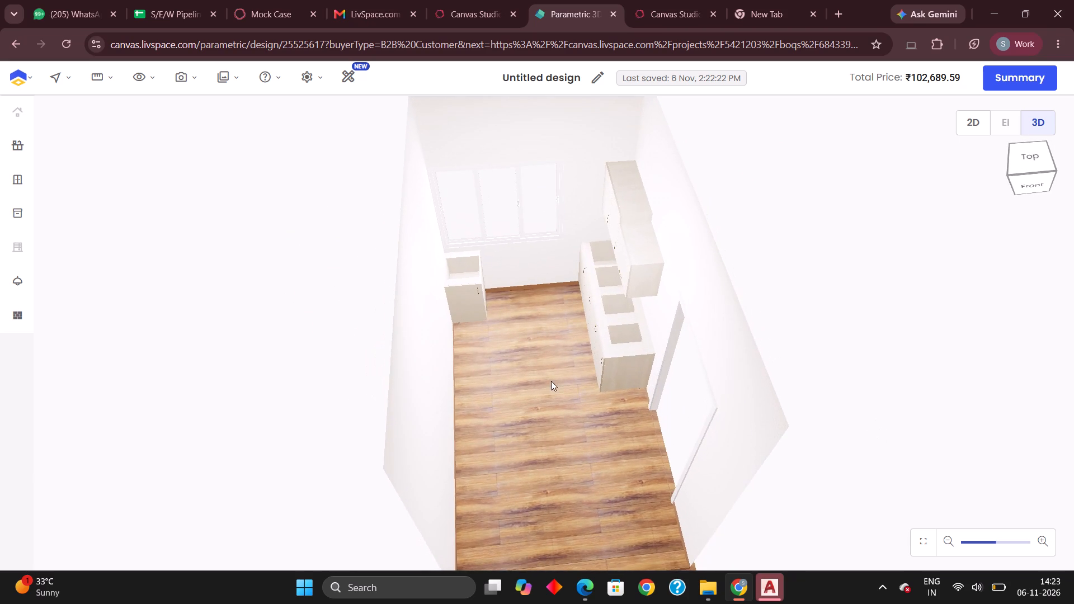
scroll(537, 375, "down", 4)
left_click_drag(453, 212, 389, 269)
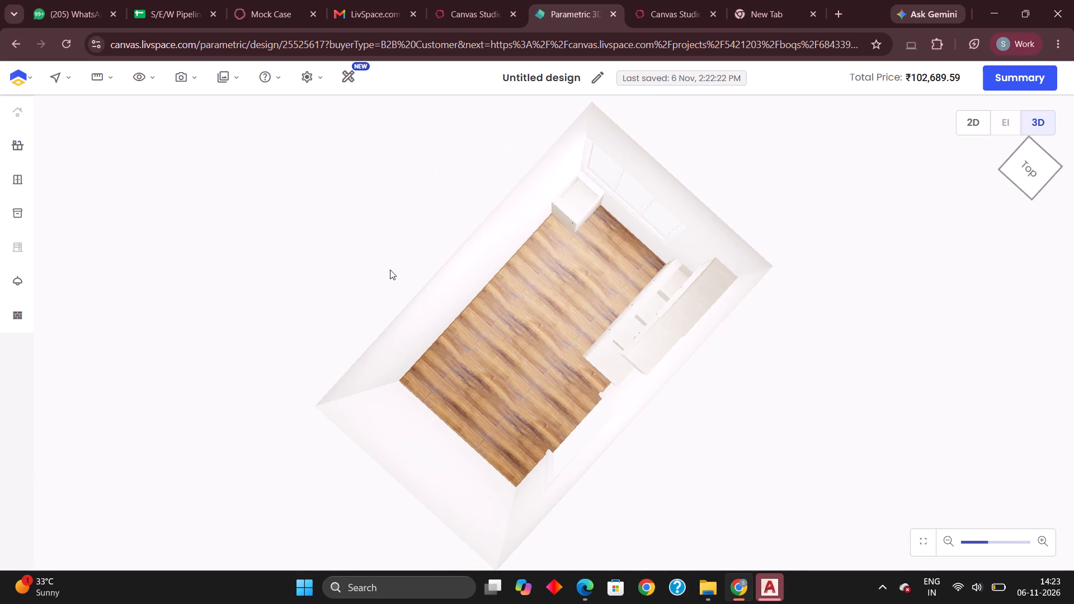
left_click(253, 13)
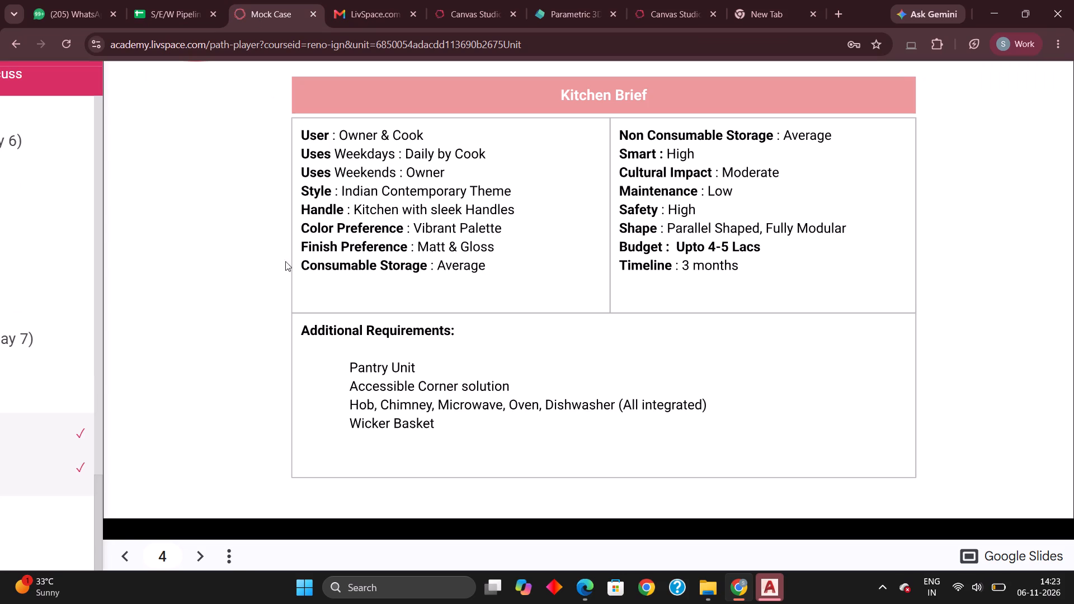
scroll(334, 281, "down", 4)
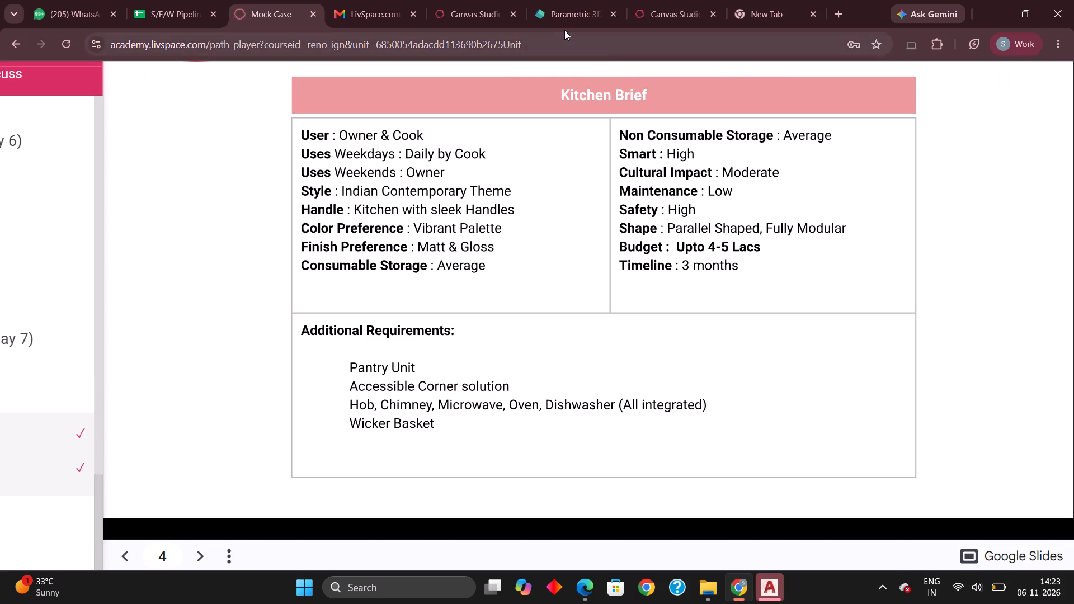
left_click(563, 10)
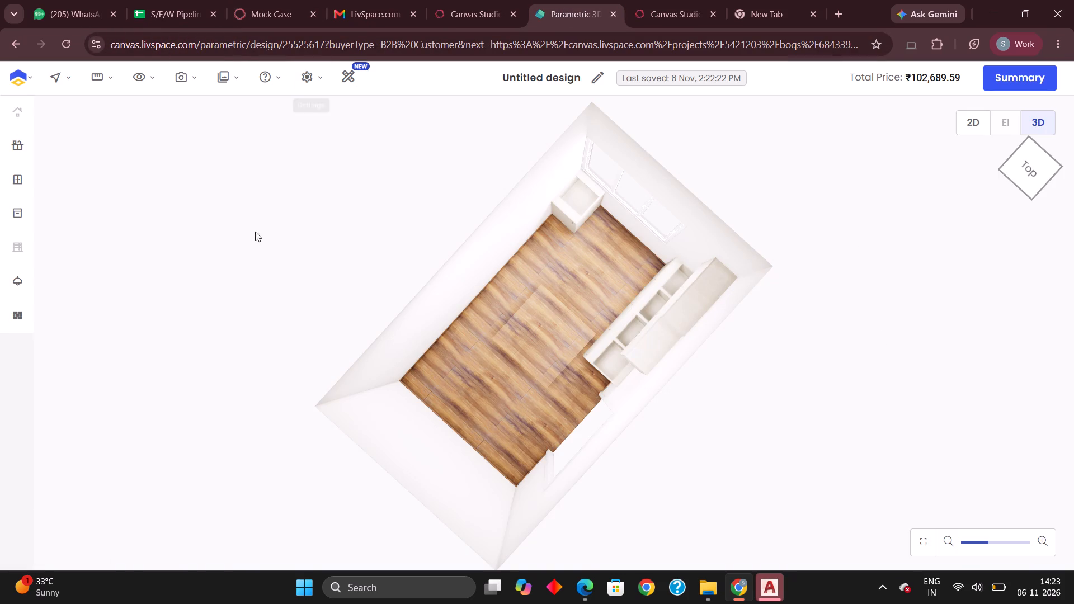
Capture a screenshot of the kitchen in 3D, angled to show the window, both cabinet runs and the door.
left_click_drag(253, 240, 331, 169)
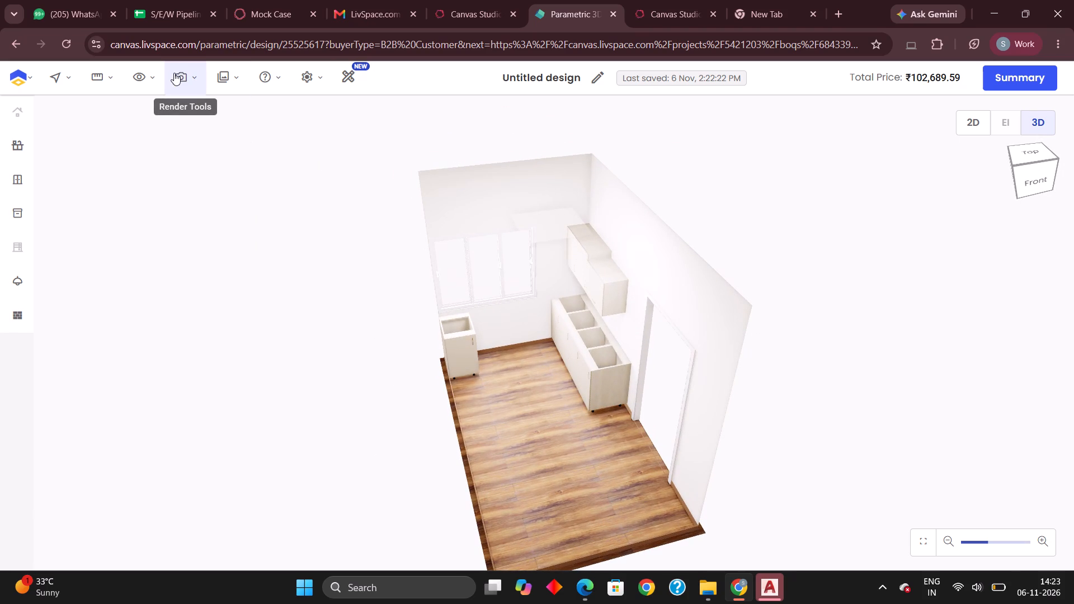
left_click(178, 75)
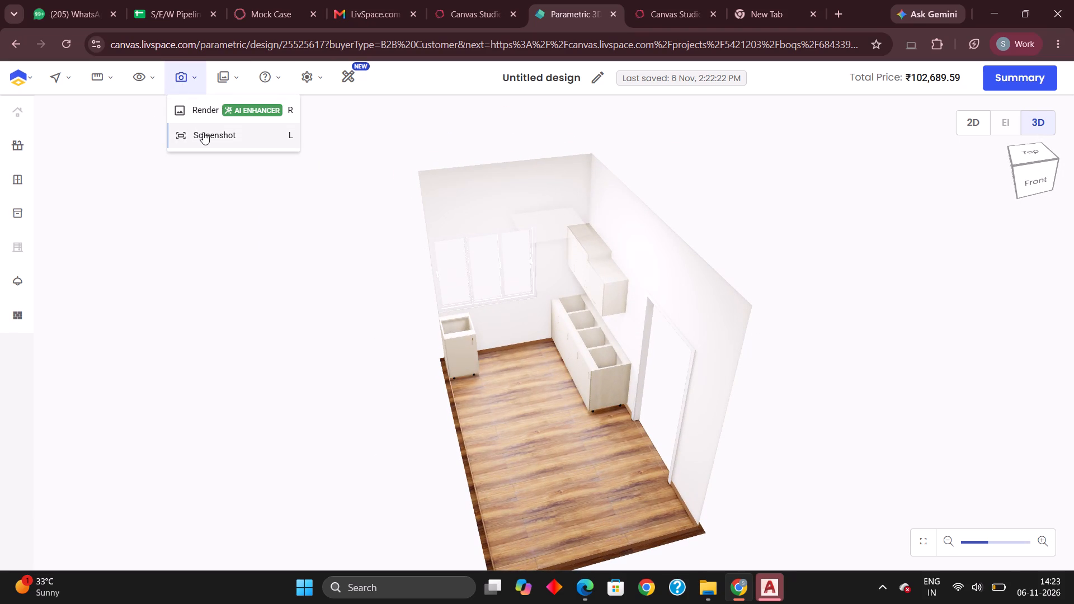
left_click(203, 132)
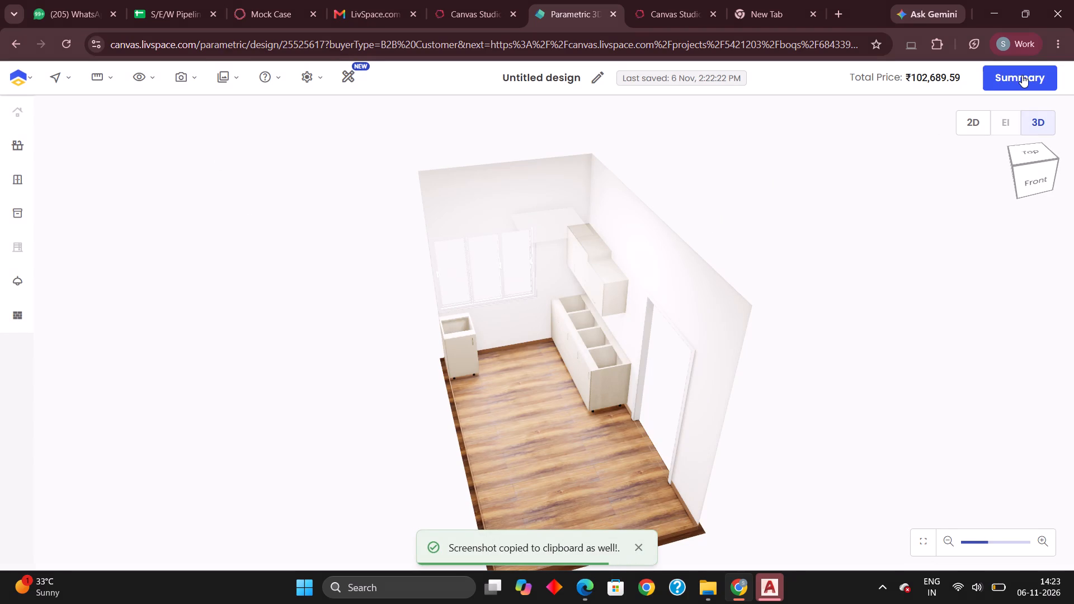
Start exporting the design from its quote summary, skipping the installation drawings.
left_click(1022, 75)
scroll(197, 447, "down", 8)
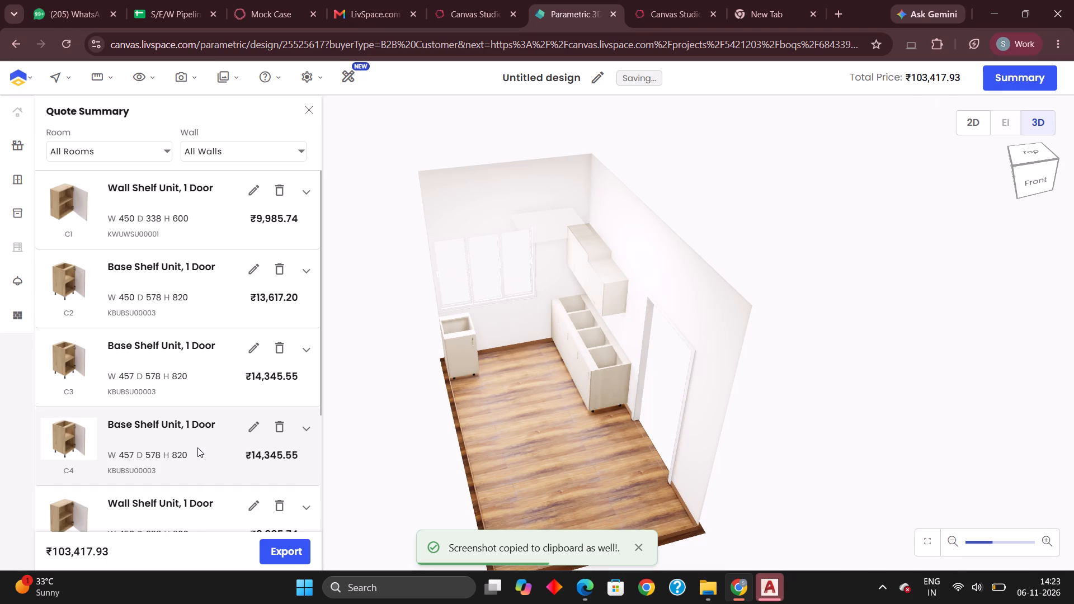
scroll(197, 447, "down", 5)
left_click(275, 554)
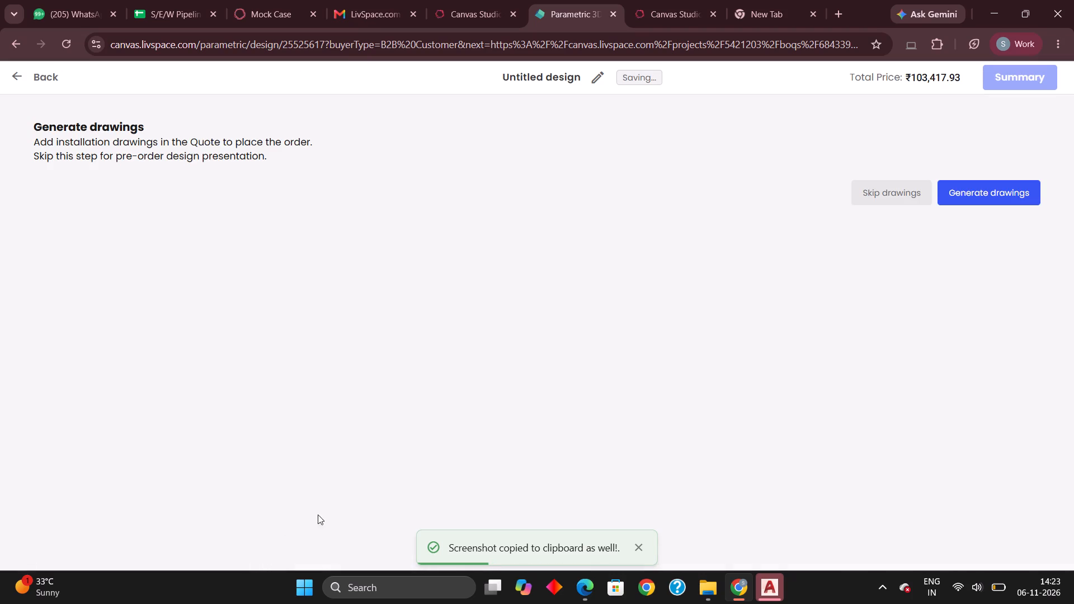
left_click(891, 190)
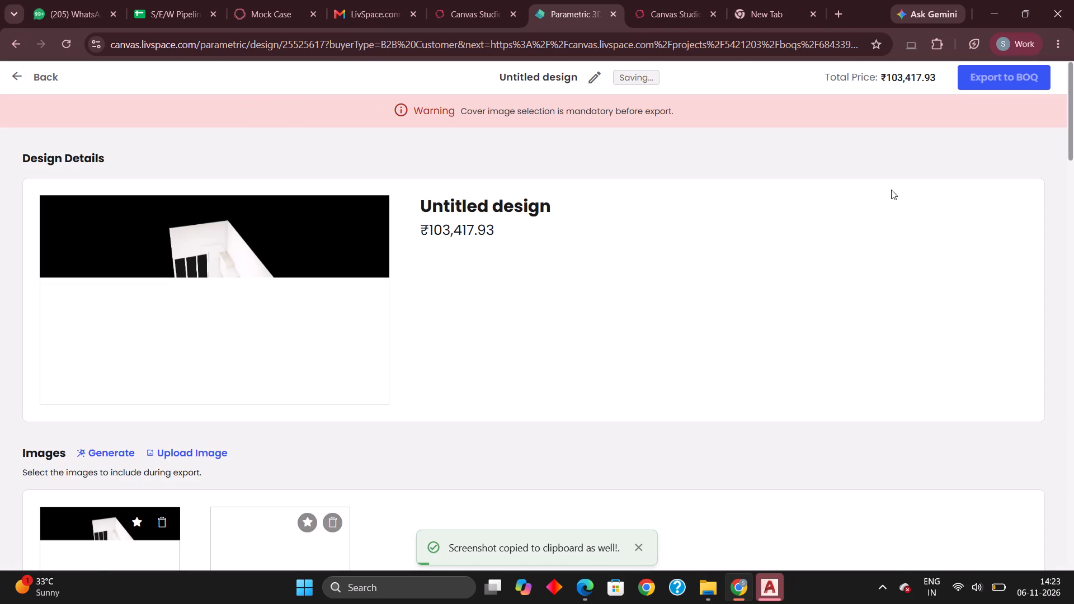
Include the 3D kitchen screenshot in the export, set it as the cover image, and export the design to the BOQ.
scroll(240, 393, "down", 4)
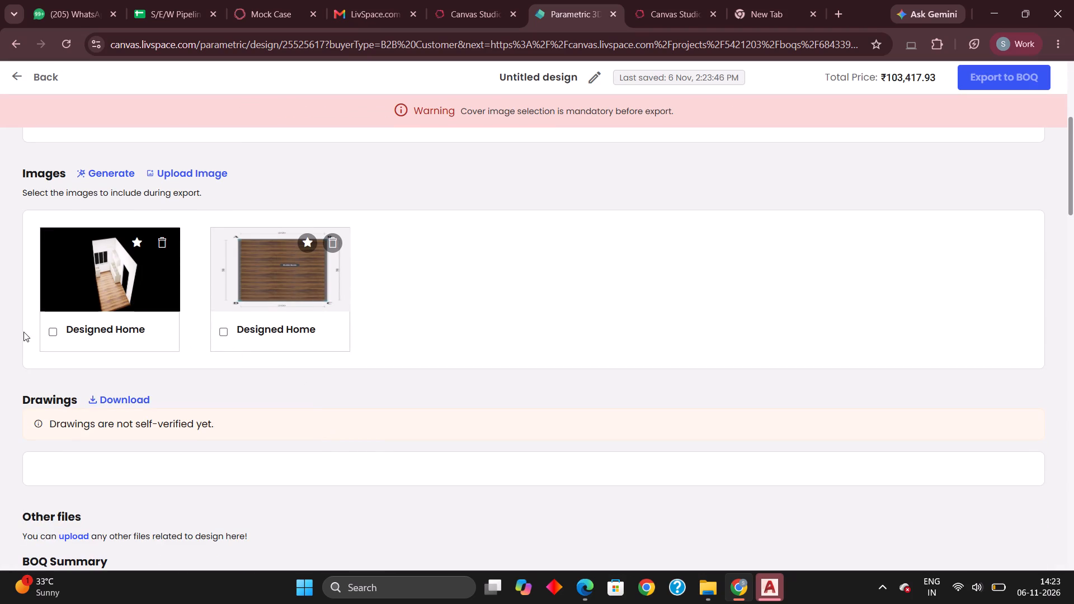
left_click(54, 333)
left_click(130, 240)
scroll(716, 289, "up", 3)
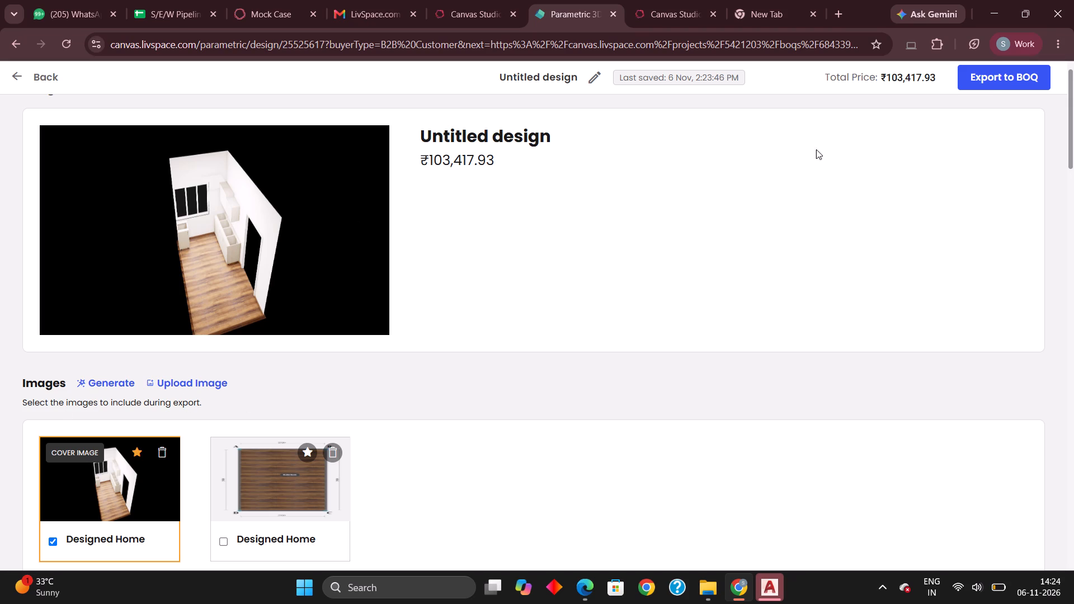
left_click(995, 77)
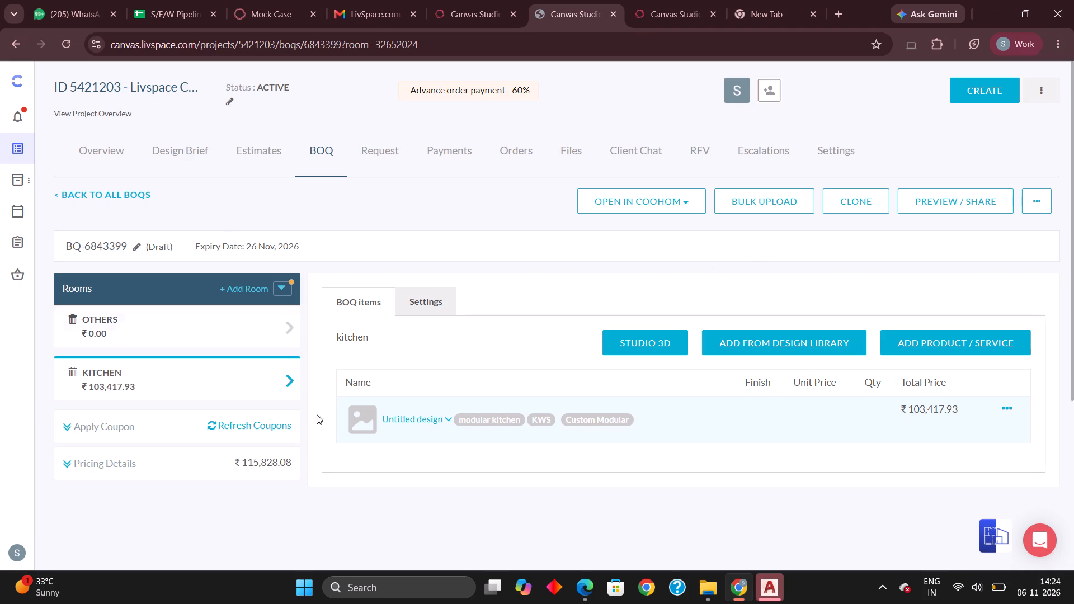
Expand the Untitled design entry in the kitchen's BOQ items.
left_click(428, 421)
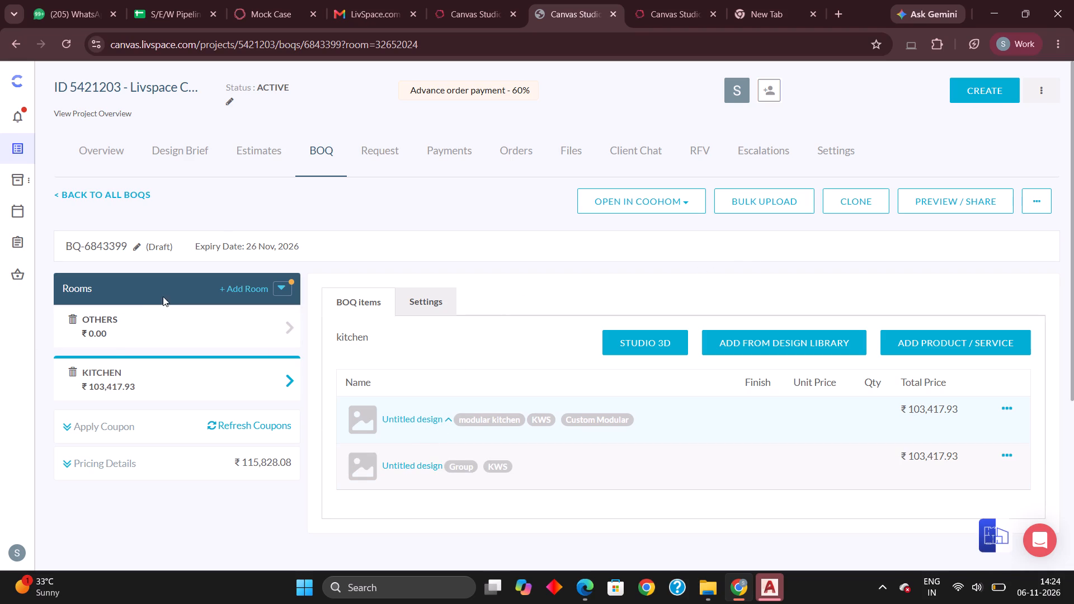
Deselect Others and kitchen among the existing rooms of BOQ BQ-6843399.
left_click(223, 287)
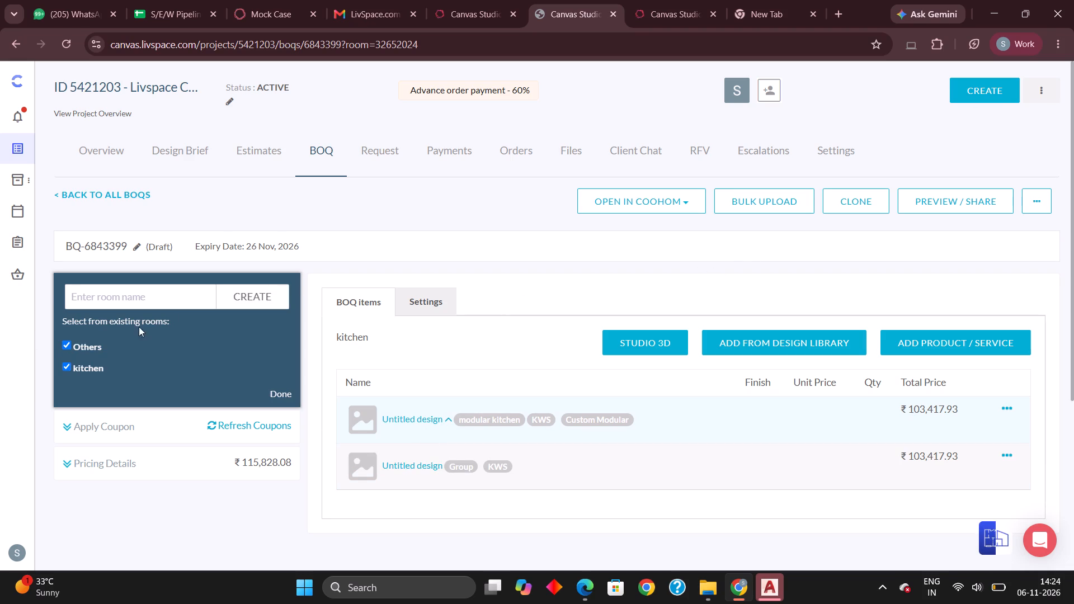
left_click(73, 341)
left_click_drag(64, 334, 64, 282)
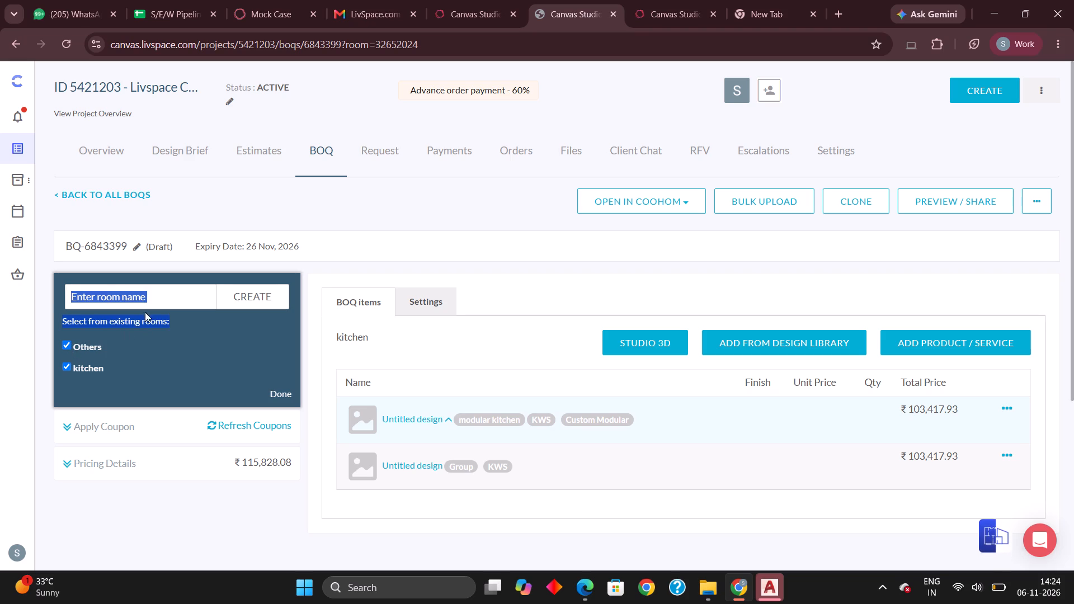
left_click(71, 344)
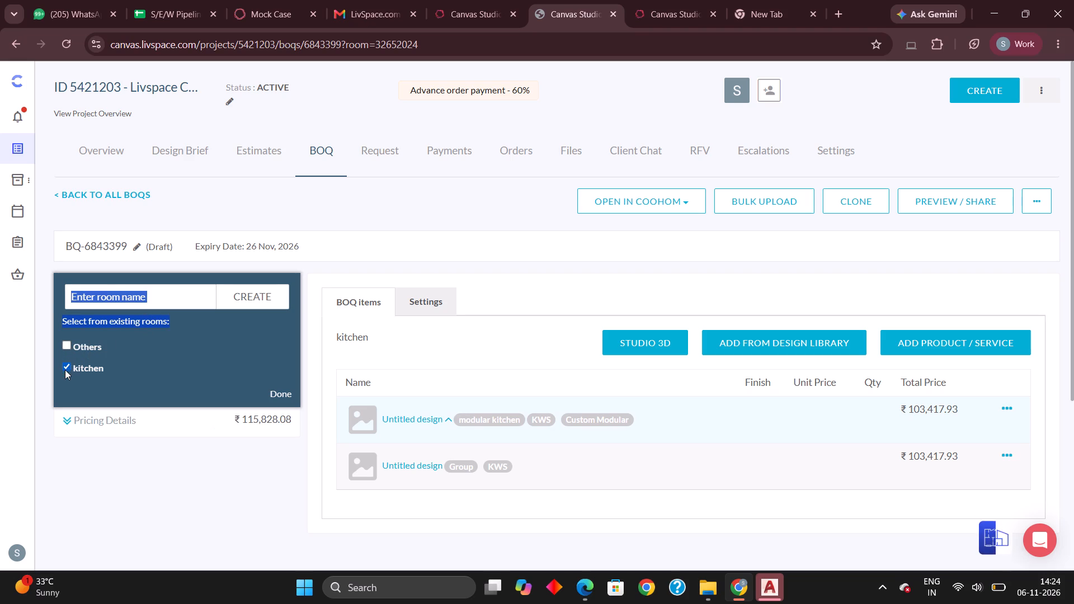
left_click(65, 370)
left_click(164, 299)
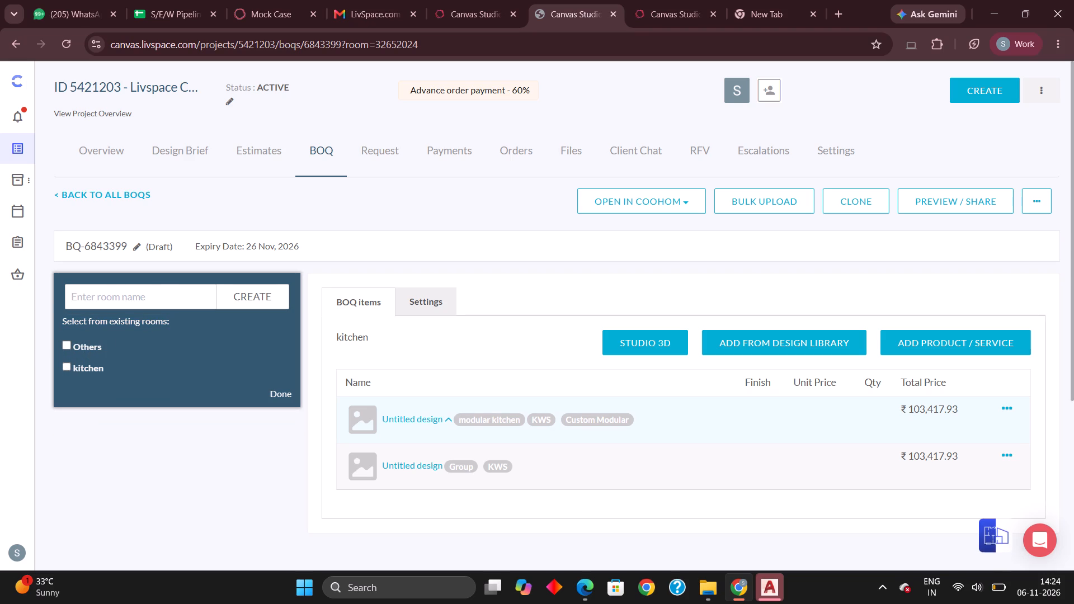
Examine the Layout Plan - 3BHK slide in the Mock Case for the scope of area and room layout.
left_click(275, 2)
scroll(527, 235, "up", 6)
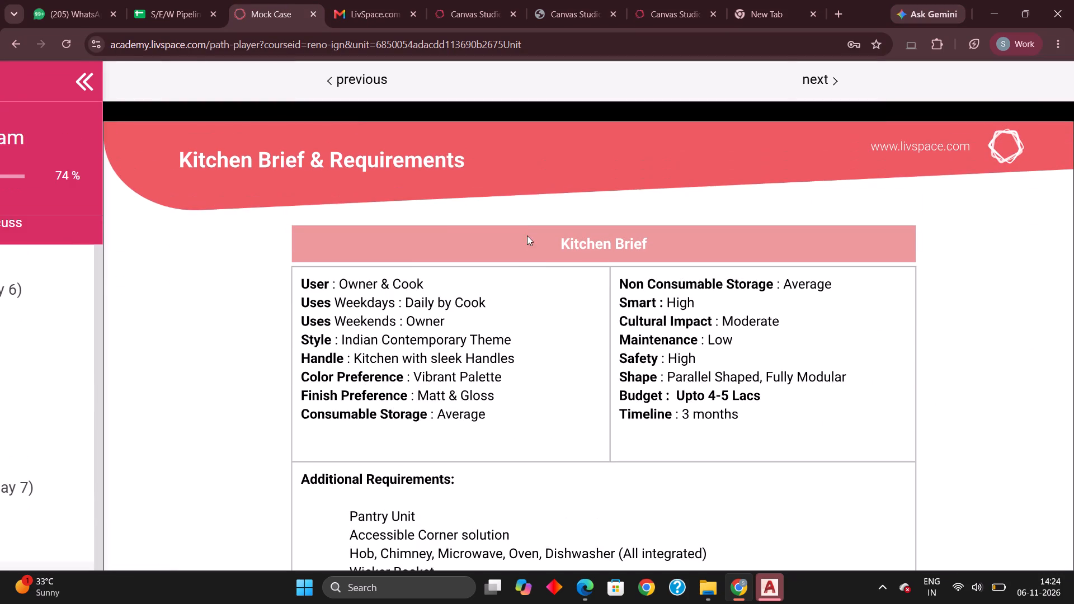
scroll(527, 235, "up", 14)
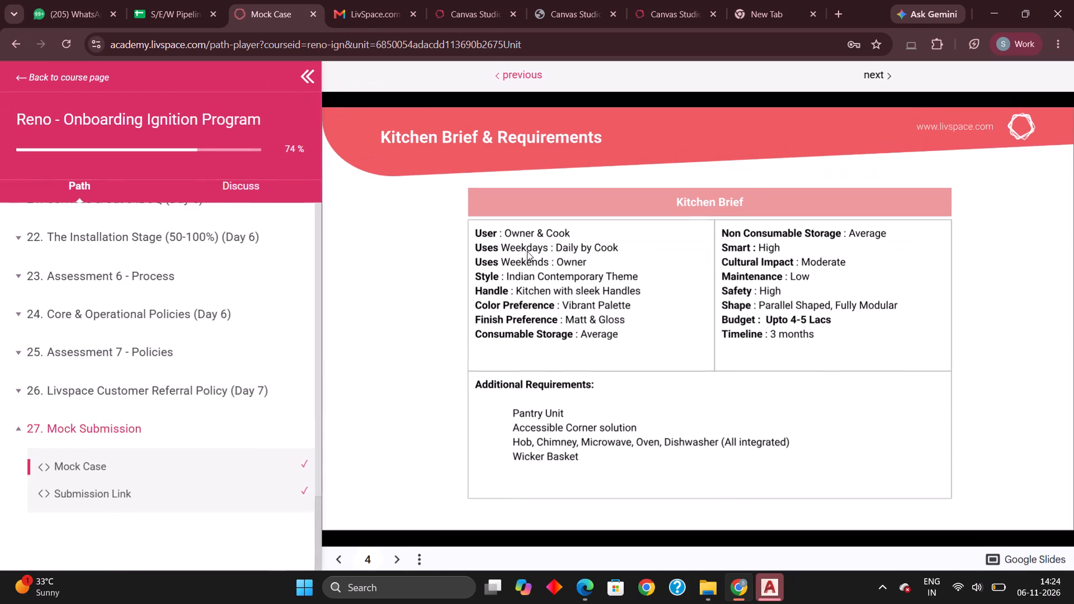
scroll(488, 239, "up", 6)
double_click(346, 562)
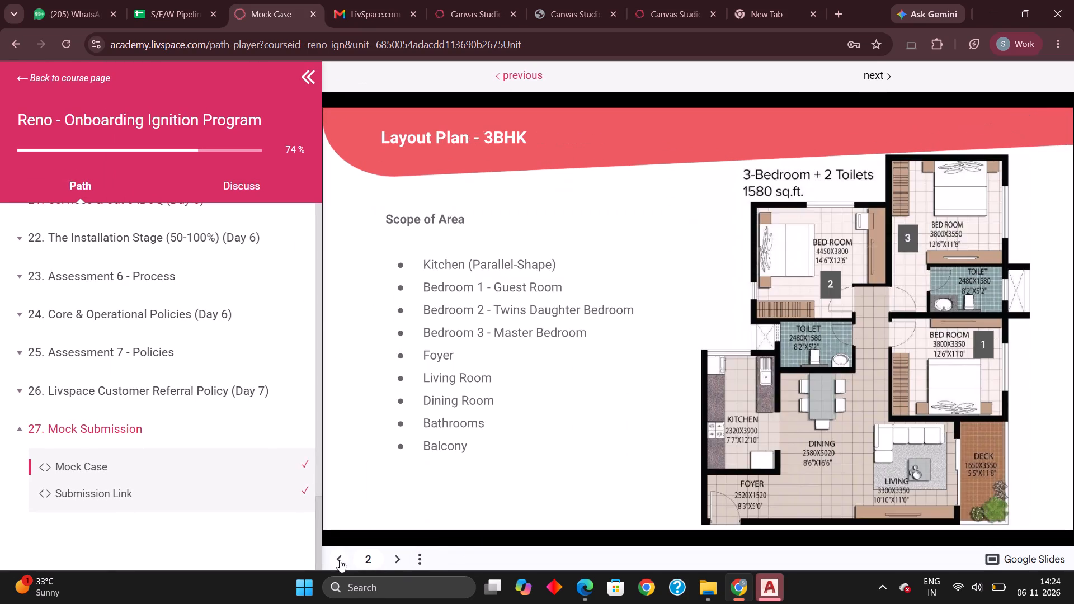
left_click(340, 560)
left_click(389, 564)
scroll(911, 394, "up", 2)
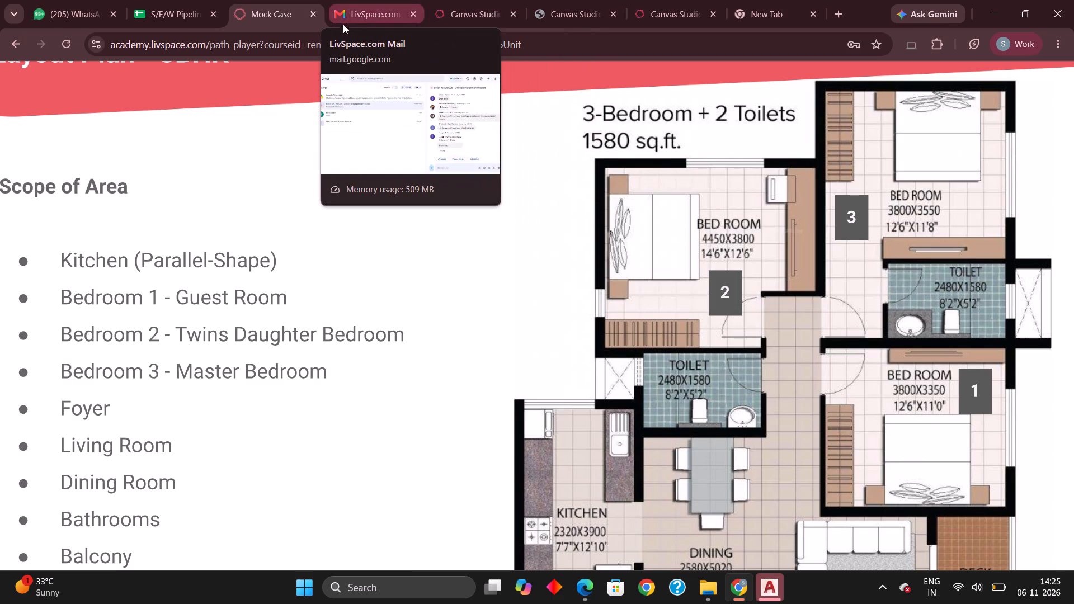
Add a room named bedroom-1 to BOQ BQ-6843399 in the other open project tab, and open that room.
left_click(479, 23)
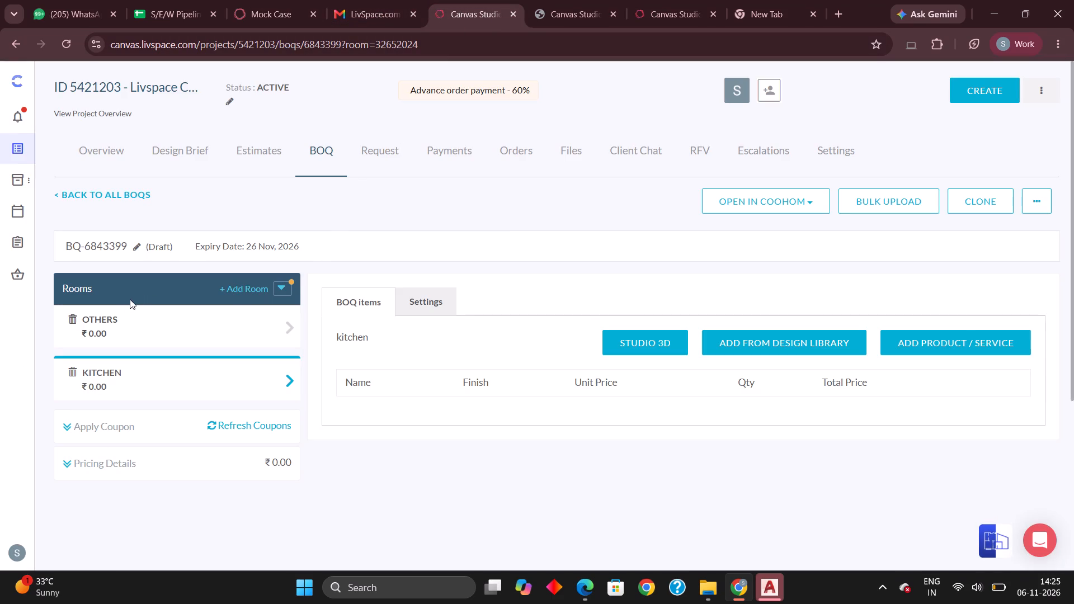
left_click(106, 287)
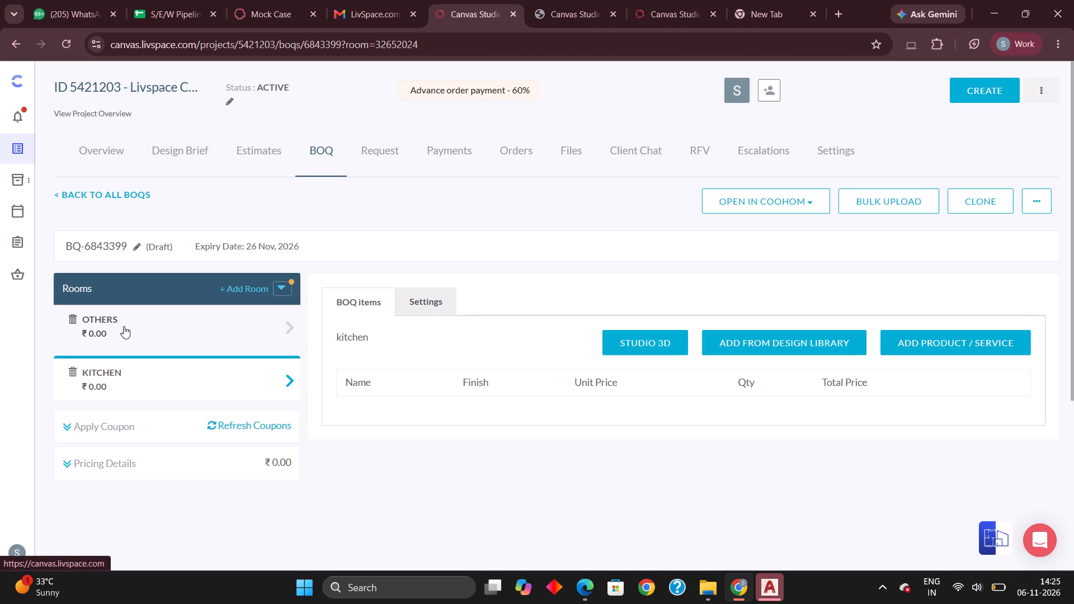
left_click(243, 285)
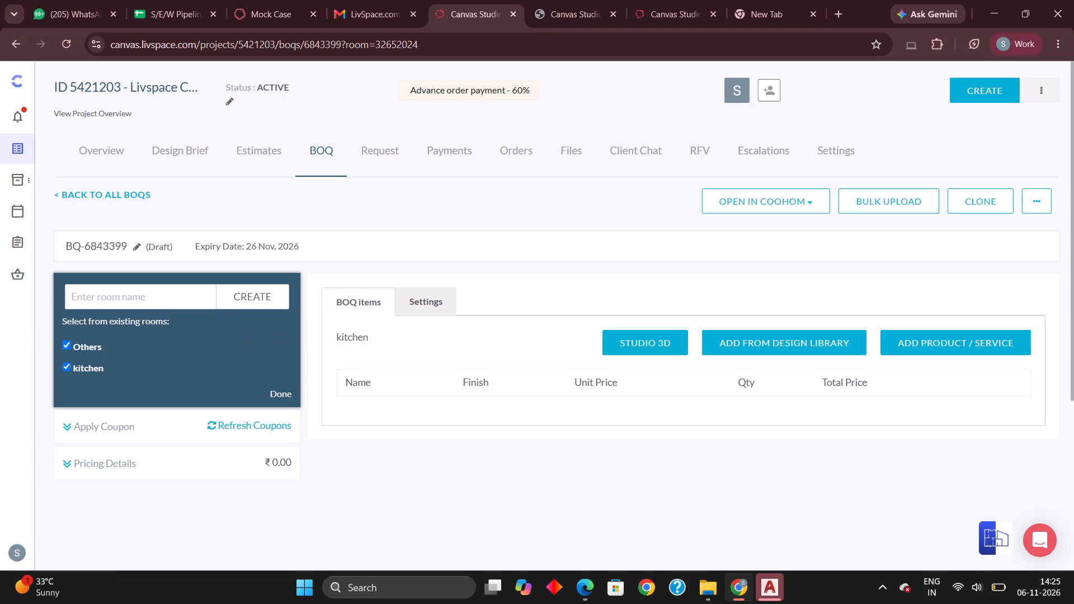
scroll(127, 290, "up", 1)
left_click(130, 300)
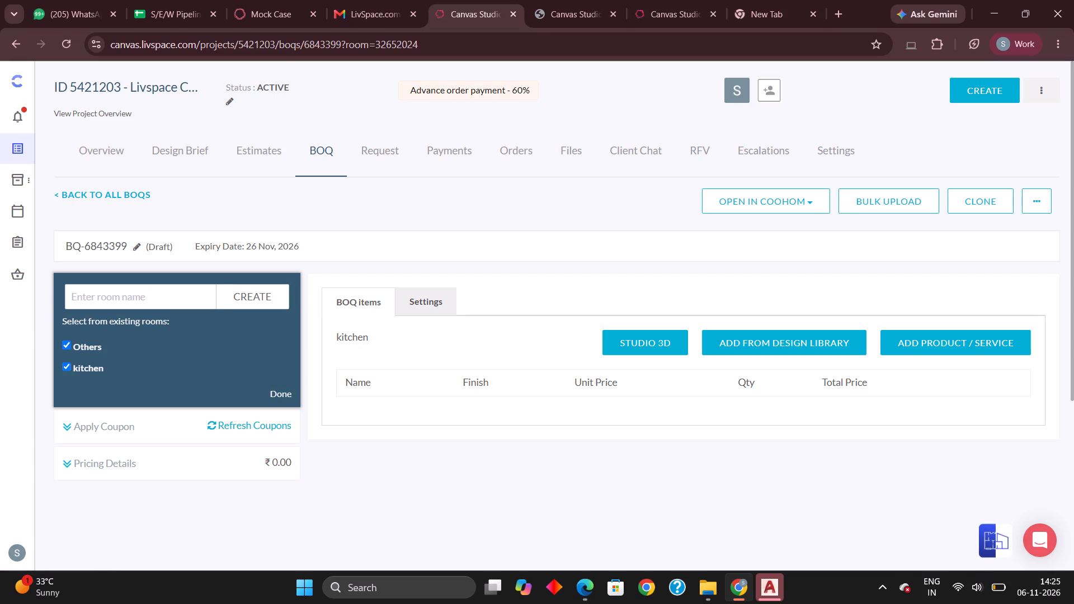
type("bedroom")
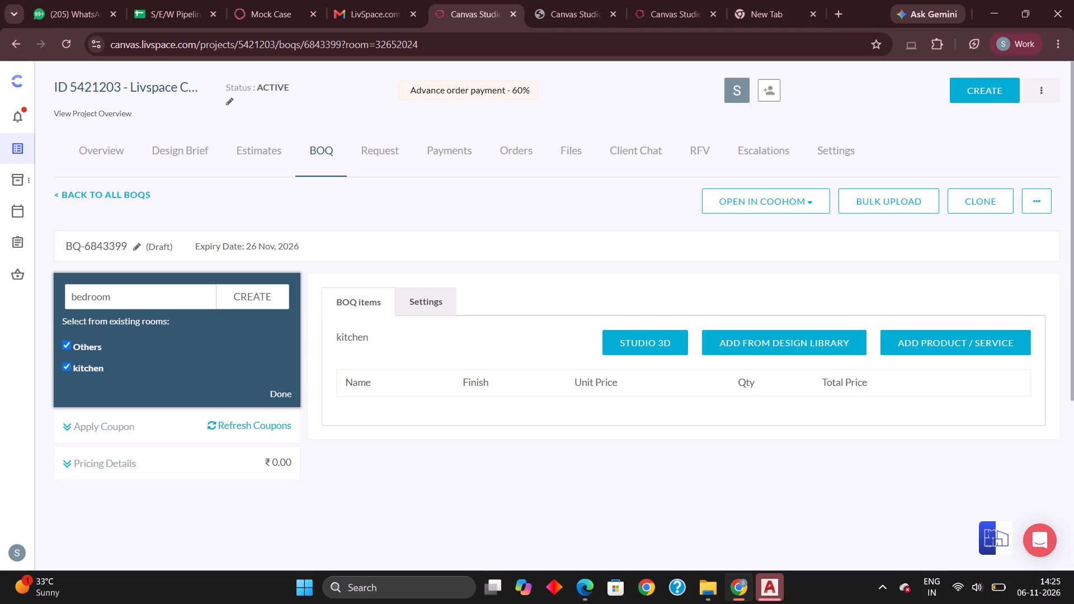
type("-1")
left_click(270, 295)
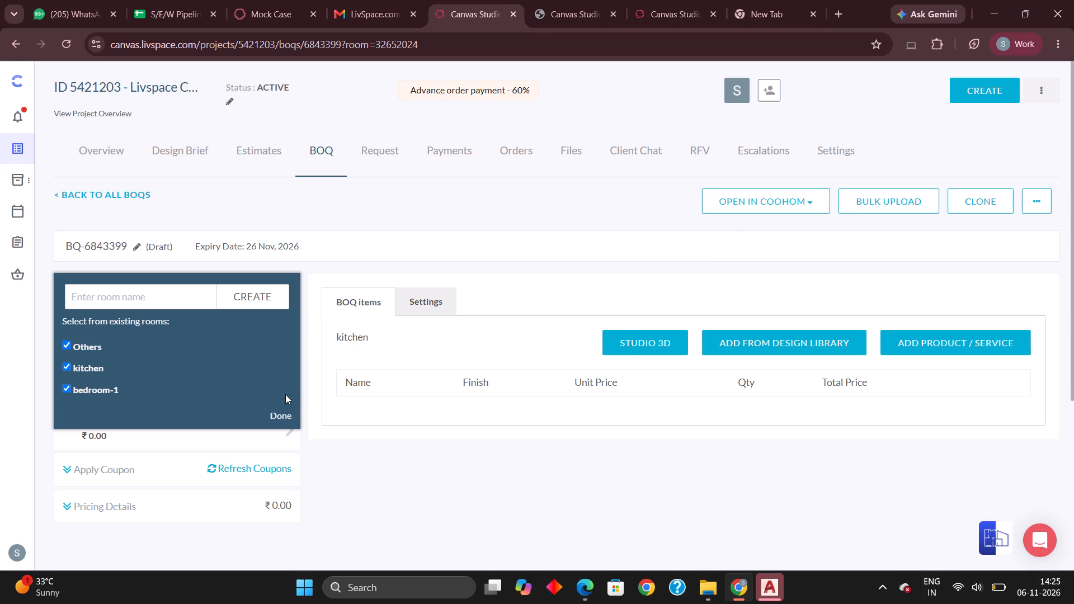
left_click(277, 419)
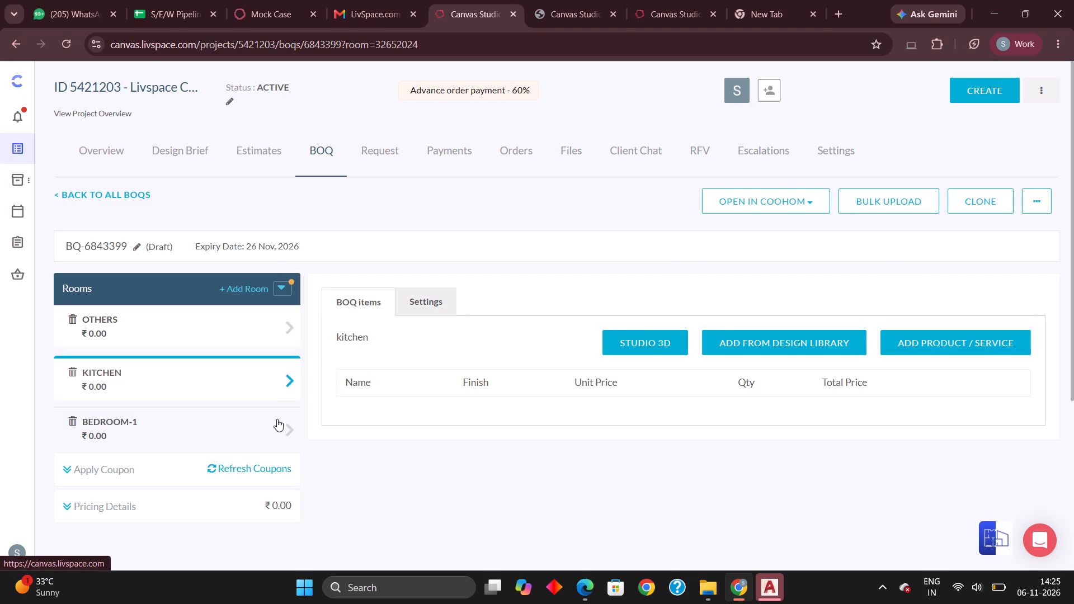
left_click(126, 428)
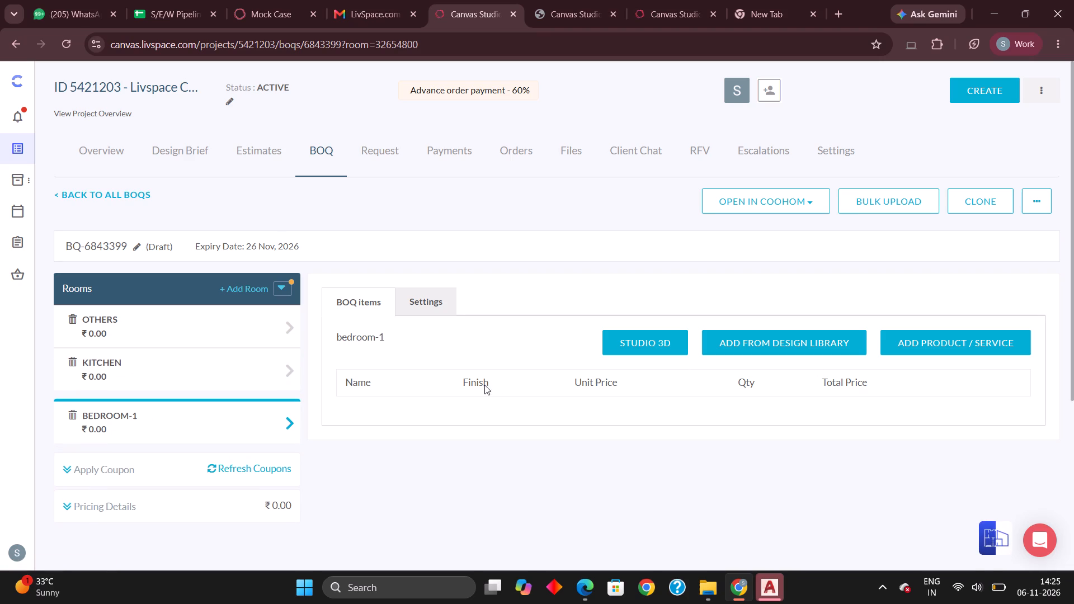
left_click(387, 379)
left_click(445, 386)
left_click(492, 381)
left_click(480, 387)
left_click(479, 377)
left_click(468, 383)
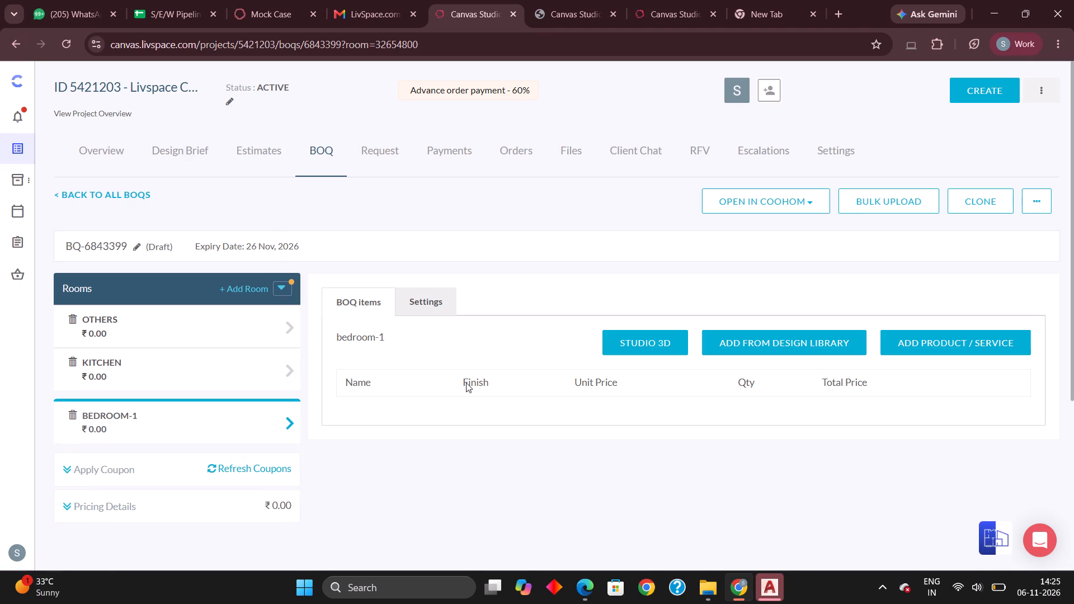
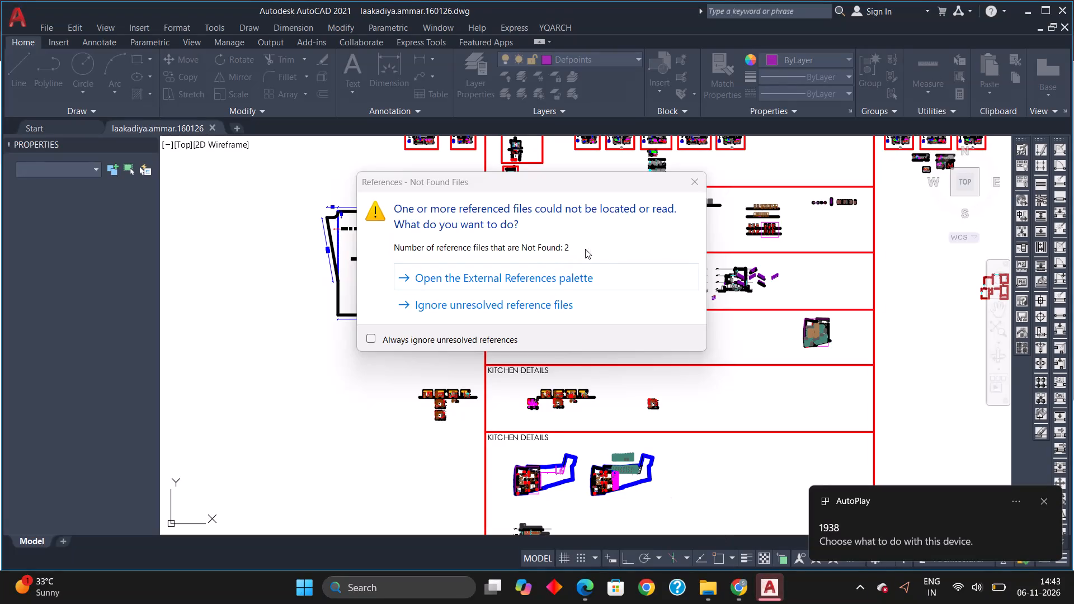
left_click(695, 178)
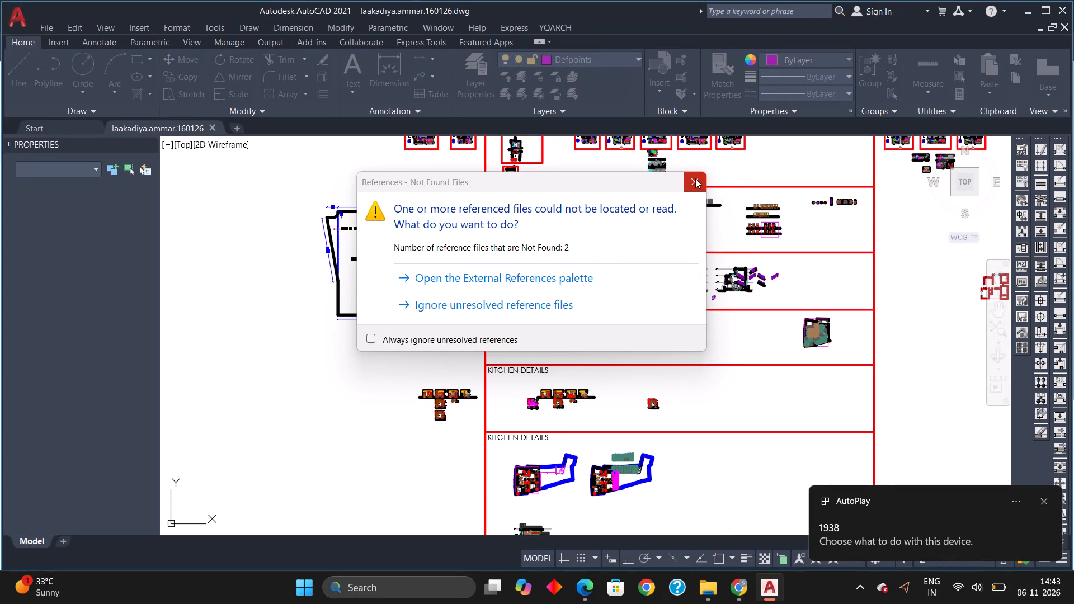
Examine the kitchen plan beneath Elevation-A, including its cabinet layout, dimensions and storage notes.
scroll(440, 407, "up", 18)
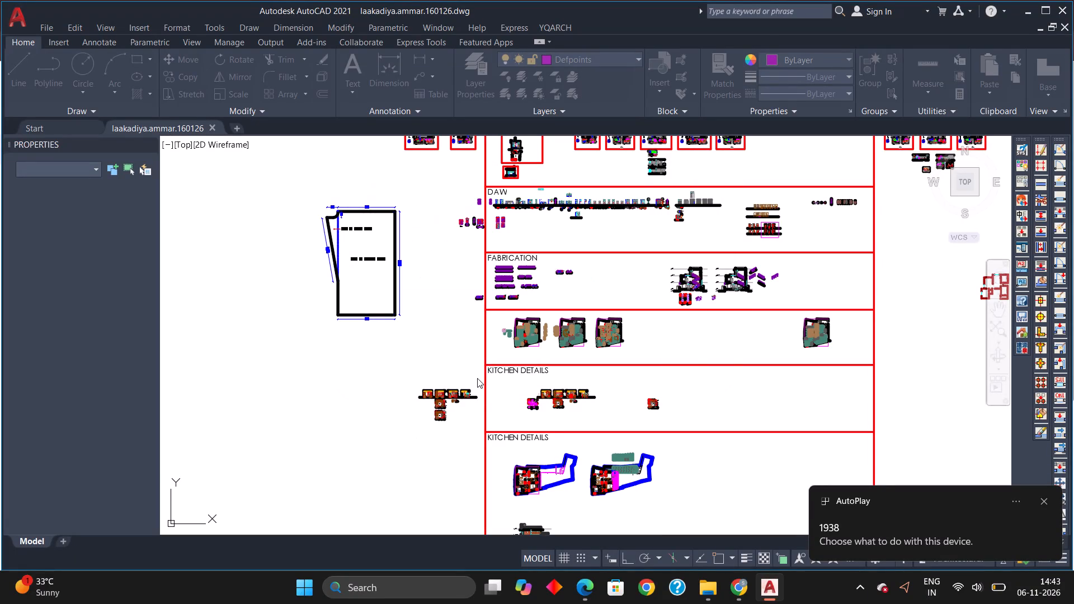
scroll(379, 385, "up", 2)
scroll(379, 385, "down", 1)
scroll(379, 385, "up", 2)
scroll(473, 407, "up", 5)
scroll(414, 401, "up", 4)
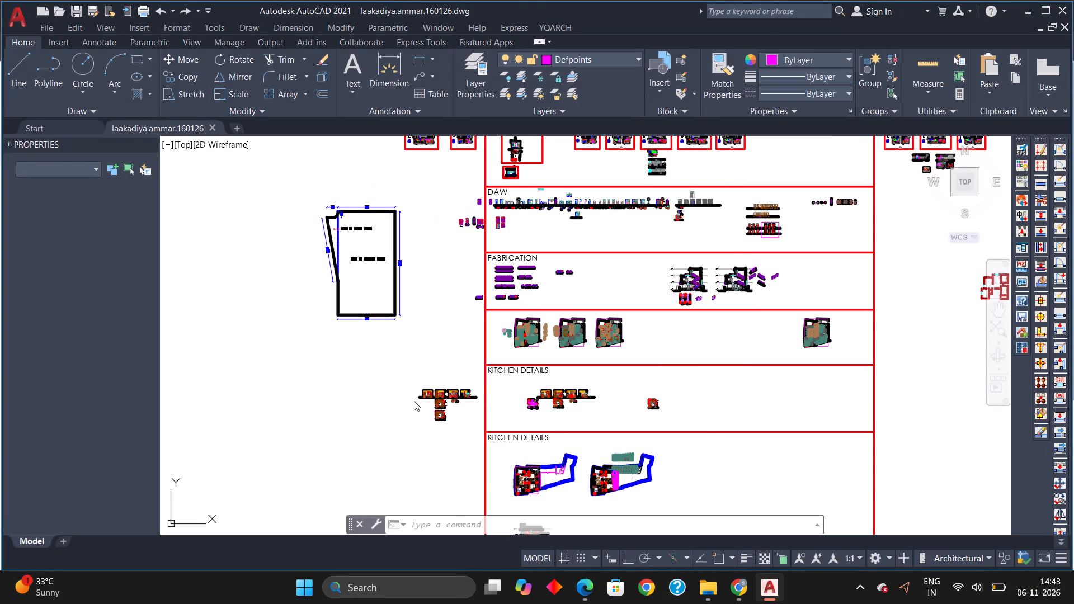
scroll(430, 424, "up", 2)
middle_click_drag(430, 424, 542, 287)
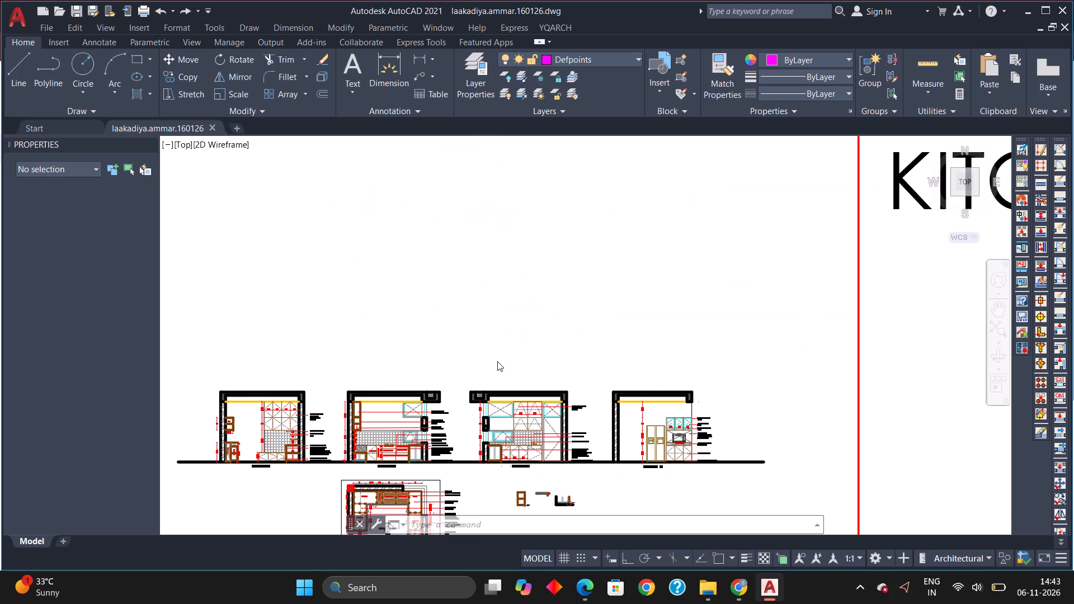
scroll(376, 517, "up", 1)
middle_click_drag(376, 482, 392, 405)
scroll(422, 388, "down", 1)
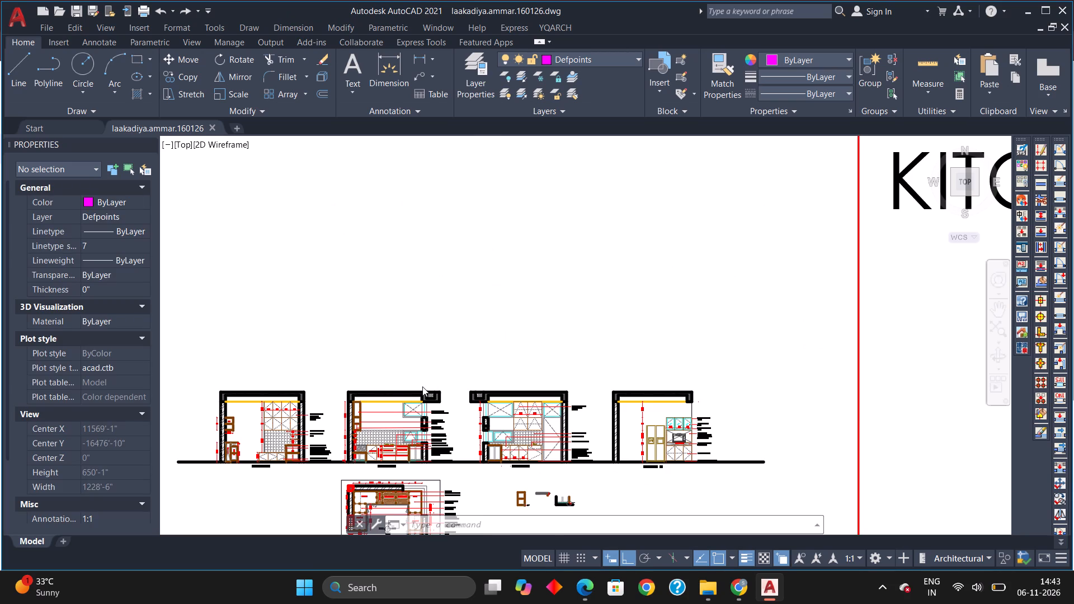
scroll(491, 370, "down", 3)
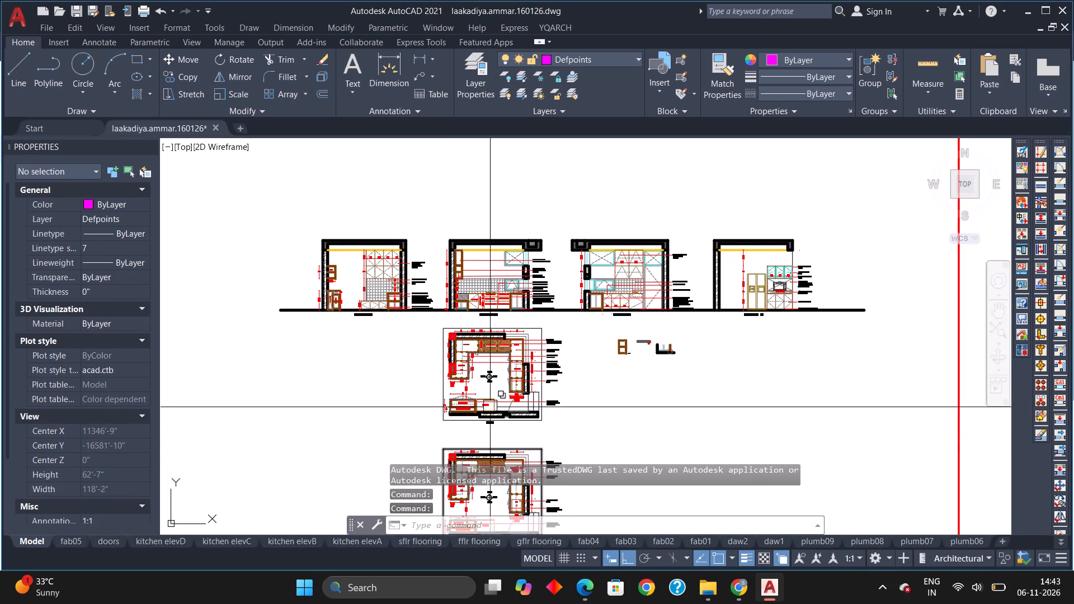
middle_click_drag(520, 398, 478, 373)
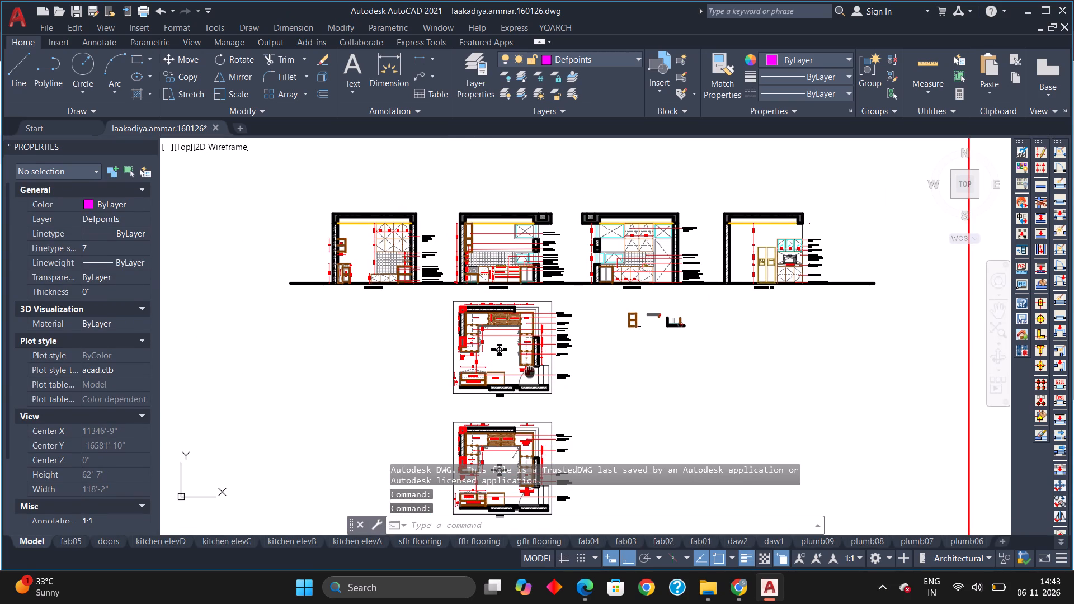
scroll(544, 262, "up", 4)
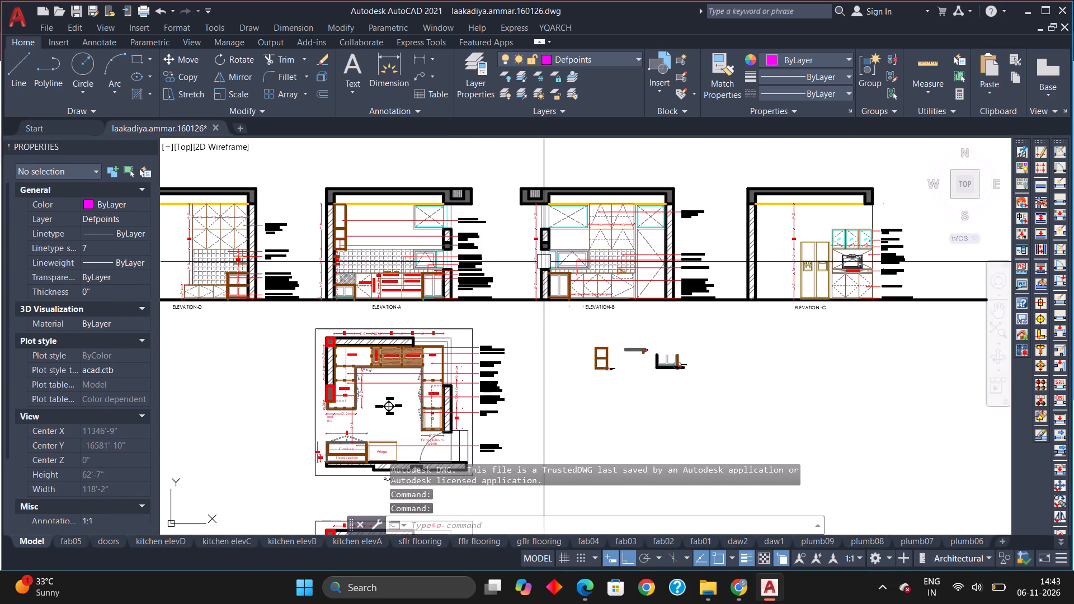
scroll(382, 374, "up", 5)
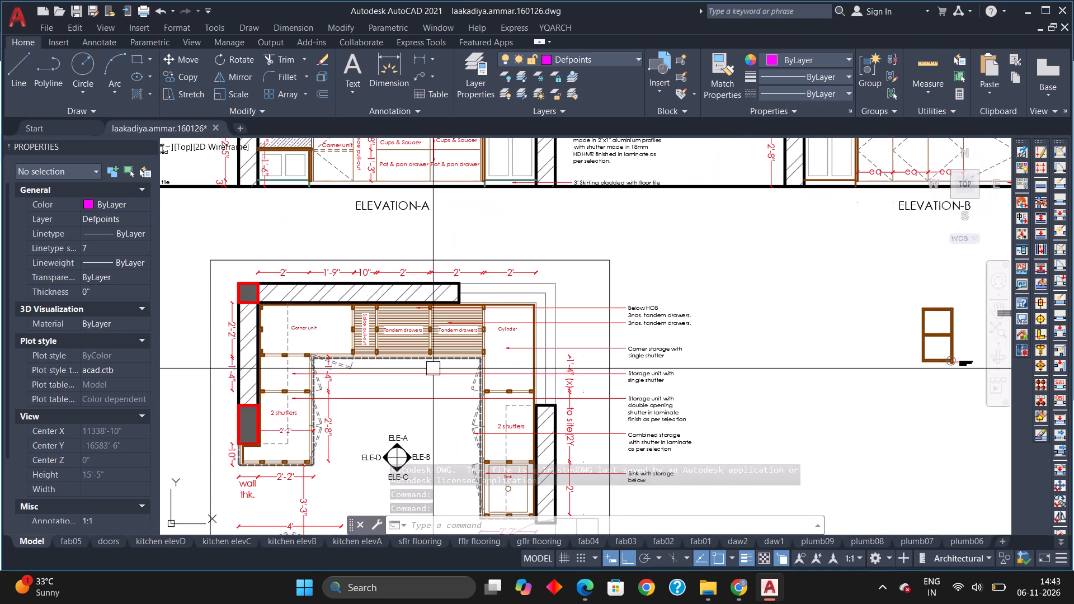
scroll(458, 370, "up", 1)
middle_click_drag(458, 370, 523, 350)
scroll(501, 353, "down", 1)
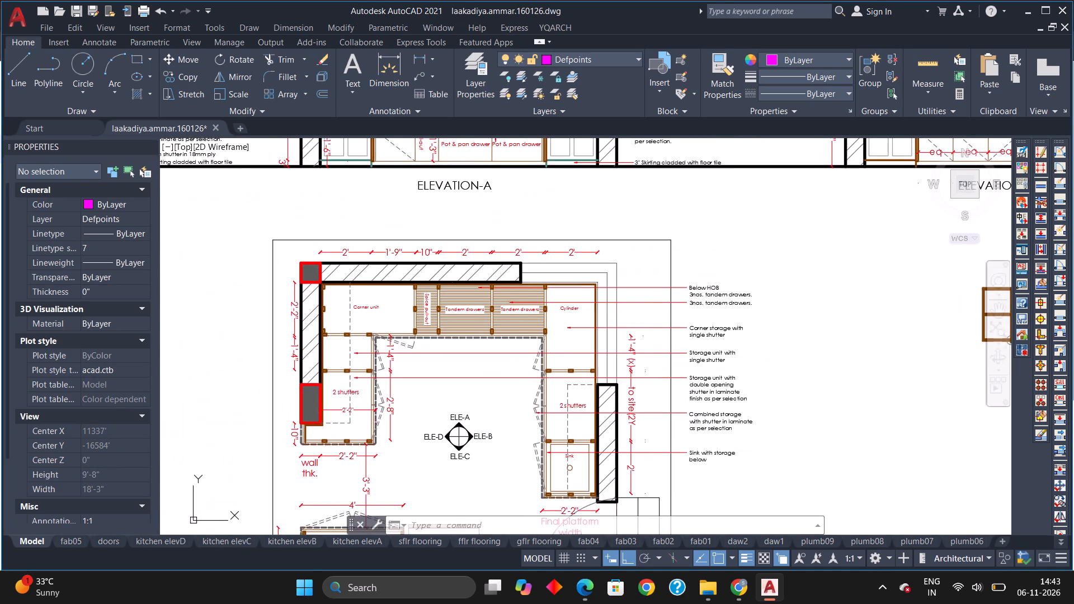
Examine the kitchen elevations above the plan, mainly Elevation-A and Elevation-D, for cabinet heights, drawers, shutters and material notes.
middle_click_drag(523, 350, 501, 540)
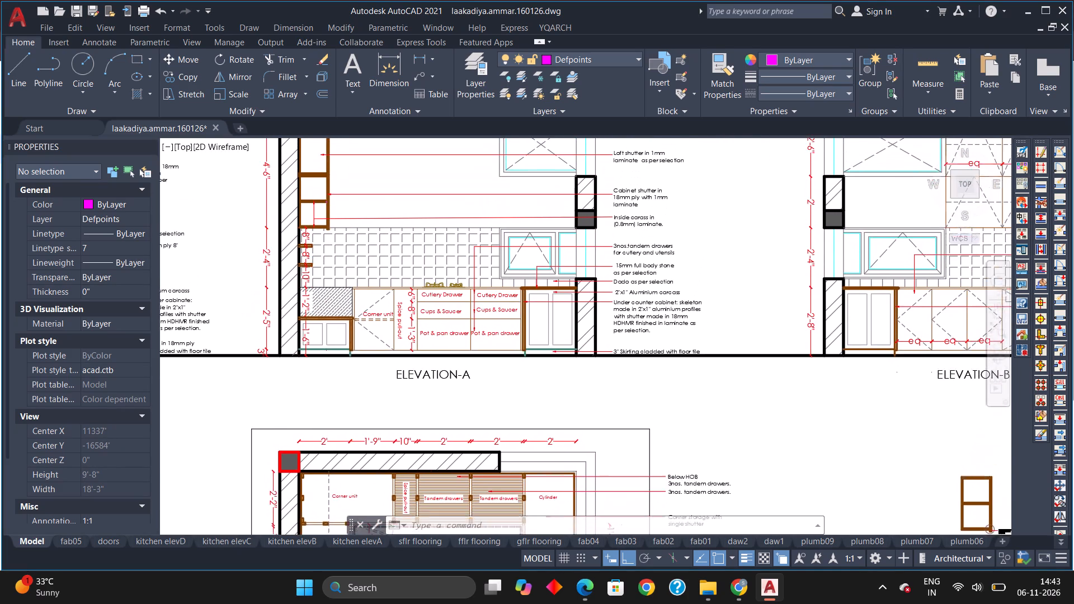
middle_click_drag(501, 540, 658, 551)
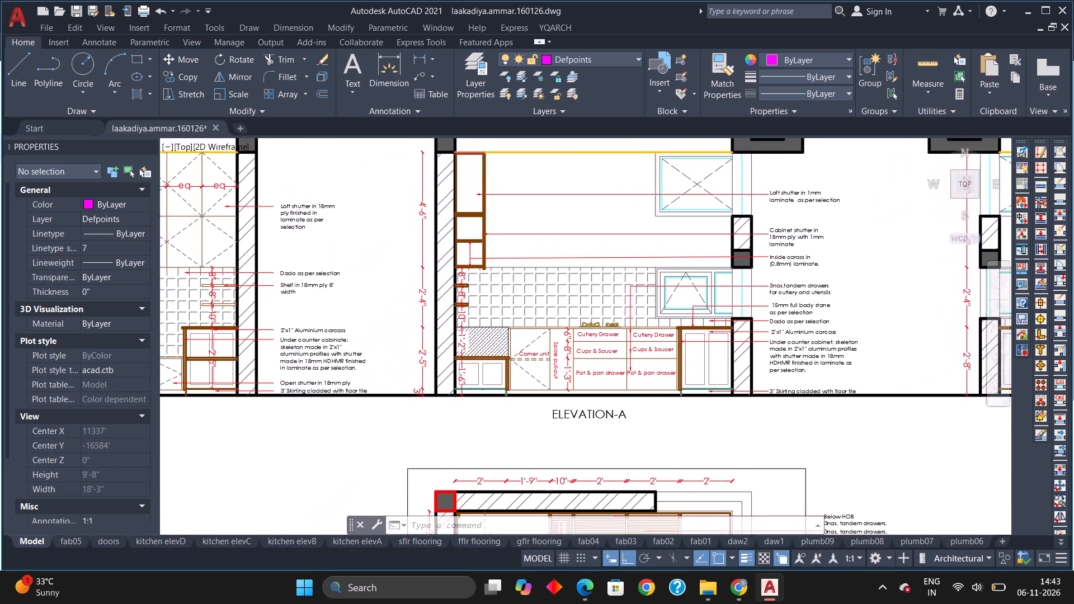
middle_click_drag(658, 551, 632, 449)
scroll(405, 341, "down", 1)
middle_click_drag(609, 402, 573, 358)
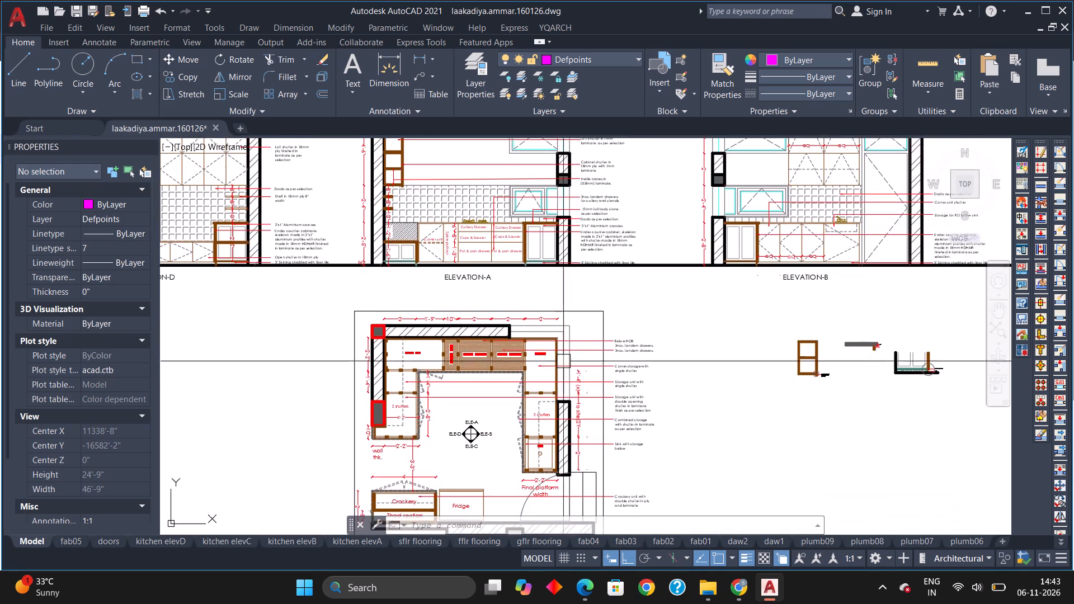
scroll(559, 365, "up", 2)
scroll(558, 366, "down", 3)
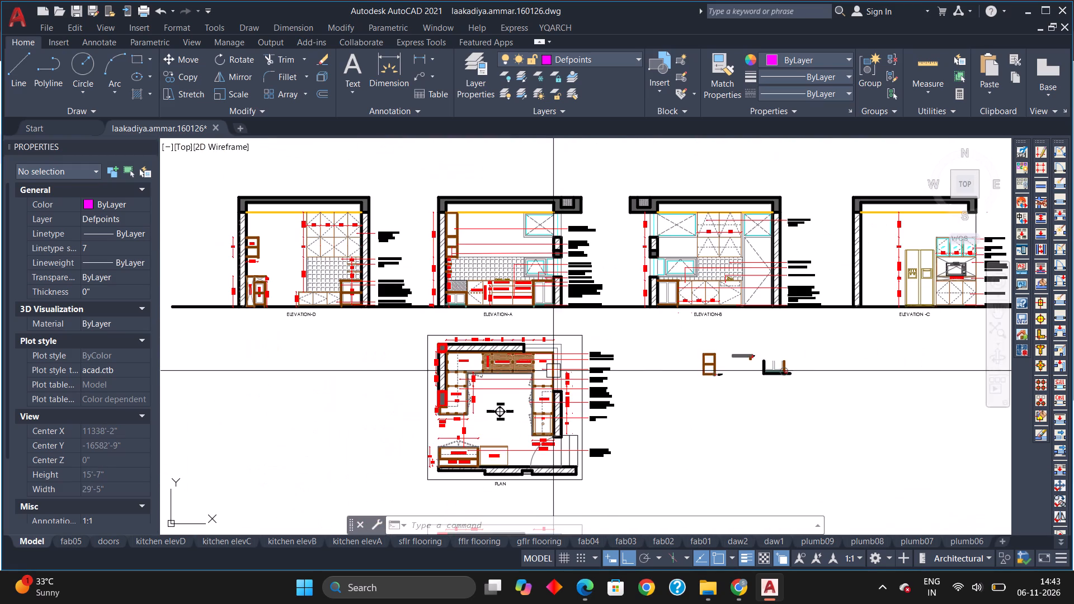
middle_click_drag(560, 381, 607, 432)
scroll(629, 384, "up", 2)
middle_click_drag(645, 375, 622, 395)
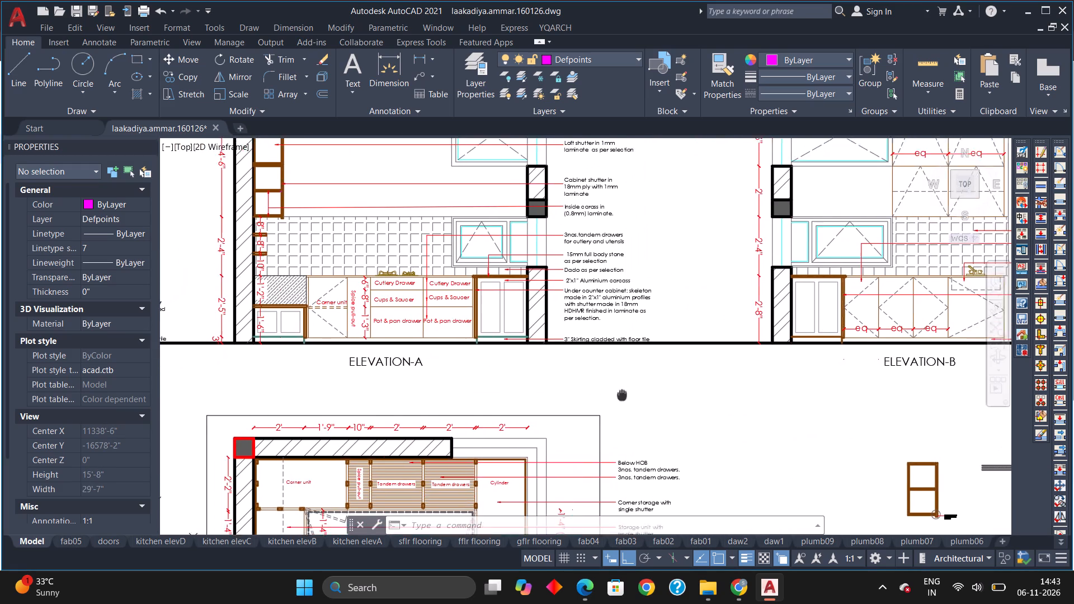
middle_click_drag(622, 395, 634, 399)
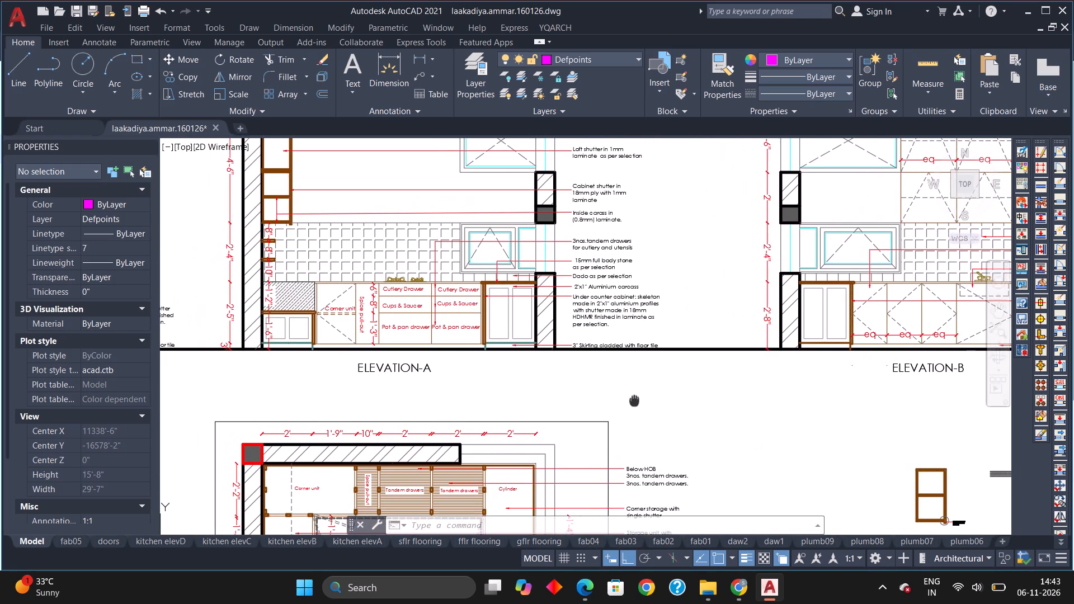
middle_click_drag(634, 399, 748, 400)
scroll(318, 470, "down", 1)
scroll(333, 313, "up", 2)
middle_click_drag(573, 346, 536, 384)
scroll(565, 383, "down", 1)
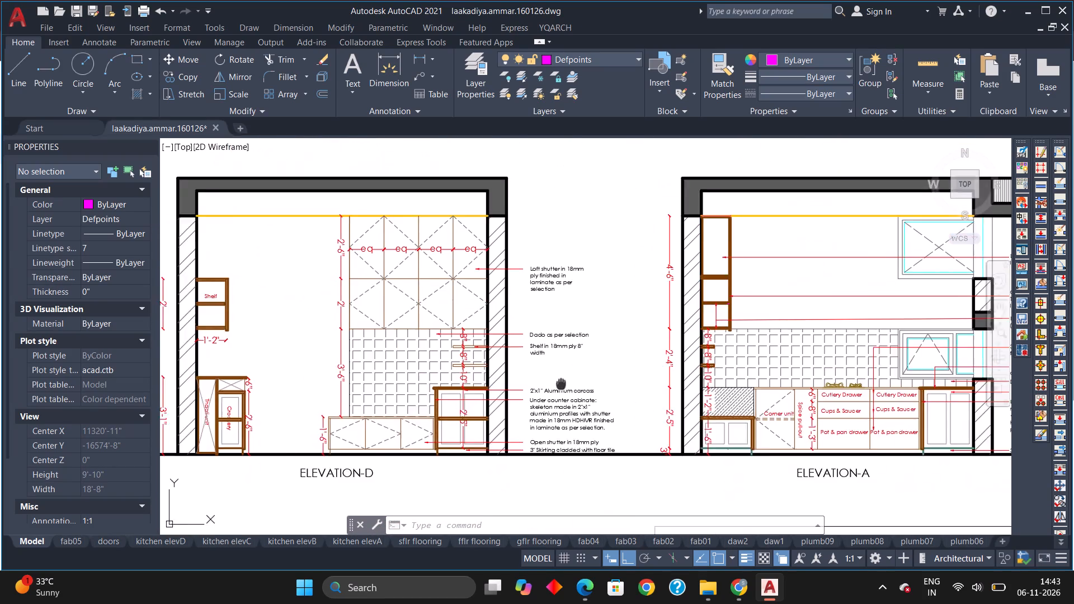
middle_click_drag(536, 384, 310, 289)
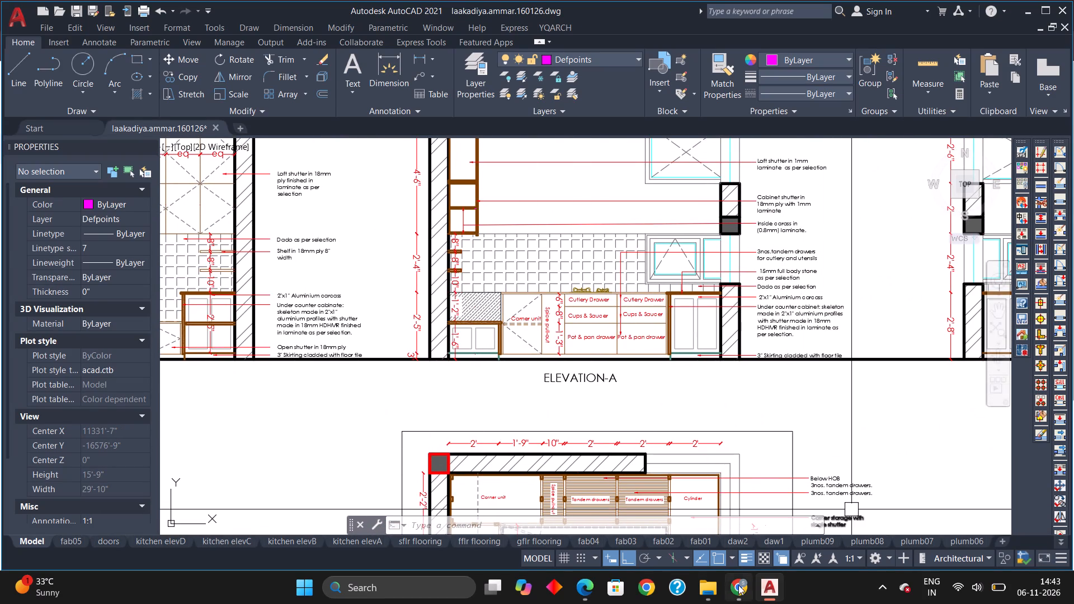
Switch to Chrome and open bedroom-1 of BOQ BQ-6843399 in Studio 3D.
left_click(737, 588)
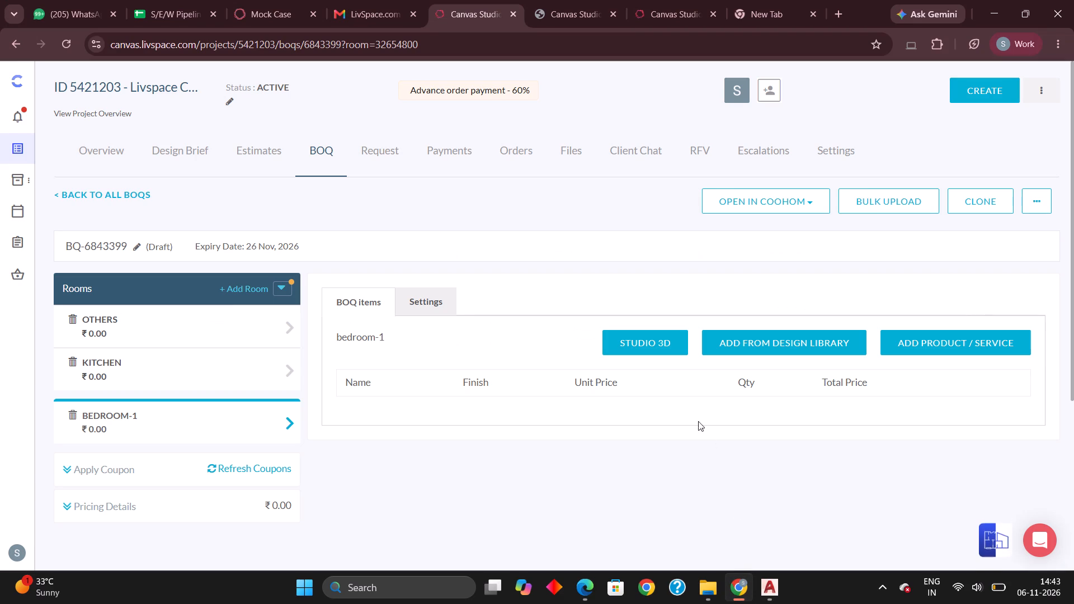
left_click(439, 303)
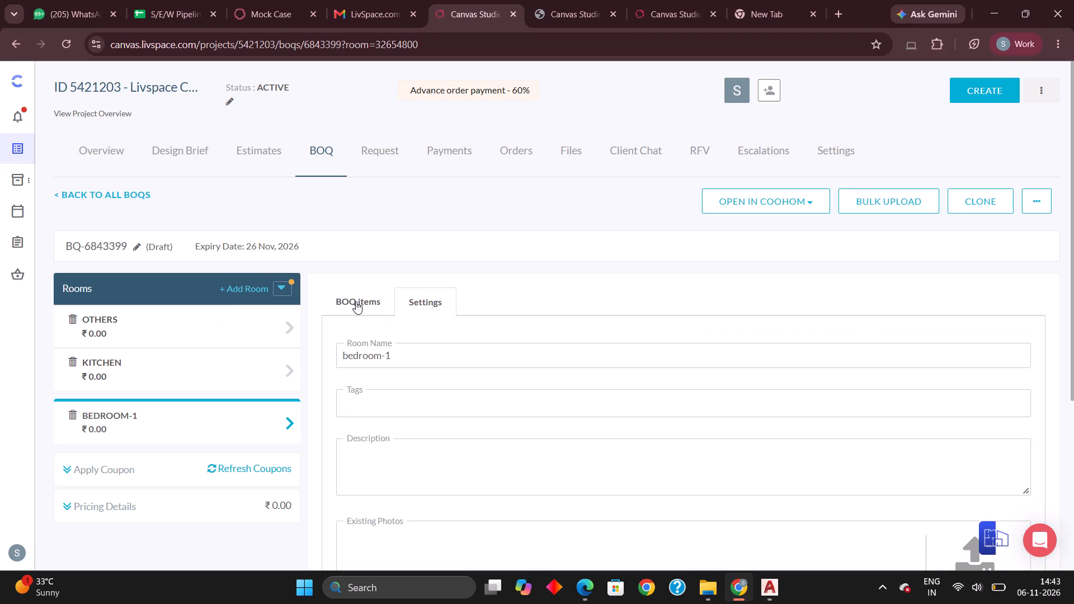
left_click(356, 301)
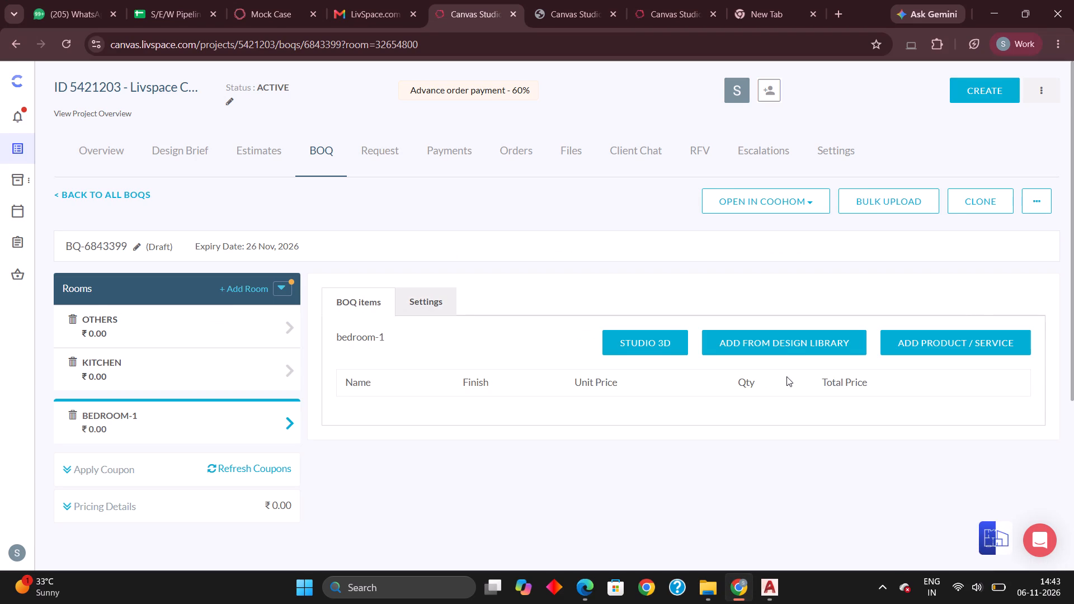
scroll(802, 370, "down", 1)
left_click(852, 315)
left_click(861, 312)
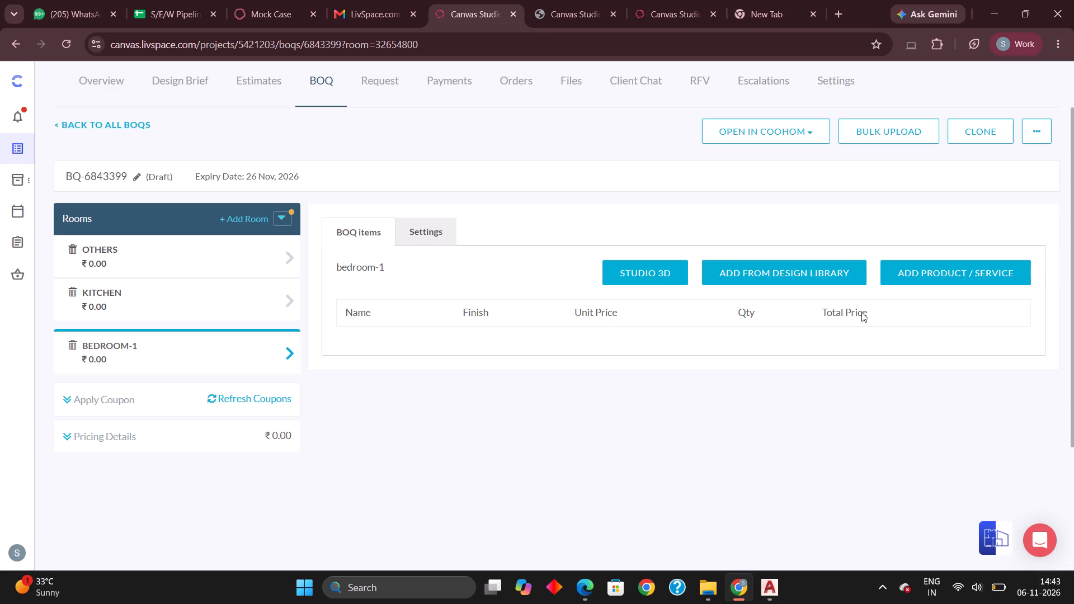
left_click(651, 276)
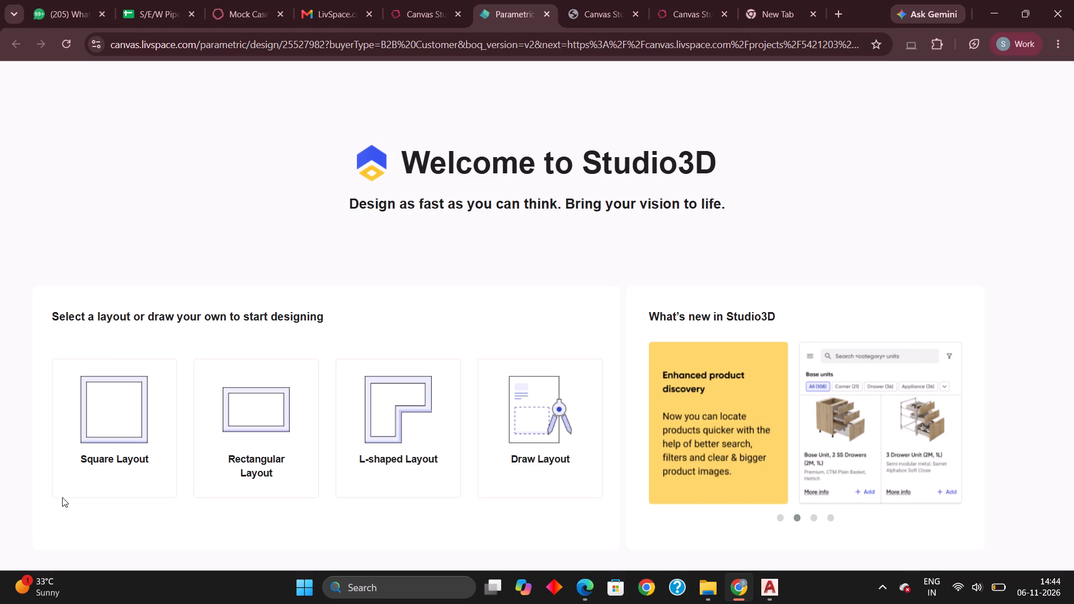
Start the bedroom-1 design in Studio3D from the Square Layout and place the room on the canvas.
left_click(259, 11)
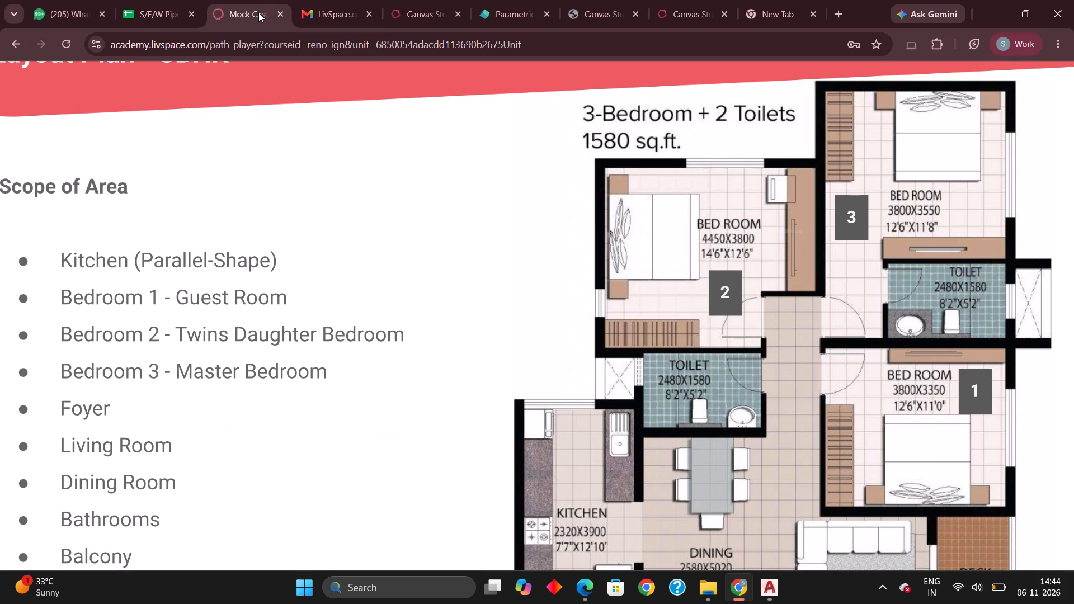
left_click(164, 5)
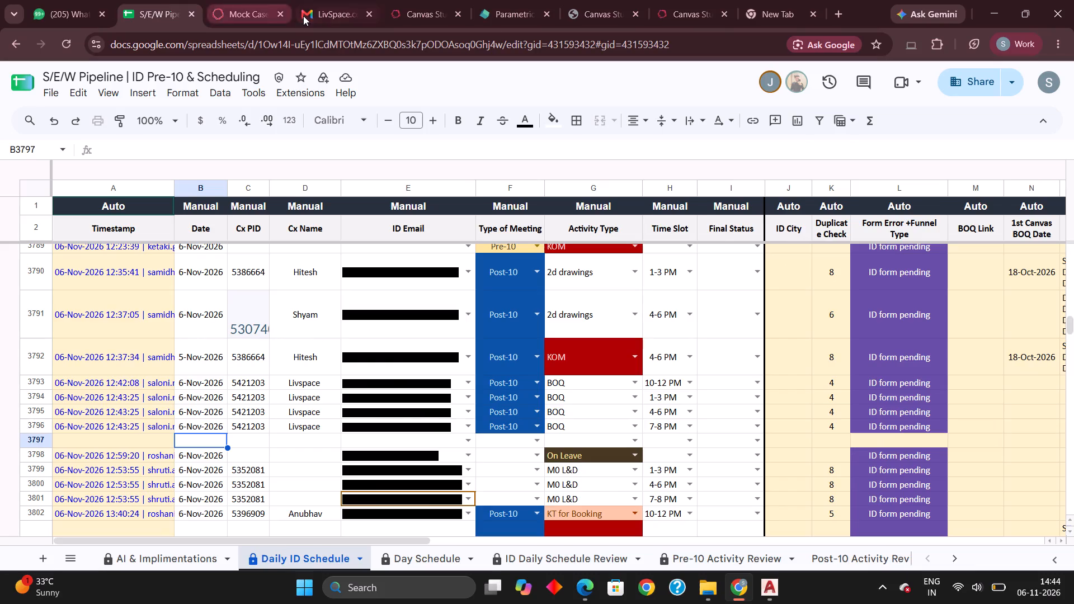
left_click(337, 16)
left_click(533, 19)
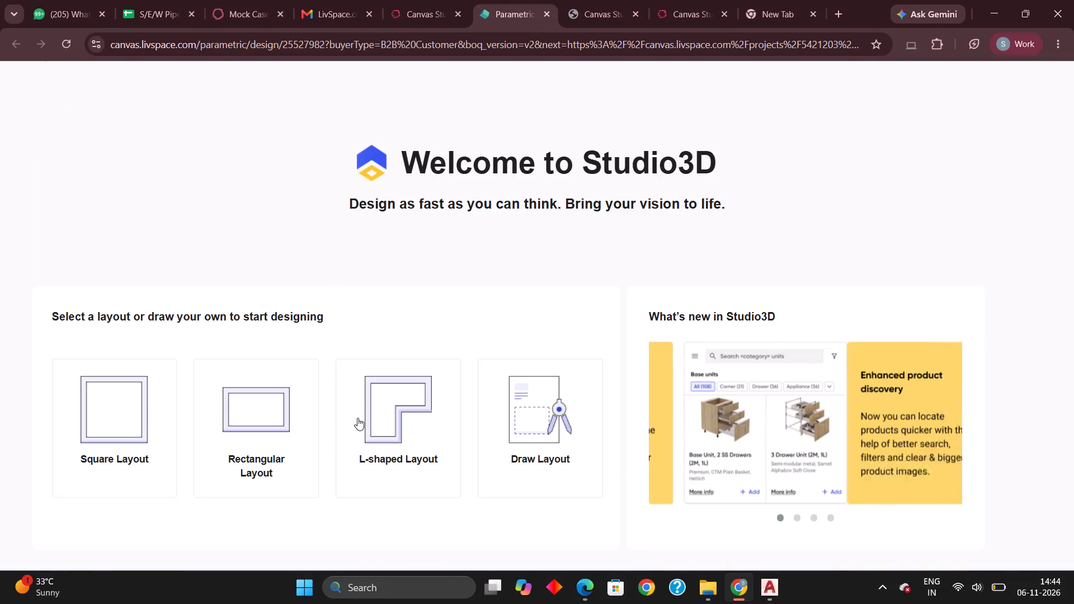
left_click(127, 413)
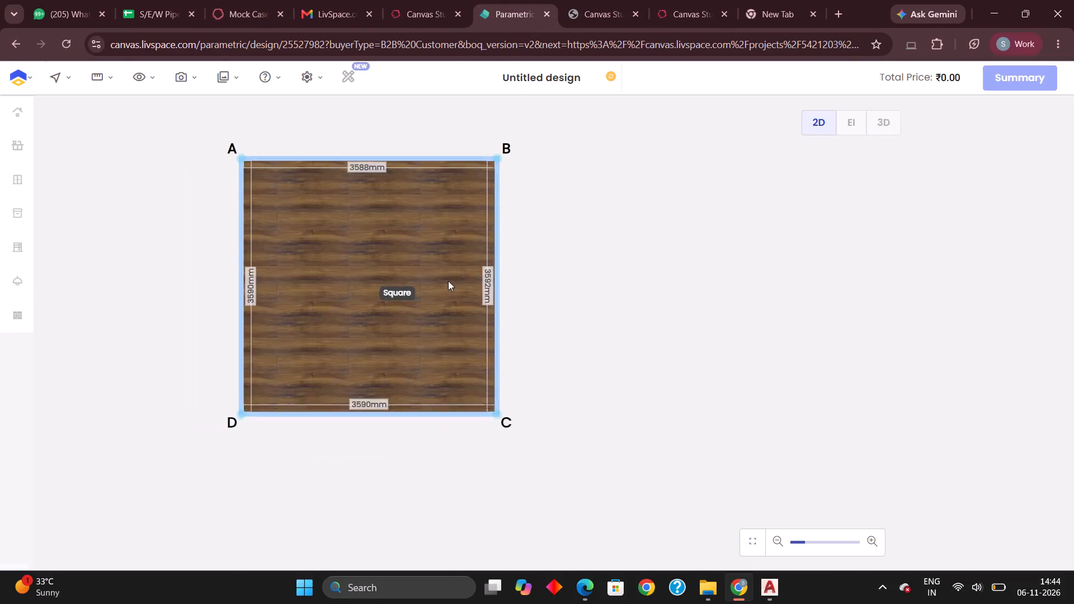
left_click(535, 317)
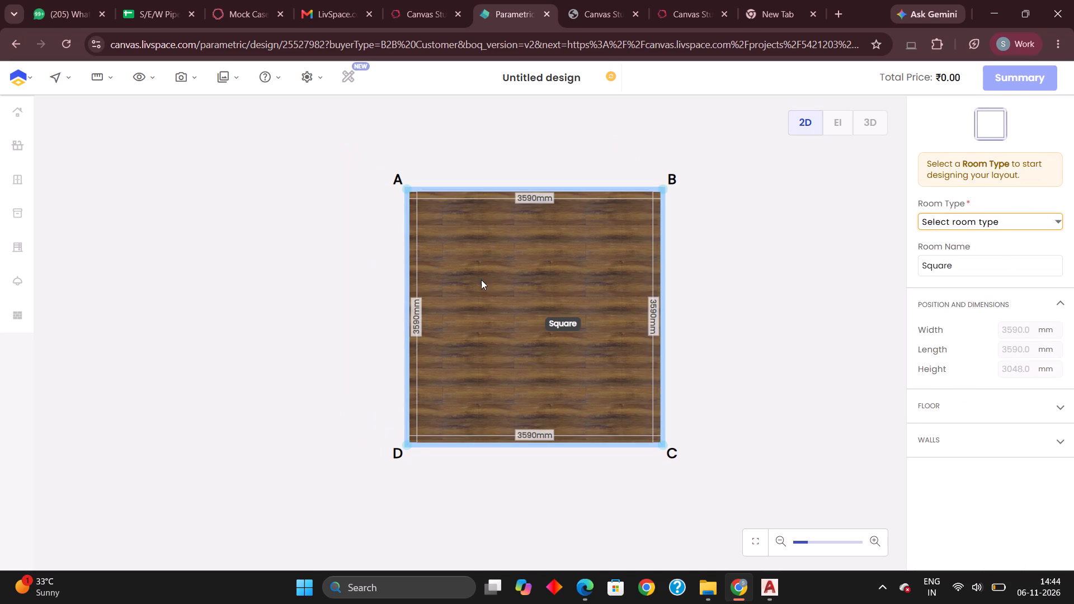
Examine Bedroom 1 on the Mock Case 3BHK layout plan for its dimensions and furniture positions, and return to the Studio3D design.
left_click(252, 13)
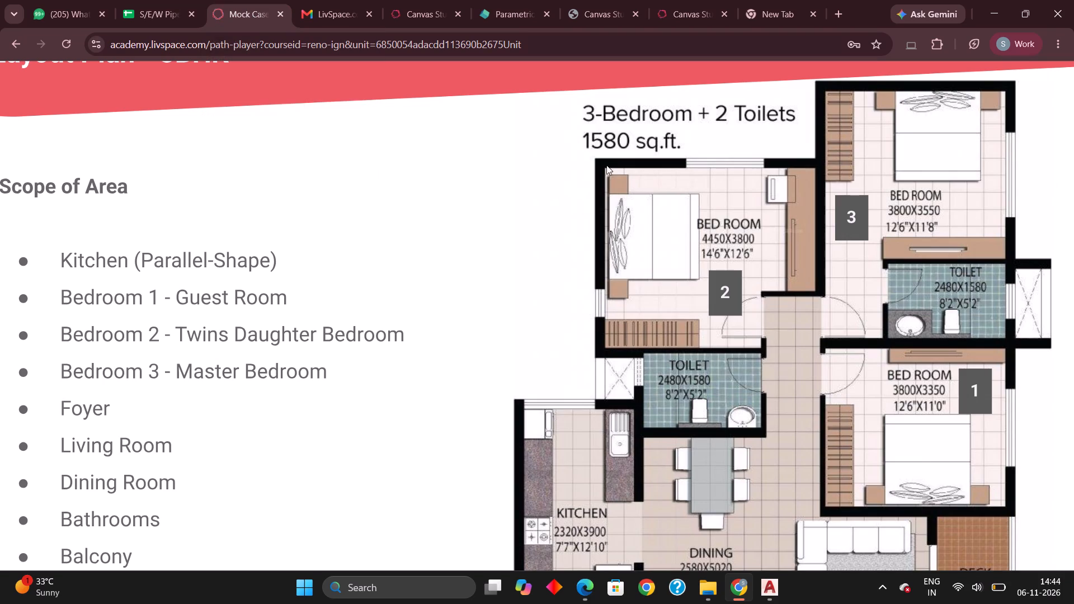
middle_click_drag(673, 384, 354, 320)
scroll(961, 406, "up", 4)
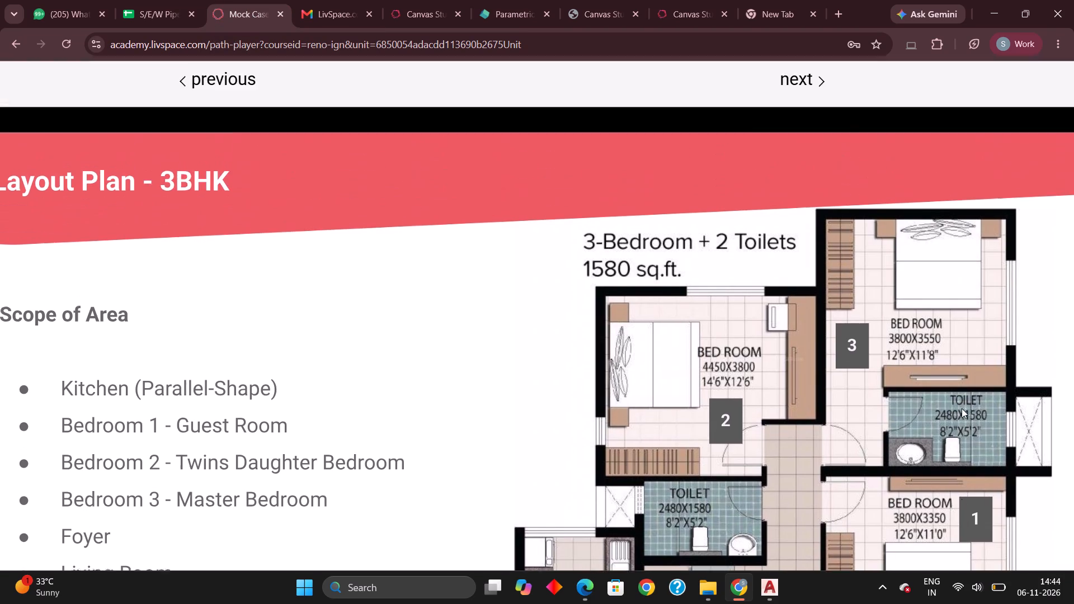
scroll(962, 408, "down", 4)
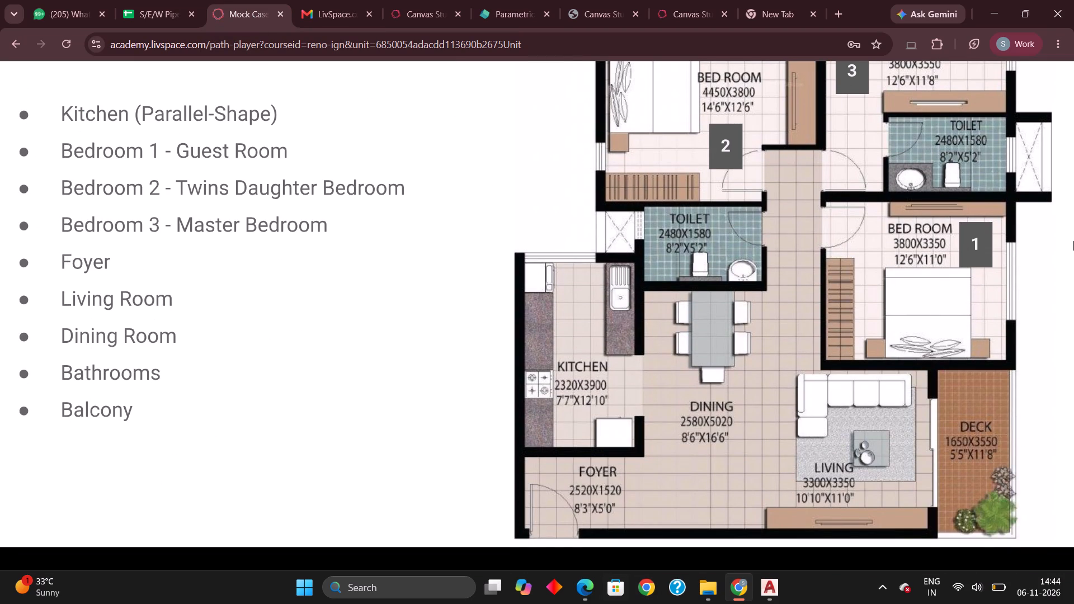
scroll(979, 269, "left", 2)
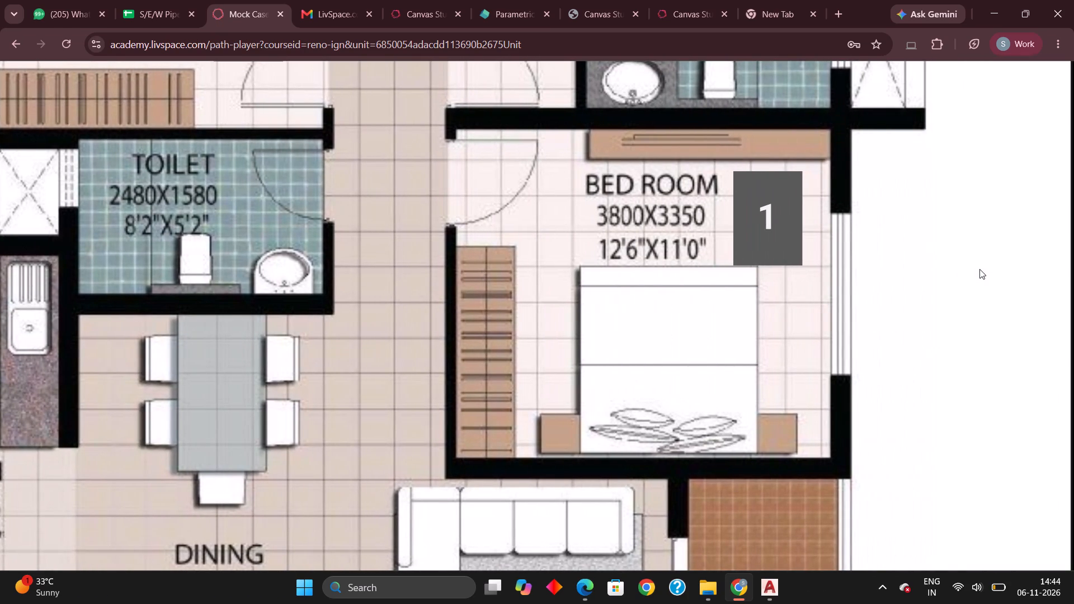
scroll(979, 269, "left", 3)
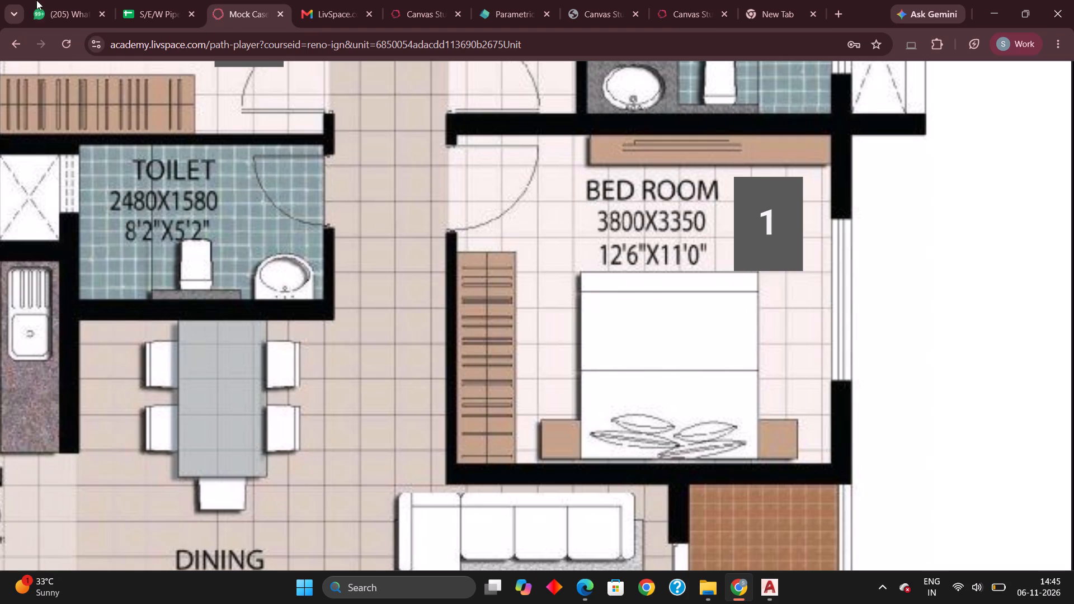
left_click(434, 9)
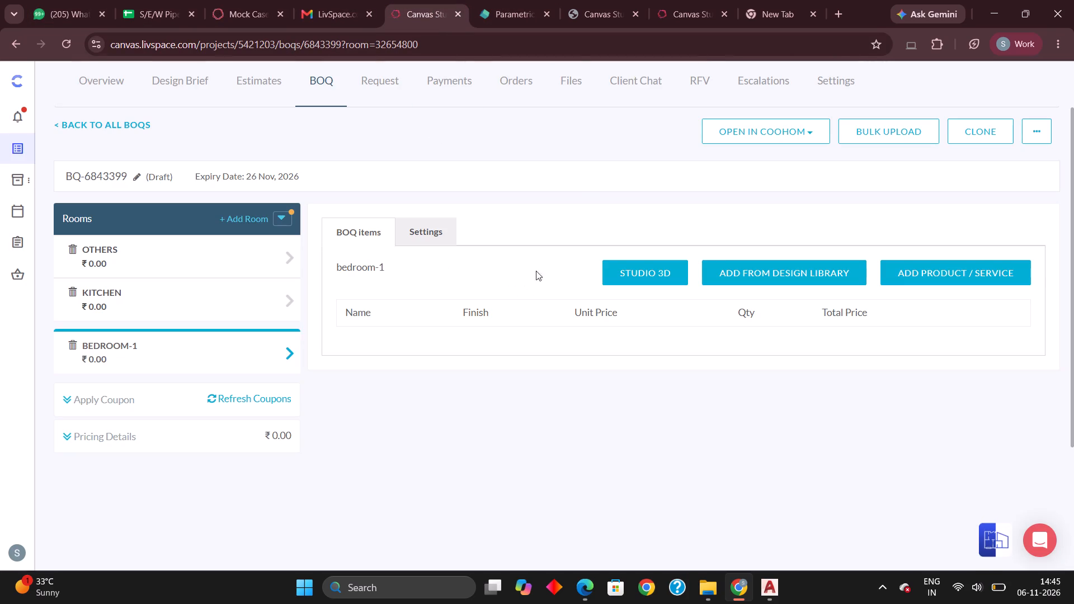
left_click(493, 11)
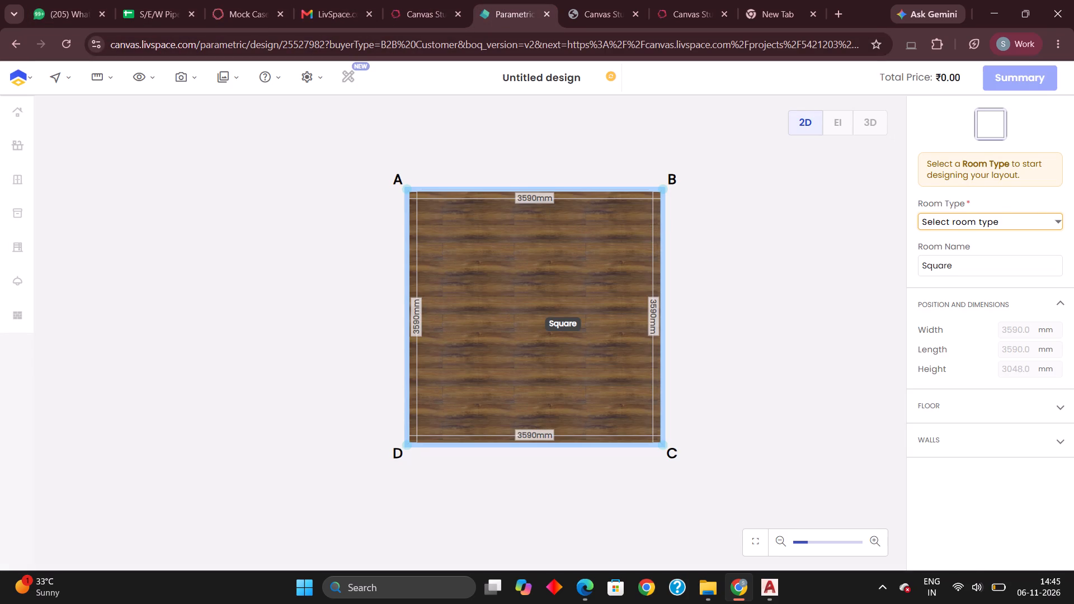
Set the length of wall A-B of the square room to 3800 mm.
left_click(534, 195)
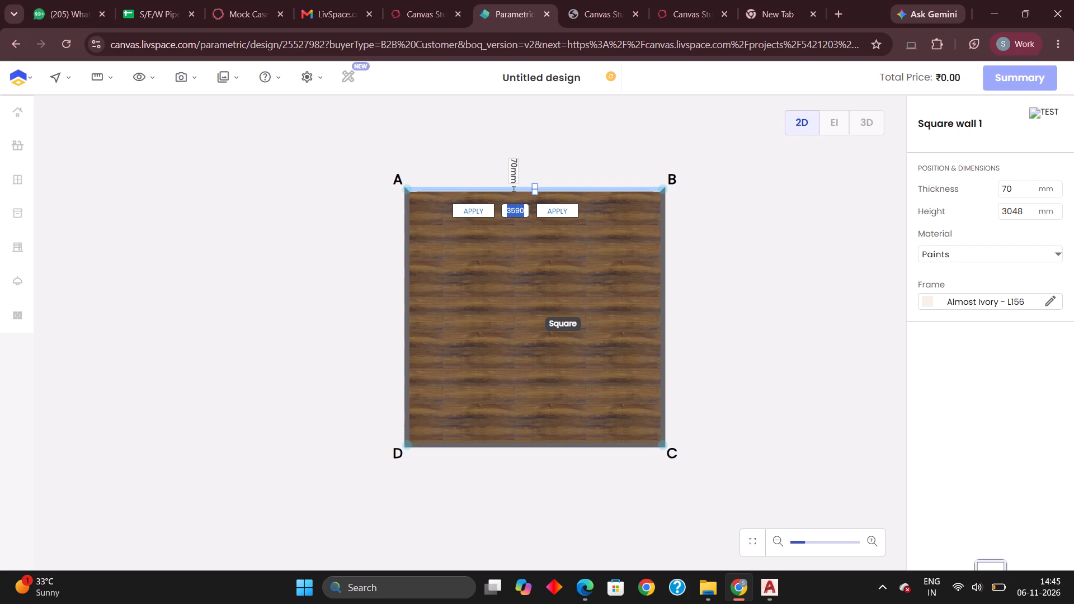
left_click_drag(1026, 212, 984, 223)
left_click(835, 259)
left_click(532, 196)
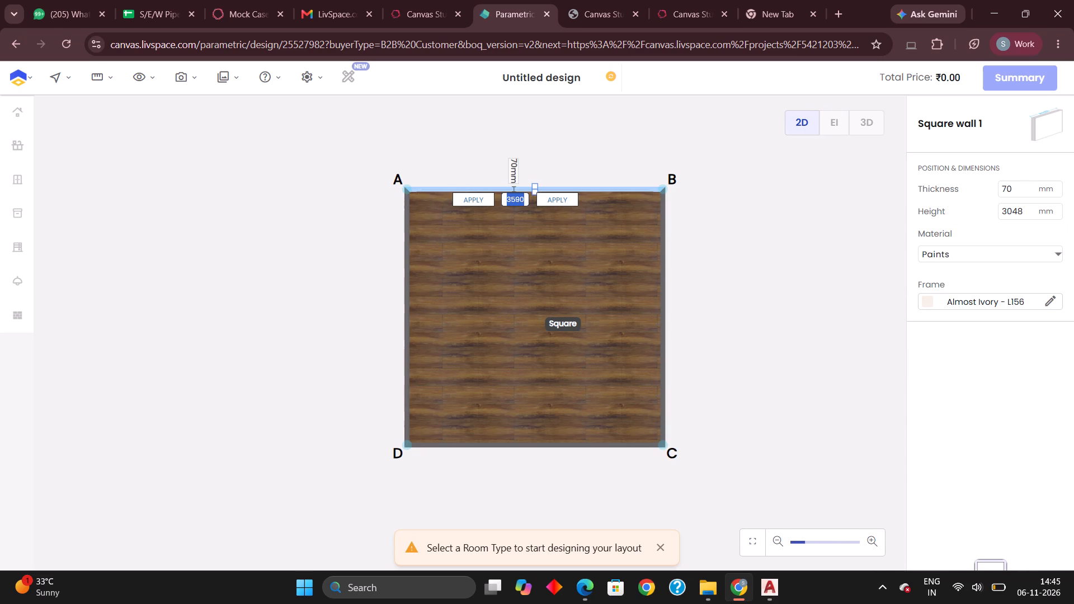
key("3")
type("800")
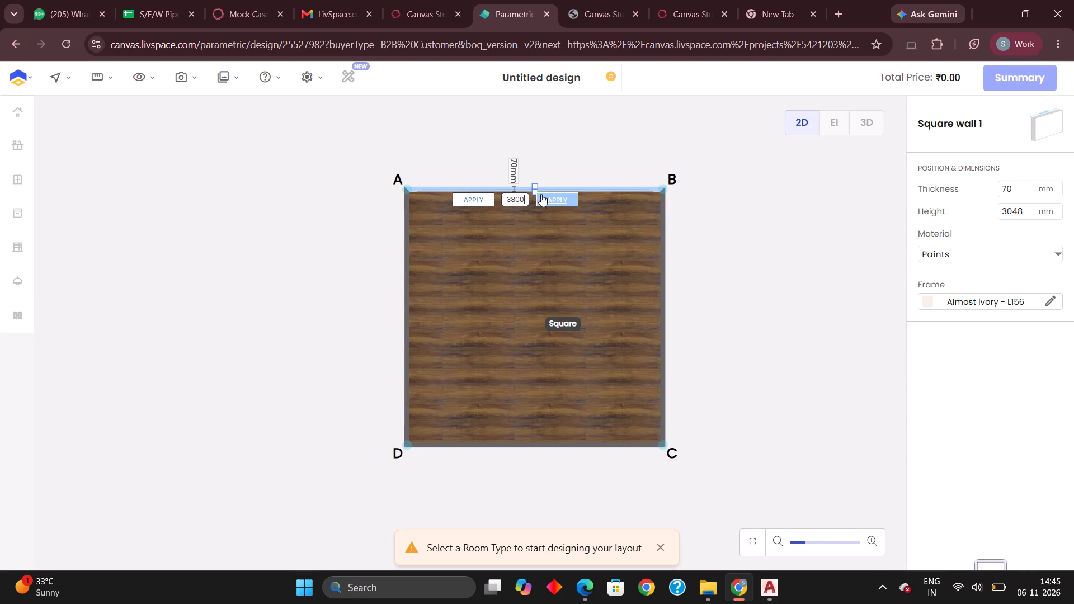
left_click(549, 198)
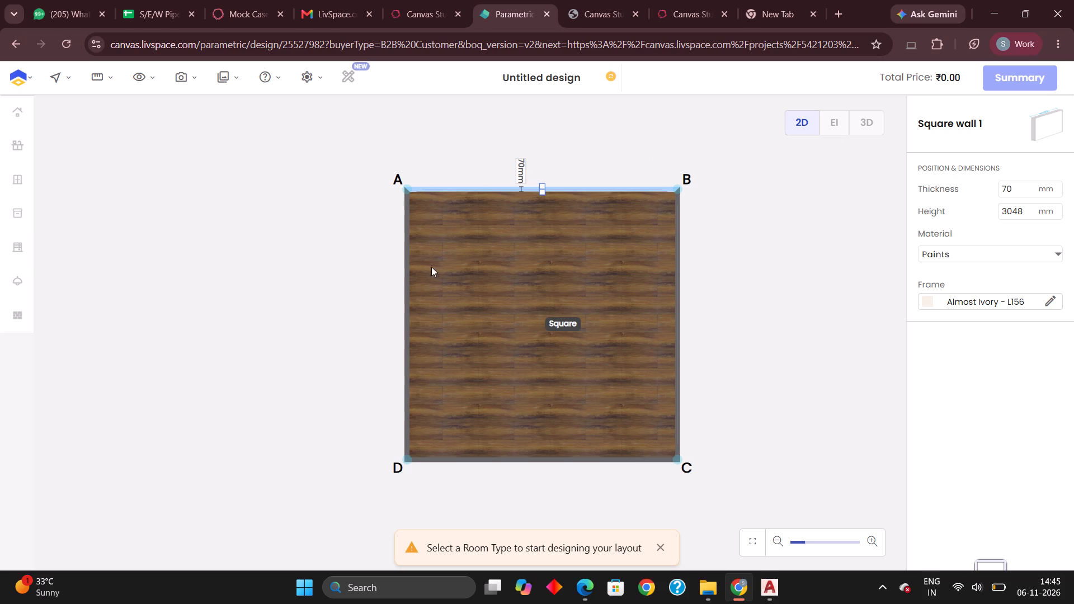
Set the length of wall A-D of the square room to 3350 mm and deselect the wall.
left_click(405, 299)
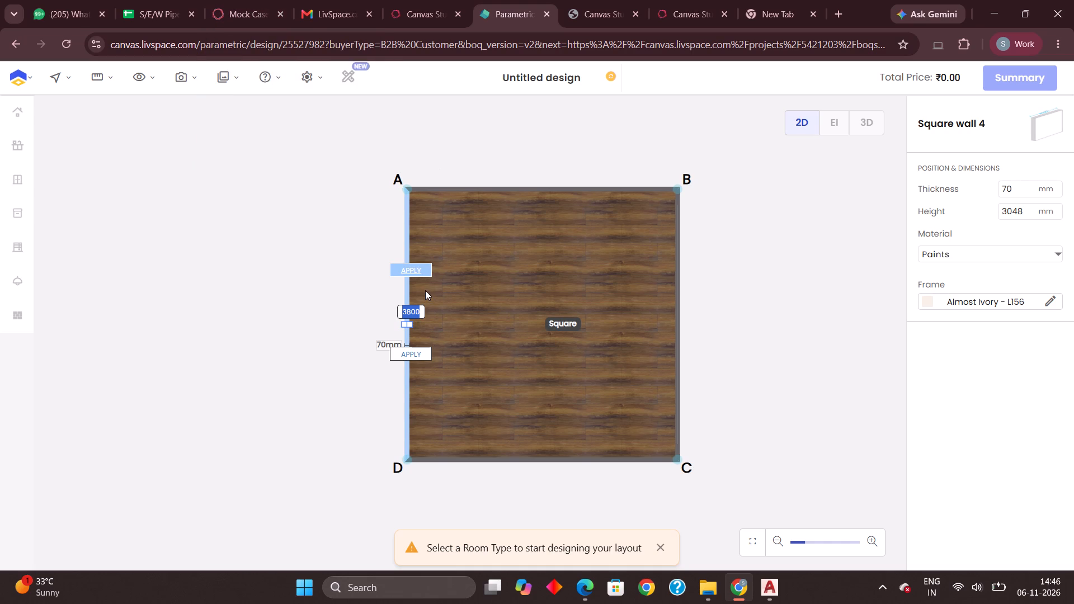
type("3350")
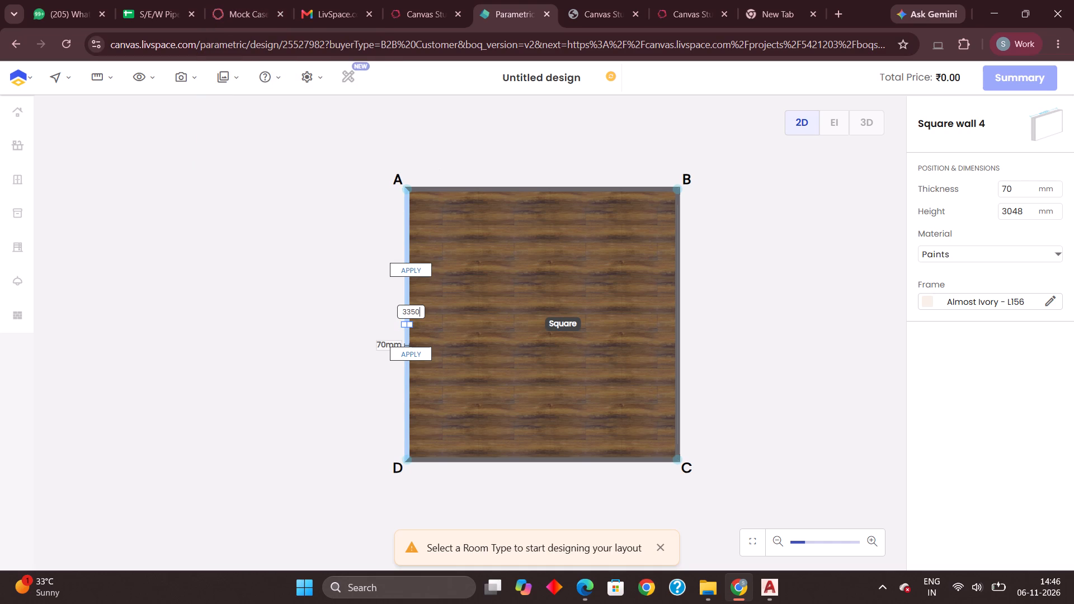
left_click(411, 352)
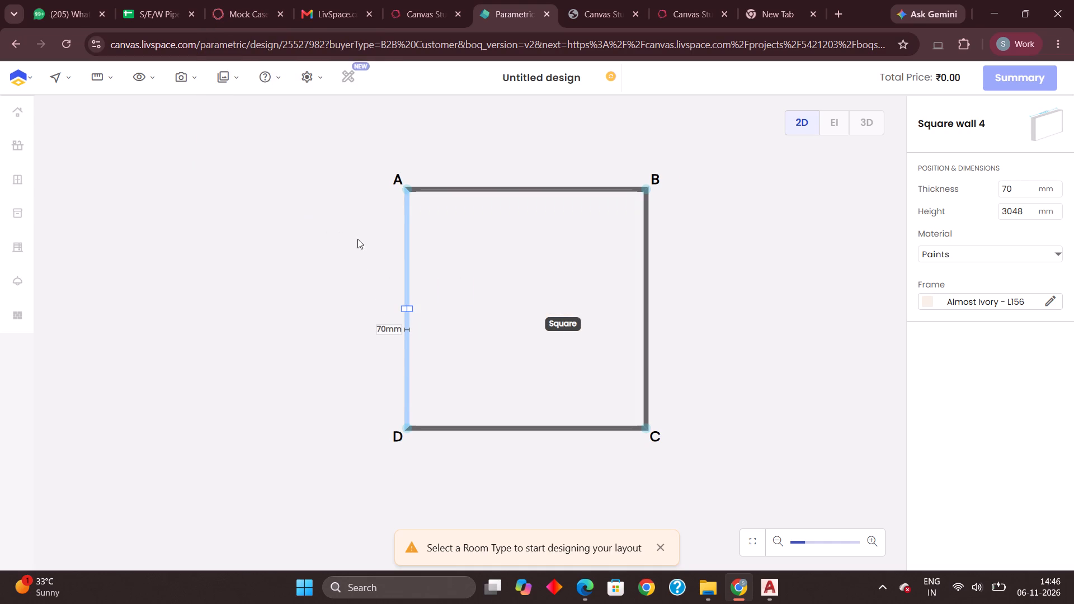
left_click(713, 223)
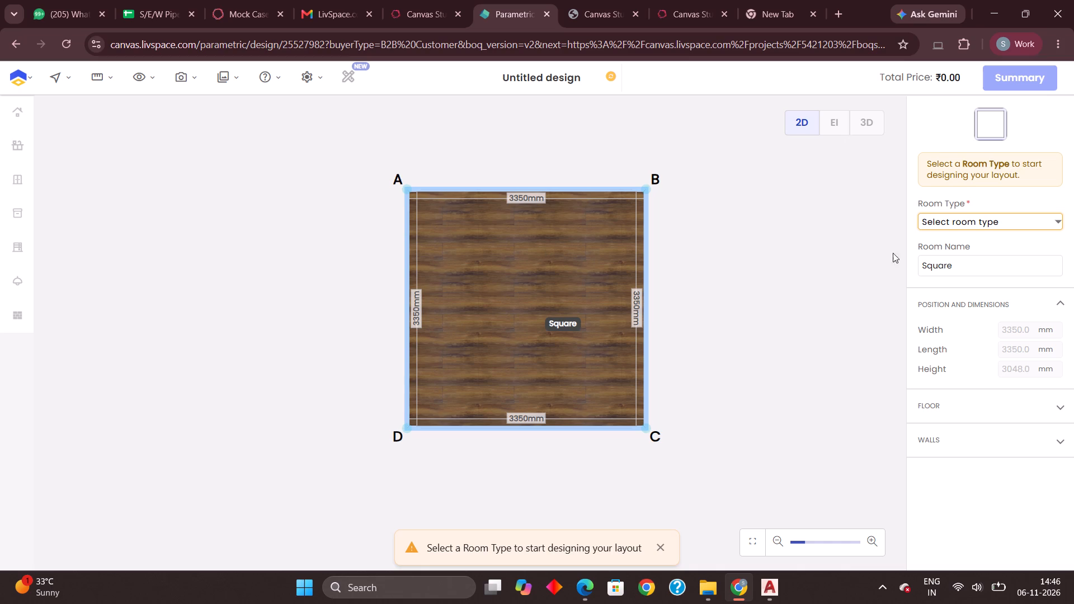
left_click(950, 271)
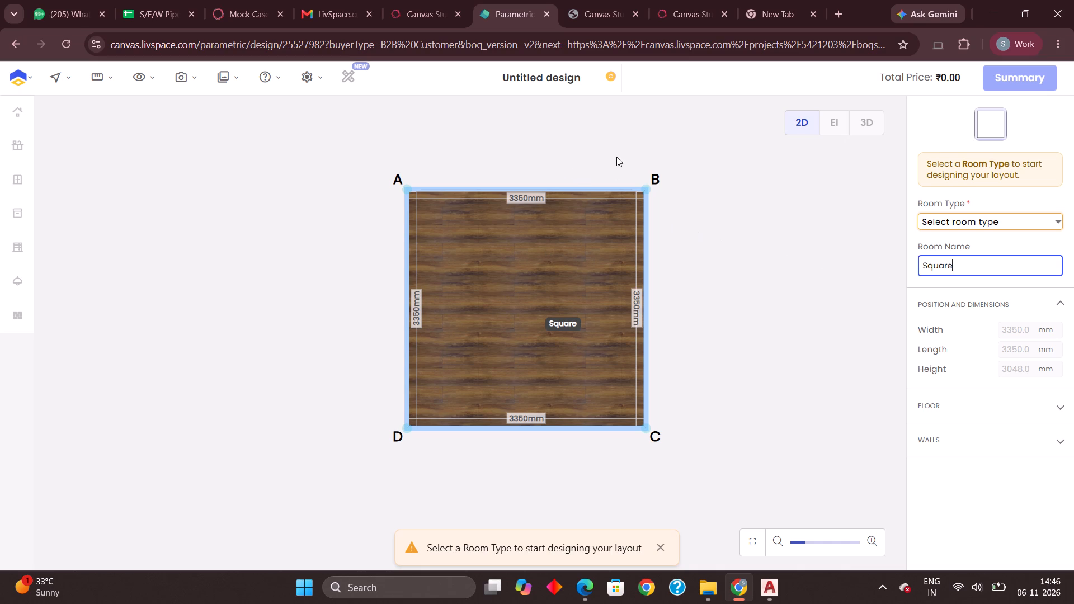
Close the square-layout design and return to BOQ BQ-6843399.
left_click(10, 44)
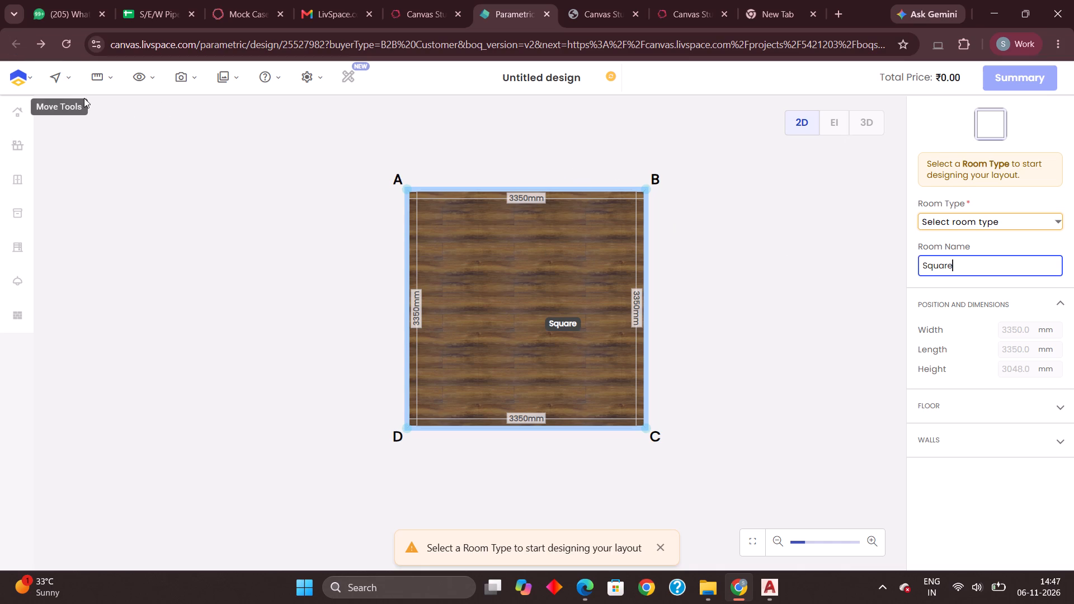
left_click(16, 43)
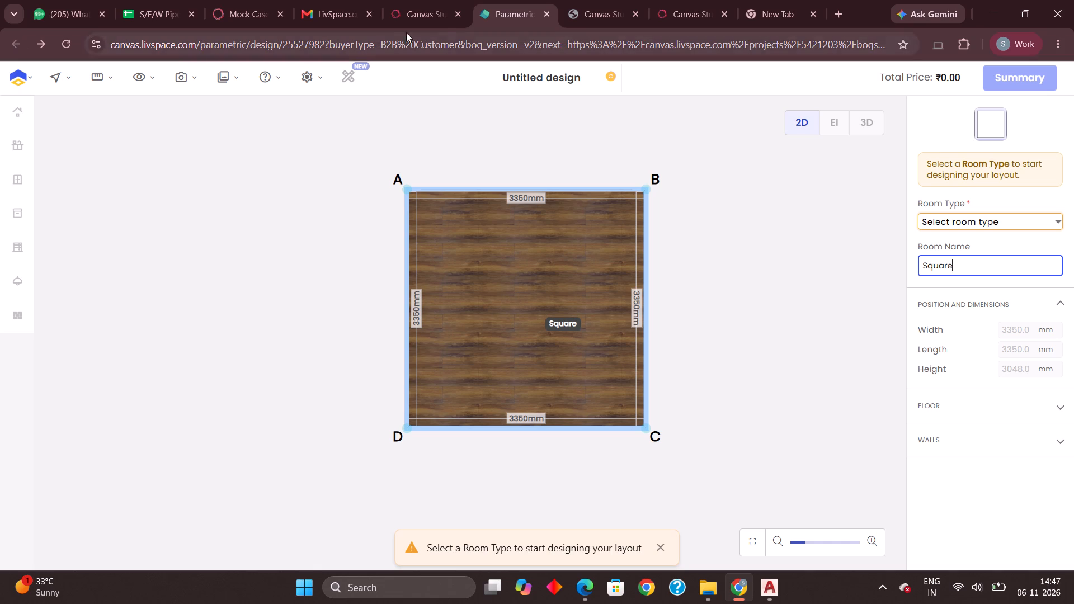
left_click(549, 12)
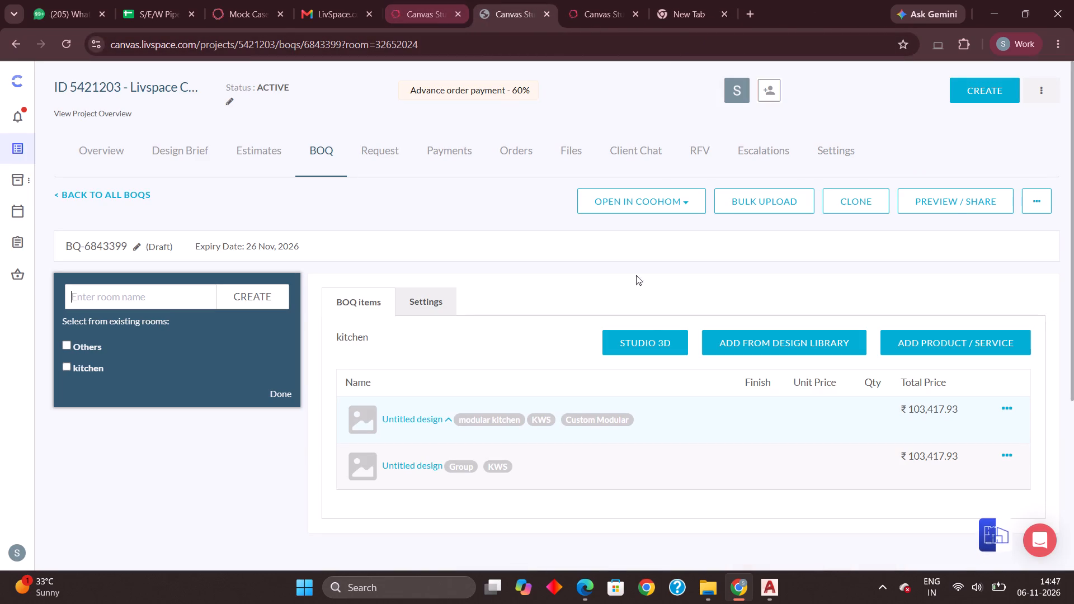
Open a new Studio 3D design from the BOQ using the Rectangular Layout and place the room on the canvas.
left_click(640, 333)
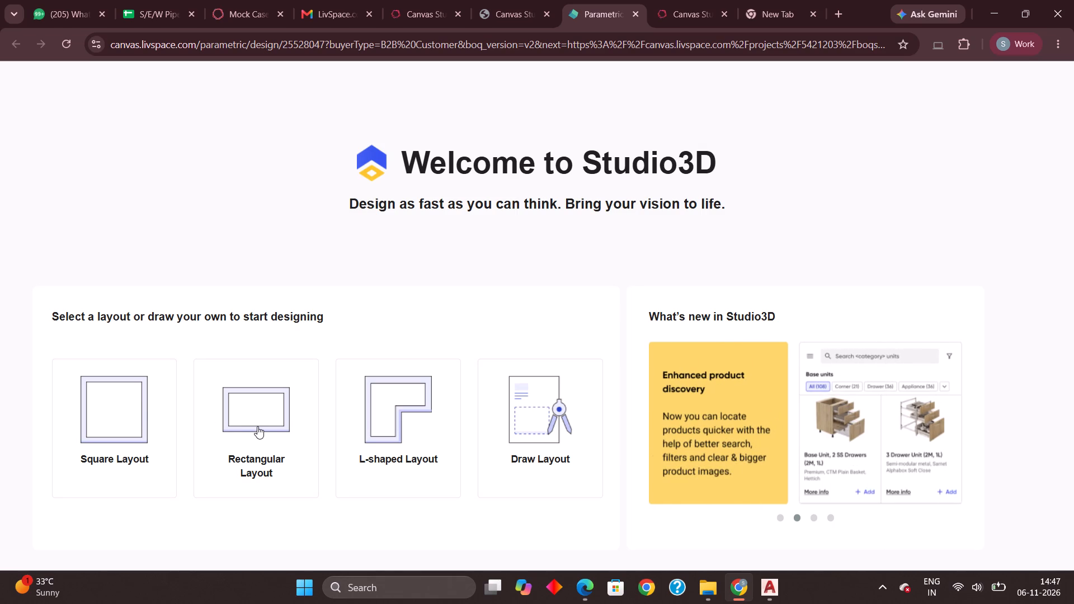
left_click(257, 426)
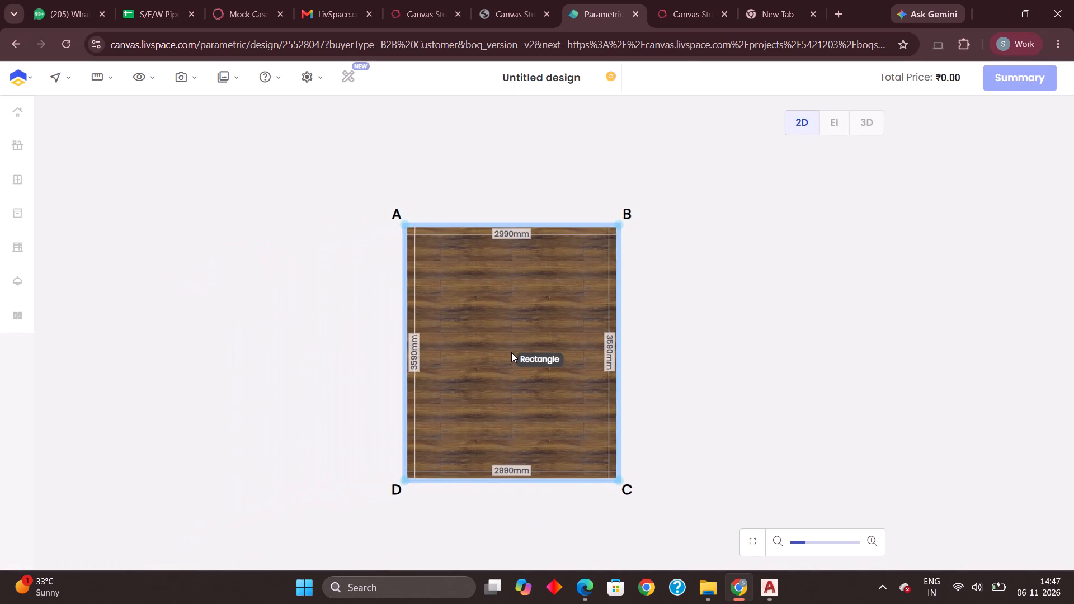
left_click(502, 345)
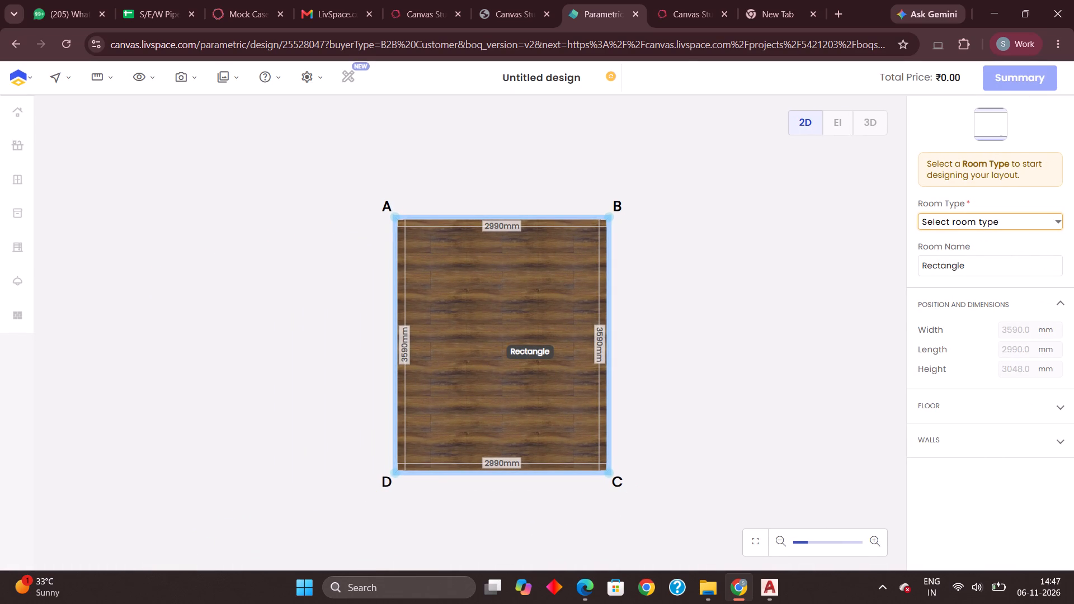
Set the length of wall A-B of the rectangular room to 3800 mm.
left_click(501, 226)
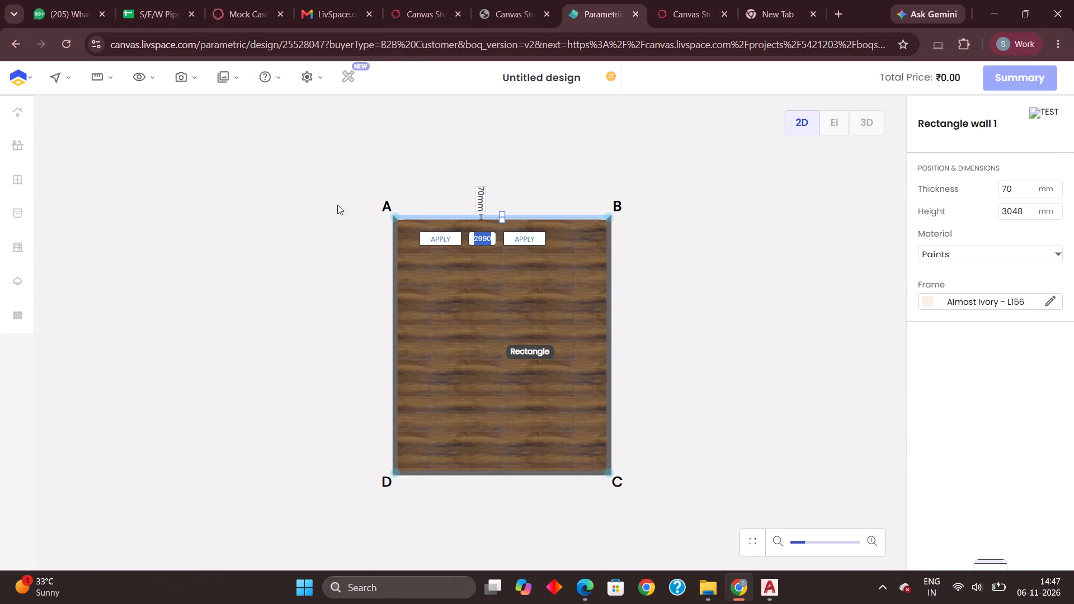
key("3")
type("800")
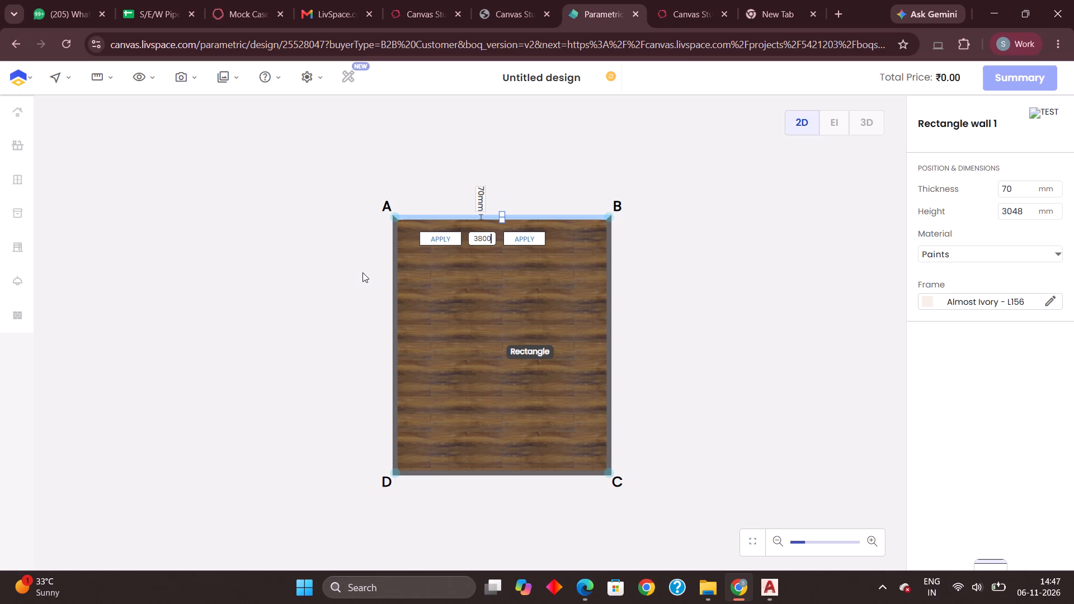
left_click(520, 243)
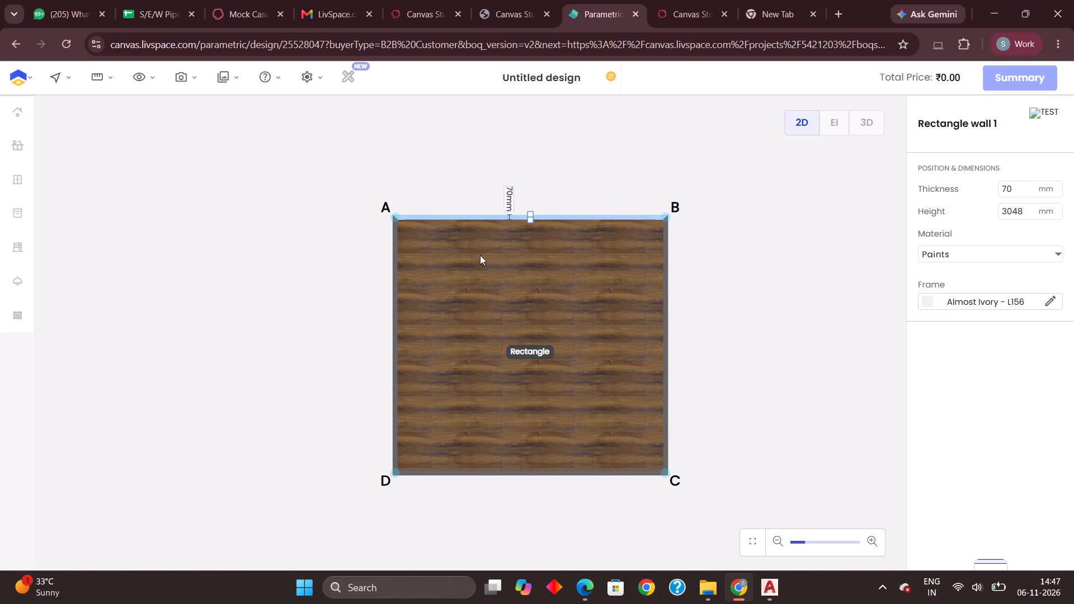
Set the length of wall A-D of the rectangular room to 3350 mm and deselect the wall.
left_click(397, 280)
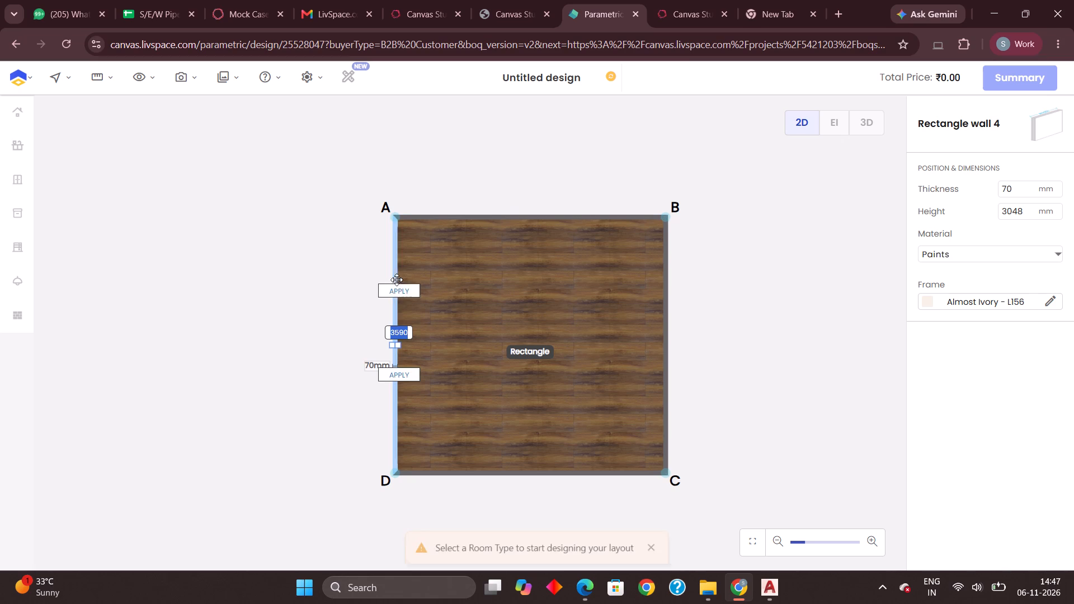
left_click(405, 331)
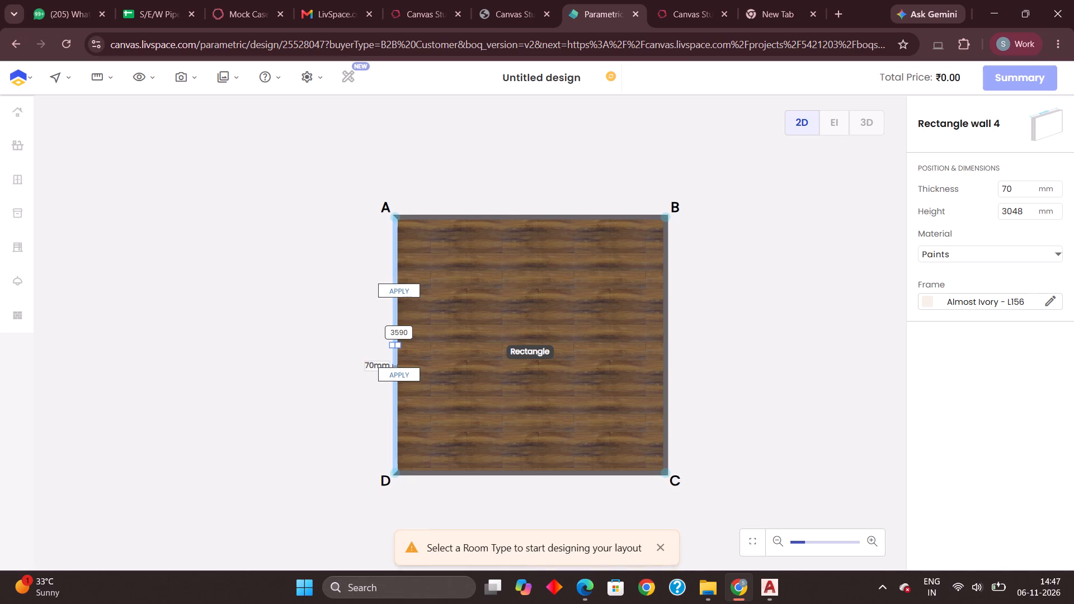
left_click_drag(408, 331, 372, 333)
type("3350")
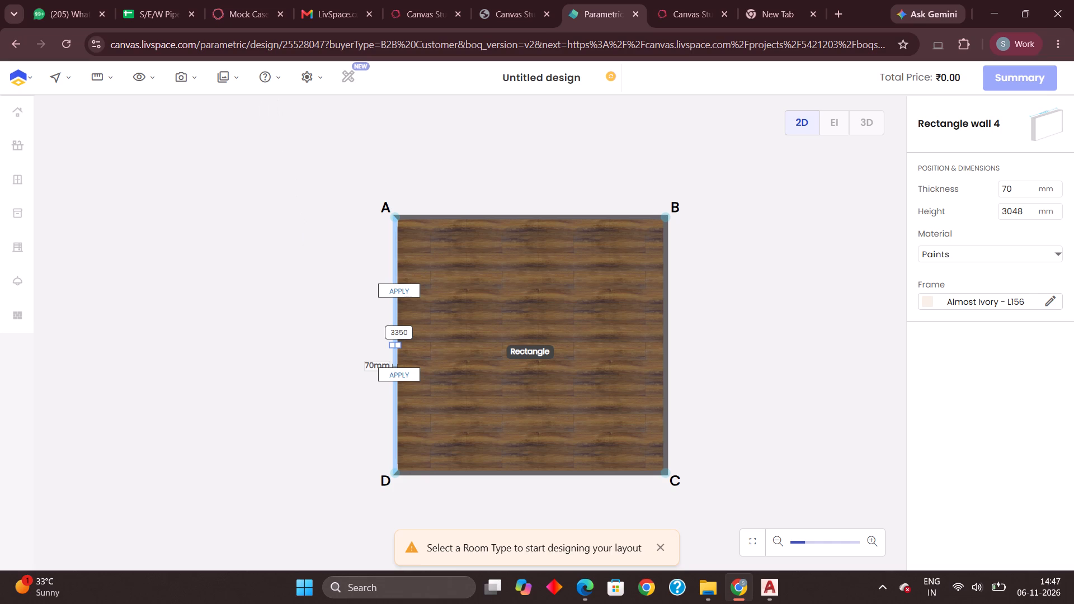
left_click(395, 377)
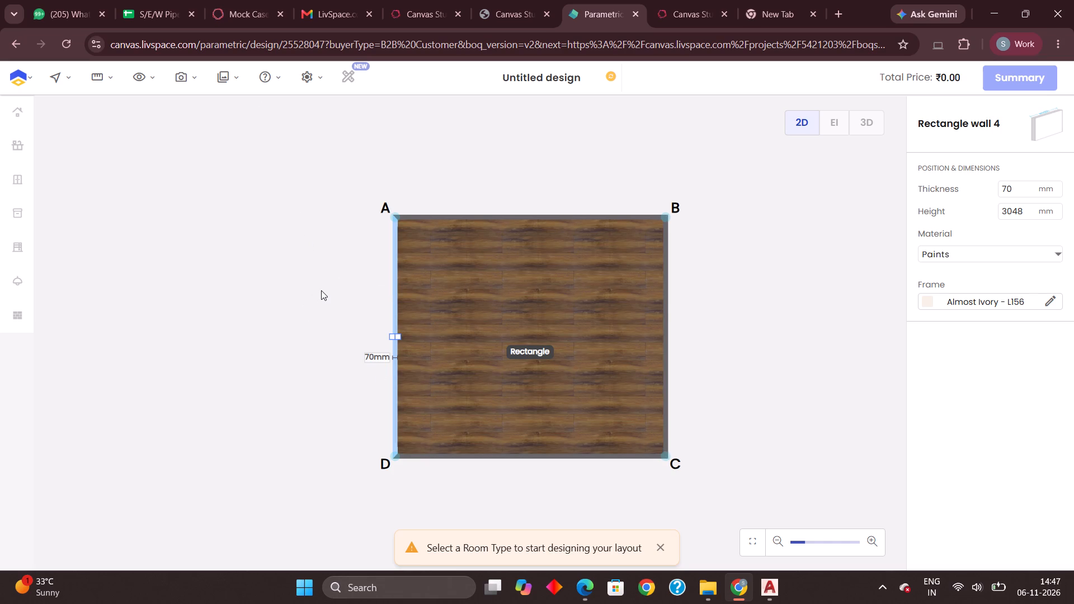
left_click(321, 290)
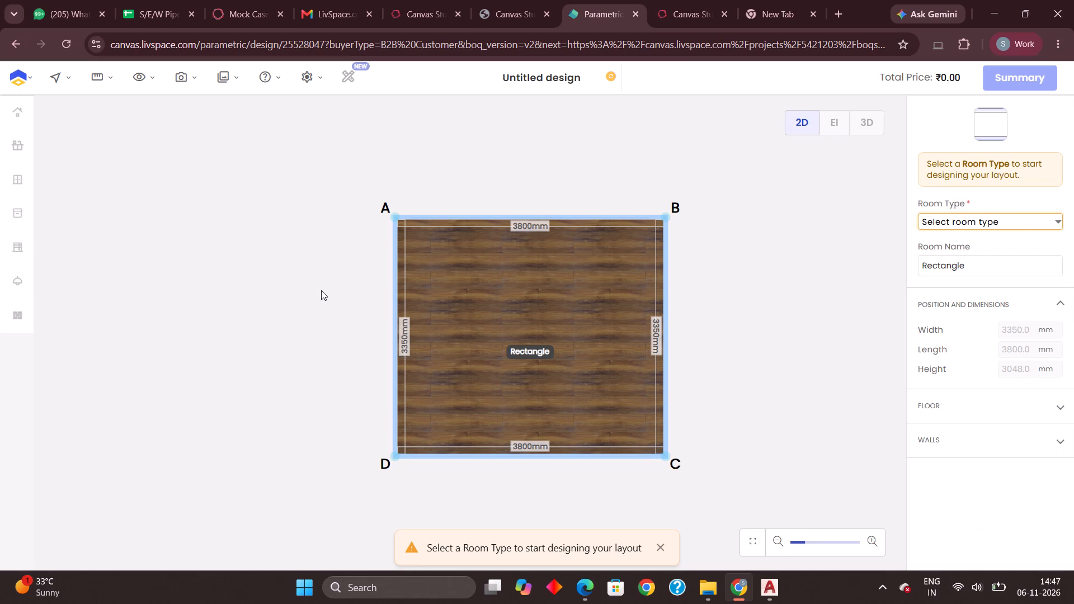
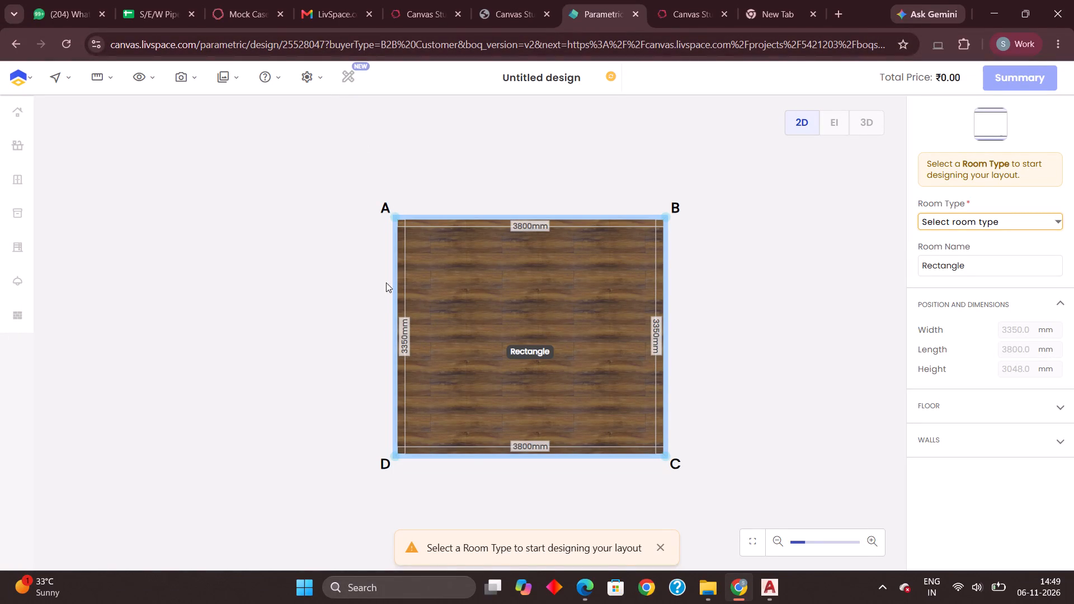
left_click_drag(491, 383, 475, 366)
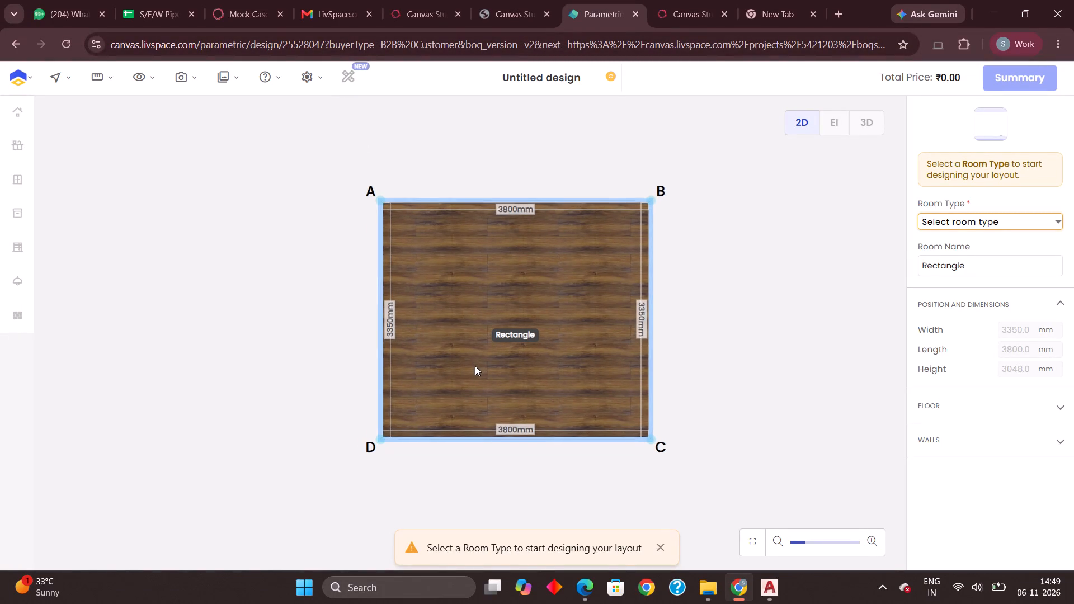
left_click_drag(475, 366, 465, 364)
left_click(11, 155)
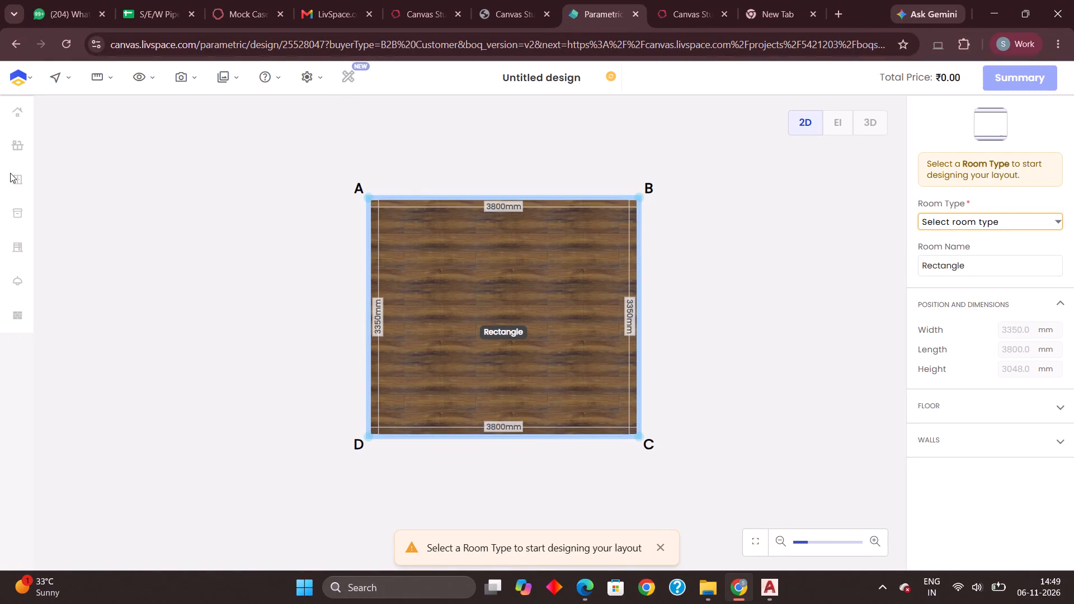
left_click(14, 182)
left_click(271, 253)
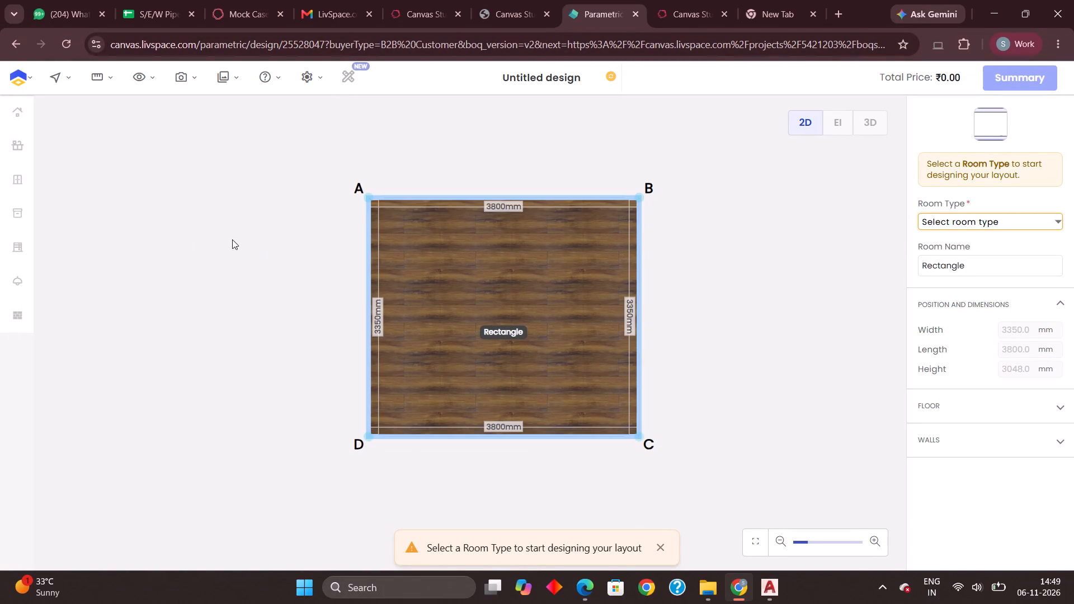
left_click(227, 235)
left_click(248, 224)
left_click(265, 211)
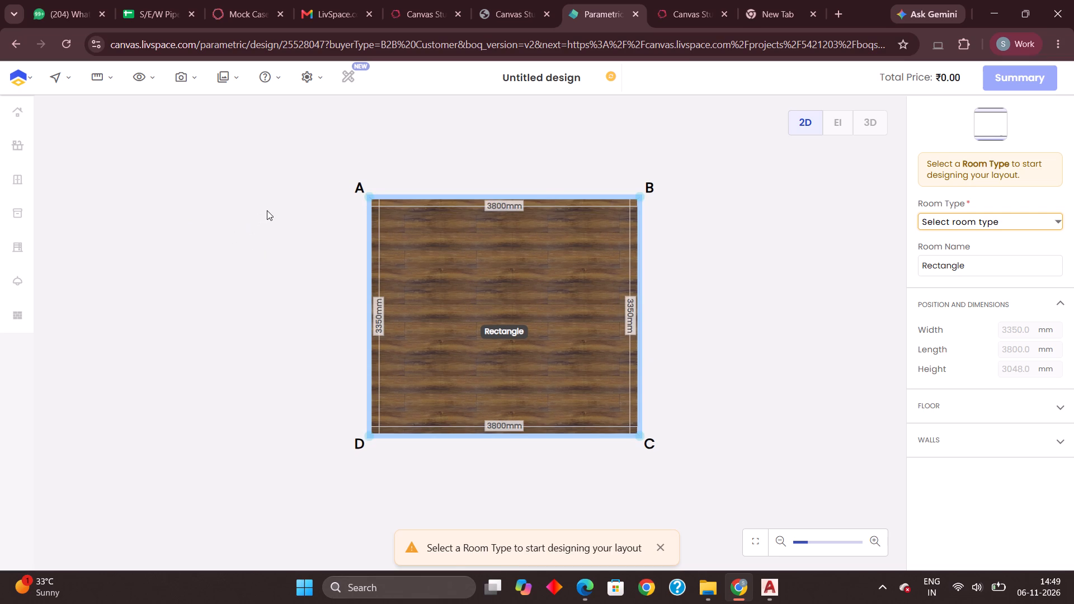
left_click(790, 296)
Set the rectangular room's type to Master Bedroom and deselect the room.
left_click(1061, 220)
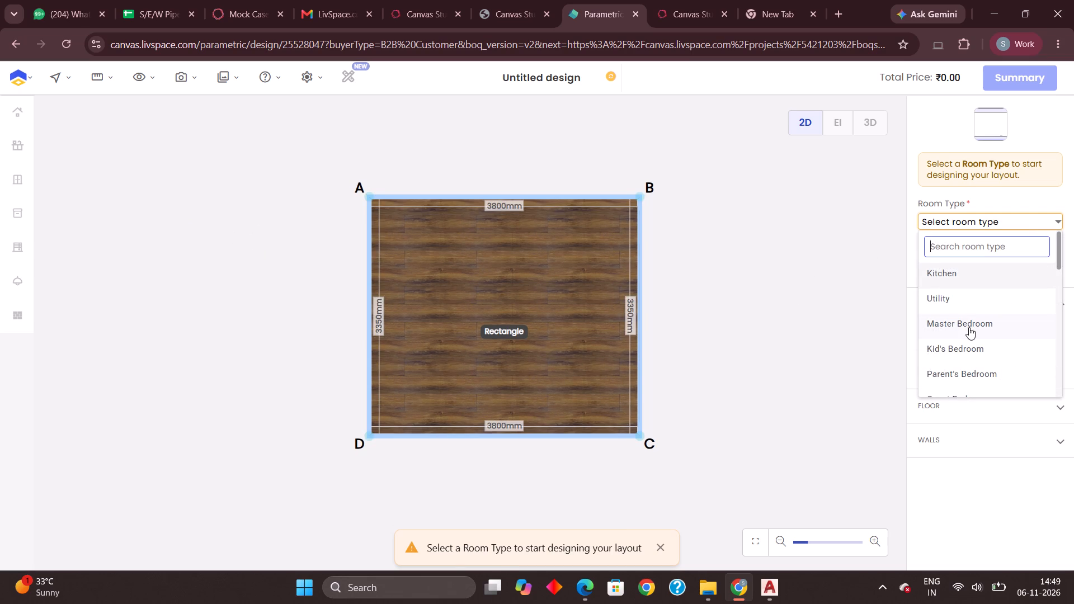
left_click(969, 323)
left_click(819, 289)
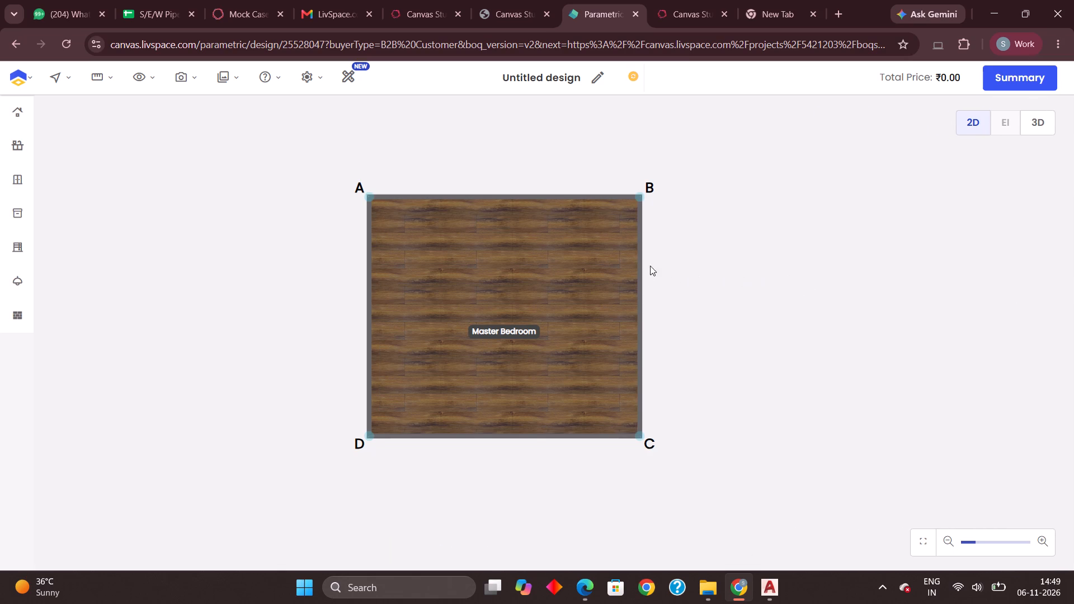
left_click(571, 289)
left_click(731, 262)
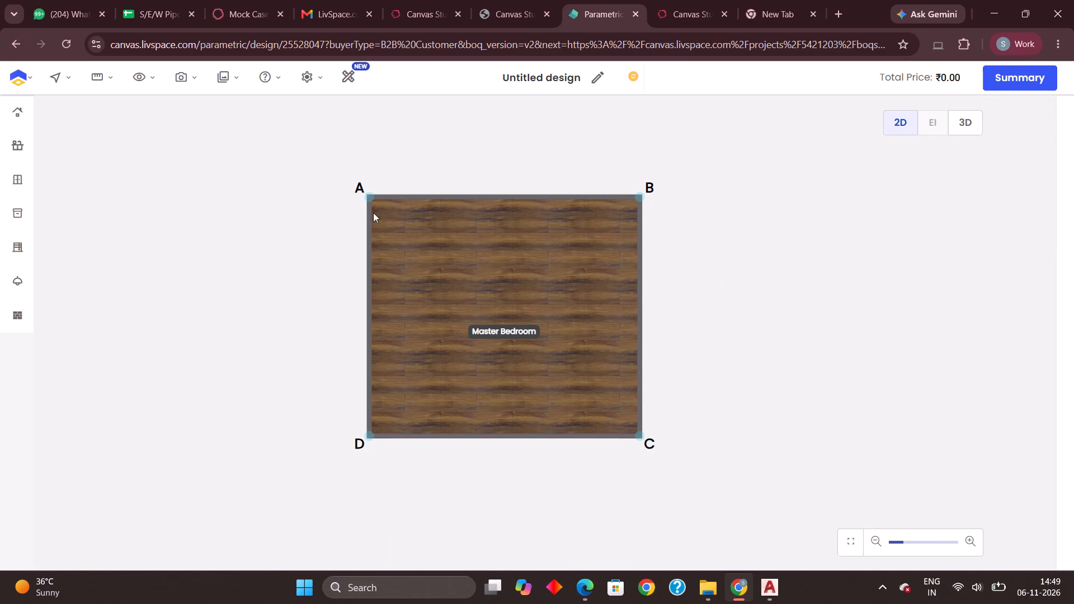
Add a Single Door (900*2080) on wall A-D, about 5 mm from corner A.
left_click(18, 111)
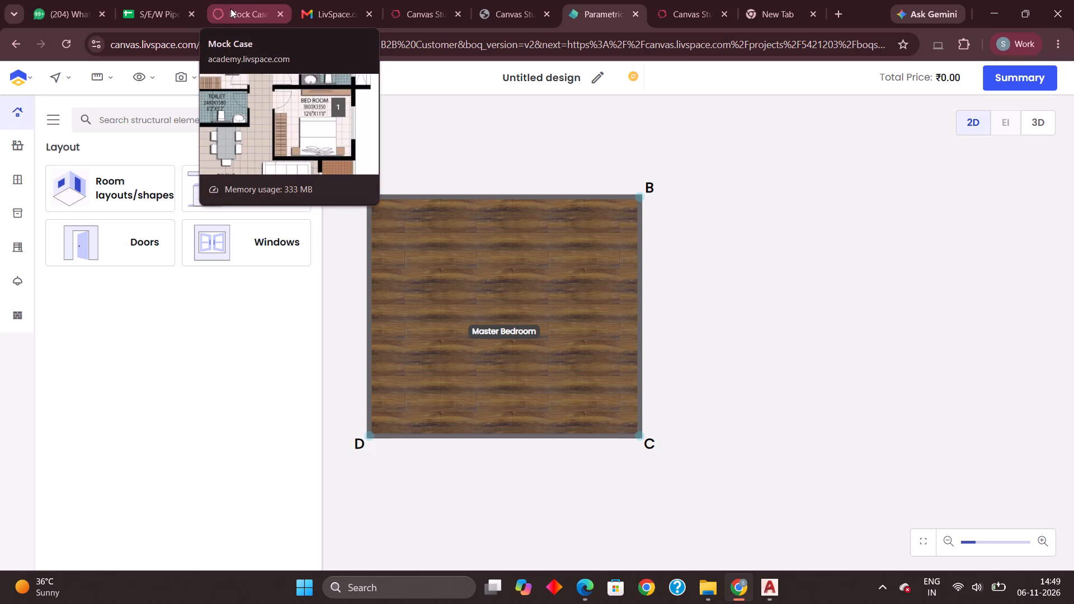
left_click(155, 250)
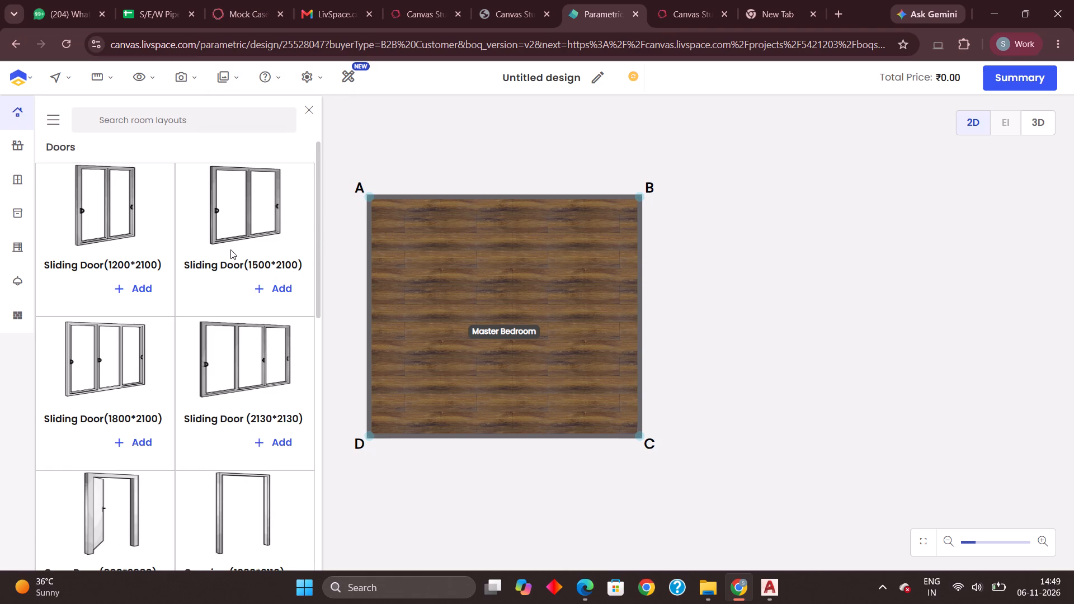
scroll(228, 237, "down", 6)
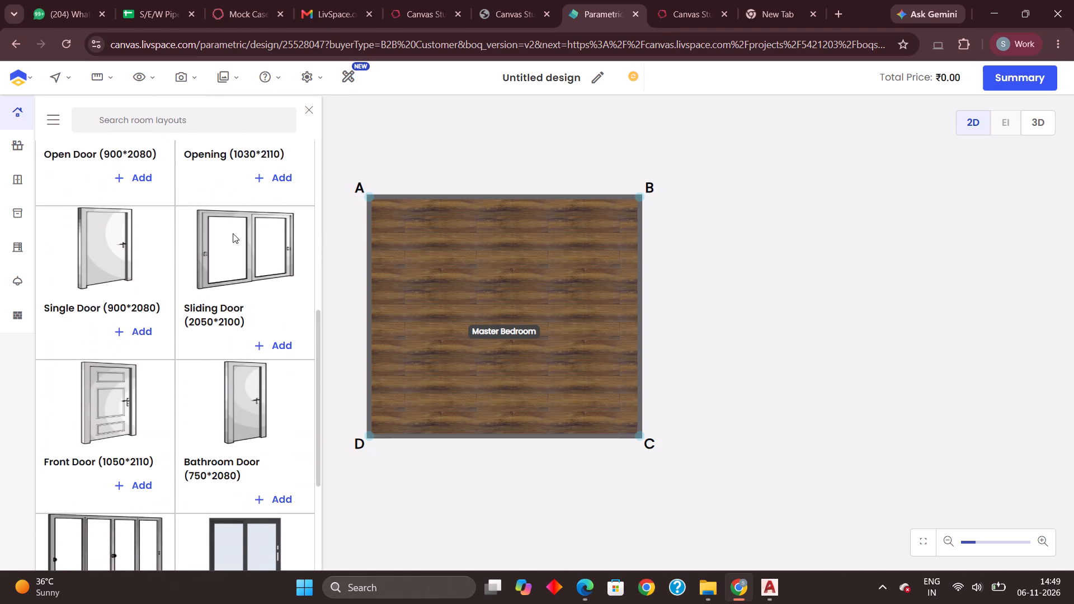
scroll(234, 232, "up", 2)
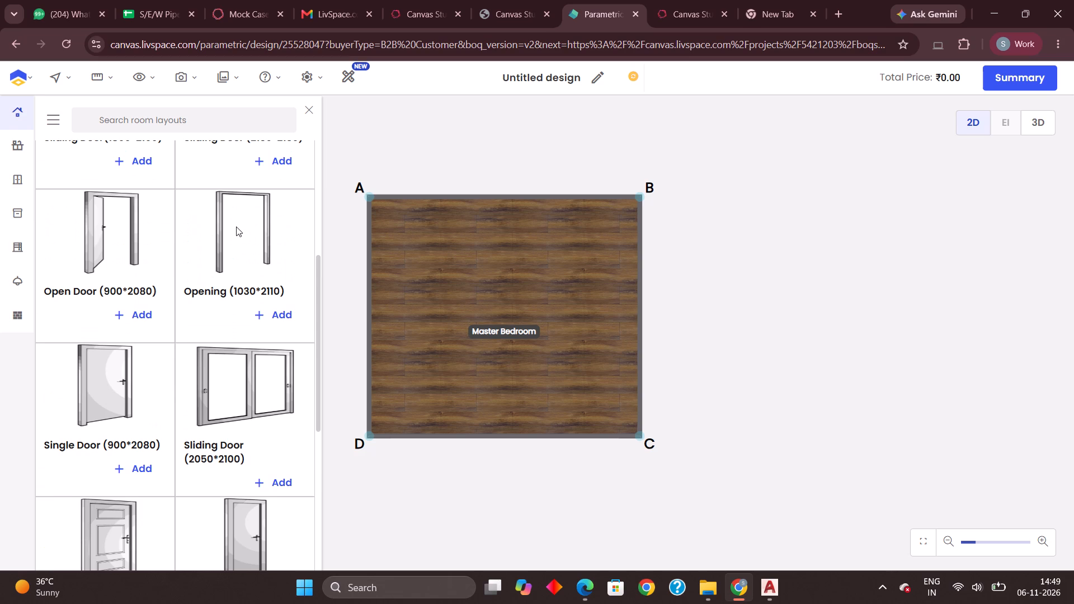
scroll(238, 223, "down", 4)
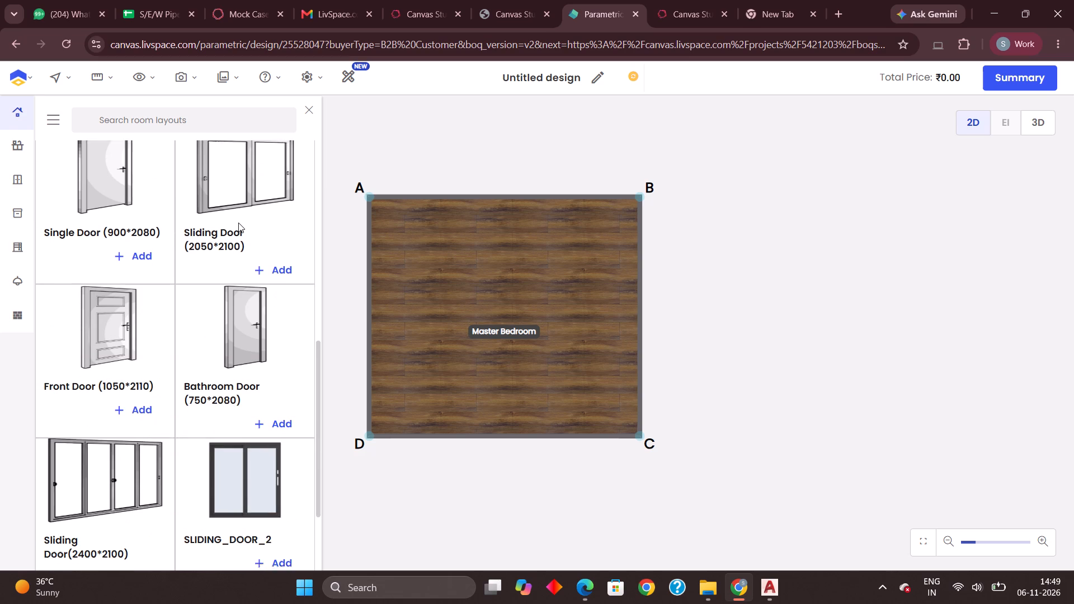
scroll(238, 223, "down", 2)
scroll(240, 220, "up", 4)
scroll(200, 278, "up", 2)
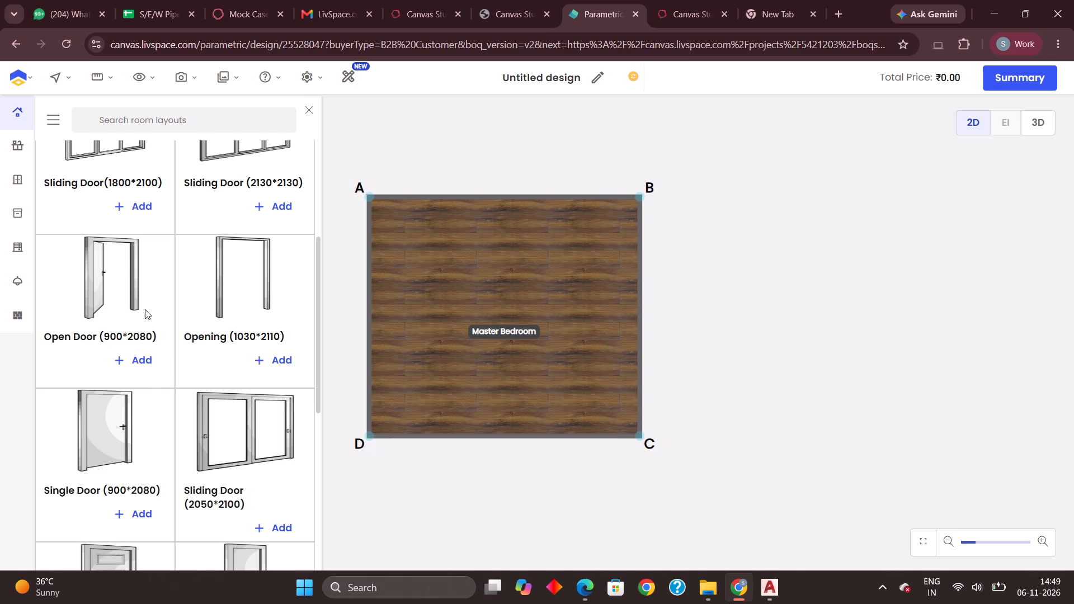
scroll(149, 303, "up", 1)
scroll(151, 301, "down", 2)
left_click(123, 416)
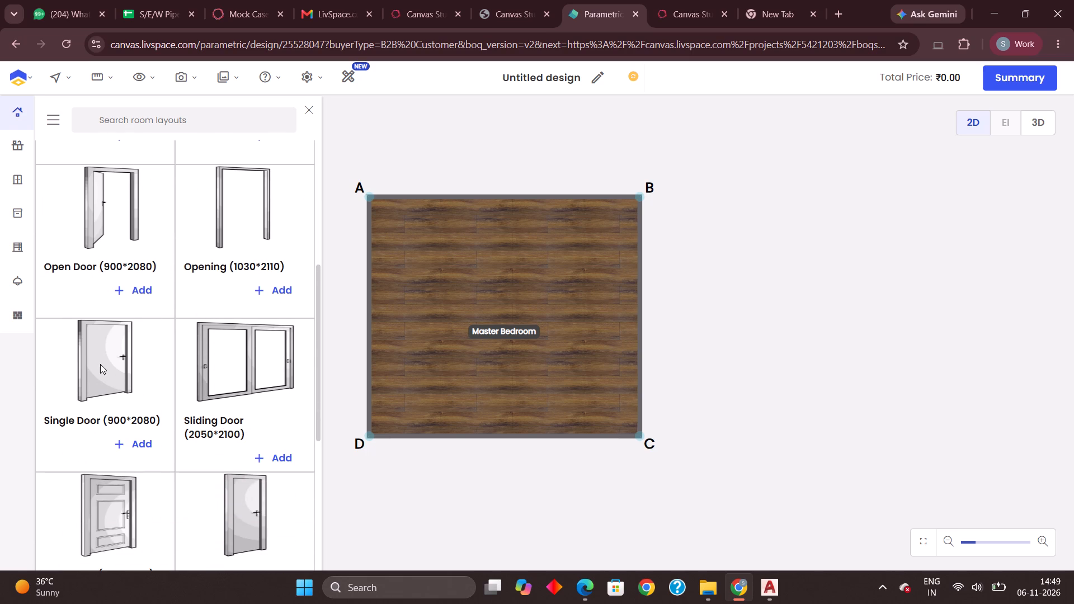
left_click(142, 449)
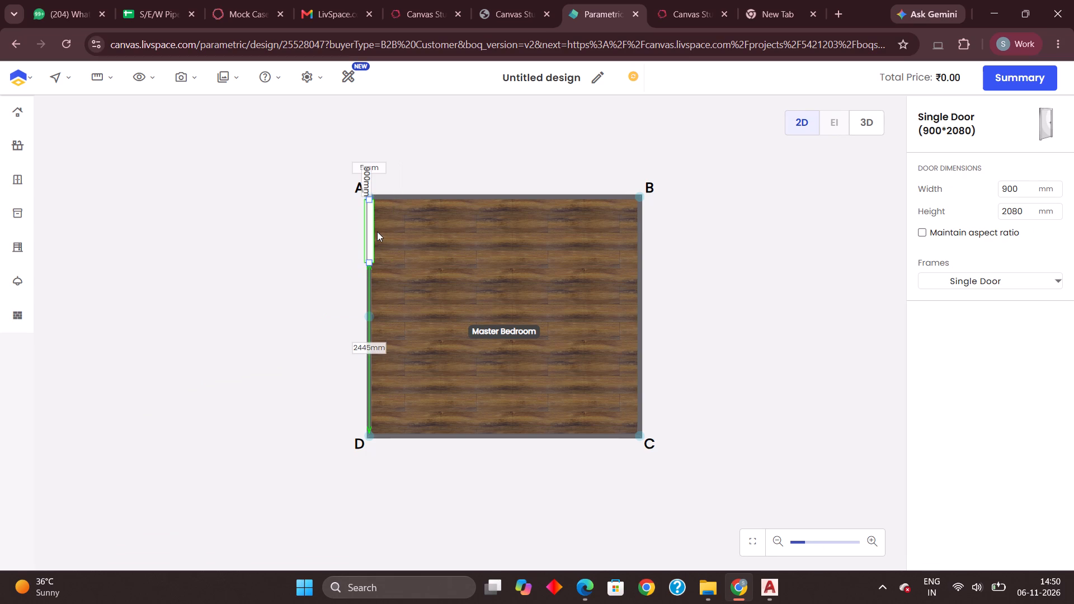
left_click(378, 230)
left_click(308, 240)
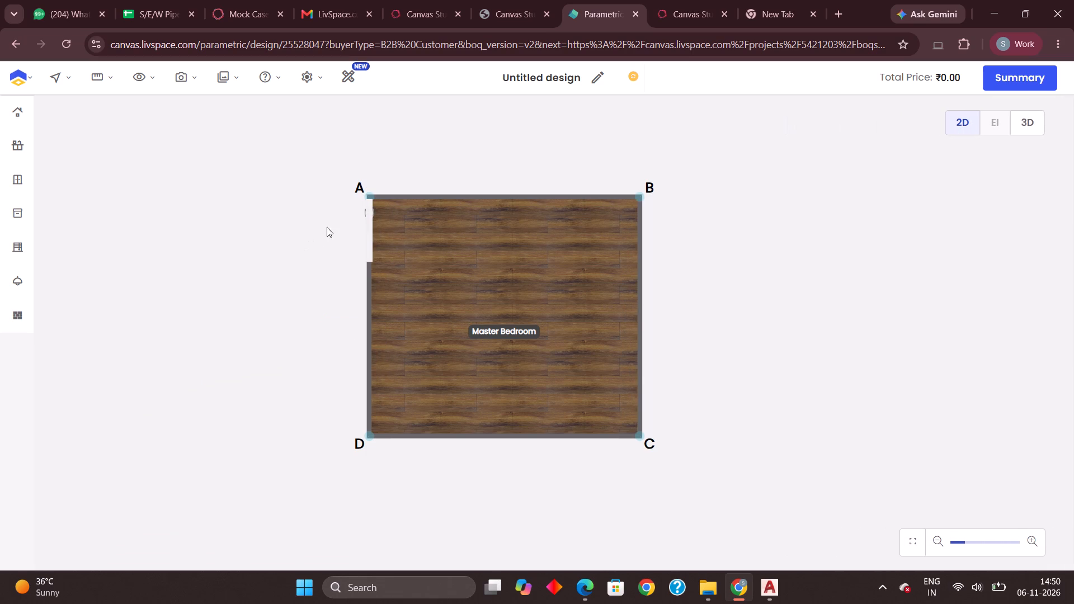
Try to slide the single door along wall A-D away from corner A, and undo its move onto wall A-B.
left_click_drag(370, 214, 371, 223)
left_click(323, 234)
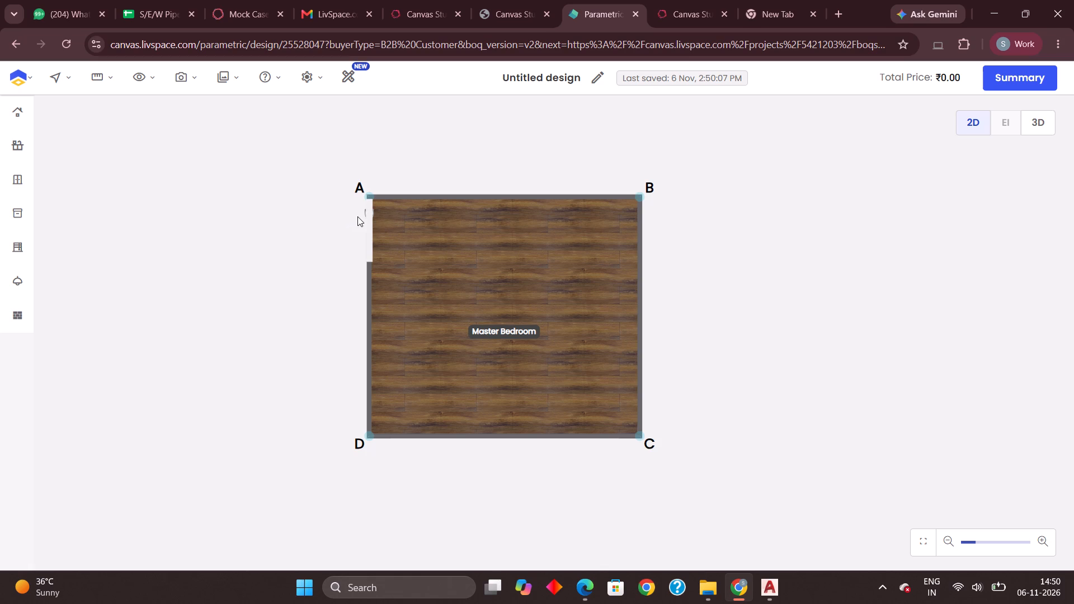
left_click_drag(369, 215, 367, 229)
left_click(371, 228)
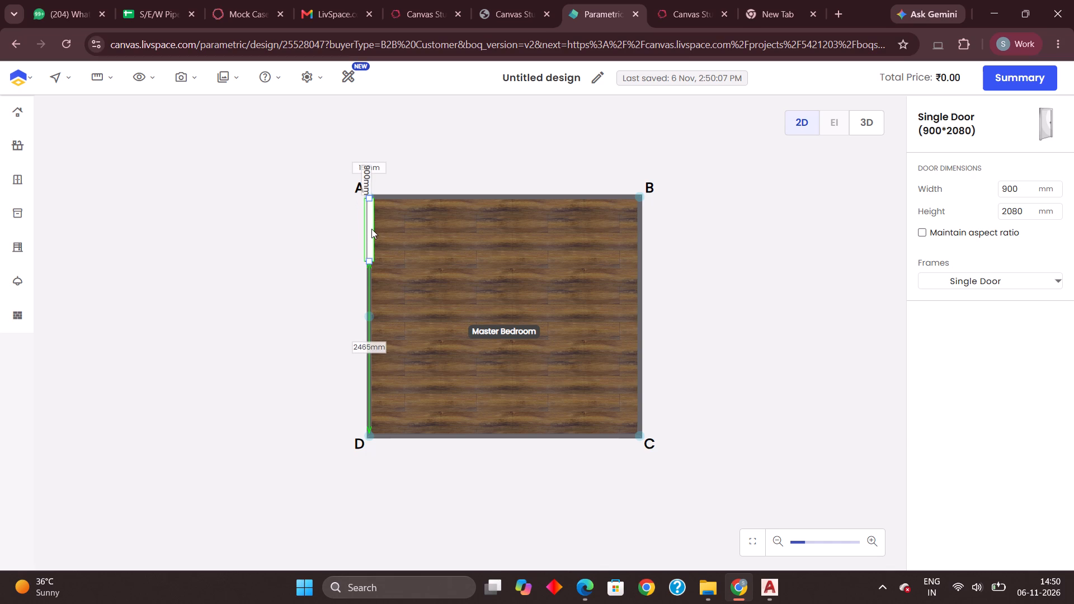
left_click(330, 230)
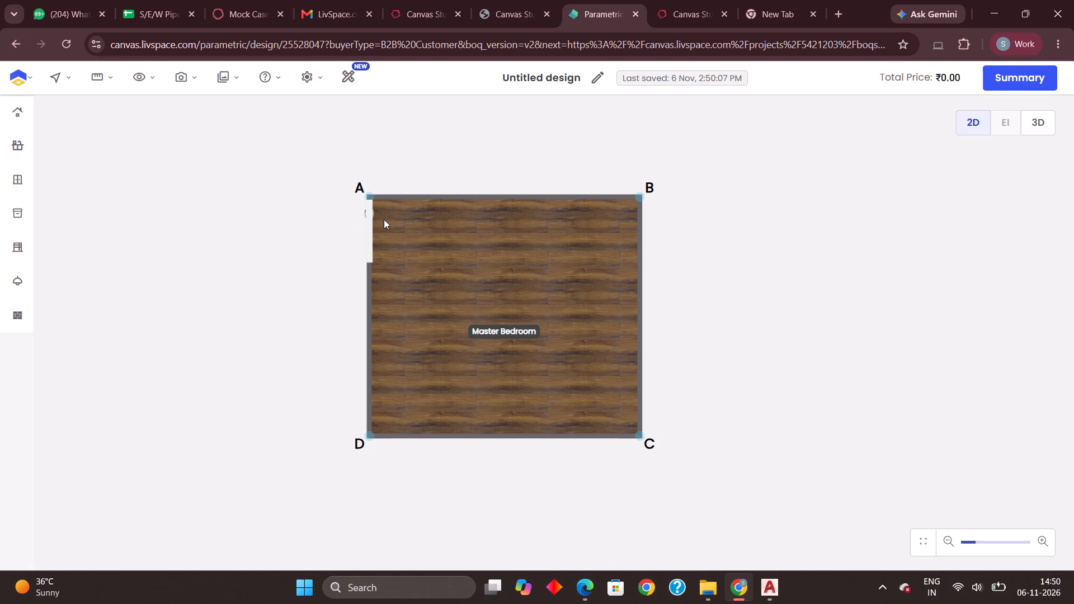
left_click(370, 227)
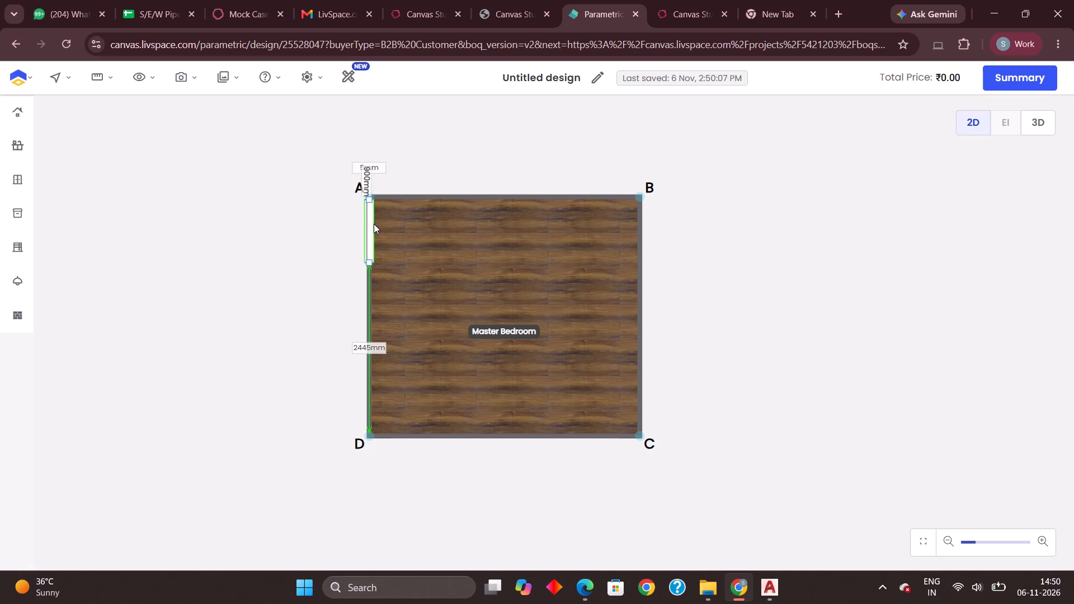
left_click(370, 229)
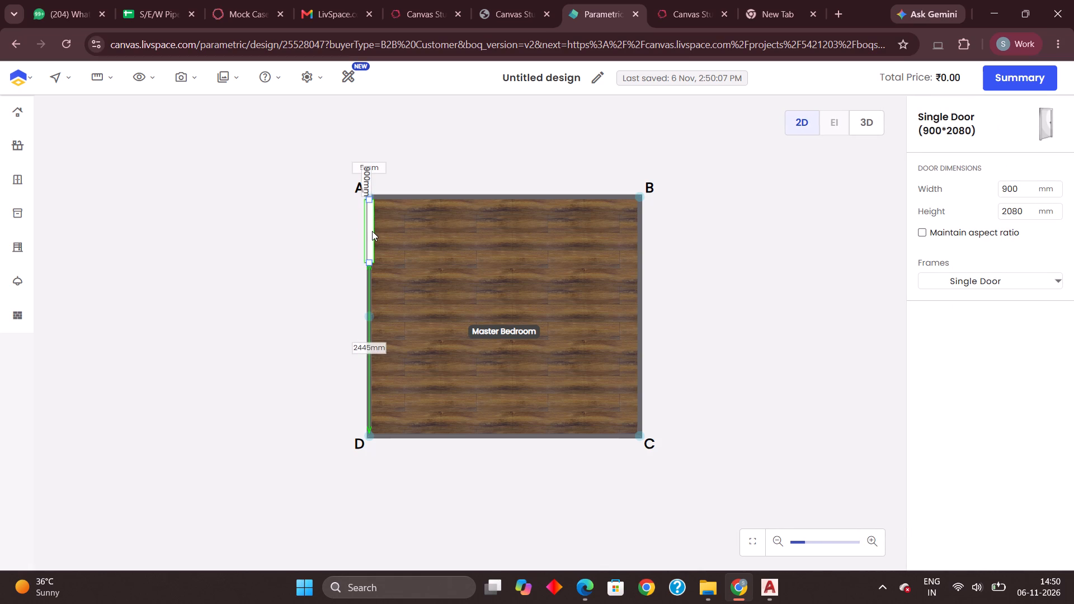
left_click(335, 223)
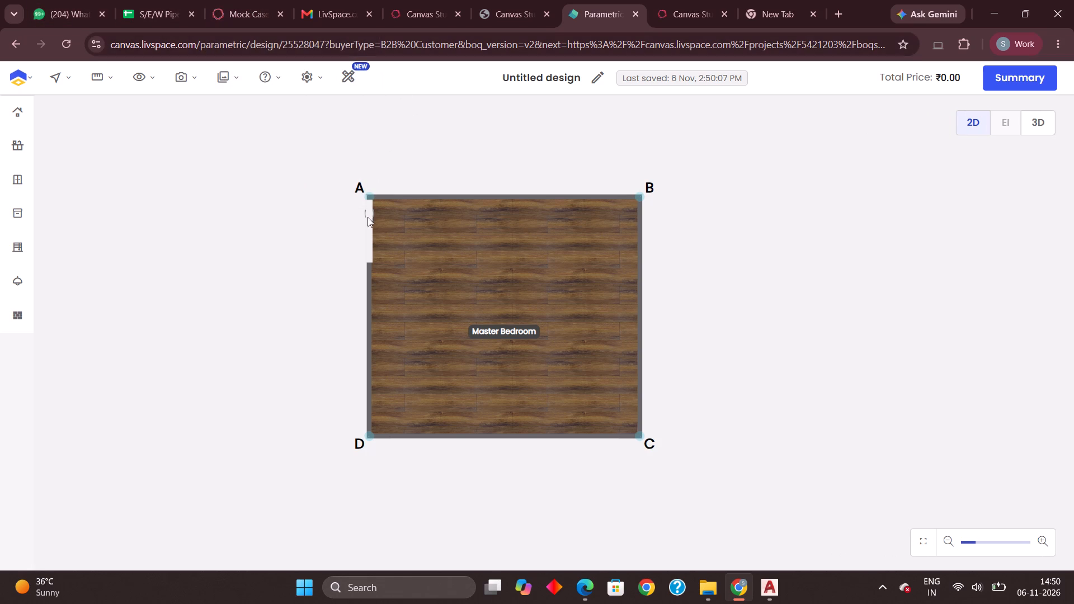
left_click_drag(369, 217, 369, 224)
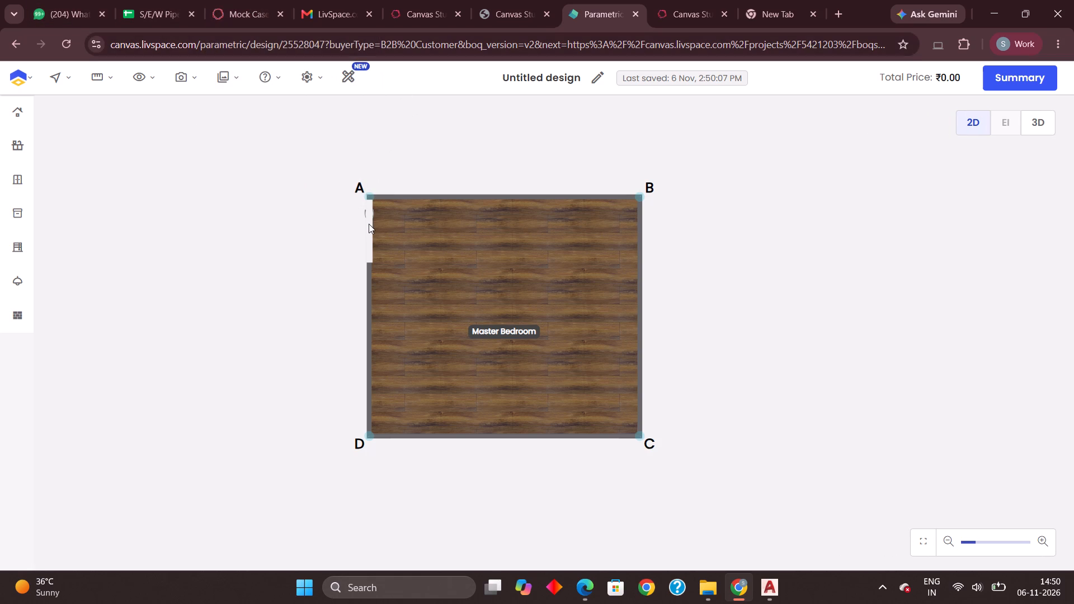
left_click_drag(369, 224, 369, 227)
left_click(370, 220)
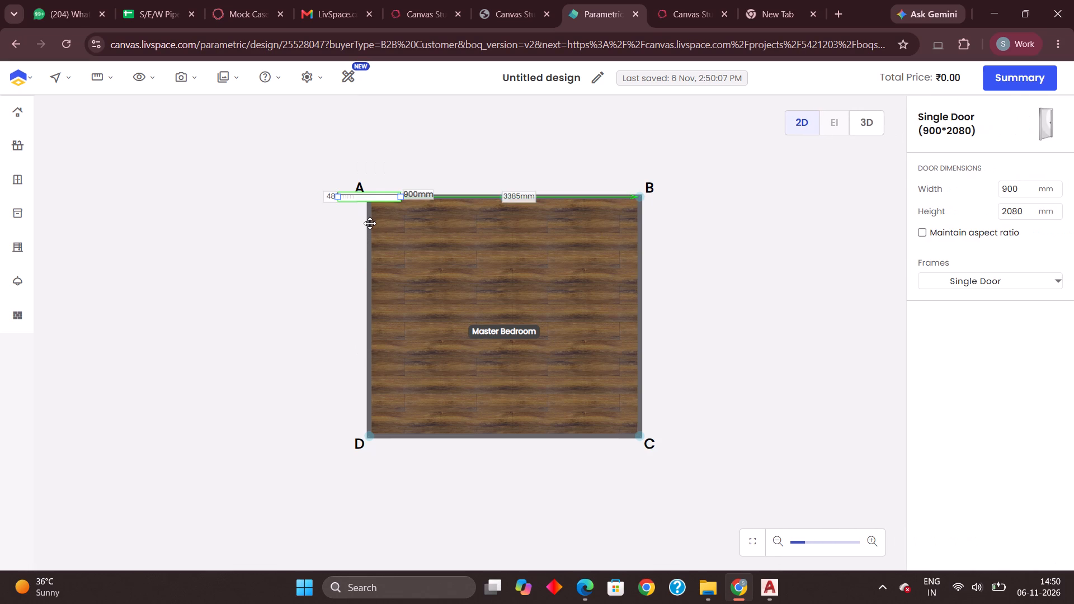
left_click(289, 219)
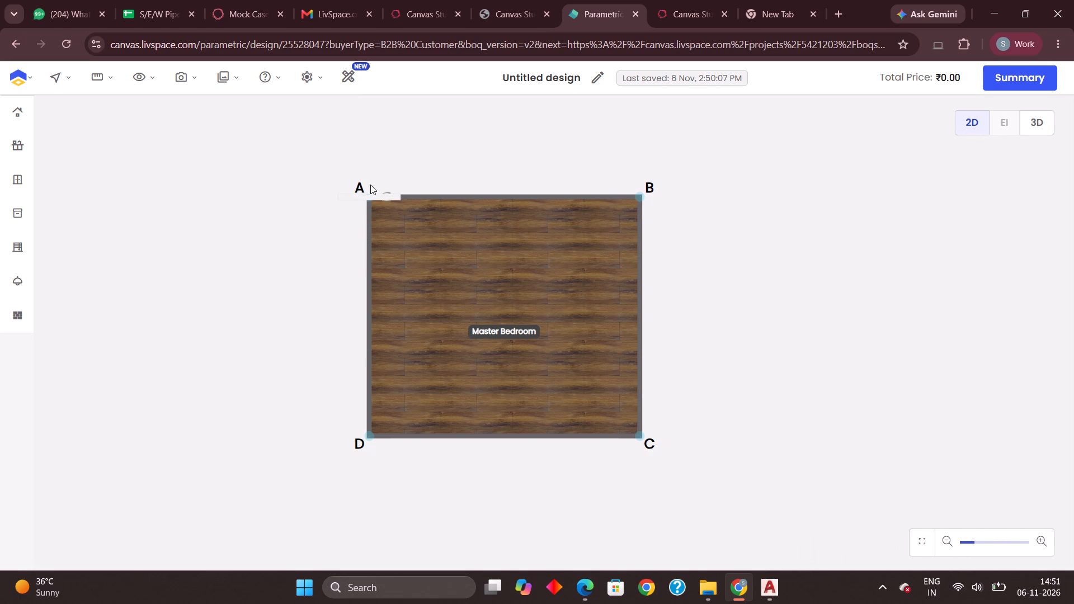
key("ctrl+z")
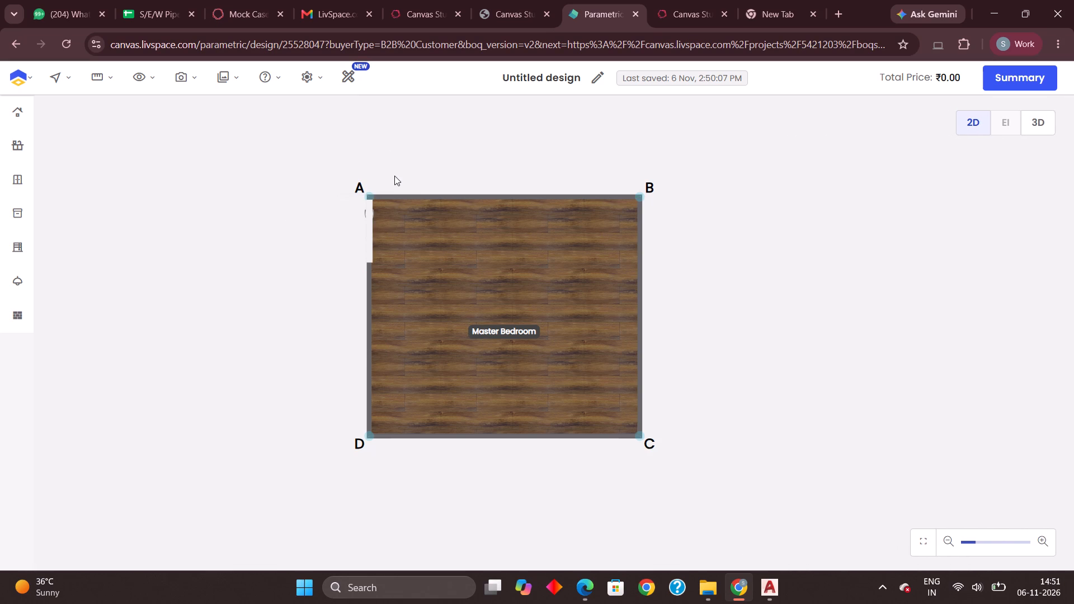
Move the single door along wall A-D to about 205 mm from corner A.
left_click_drag(367, 223, 368, 237)
left_click(370, 242)
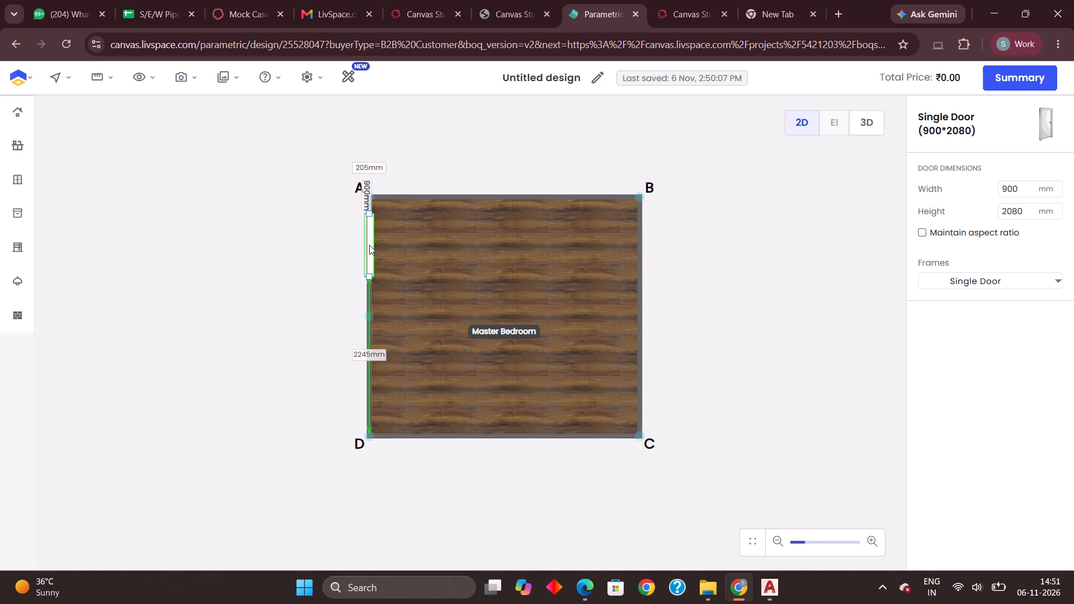
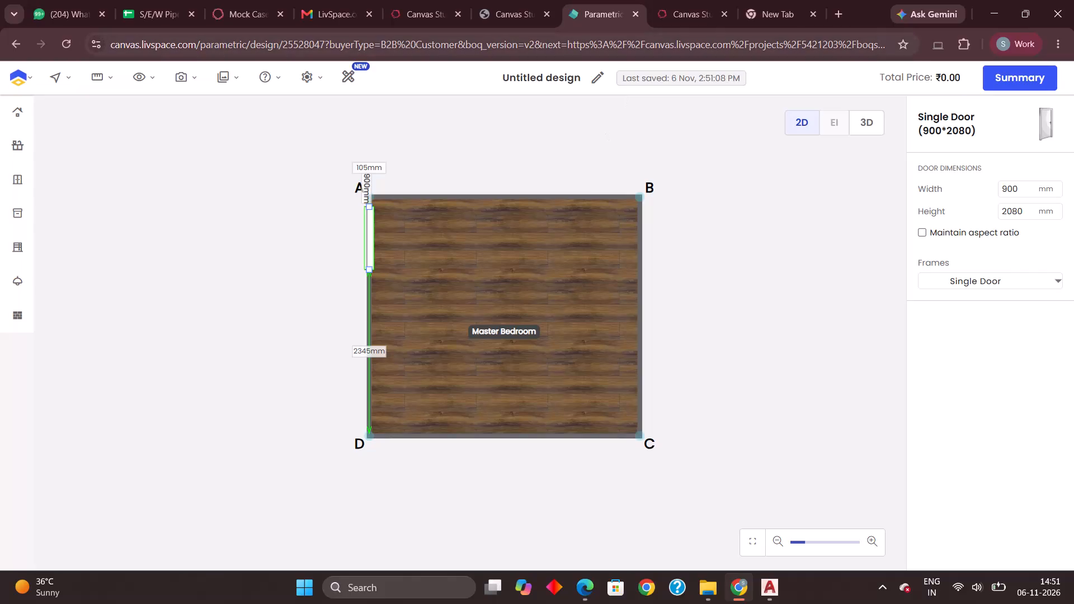
Look up the conversion of 6 inches to millimetres with a Google search in a new browser tab.
left_click(837, 14)
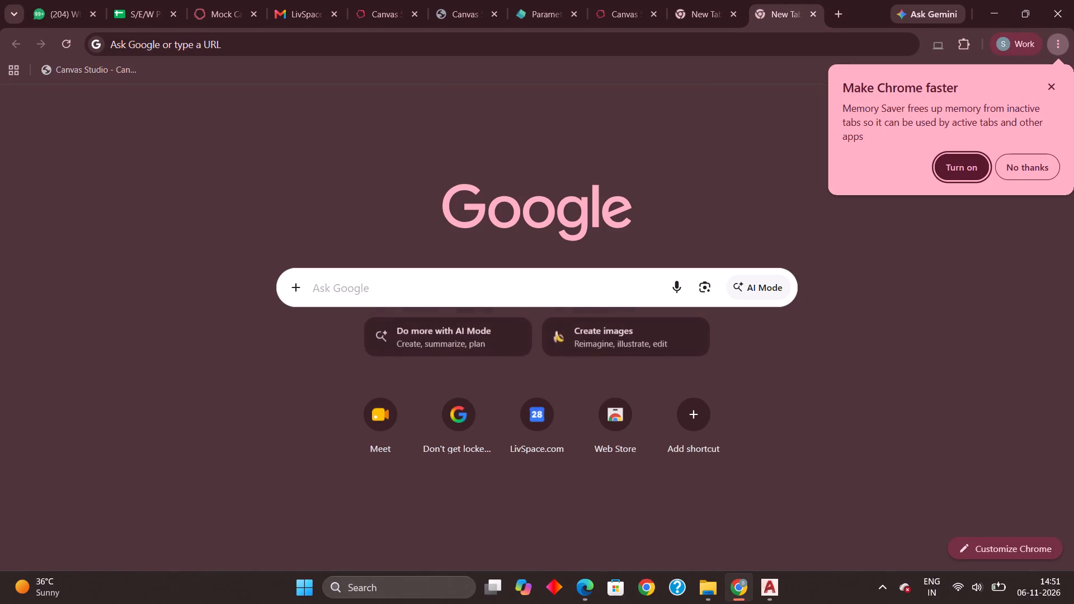
left_click(595, 289)
key("6")
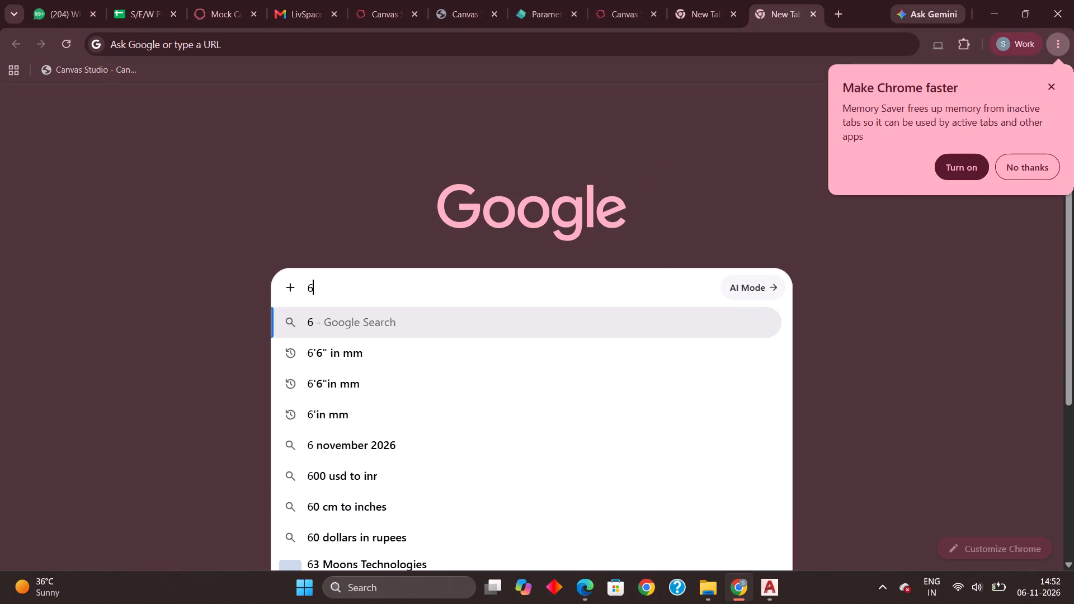
type("\" ion mm")
key("Return")
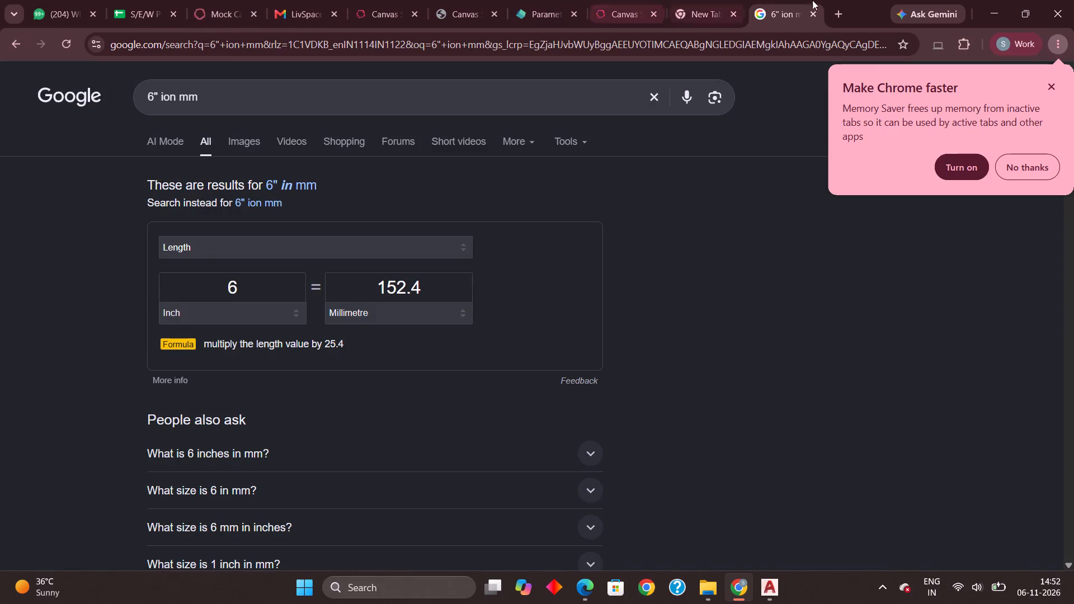
left_click(1046, 86)
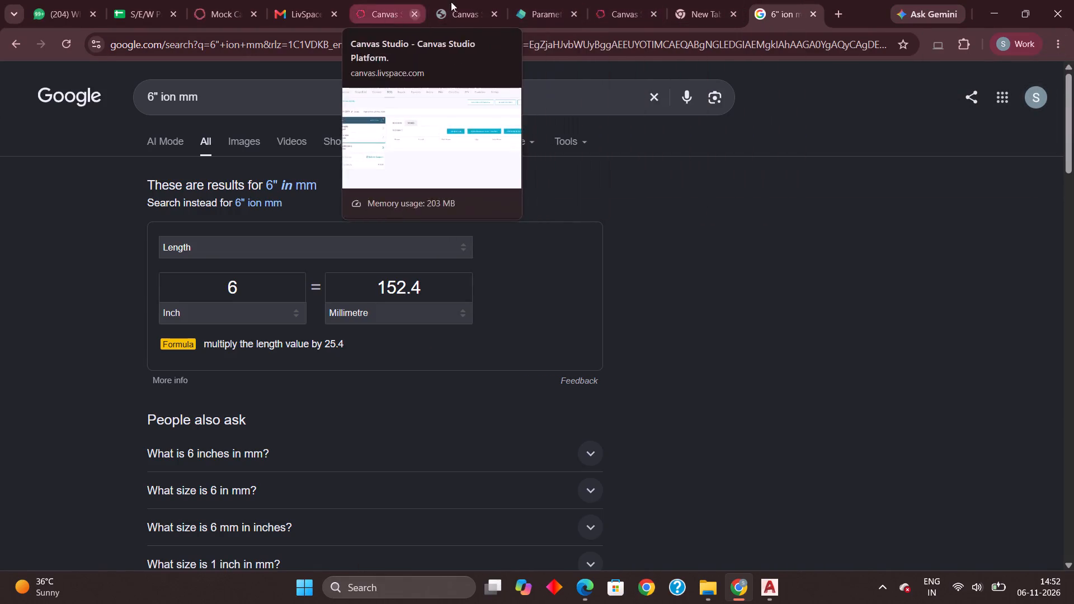
Back in the room design, set the single door's distance from corner A to 152 mm and deselect the door.
left_click(550, 11)
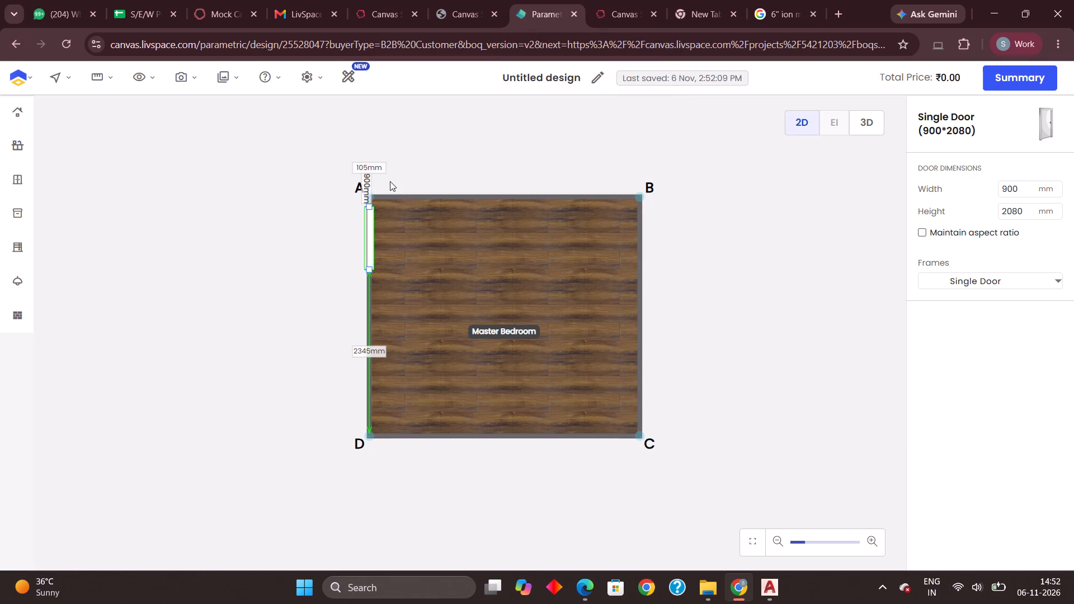
left_click(367, 165)
left_click_drag(374, 164, 341, 167)
key("1")
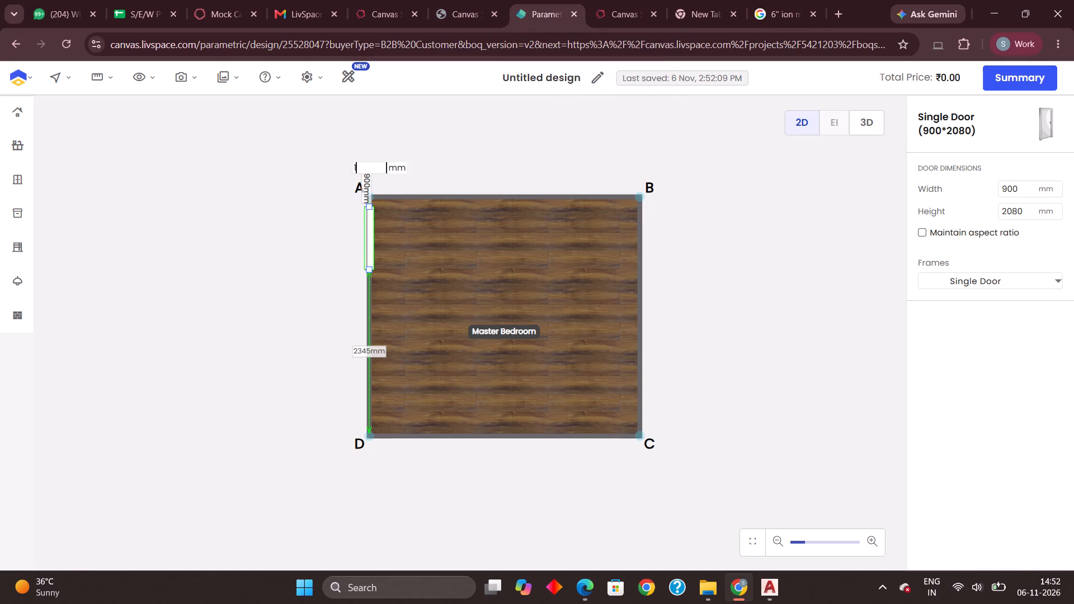
type("52")
key("Return")
left_click(703, 306)
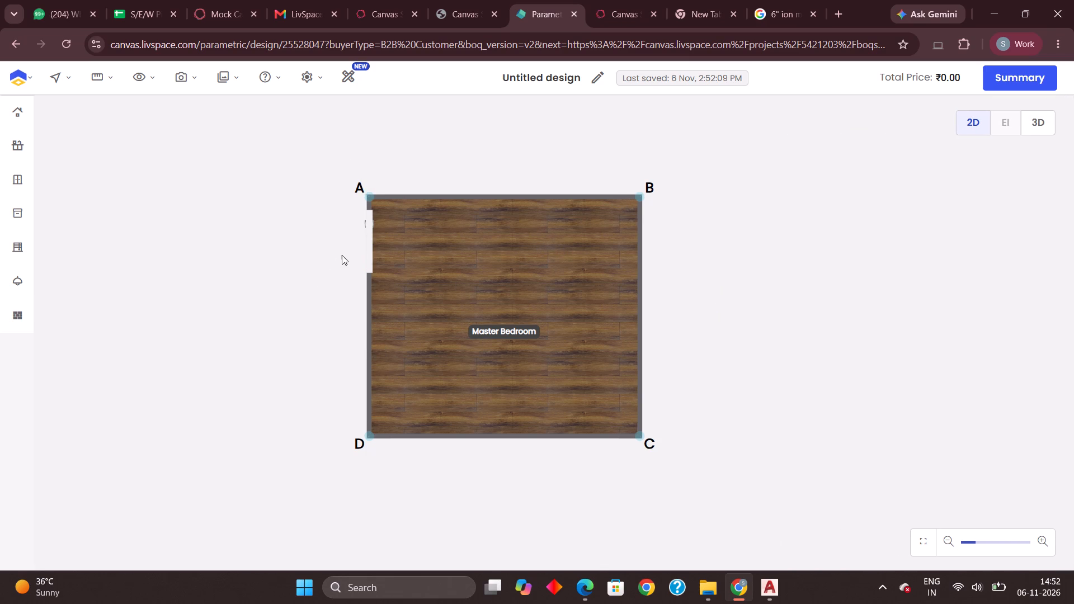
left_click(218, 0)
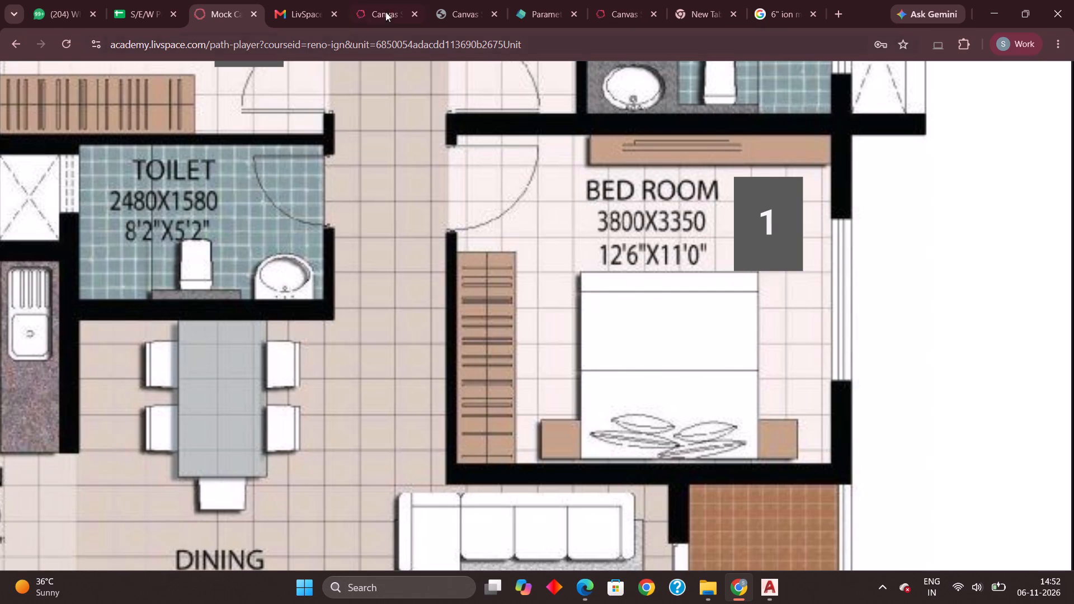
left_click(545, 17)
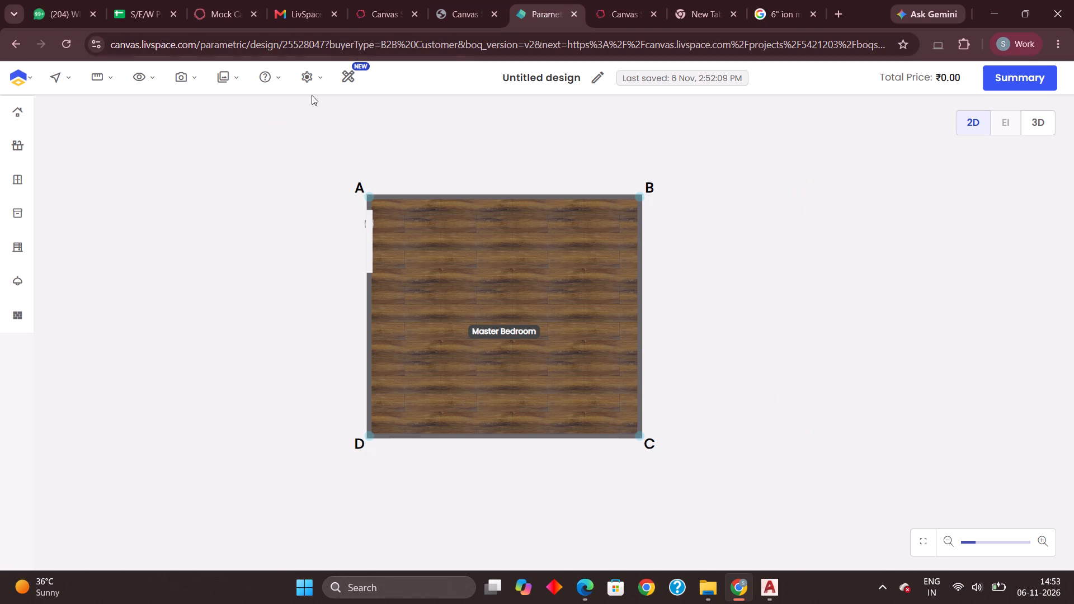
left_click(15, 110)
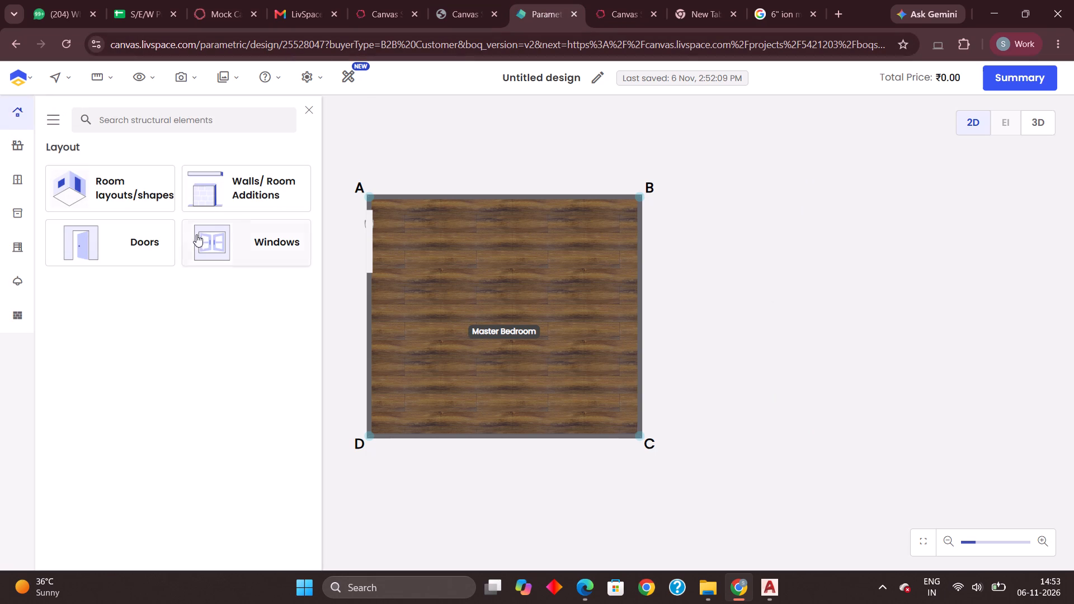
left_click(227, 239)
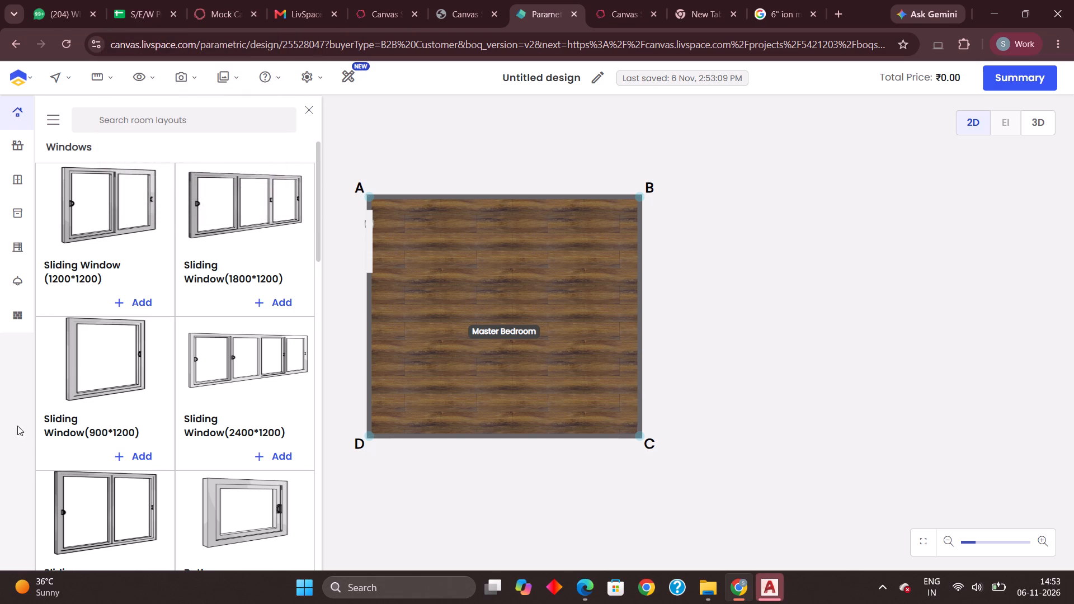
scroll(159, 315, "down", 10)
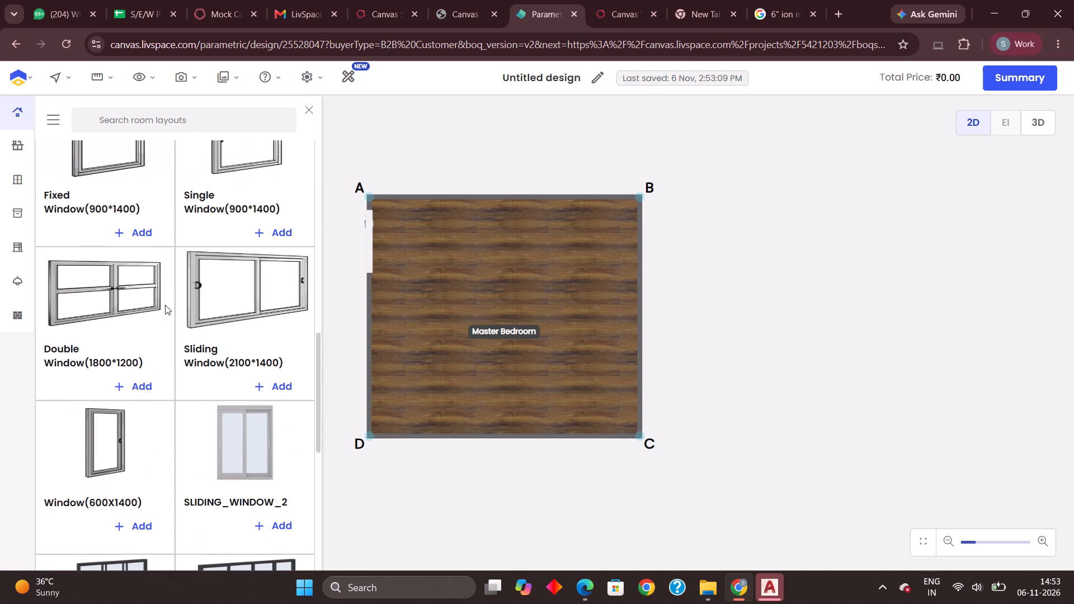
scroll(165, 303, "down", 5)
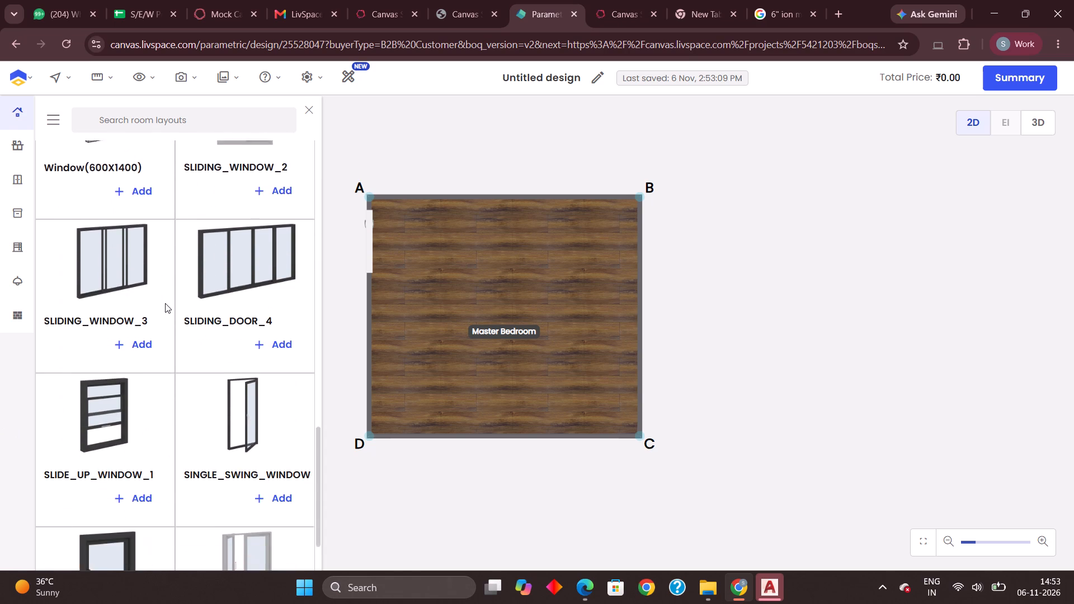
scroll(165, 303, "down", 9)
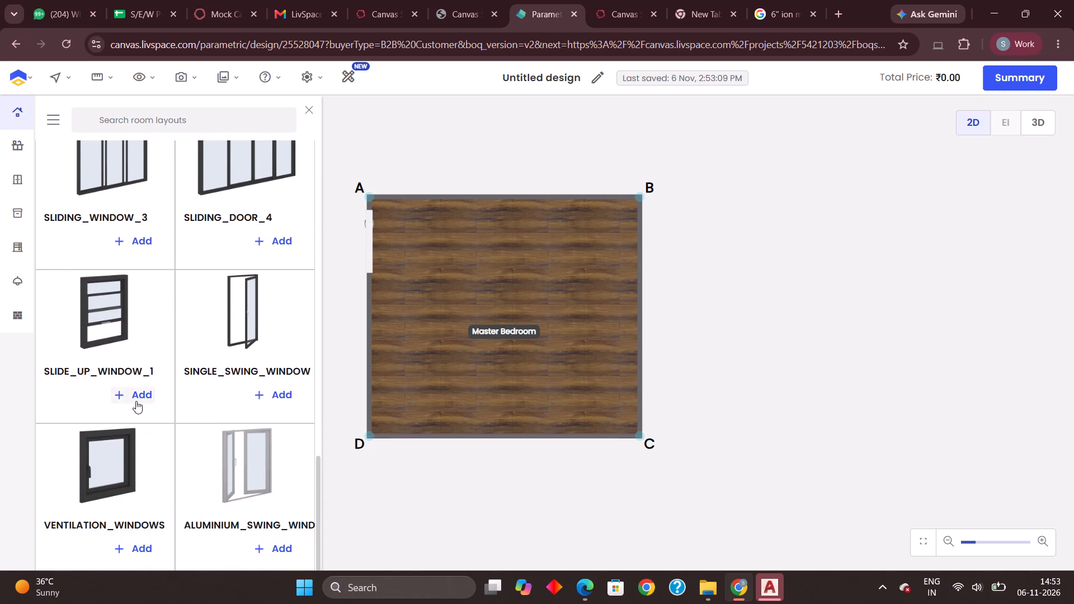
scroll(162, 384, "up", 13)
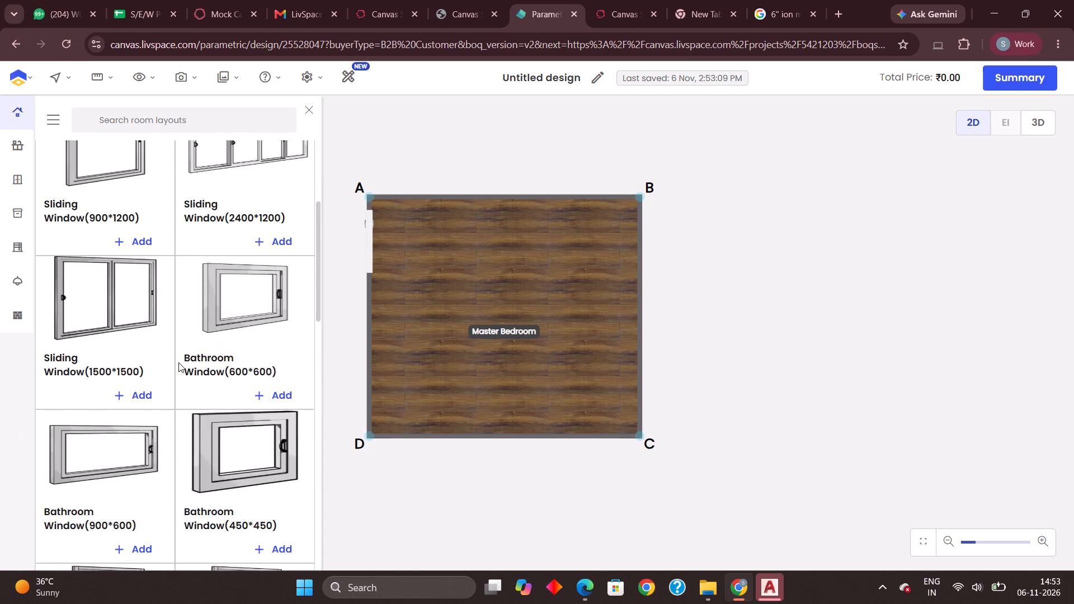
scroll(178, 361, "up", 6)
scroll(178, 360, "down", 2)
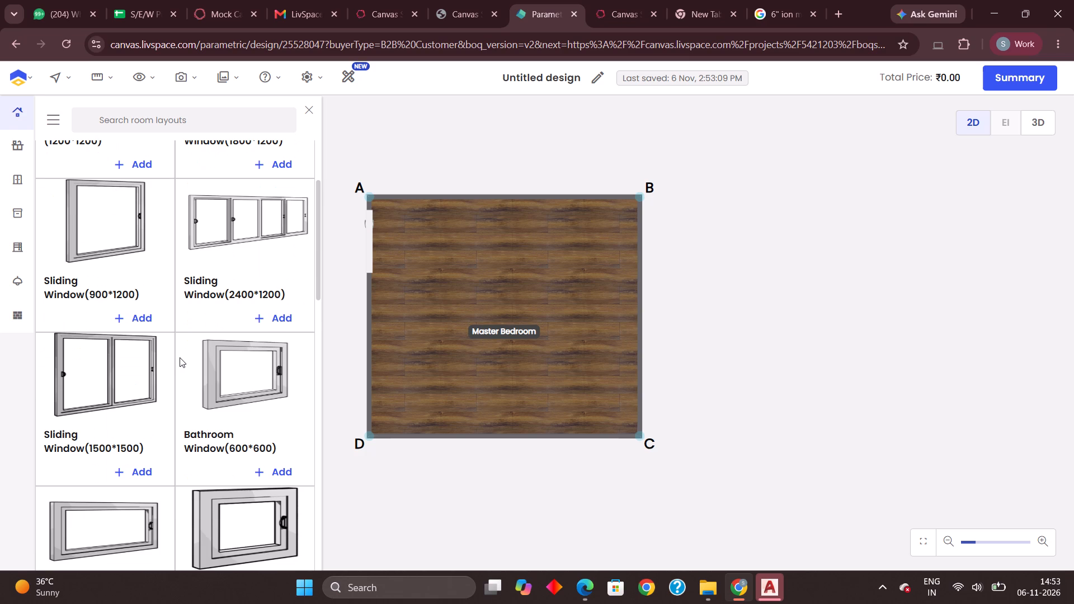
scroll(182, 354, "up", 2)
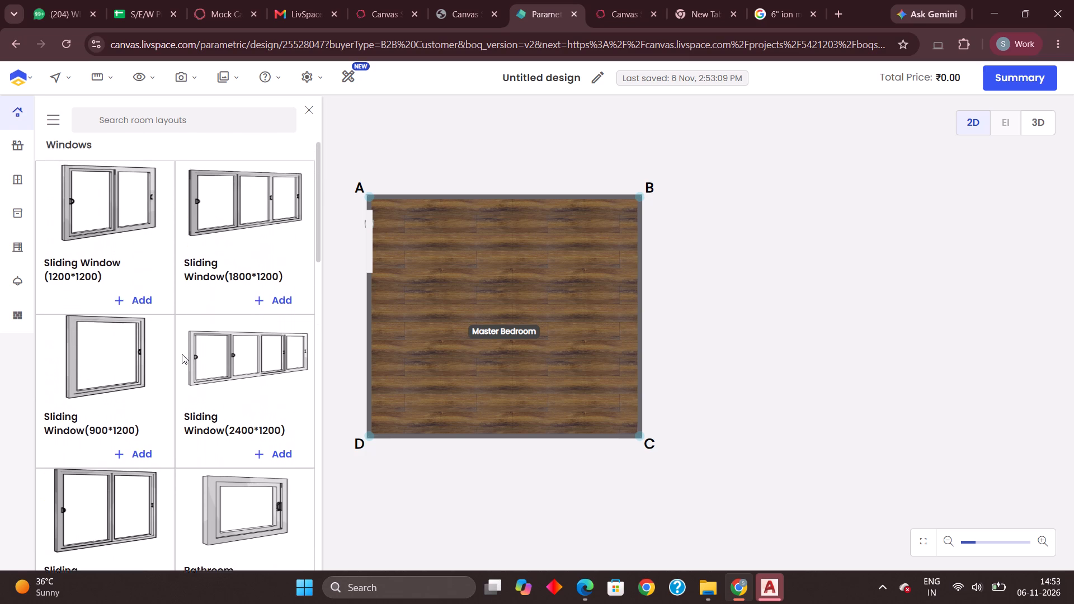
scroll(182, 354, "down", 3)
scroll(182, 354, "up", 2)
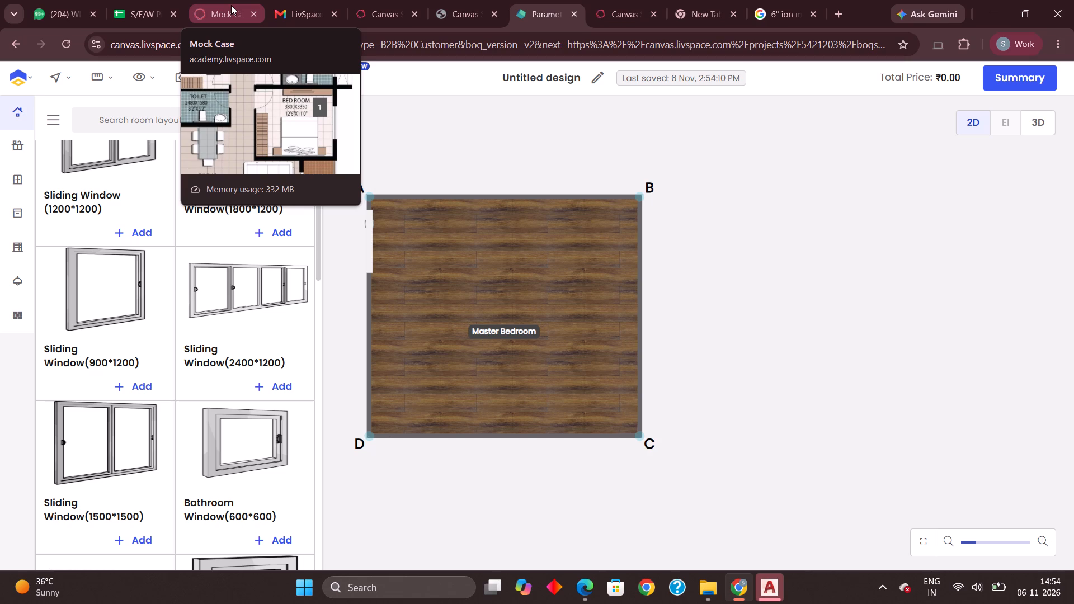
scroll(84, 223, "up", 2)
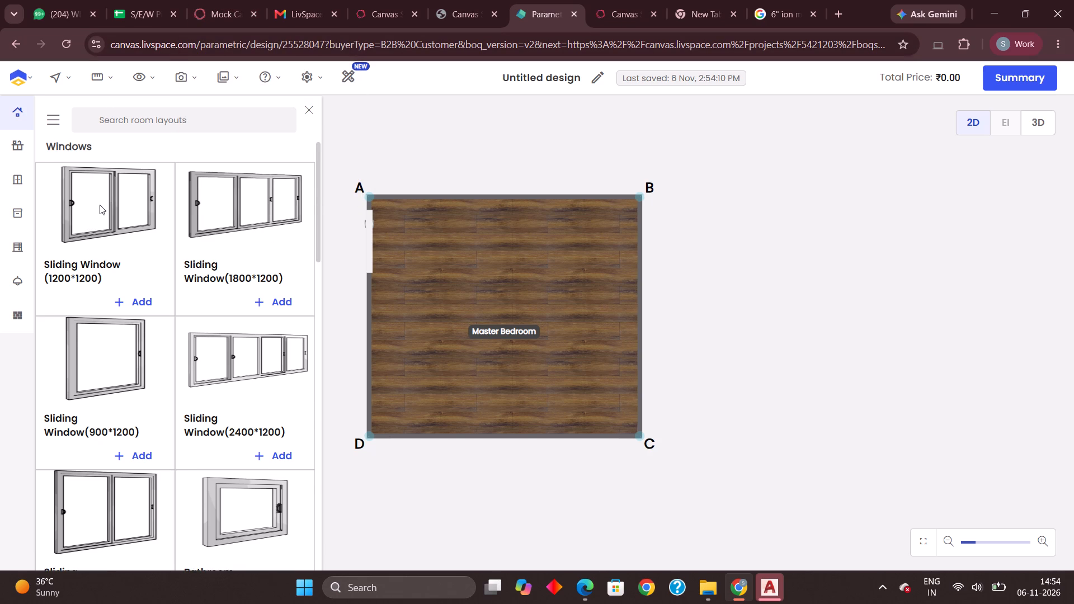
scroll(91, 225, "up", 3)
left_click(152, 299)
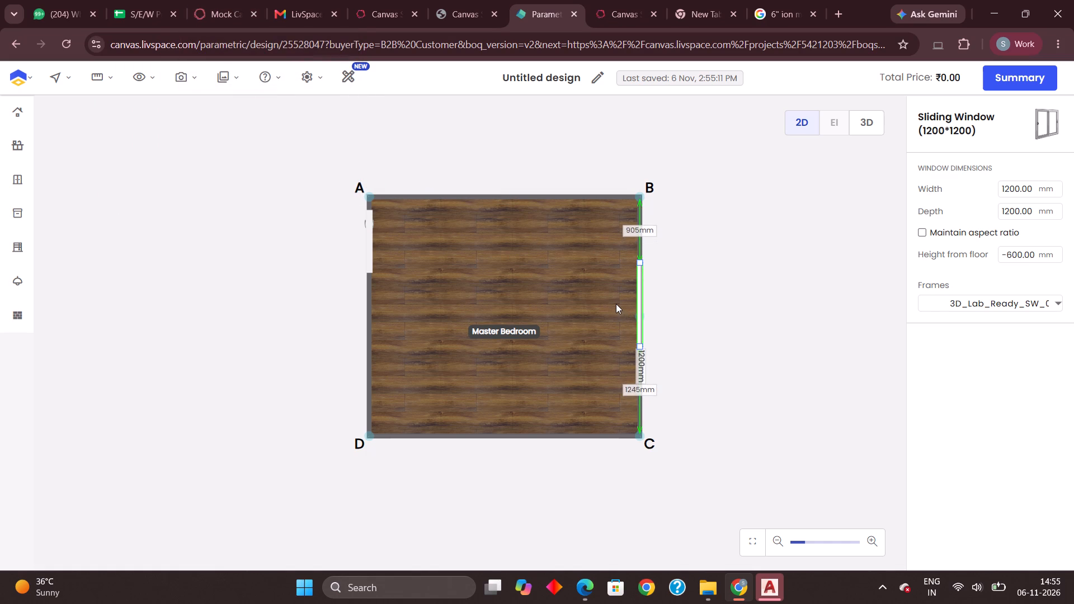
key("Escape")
Add a Sliding Window (1500*1500) centred on wall B-C, about 913 mm from corner B, and leave nothing selected.
left_click(12, 111)
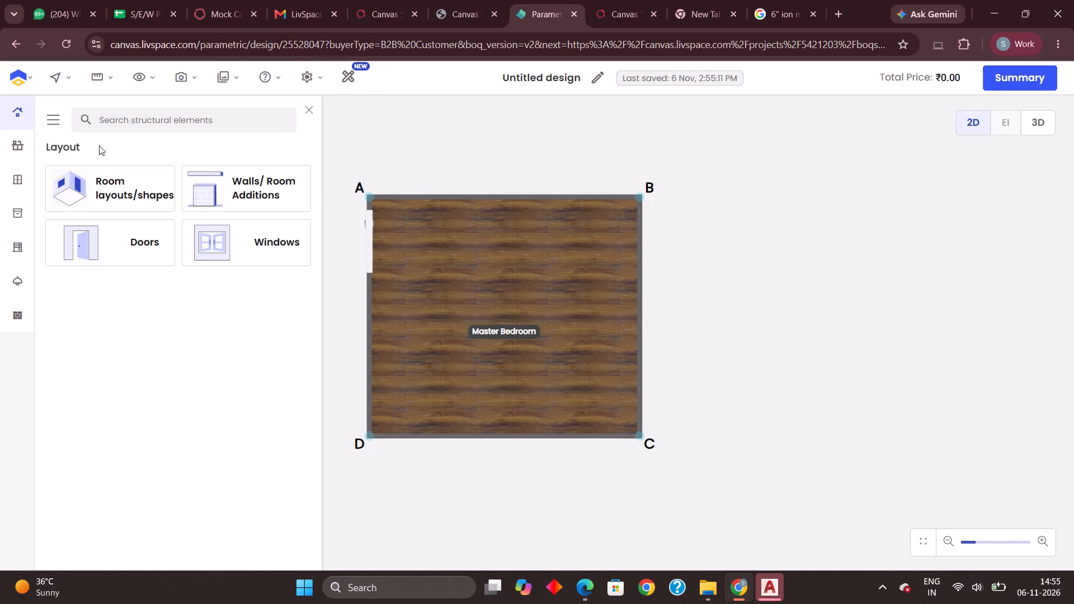
left_click(20, 145)
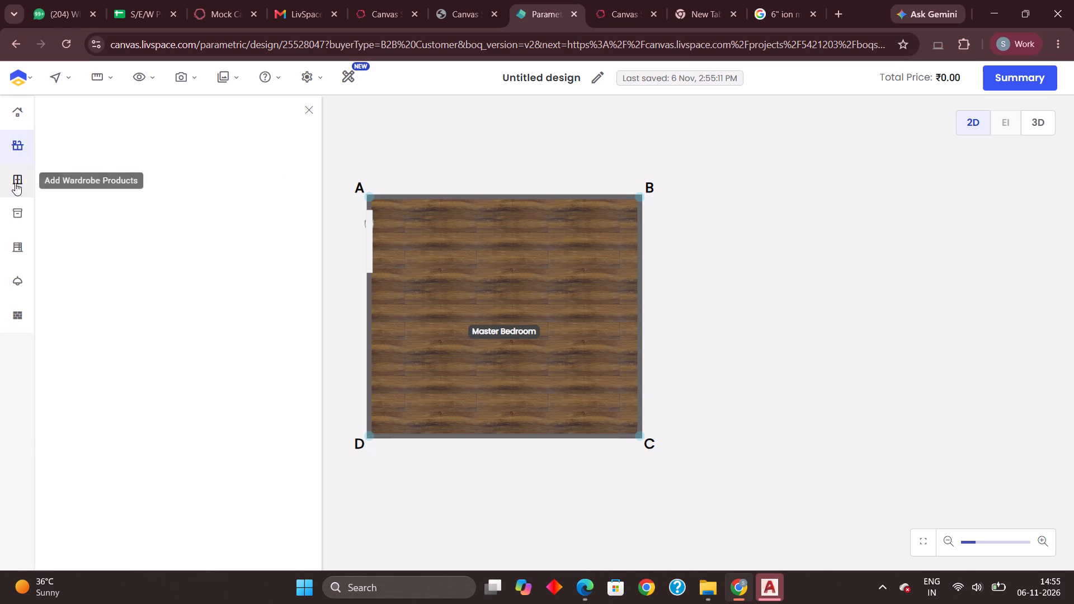
left_click(15, 183)
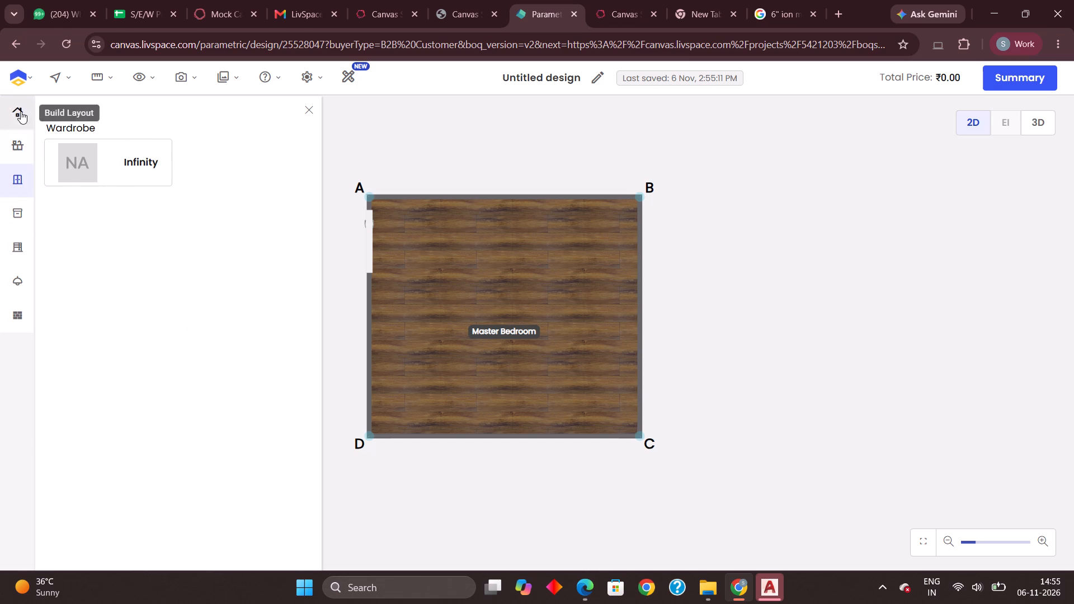
left_click(21, 111)
left_click(254, 243)
scroll(89, 306, "down", 3)
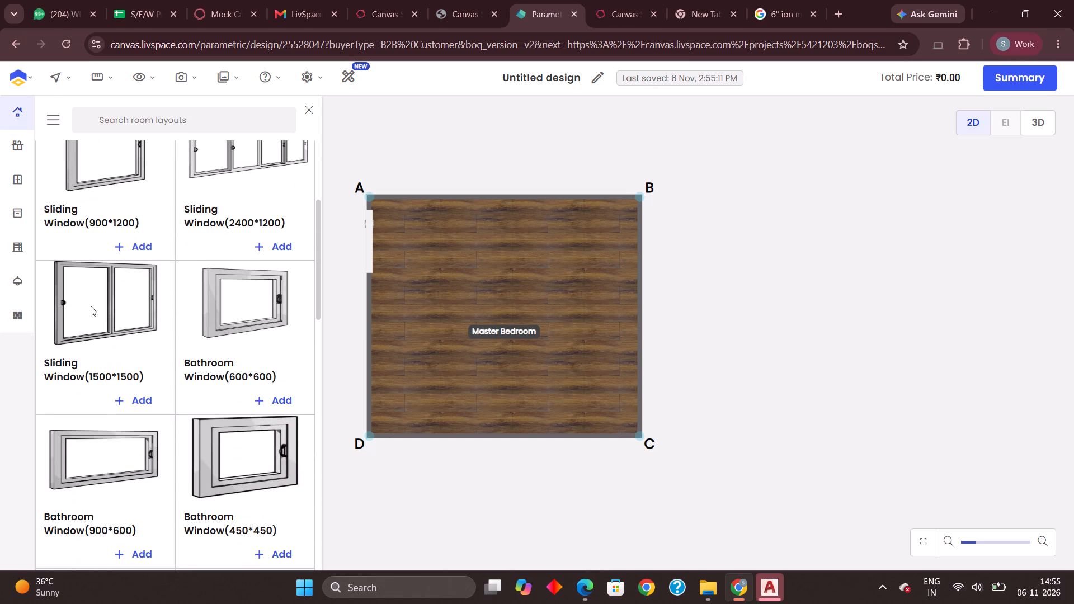
scroll(94, 306, "down", 1)
left_click(112, 251)
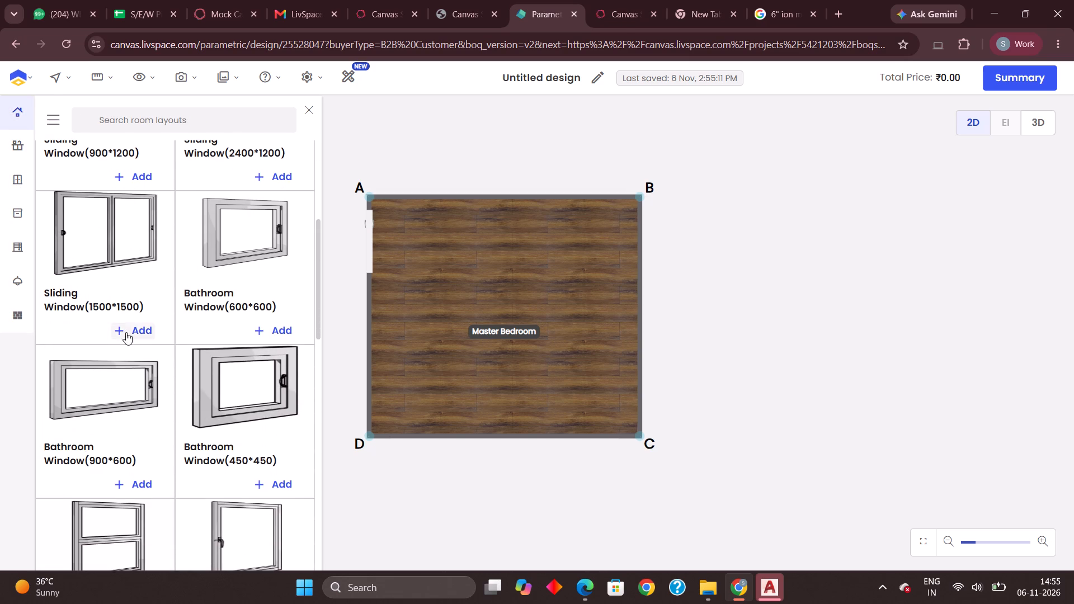
left_click(133, 336)
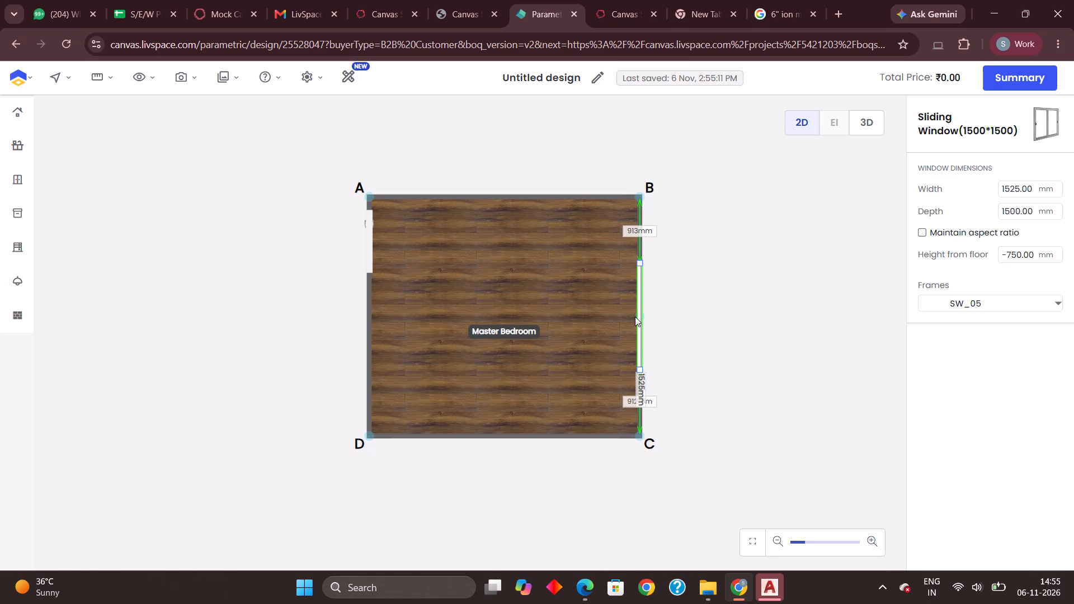
left_click(635, 317)
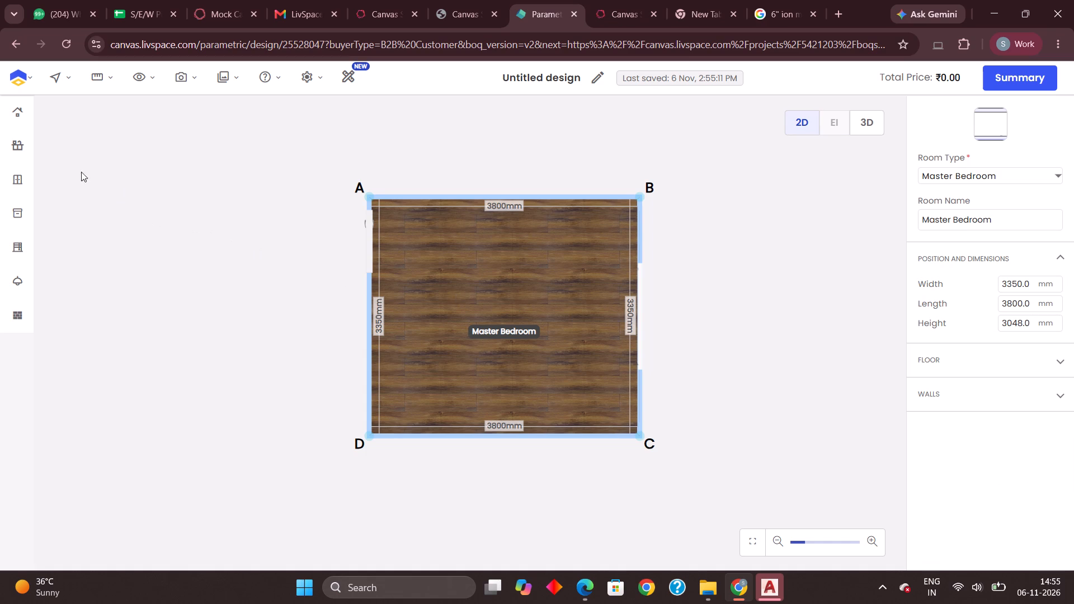
left_click(206, 214)
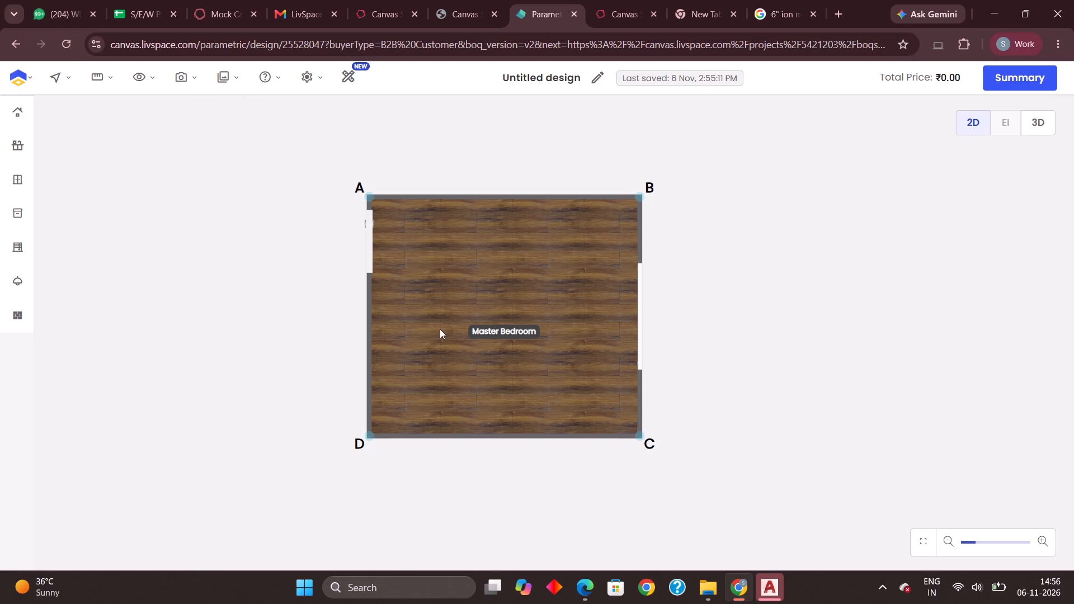
In the elevation of wall A-D, open the Sliding Wardrobes units of the Infinity wardrobe range.
left_click(552, 259)
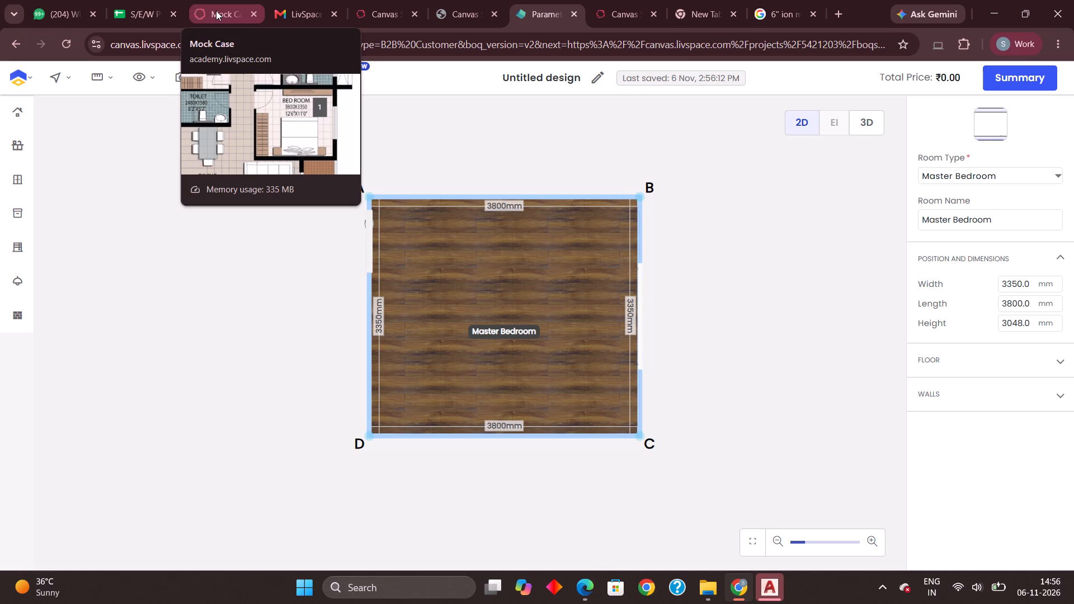
left_click(369, 370)
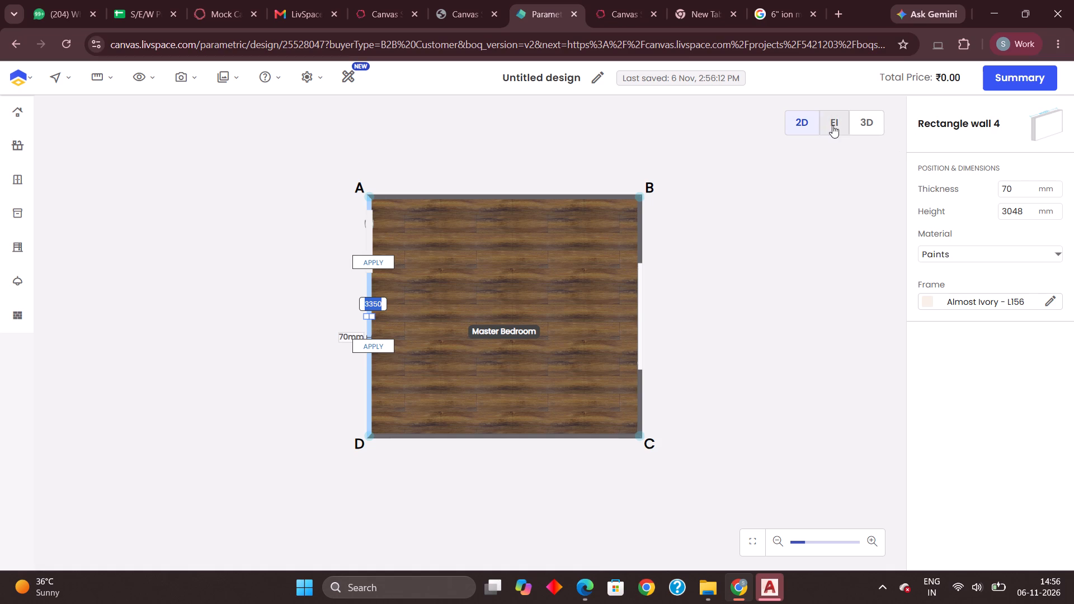
left_click(832, 117)
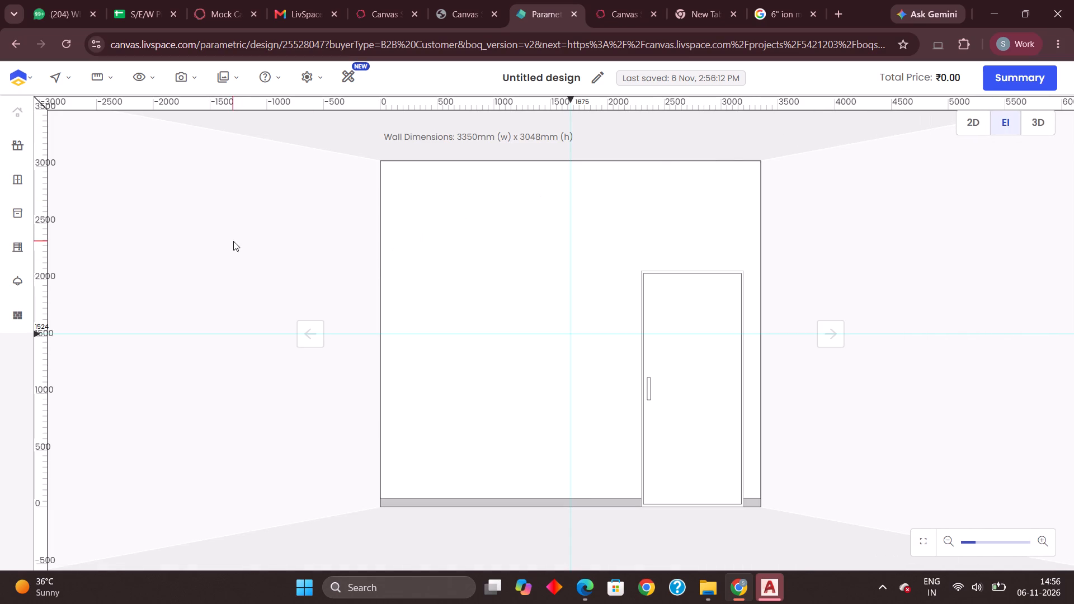
left_click(18, 176)
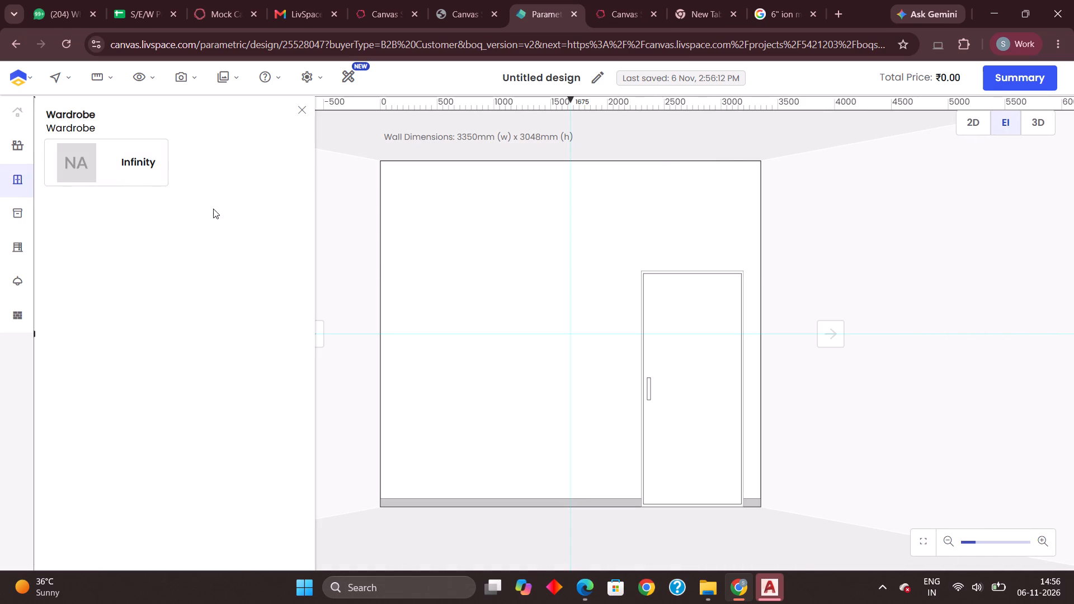
left_click(135, 158)
left_click(89, 167)
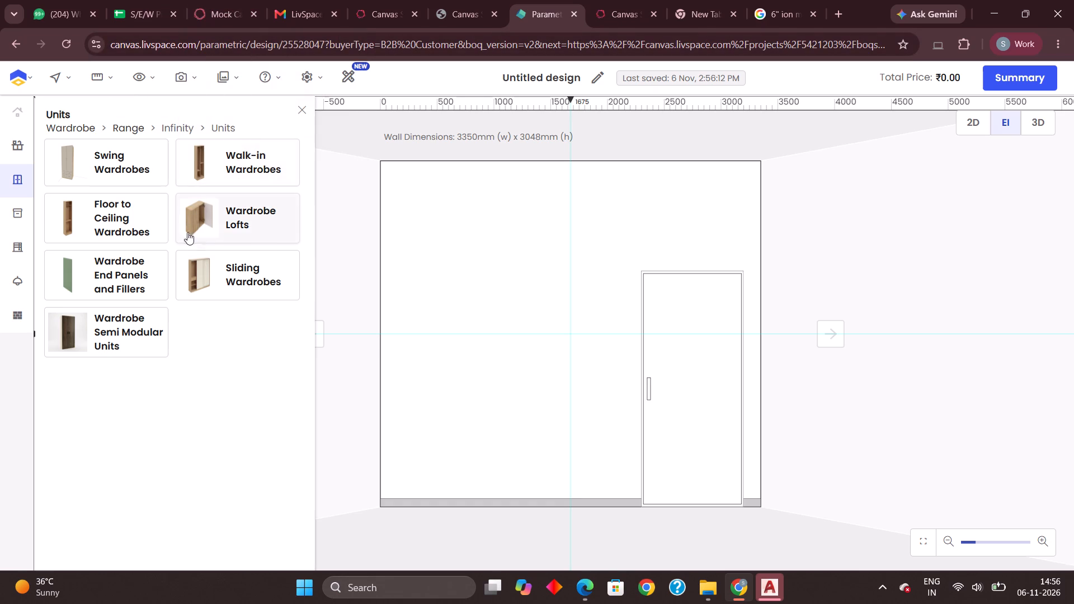
left_click(232, 269)
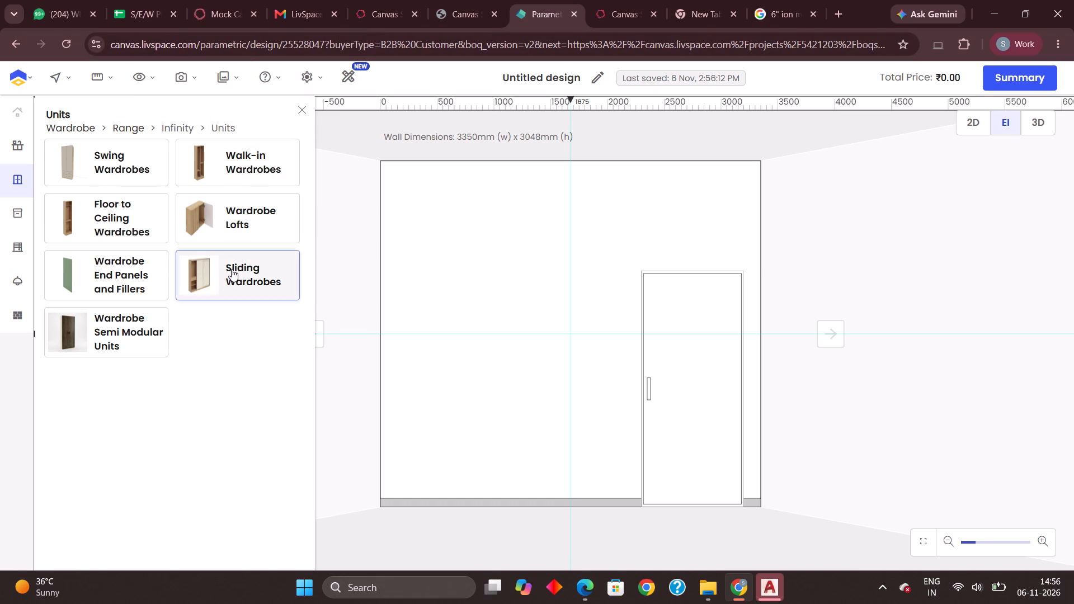
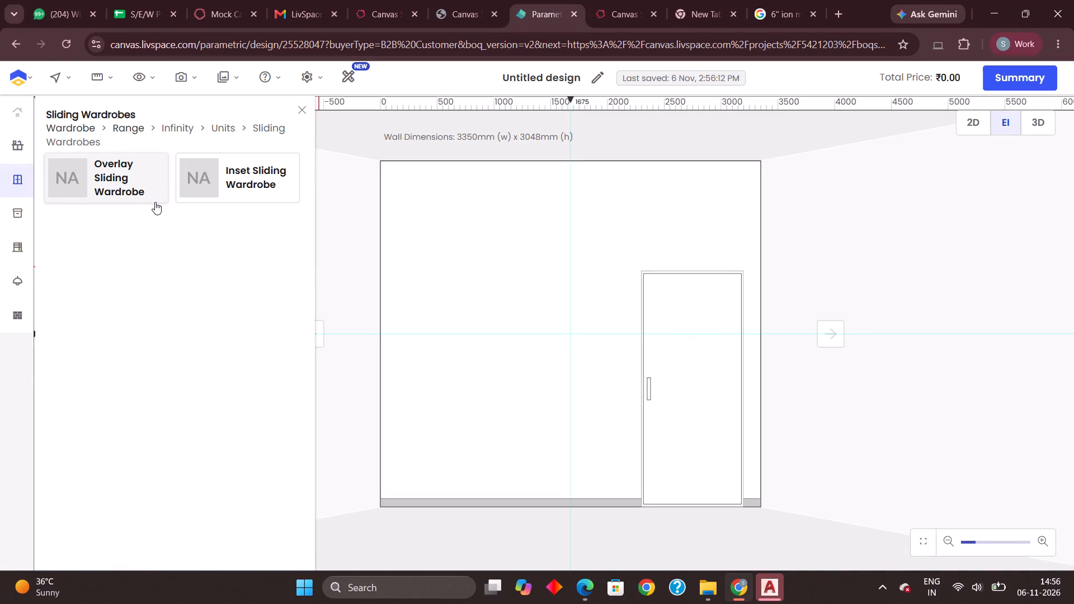
Add an Overlay Sliding Wardrobe 2 Door, 2000 mm wide, near the left end of the wall elevation.
left_click(134, 168)
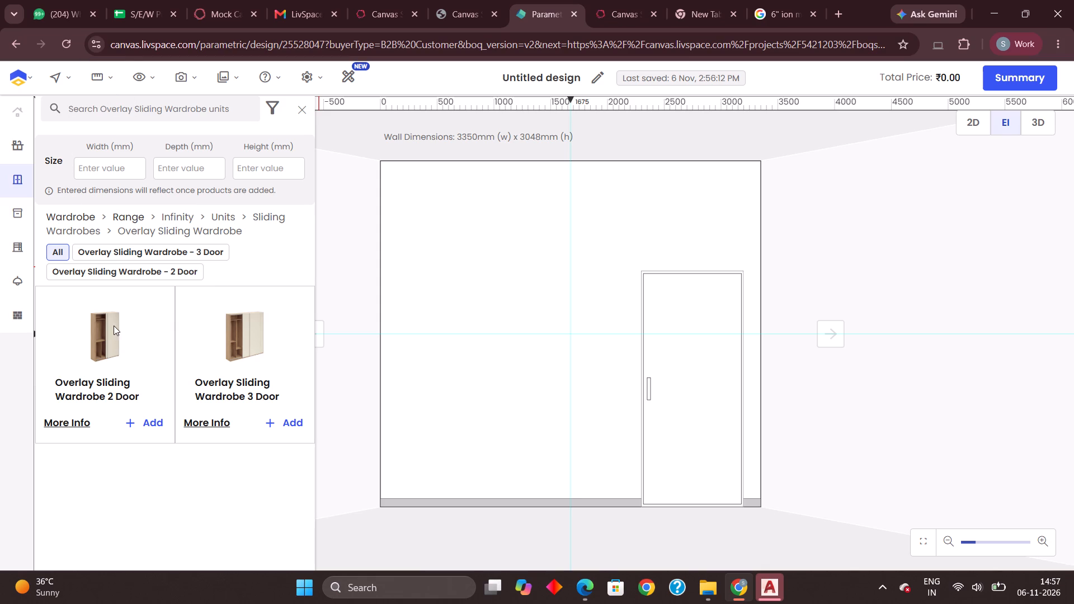
left_click(156, 423)
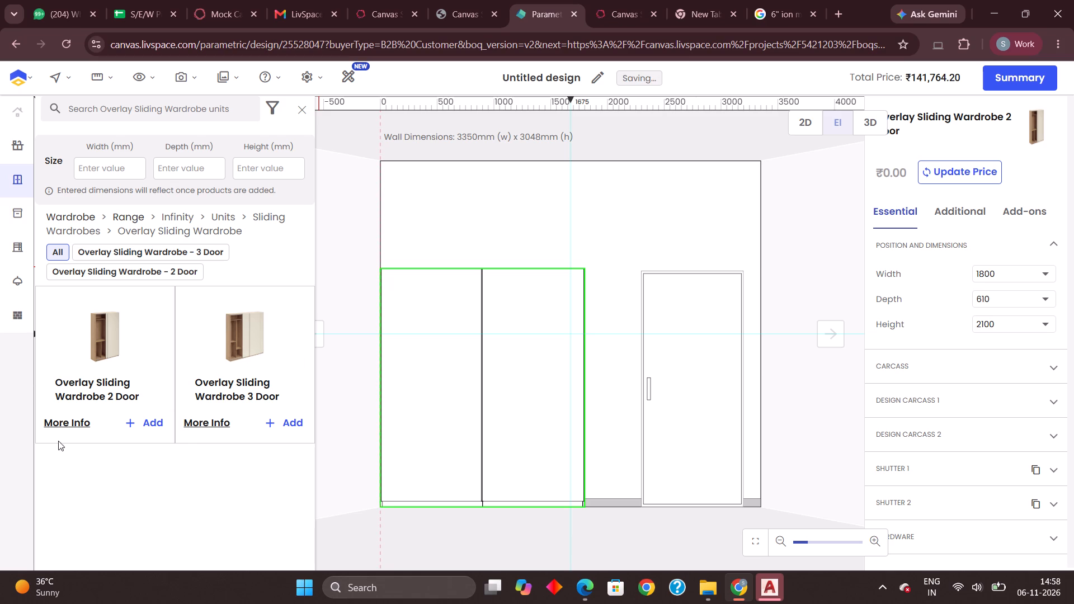
left_click(72, 422)
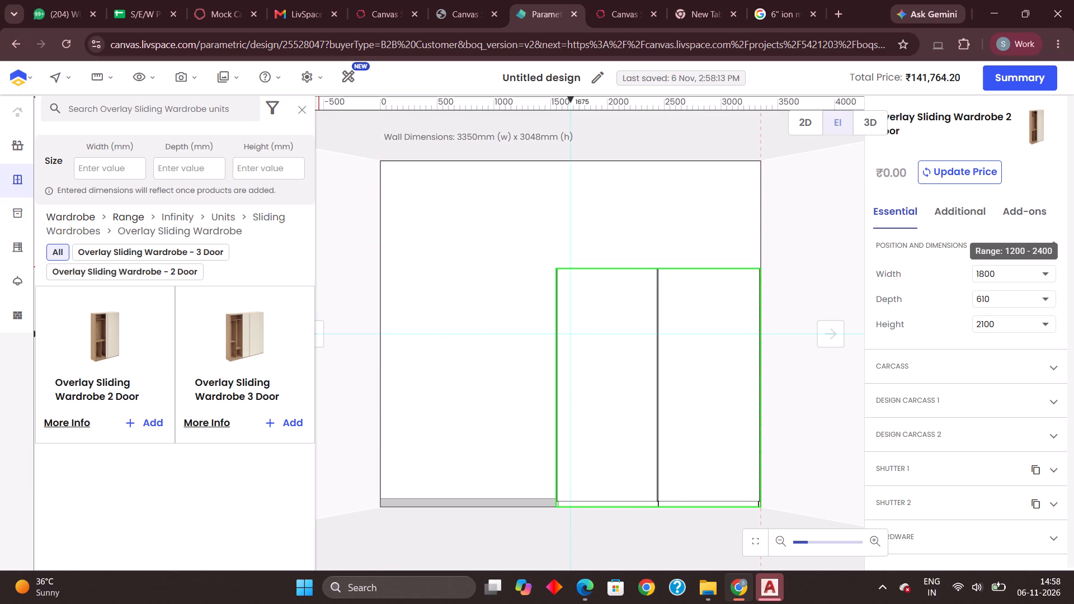
left_click_drag(984, 273, 960, 276)
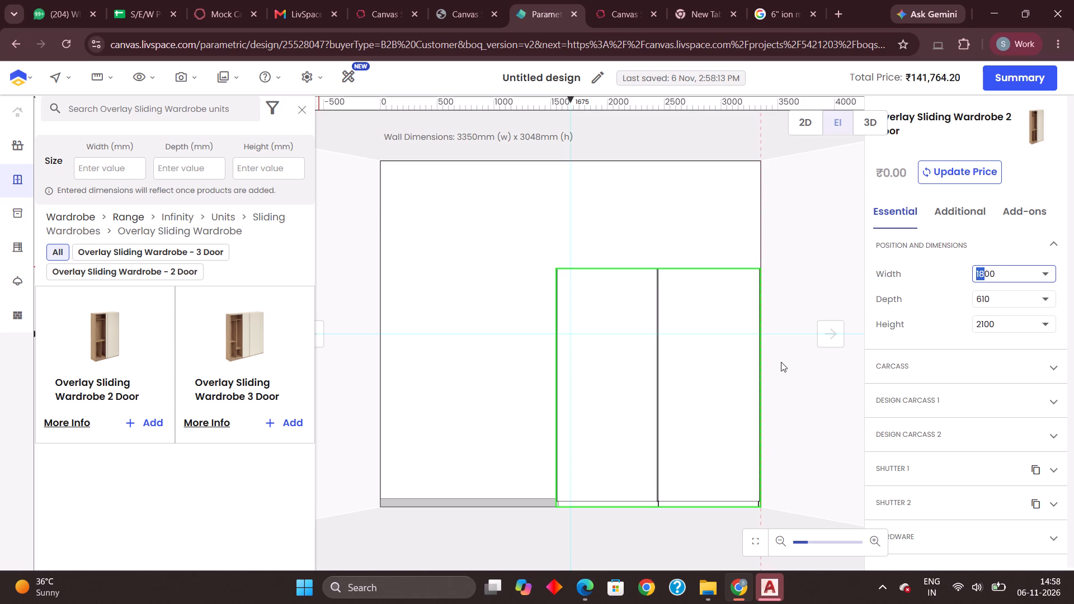
type("20")
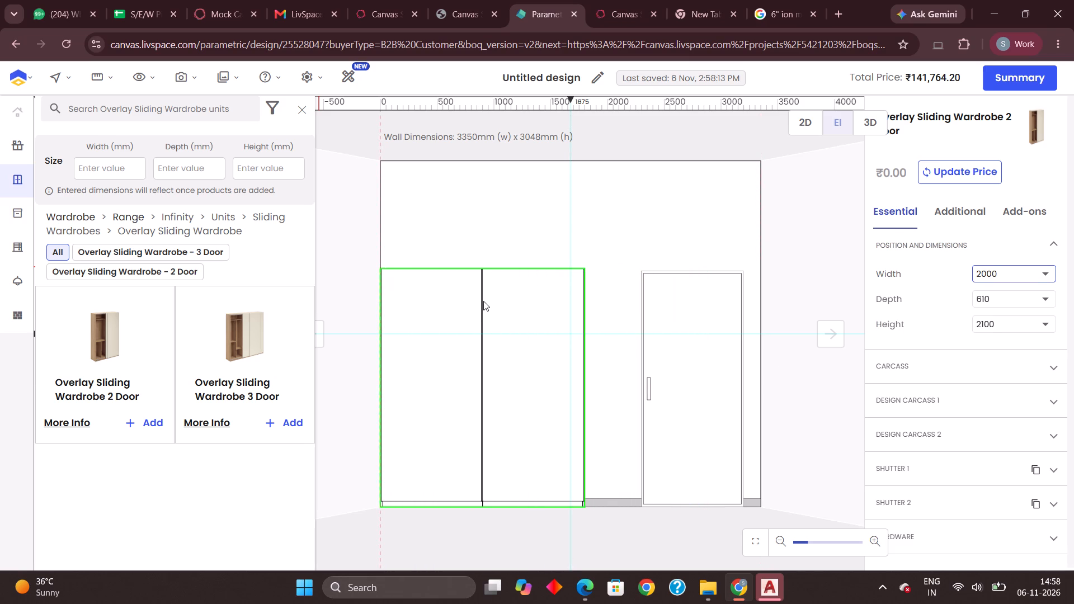
left_click(482, 305)
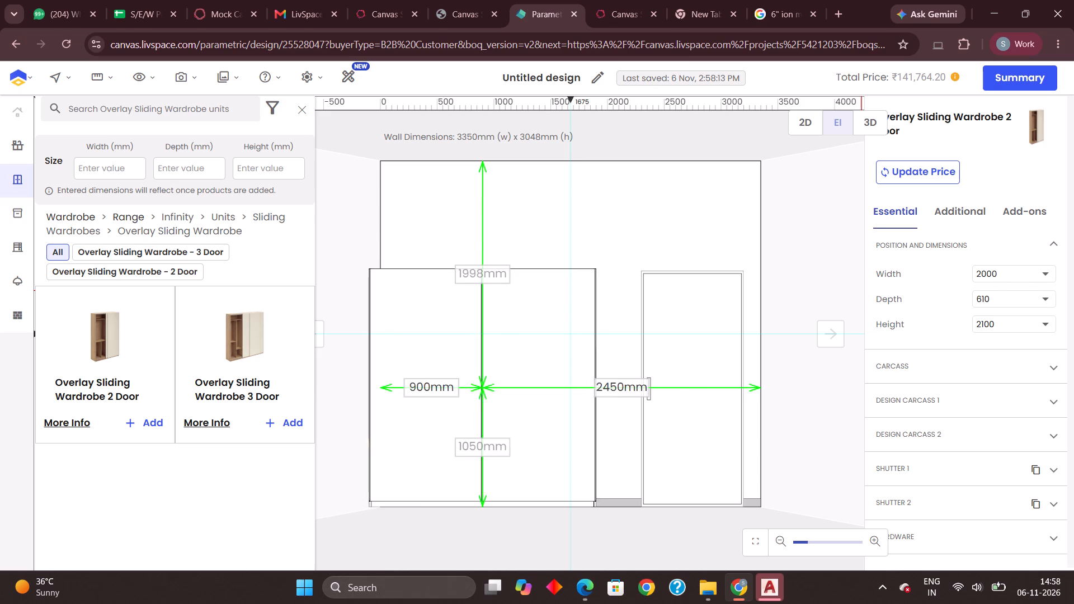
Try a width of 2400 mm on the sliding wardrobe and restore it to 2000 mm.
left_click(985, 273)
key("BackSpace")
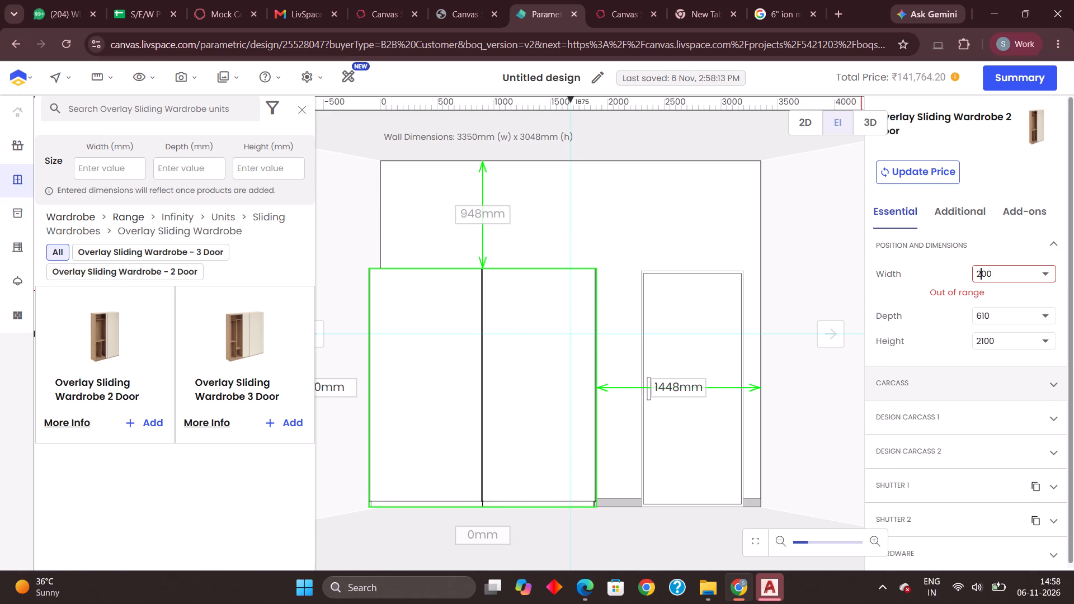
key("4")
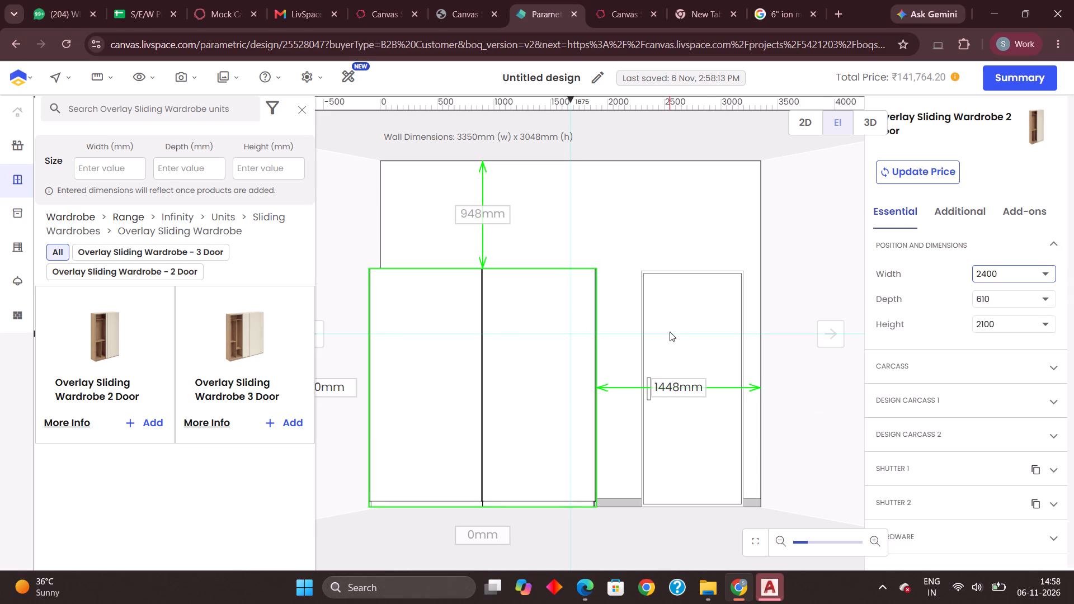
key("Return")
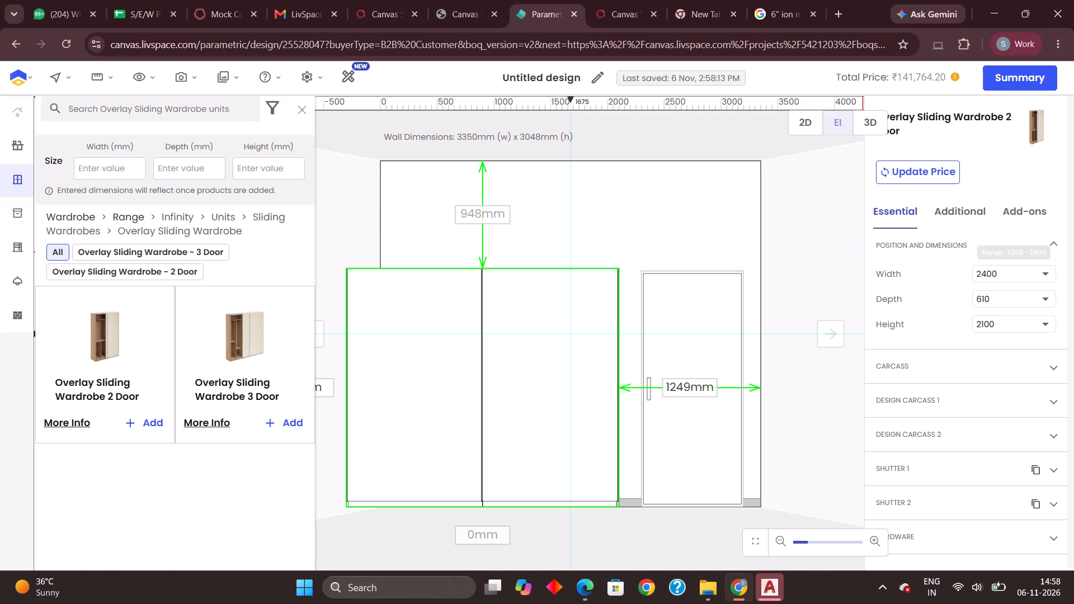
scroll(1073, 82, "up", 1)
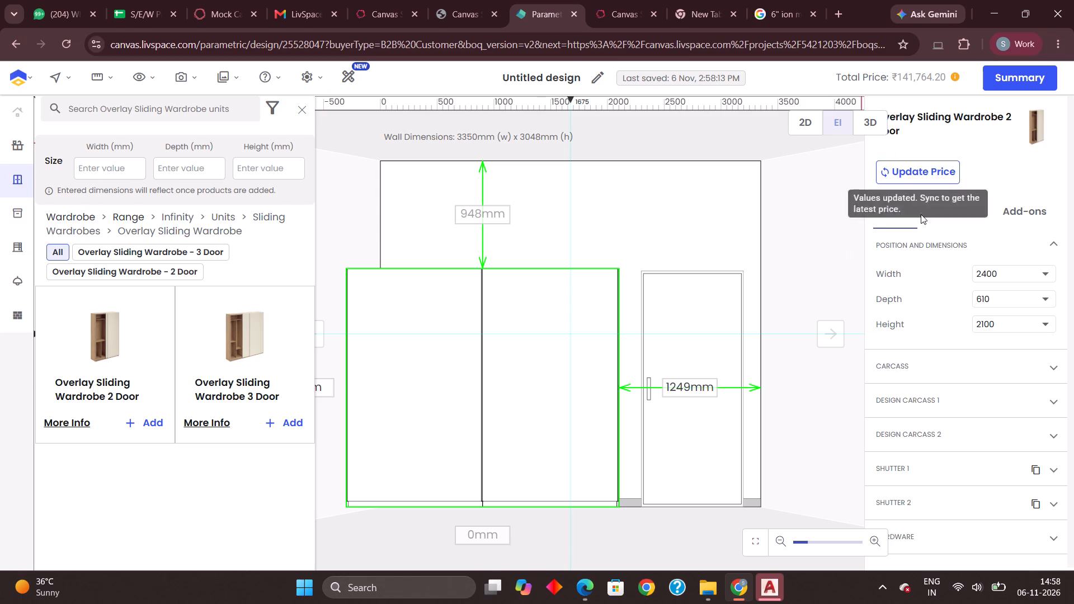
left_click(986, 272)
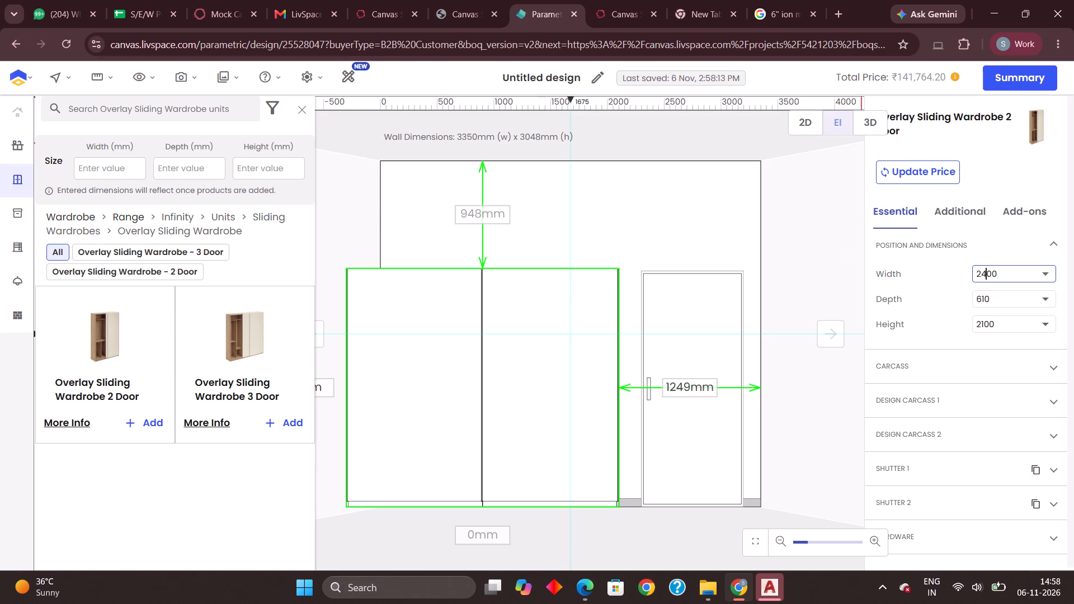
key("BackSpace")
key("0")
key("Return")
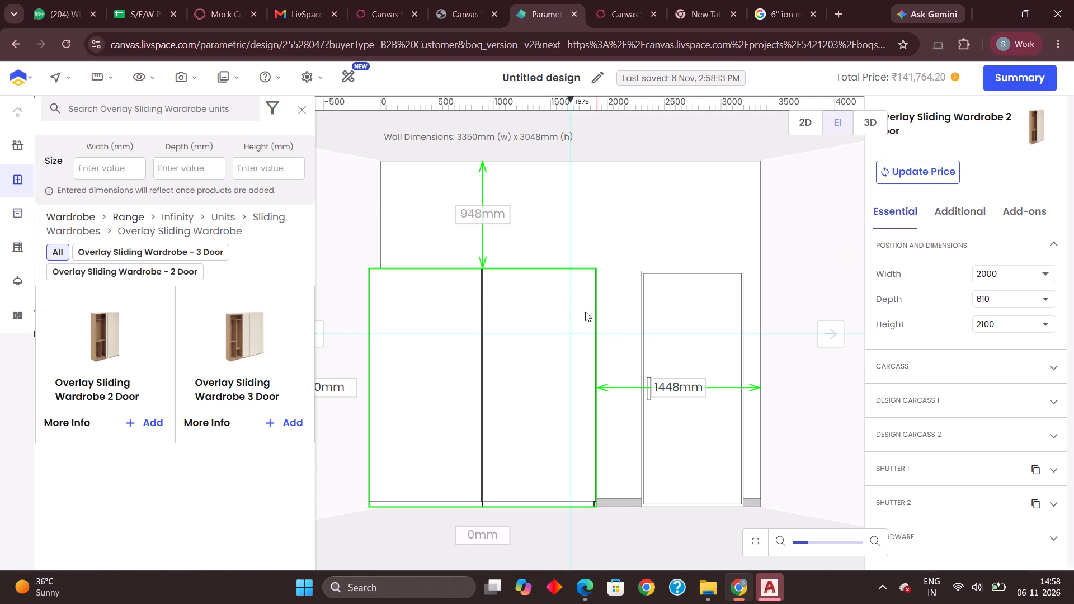
Move the sliding wardrobe within the wall so its left side sits flush with the wall's left edge.
left_click(393, 341)
left_click_drag(406, 404, 409, 398)
left_click(340, 449)
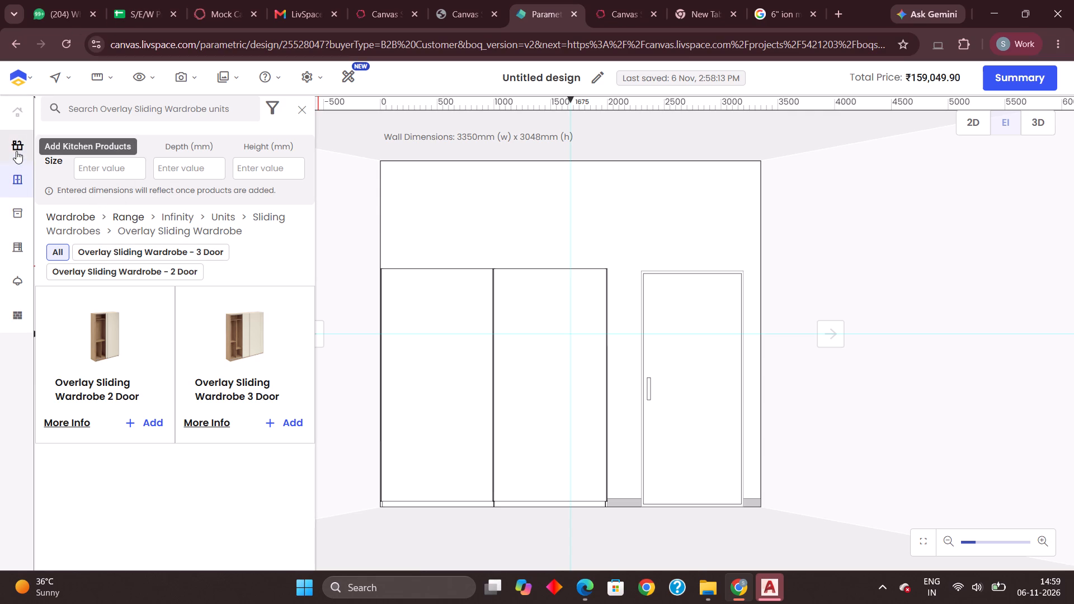
Add a Loft Carcass, 1 Door from Wardrobe Lofts on top of the sliding wardrobe, aligned with its right end.
left_click(19, 176)
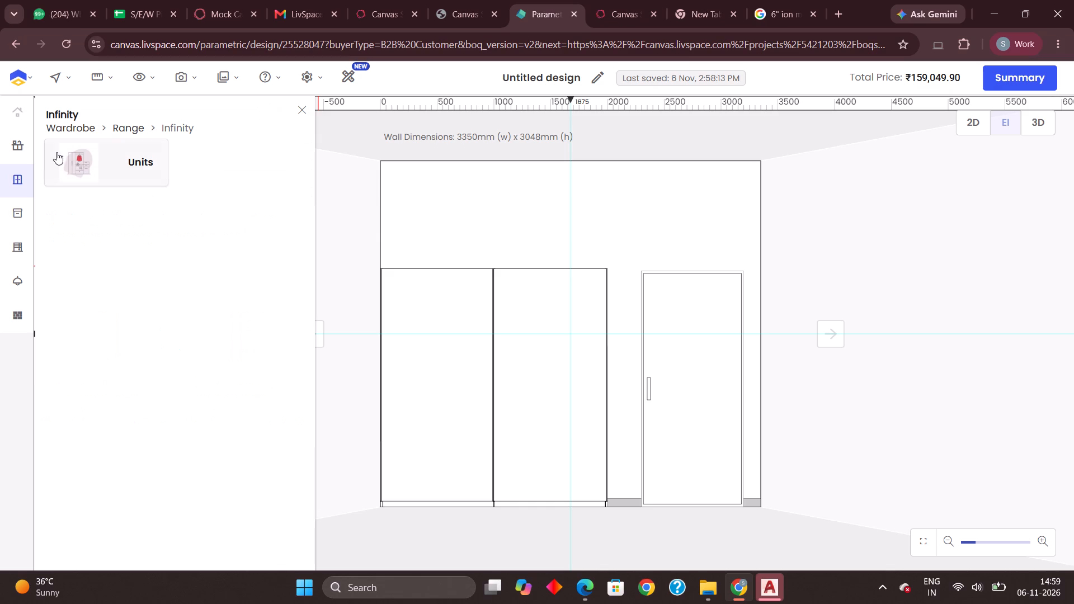
left_click(78, 161)
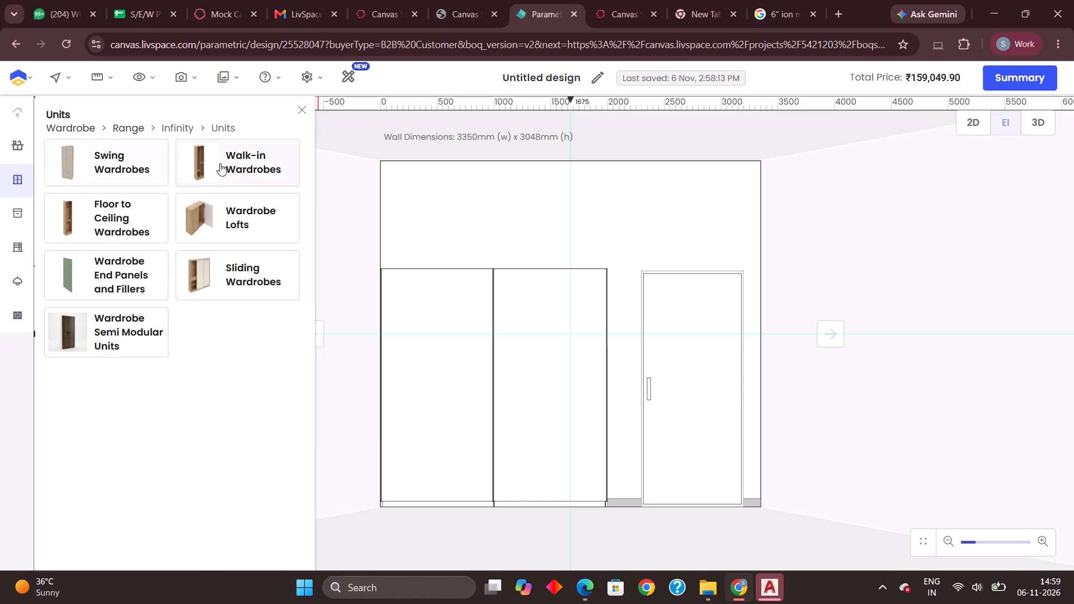
left_click(210, 222)
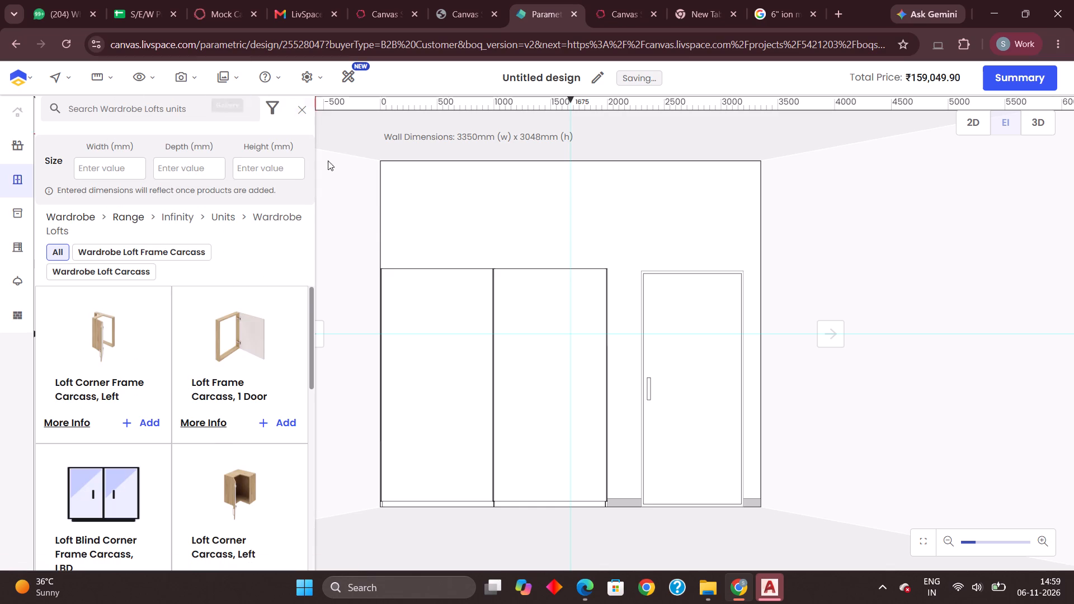
scroll(206, 423, "down", 1)
scroll(135, 368, "up", 1)
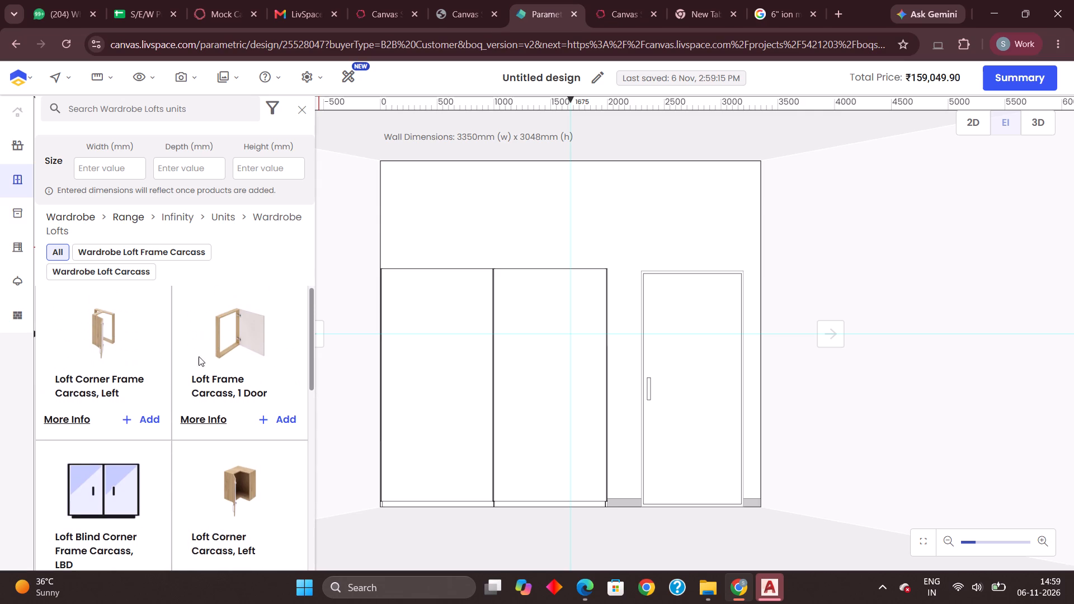
scroll(257, 352, "down", 2)
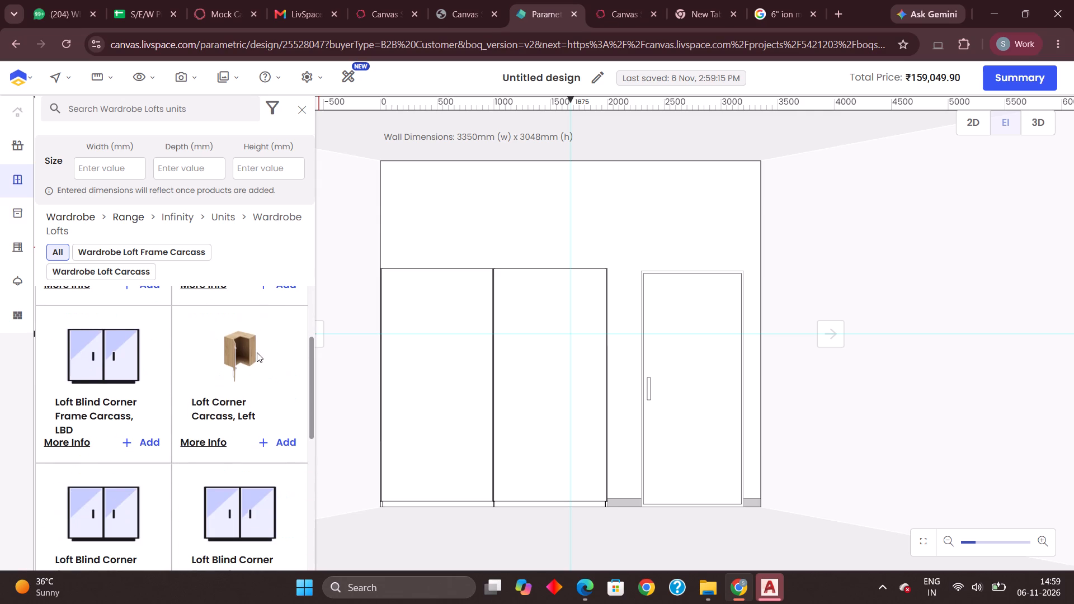
scroll(257, 352, "down", 4)
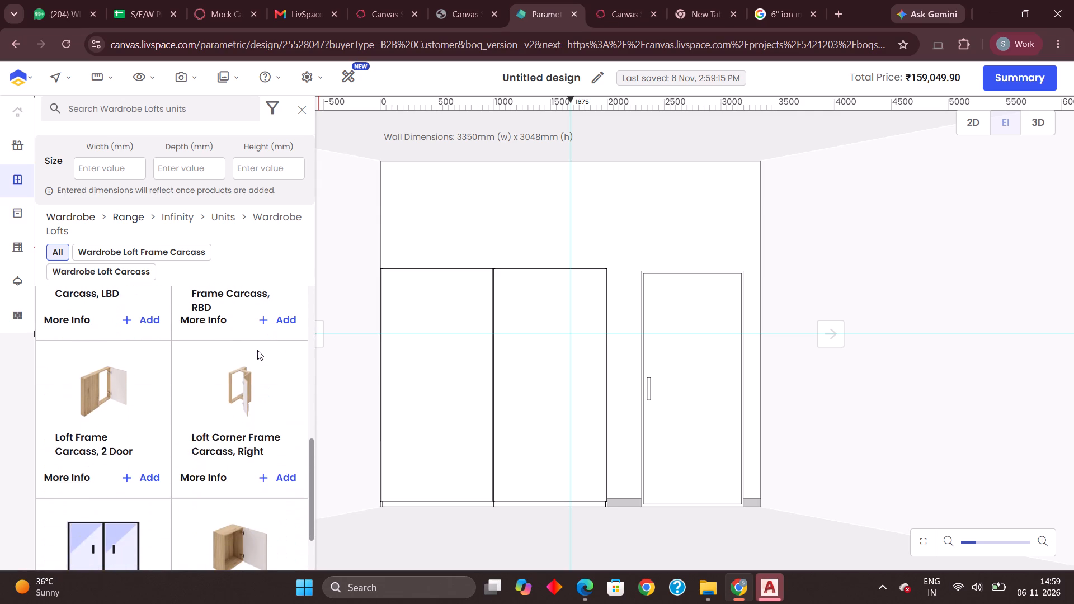
scroll(257, 350, "down", 2)
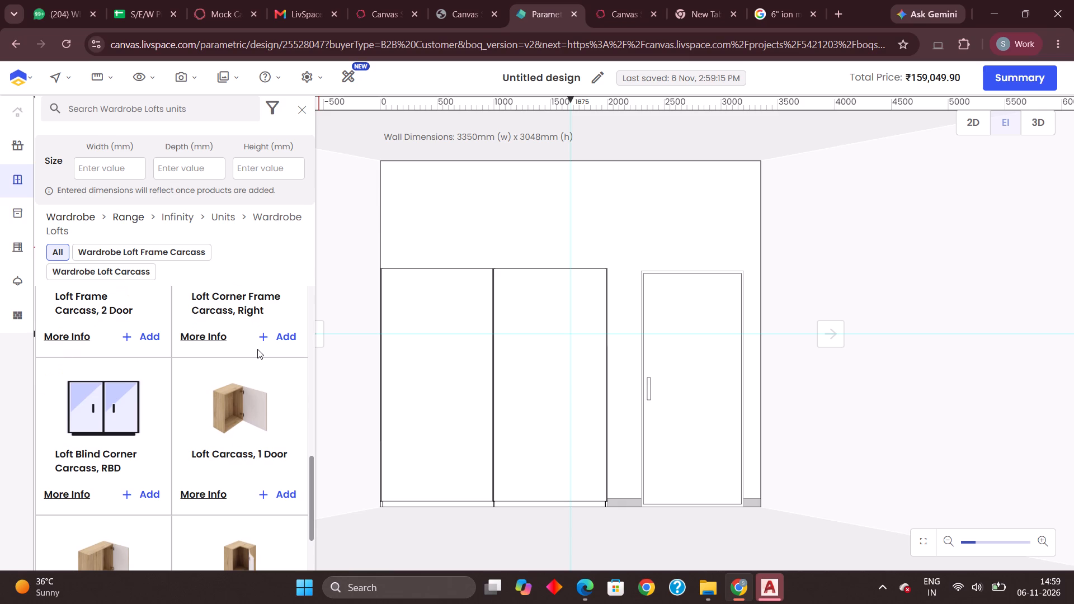
scroll(235, 400, "down", 3)
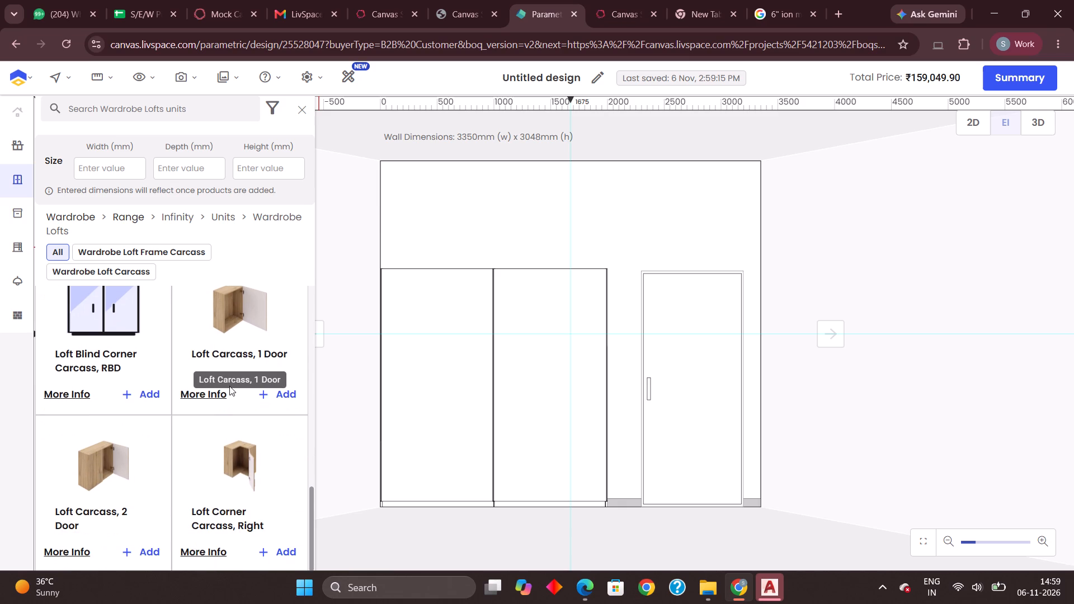
scroll(234, 374, "down", 7)
scroll(238, 369, "up", 1)
scroll(238, 369, "down", 2)
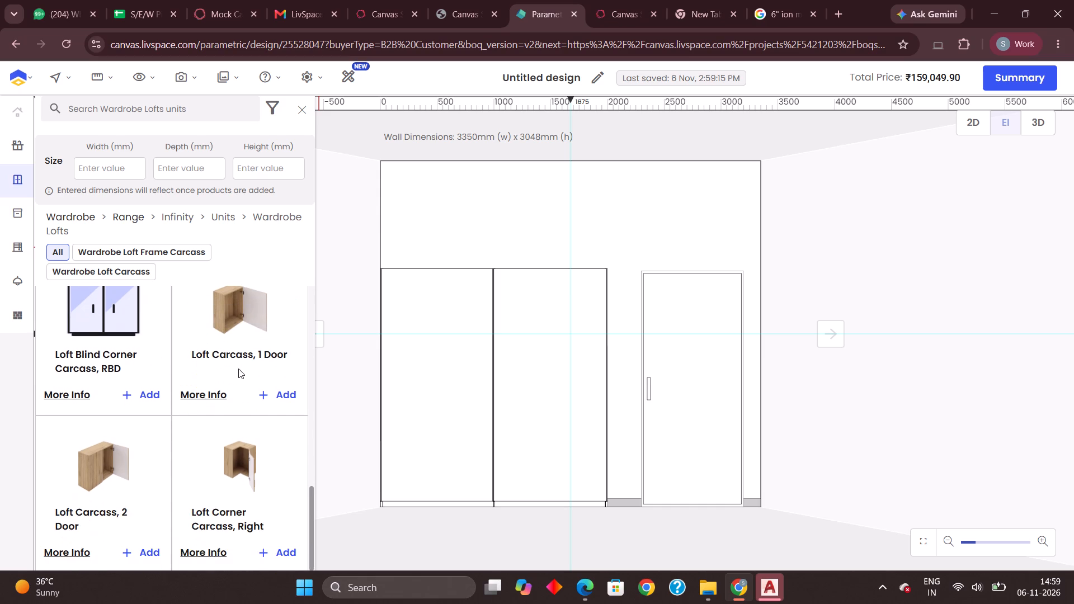
scroll(240, 367, "down", 4)
scroll(240, 367, "up", 2)
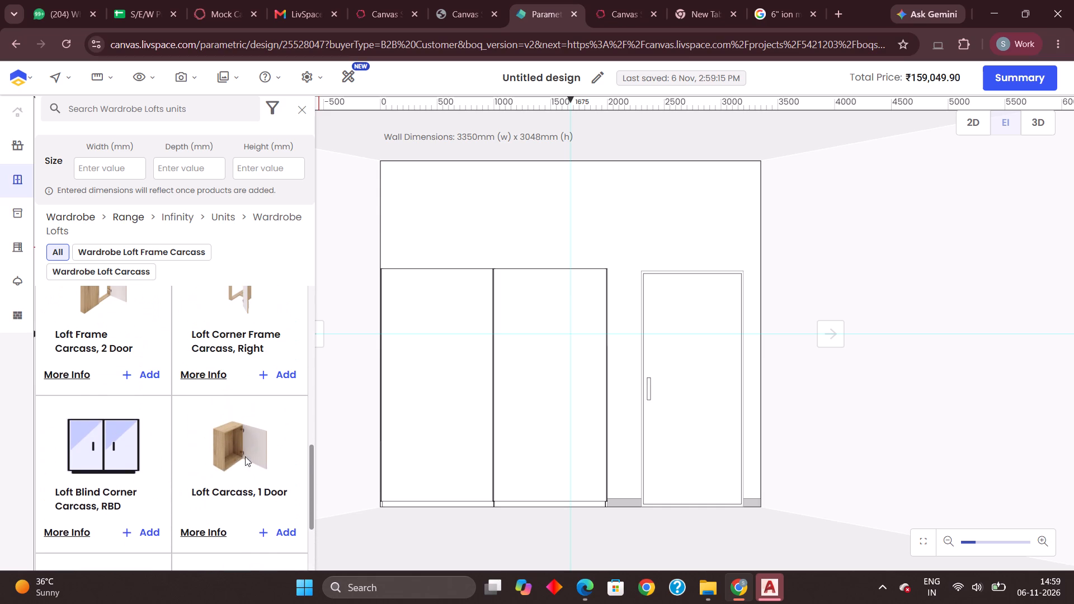
scroll(230, 470, "down", 2)
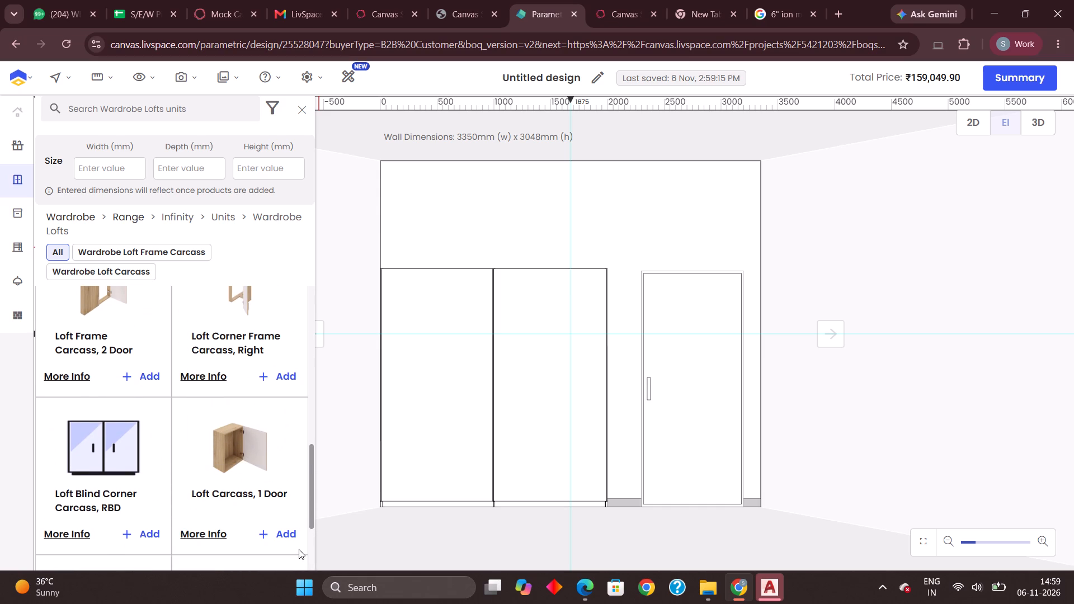
left_click(288, 535)
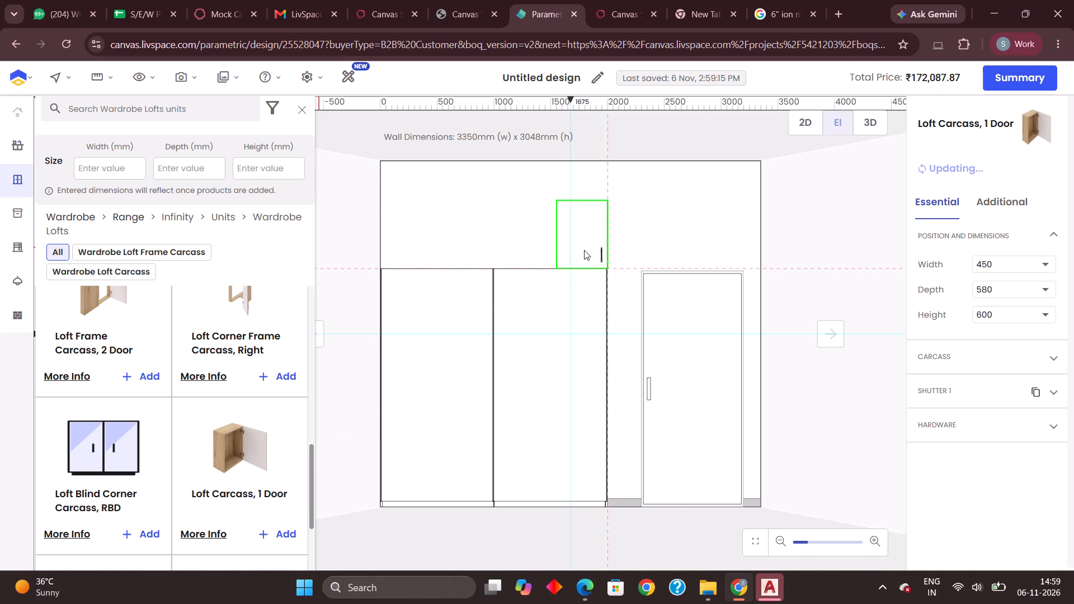
left_click(584, 250)
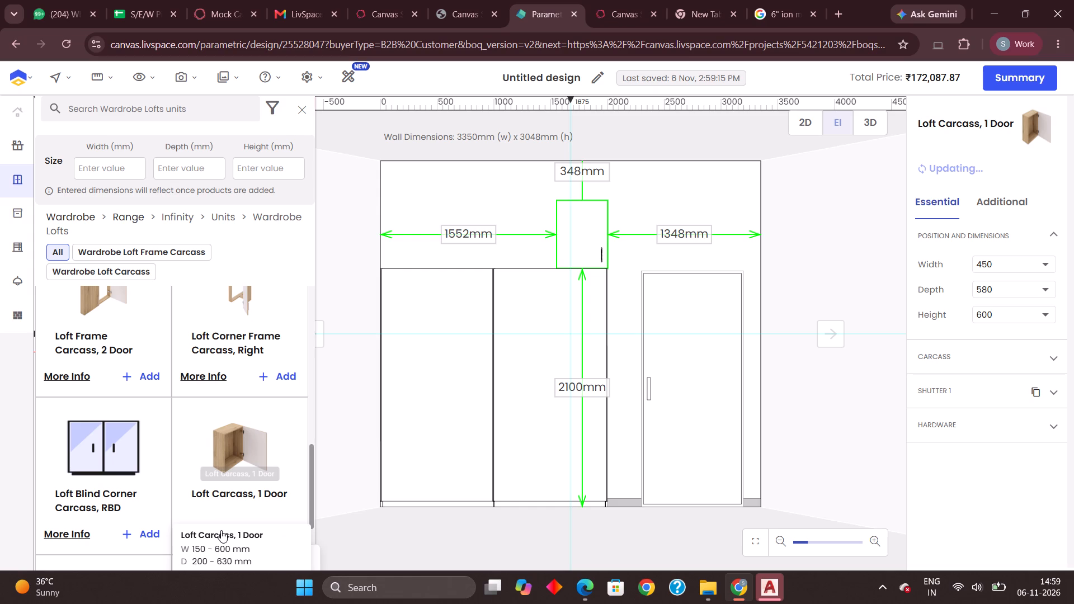
Duplicate the loft carcass and place the copy directly against the left side of the original, above the wardrobe.
right_click(573, 251)
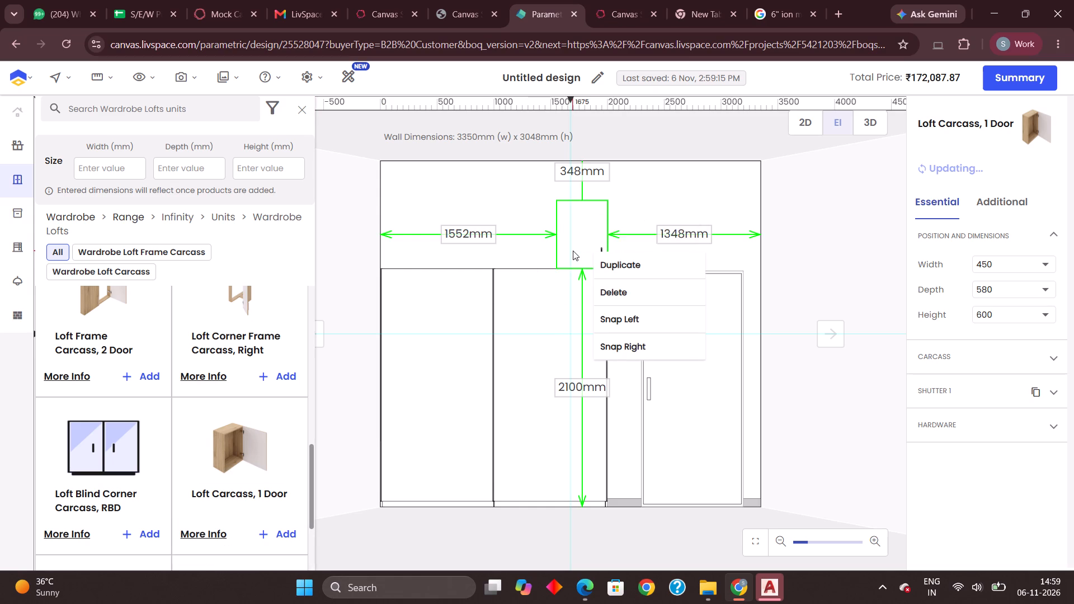
left_click(624, 266)
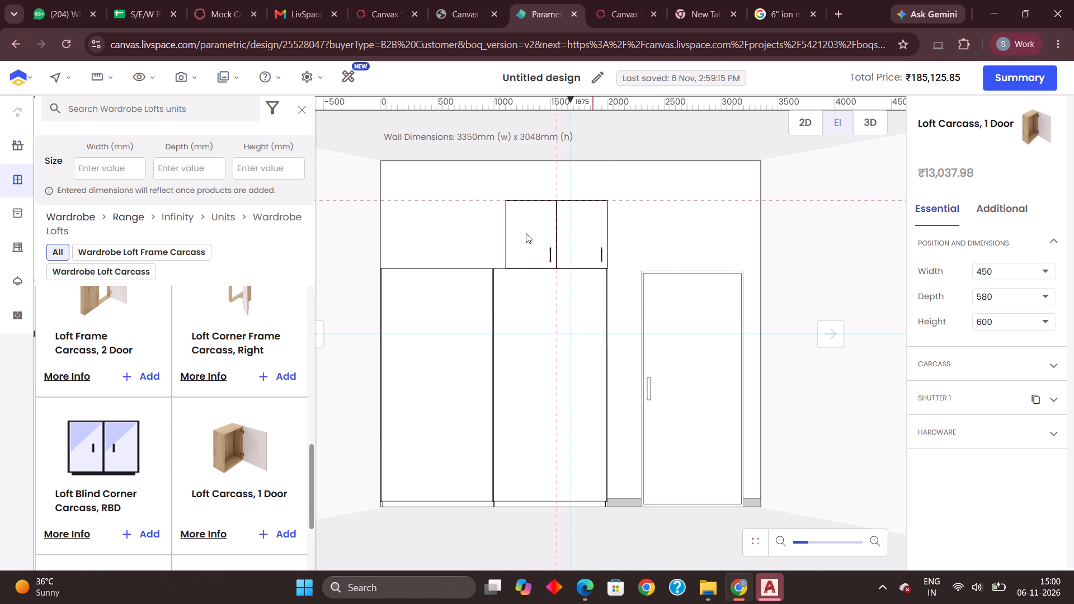
left_click(526, 233)
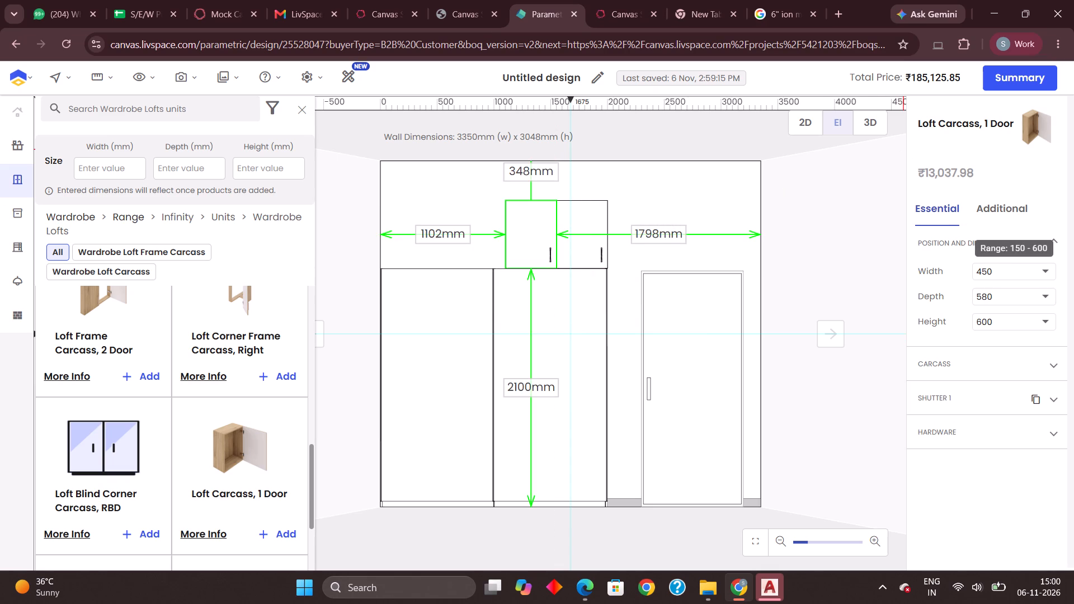
Set the width of both one-door loft carcasses above the sliding wardrobe to 500 mm.
left_click_drag(991, 270, 974, 272)
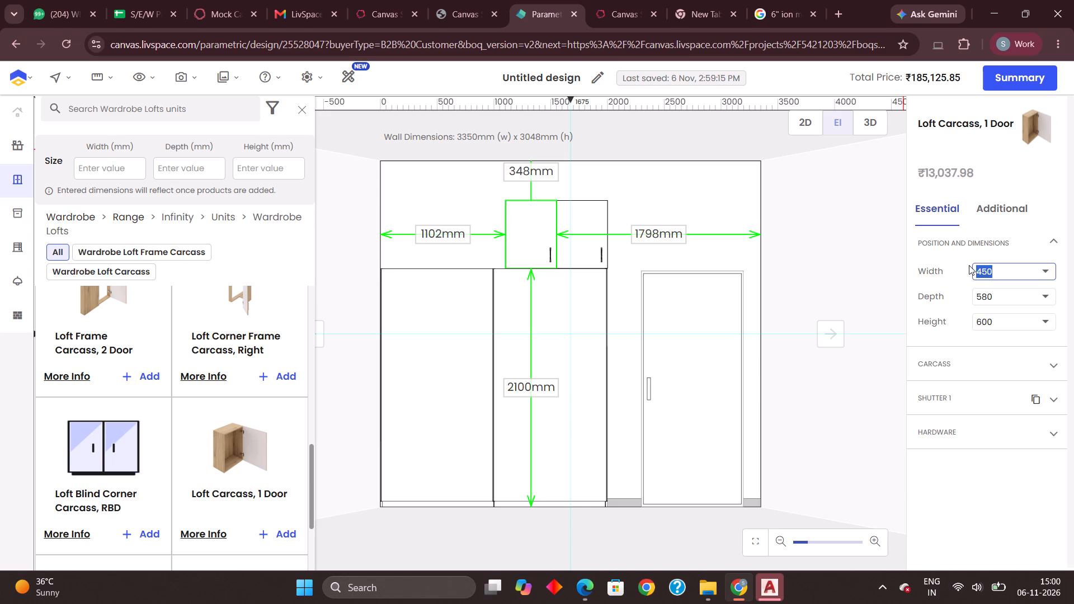
type("500")
left_click(800, 256)
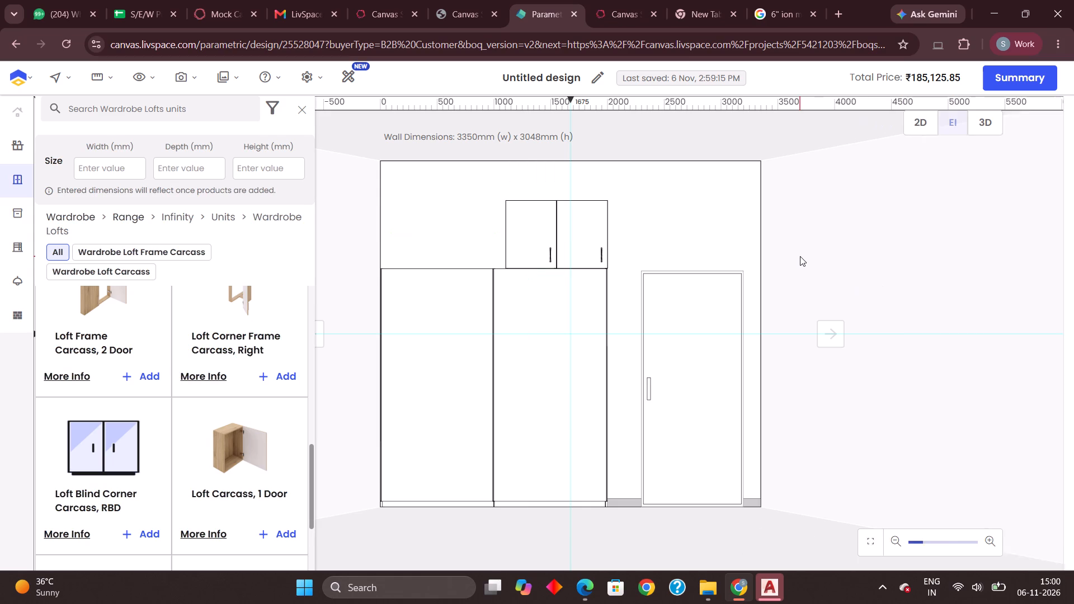
left_click(532, 243)
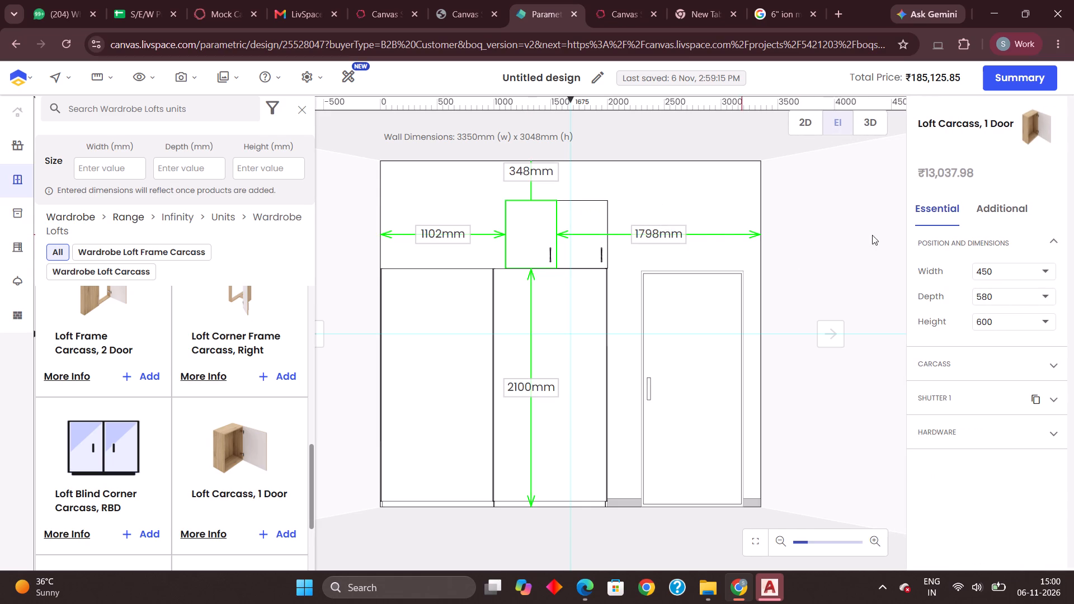
left_click_drag(999, 269, 808, 286)
type("500")
key("Return")
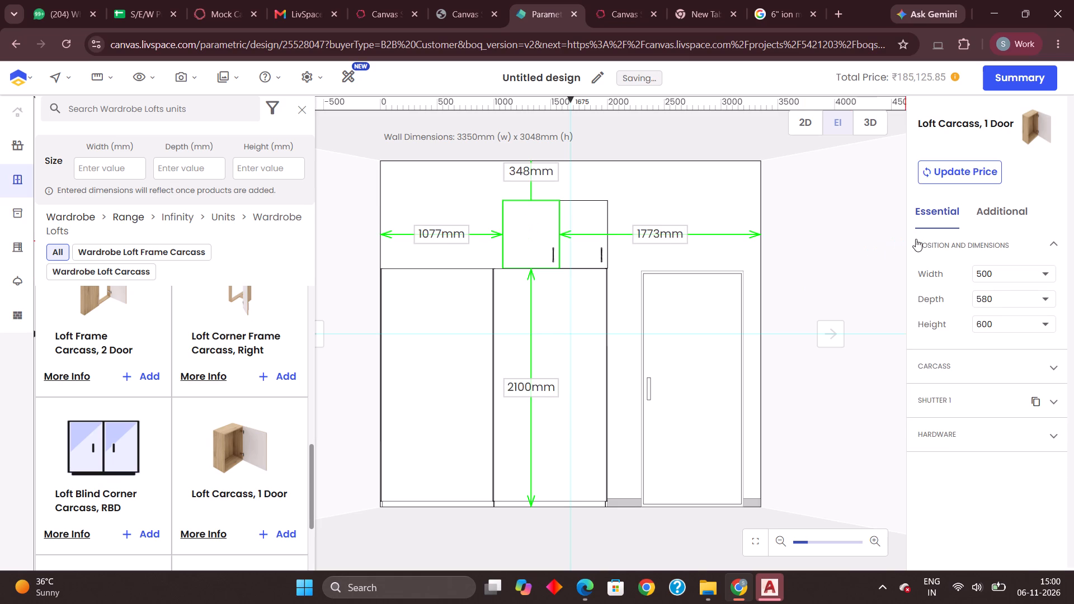
left_click(566, 254)
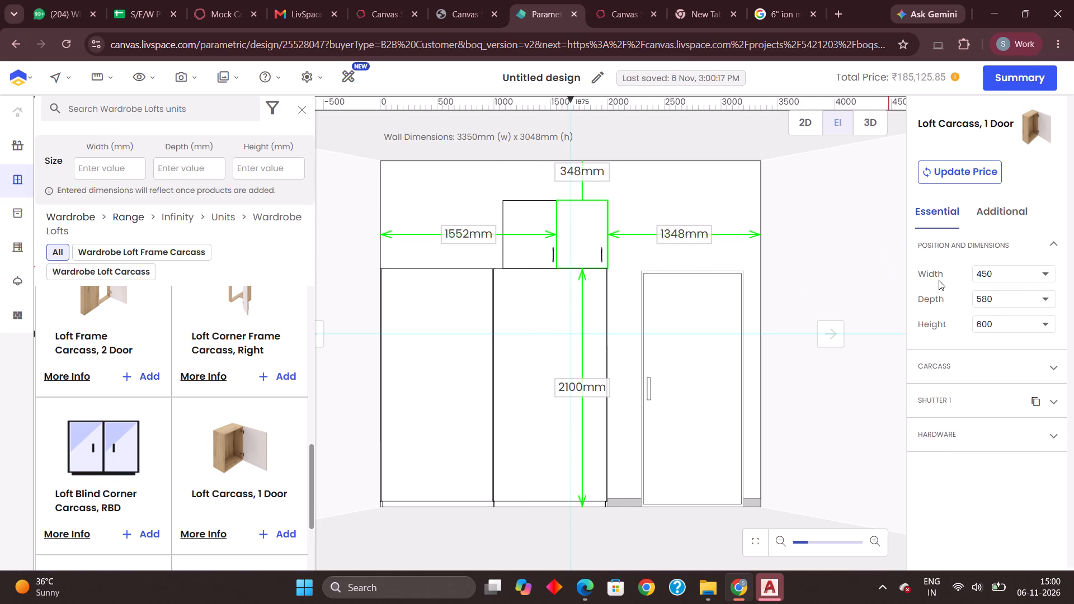
left_click_drag(993, 277, 946, 290)
type("500")
key("Return")
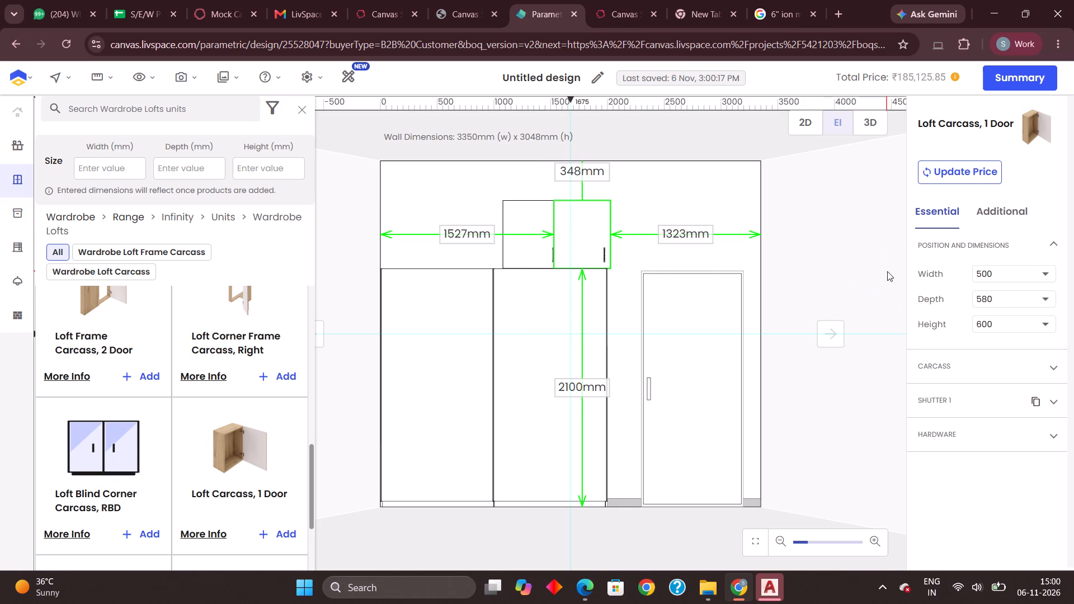
Reposition the two loft carcasses side by side so the right one ends flush with the sliding wardrobe's right end.
left_click(439, 323)
left_click_drag(538, 262, 521, 271)
left_click_drag(577, 262, 573, 264)
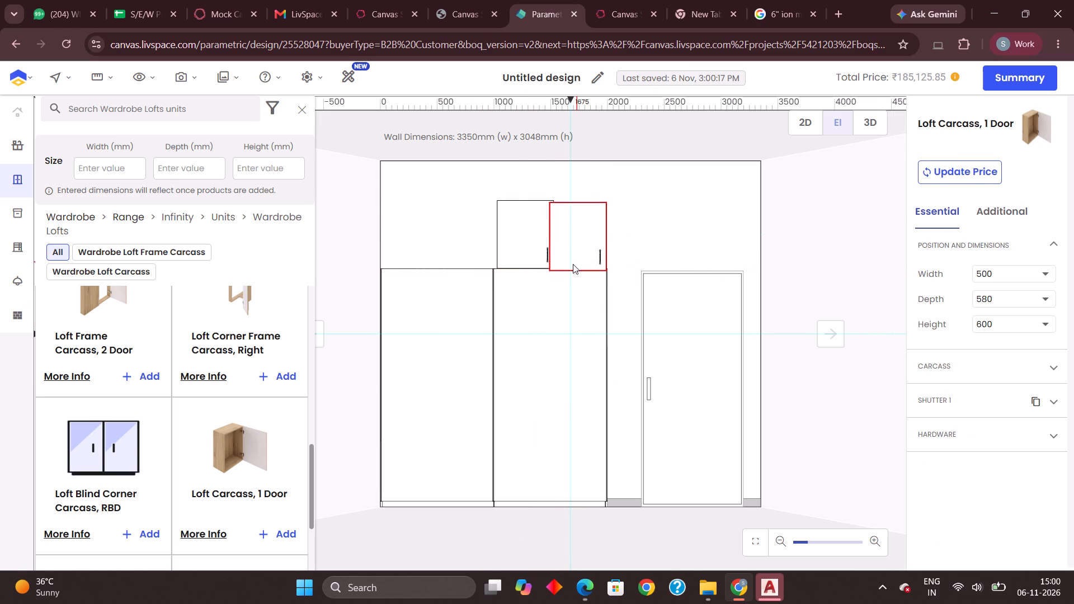
left_click_drag(573, 264, 554, 383)
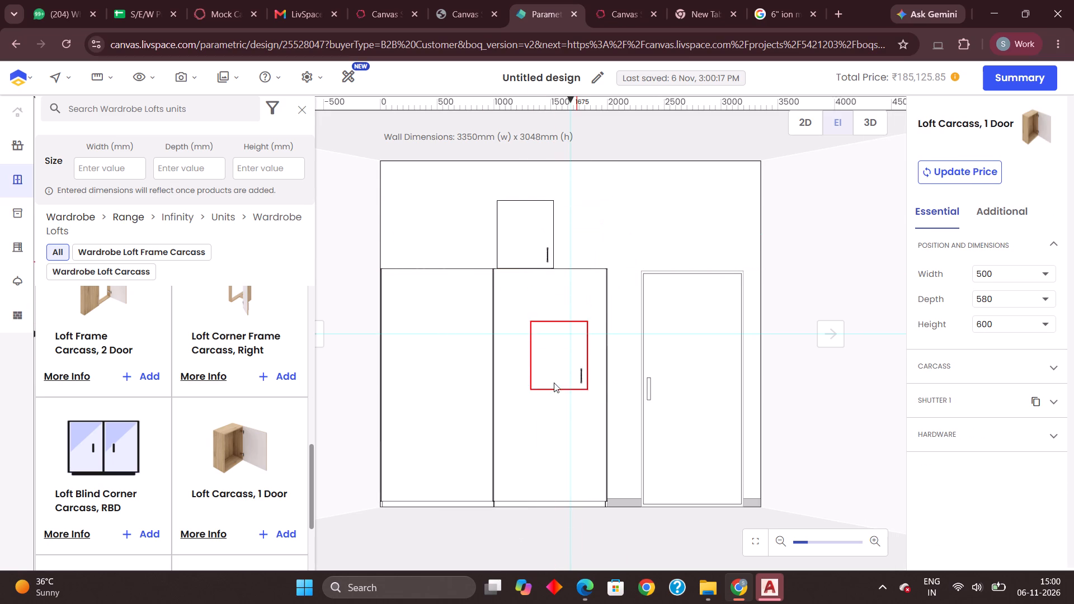
left_click_drag(554, 383, 554, 380)
left_click_drag(512, 253, 503, 256)
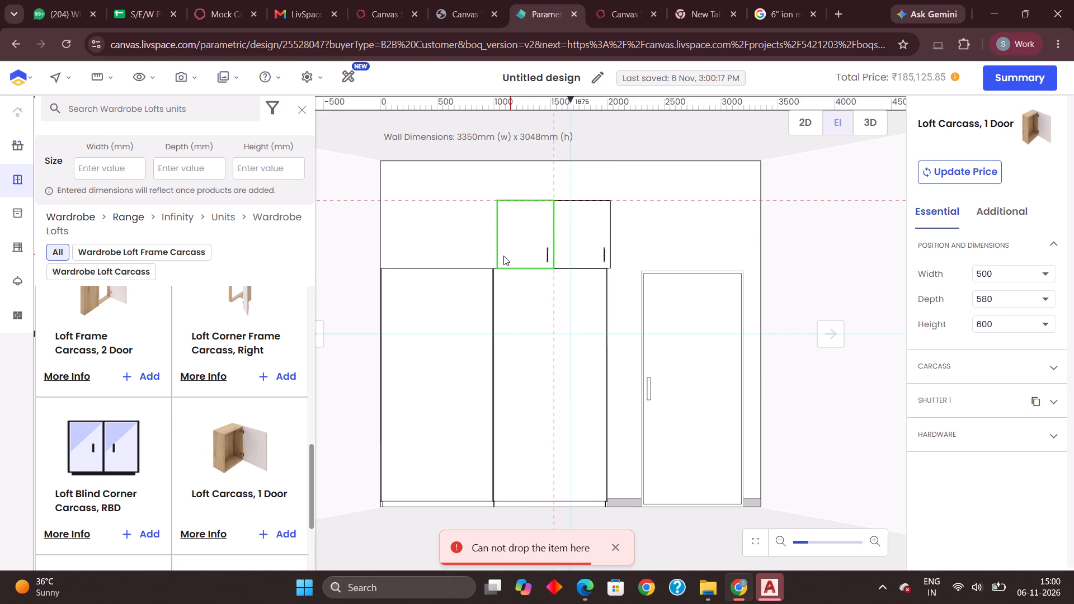
left_click_drag(503, 256, 496, 256)
left_click_drag(506, 254, 493, 249)
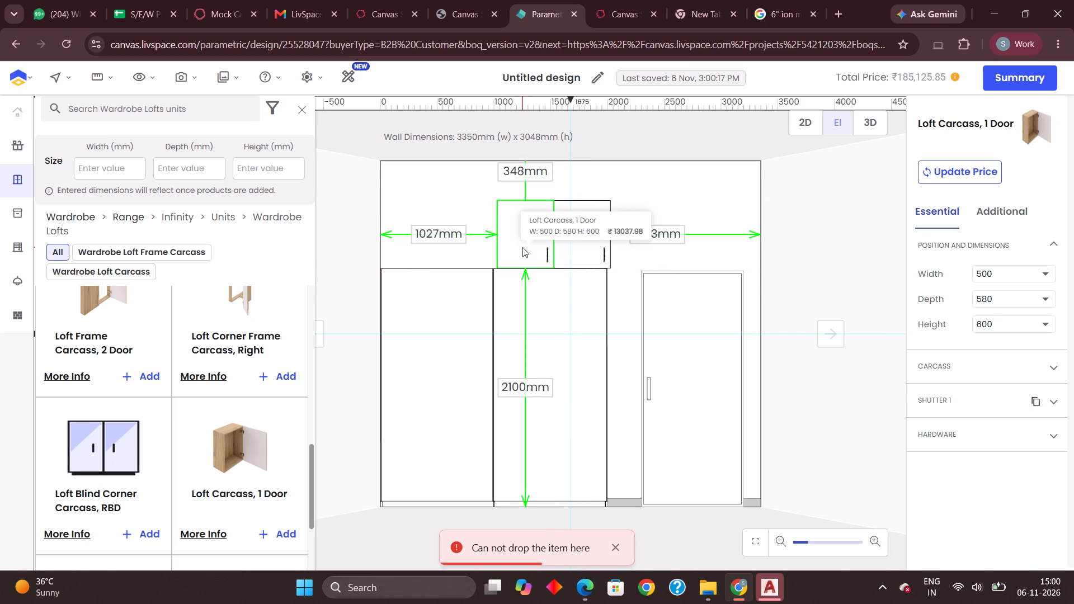
left_click_drag(522, 247, 500, 251)
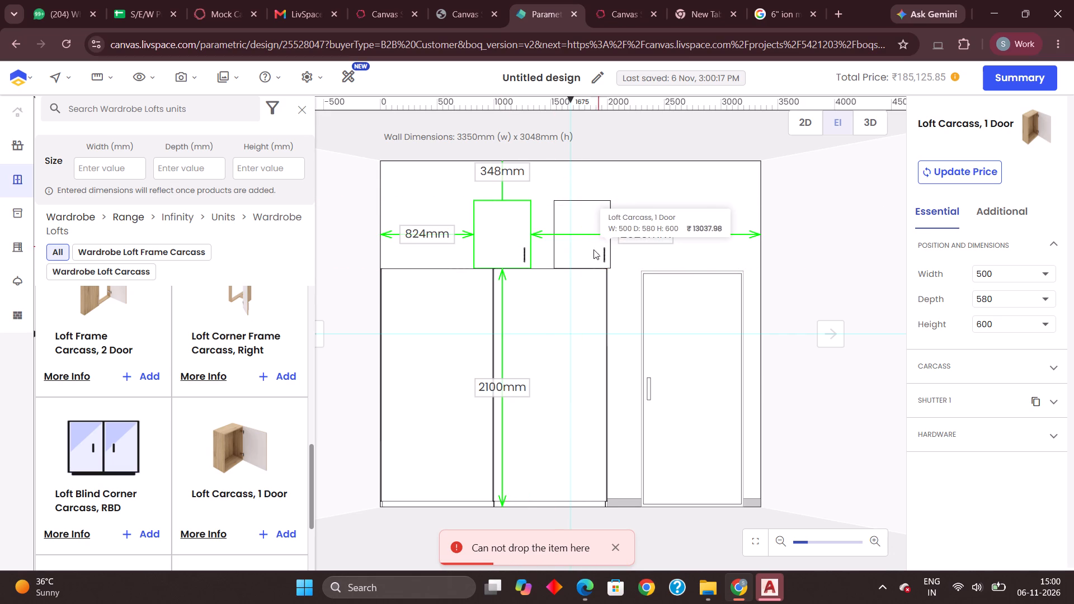
left_click(588, 253)
left_click_drag(502, 249, 519, 246)
left_click(426, 325)
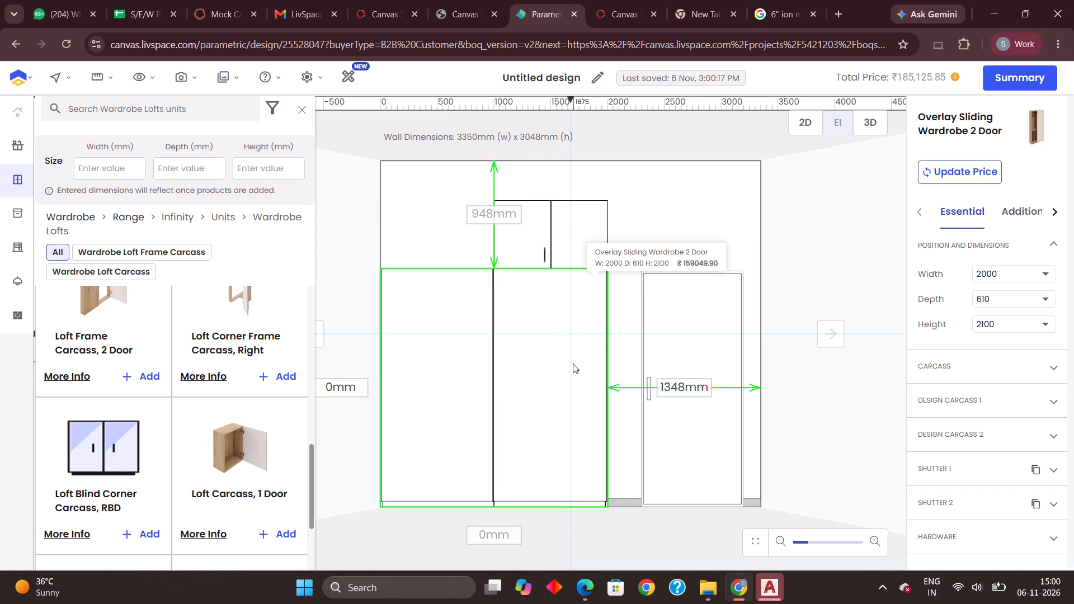
left_click(549, 330)
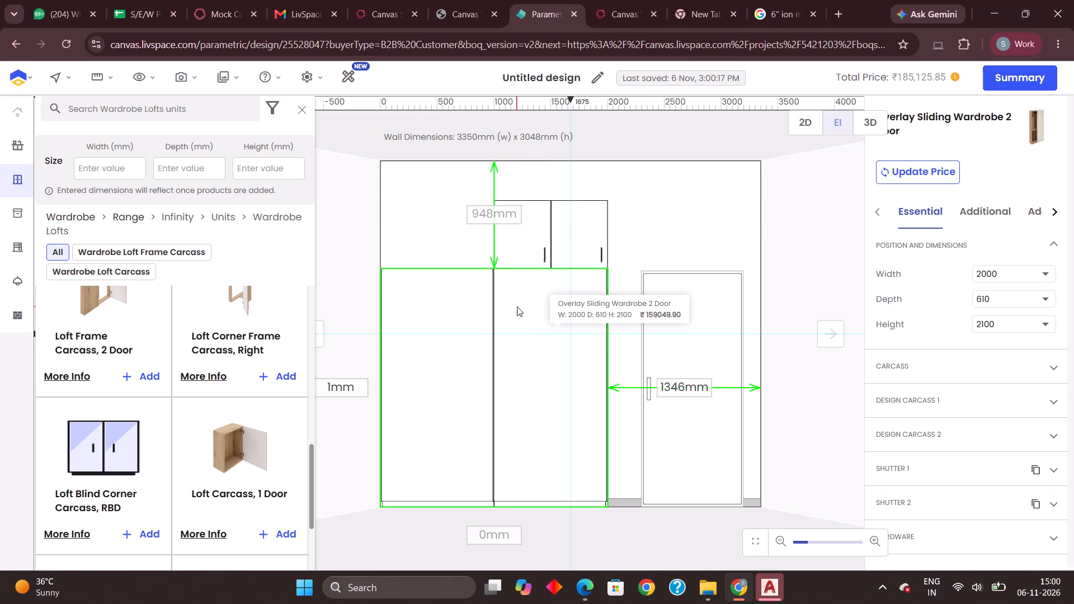
left_click(648, 219)
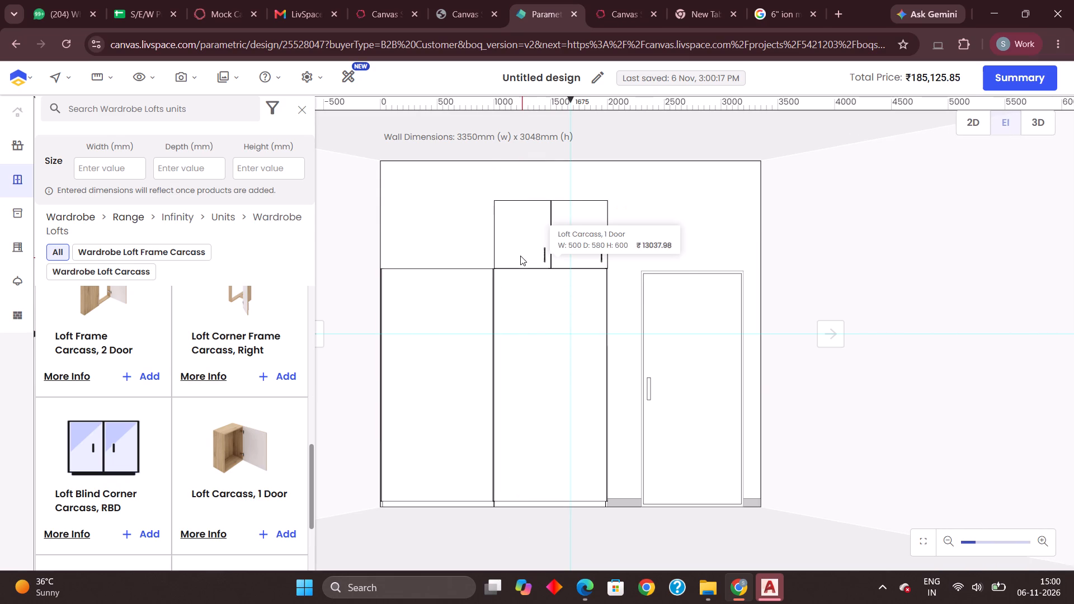
Duplicate the left loft carcass twice, placing each copy against the previous one's left side to fill the row up to the wall's left edge.
left_click(518, 254)
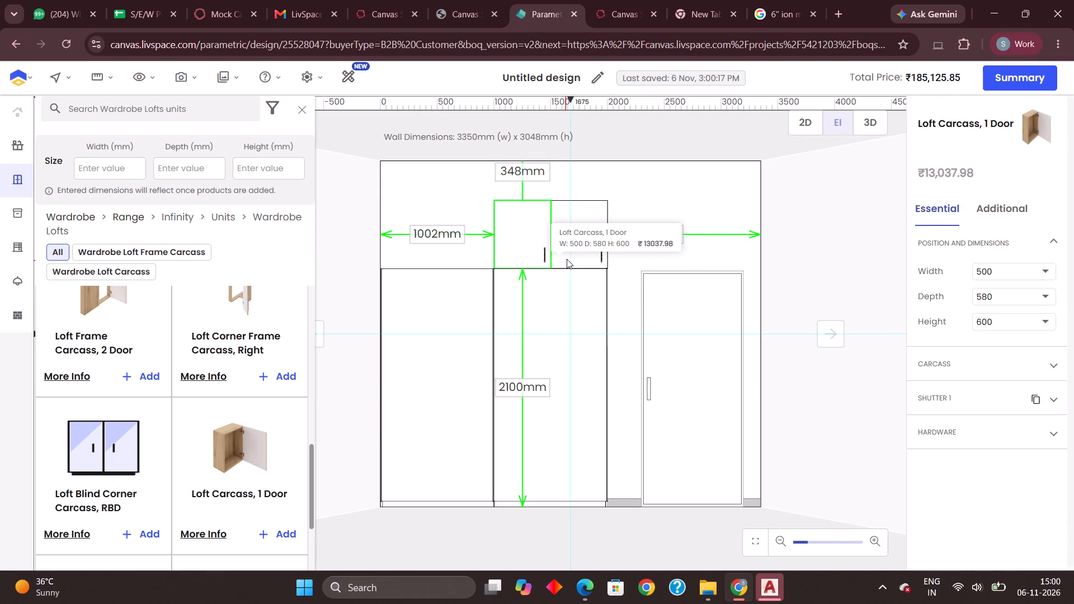
right_click(501, 258)
left_click(555, 274)
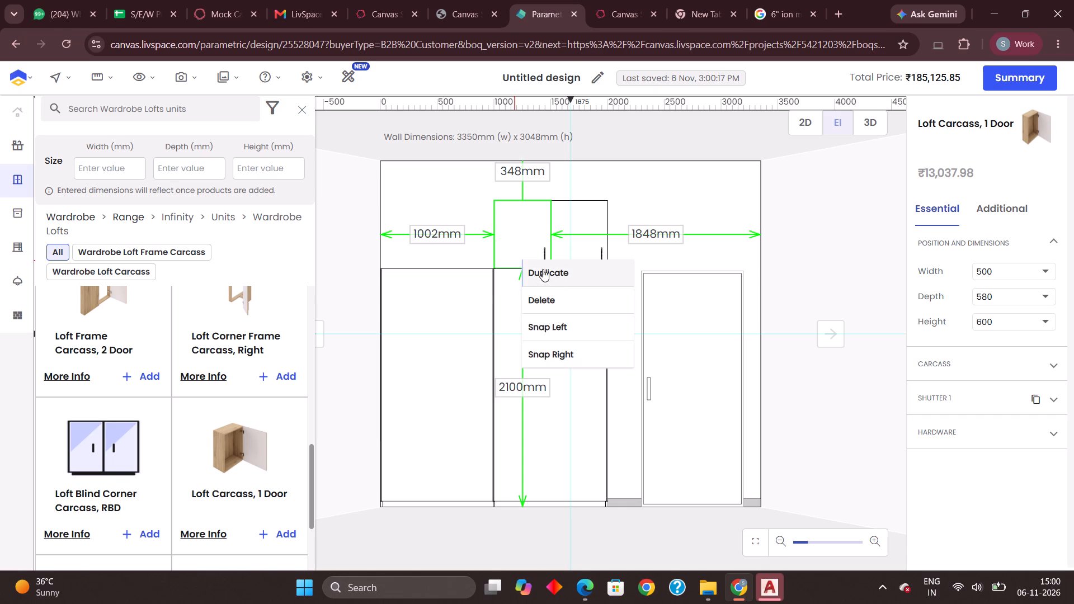
left_click(467, 241)
right_click(467, 238)
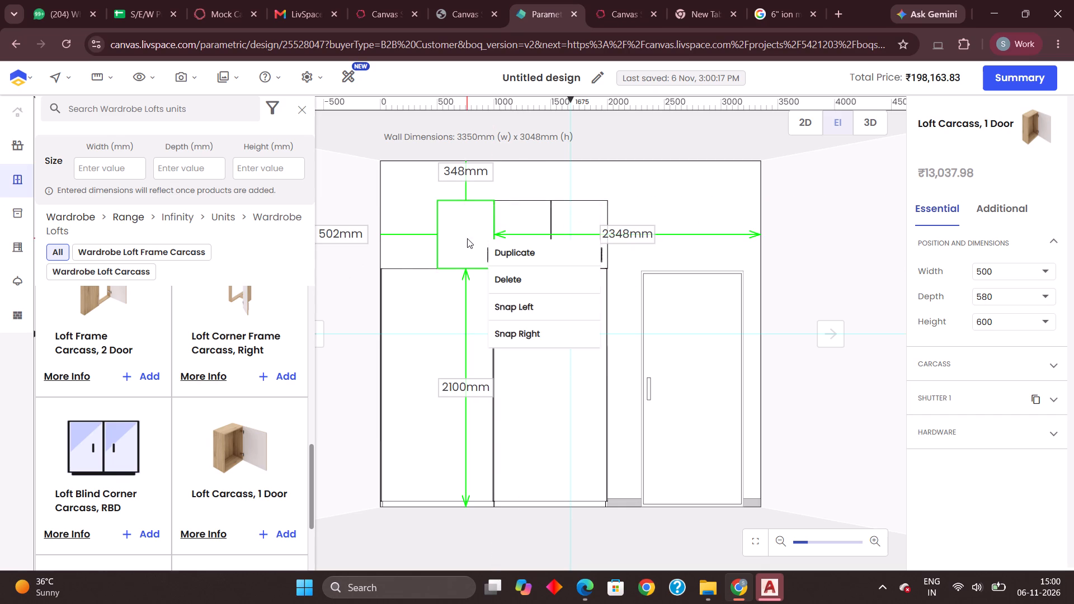
left_click(520, 249)
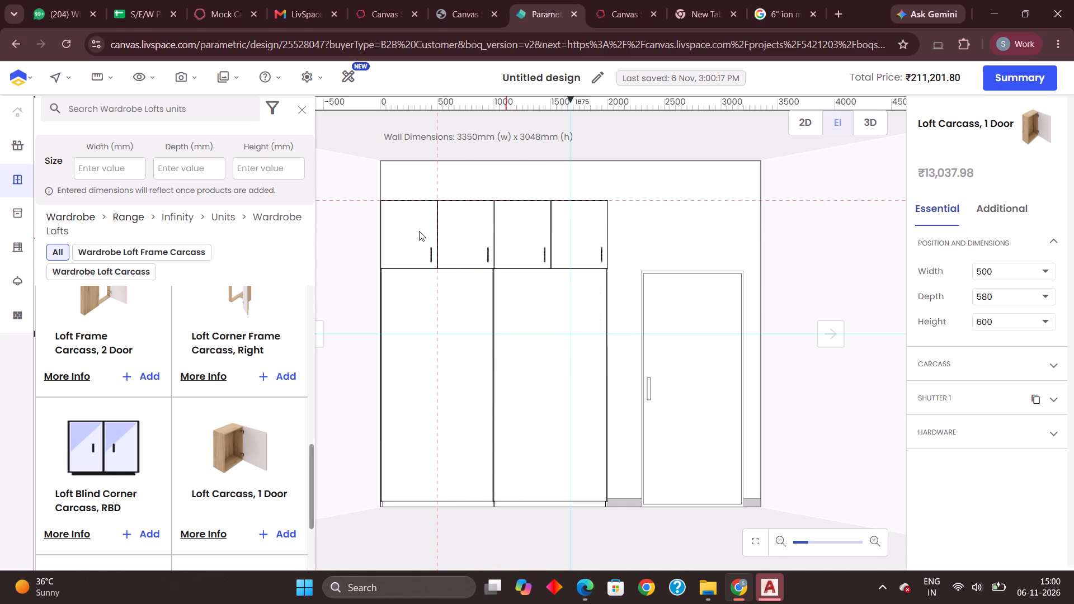
left_click(419, 231)
left_click(361, 294)
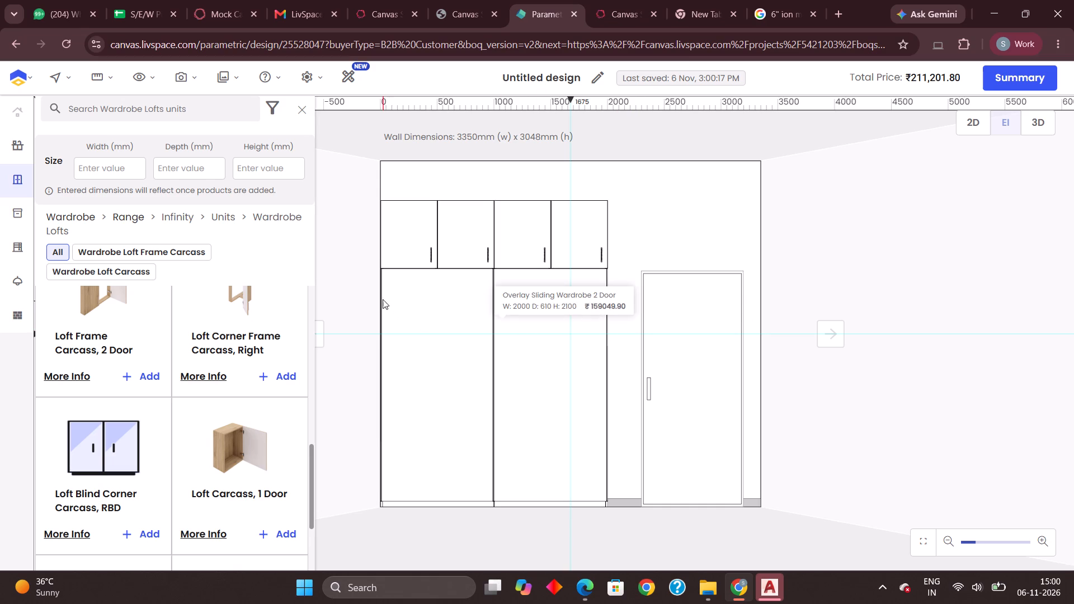
Look through the Wardrobe Lofts units and the storage, wardrobe, kitchen and props product categories.
scroll(199, 404, "down", 4)
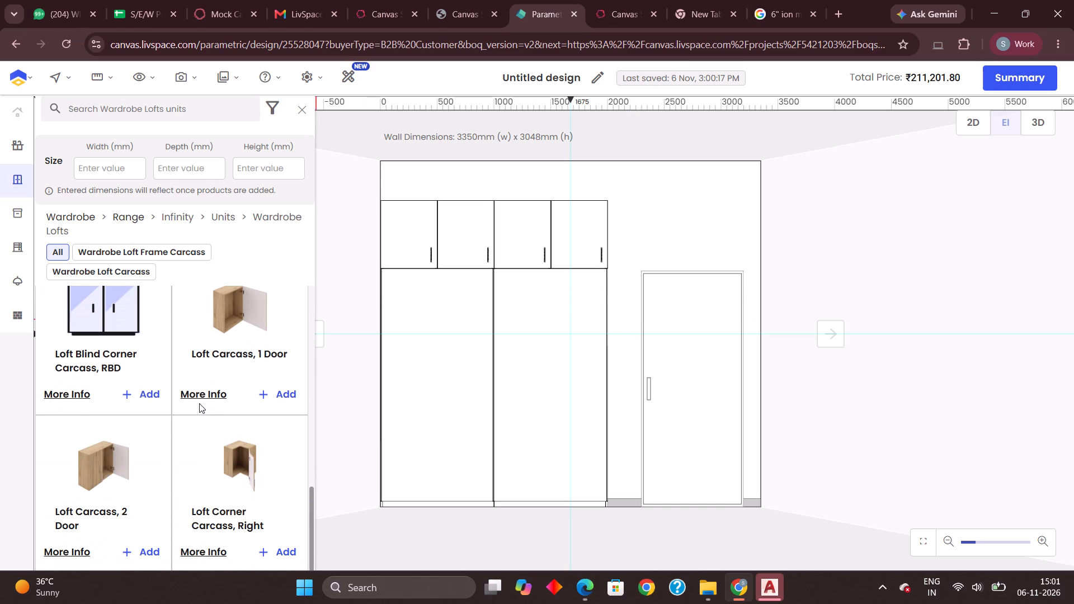
scroll(205, 395, "down", 3)
scroll(209, 388, "up", 1)
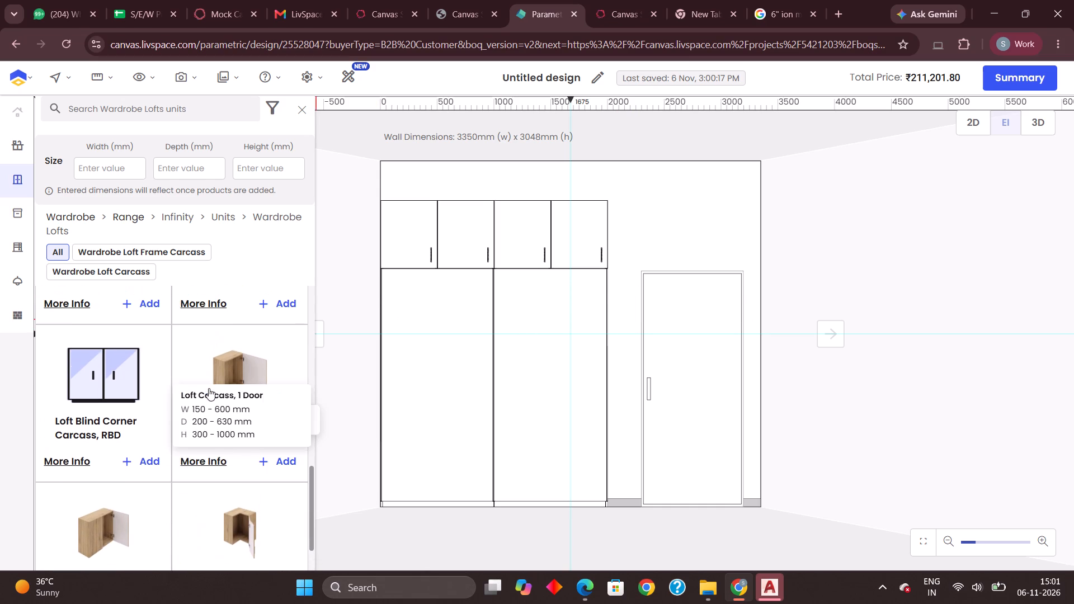
scroll(209, 388, "up", 1)
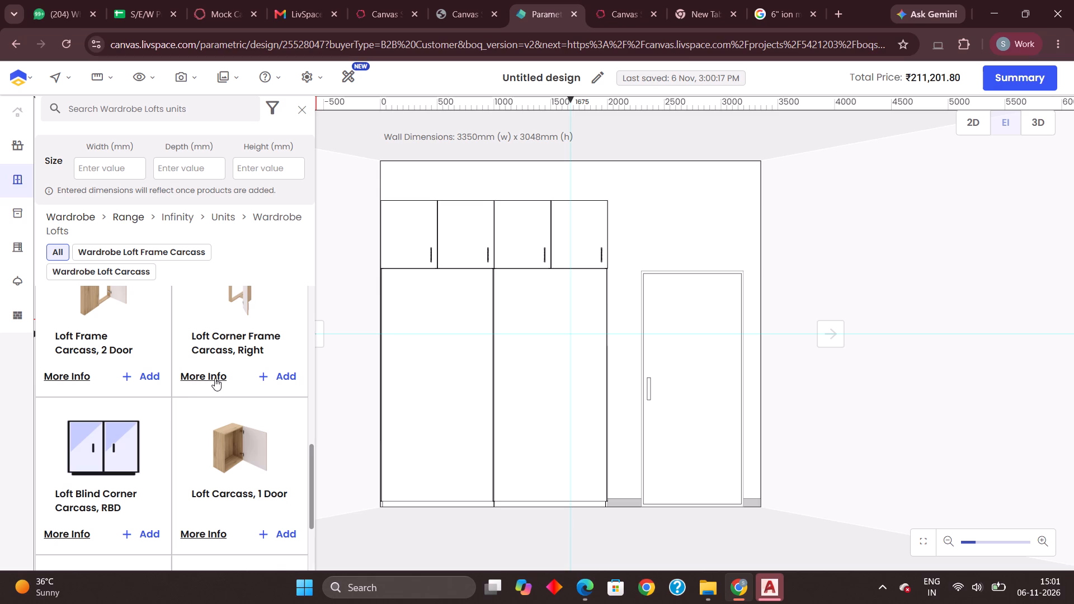
scroll(215, 378, "up", 3)
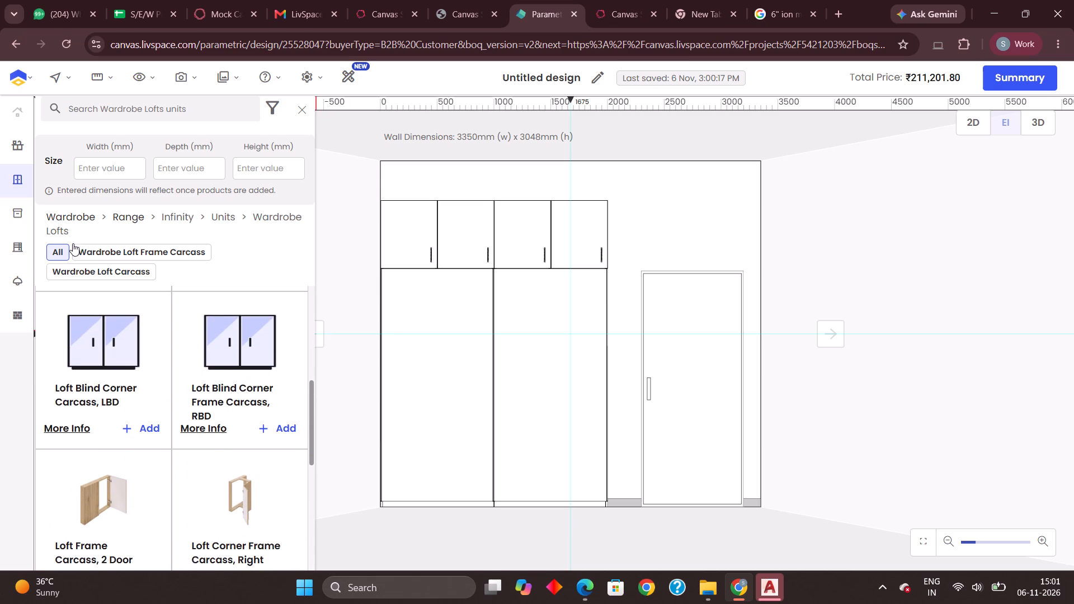
left_click(20, 210)
left_click(14, 177)
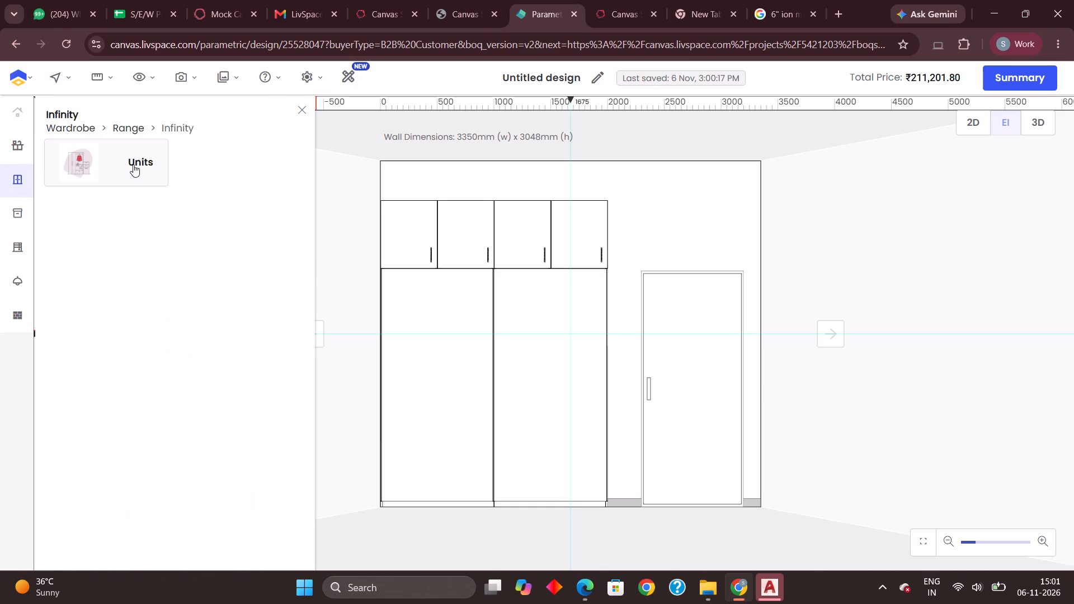
left_click(17, 145)
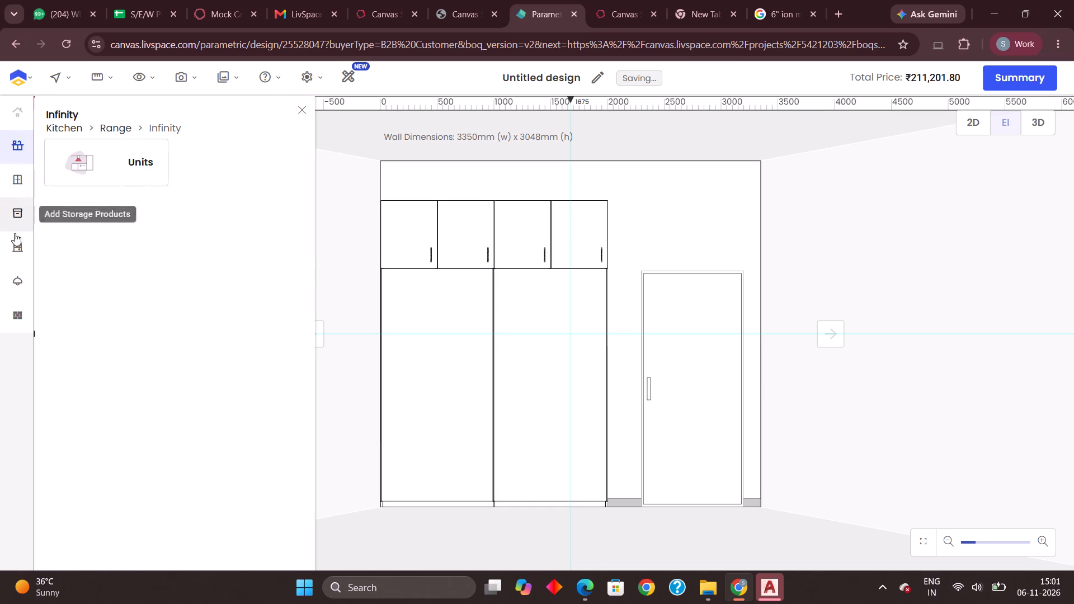
left_click(18, 243)
left_click(14, 280)
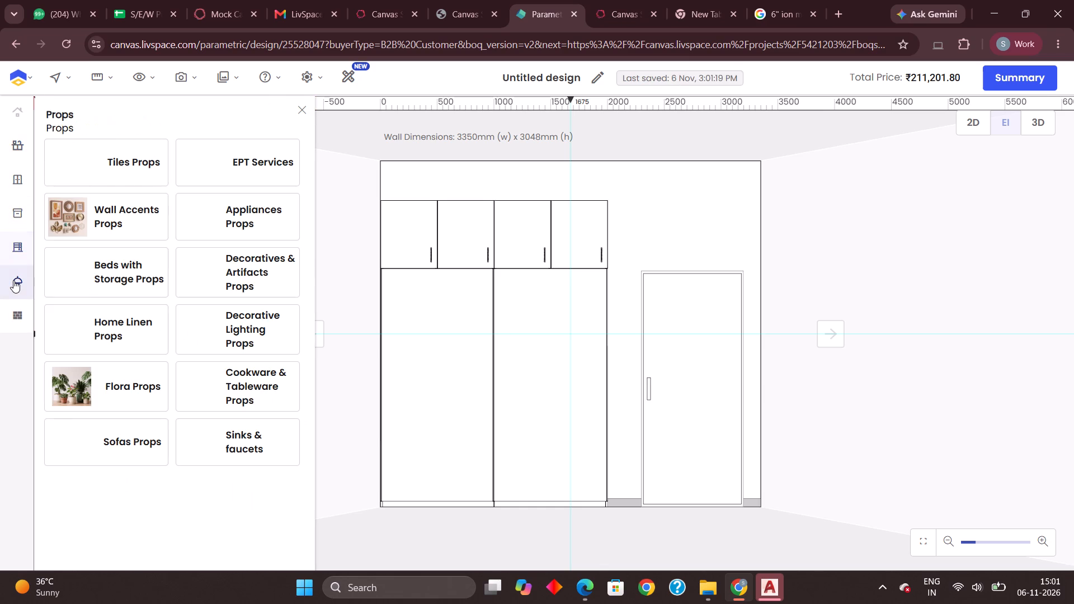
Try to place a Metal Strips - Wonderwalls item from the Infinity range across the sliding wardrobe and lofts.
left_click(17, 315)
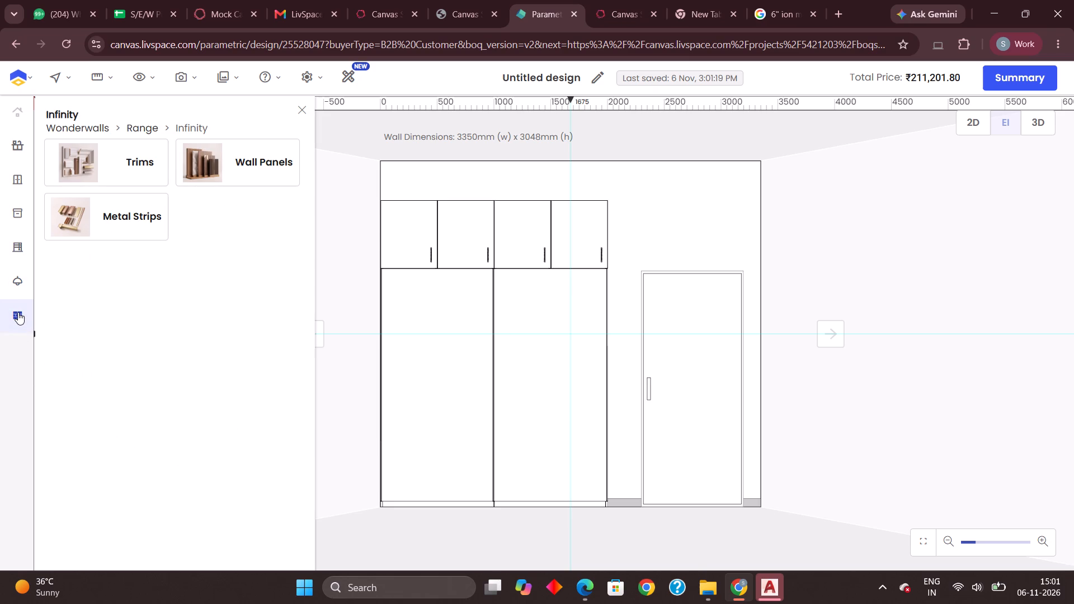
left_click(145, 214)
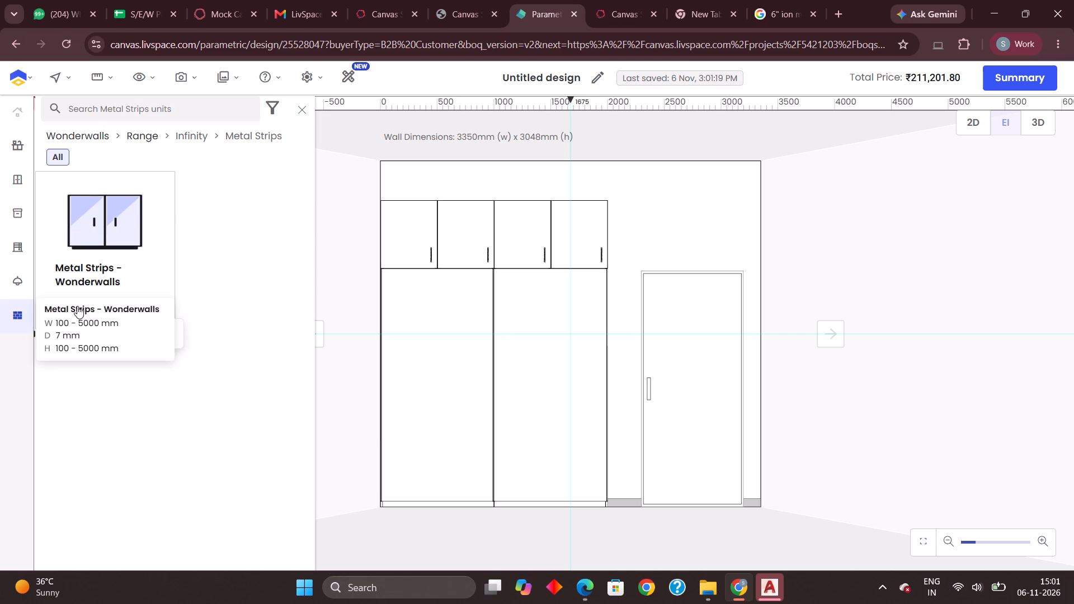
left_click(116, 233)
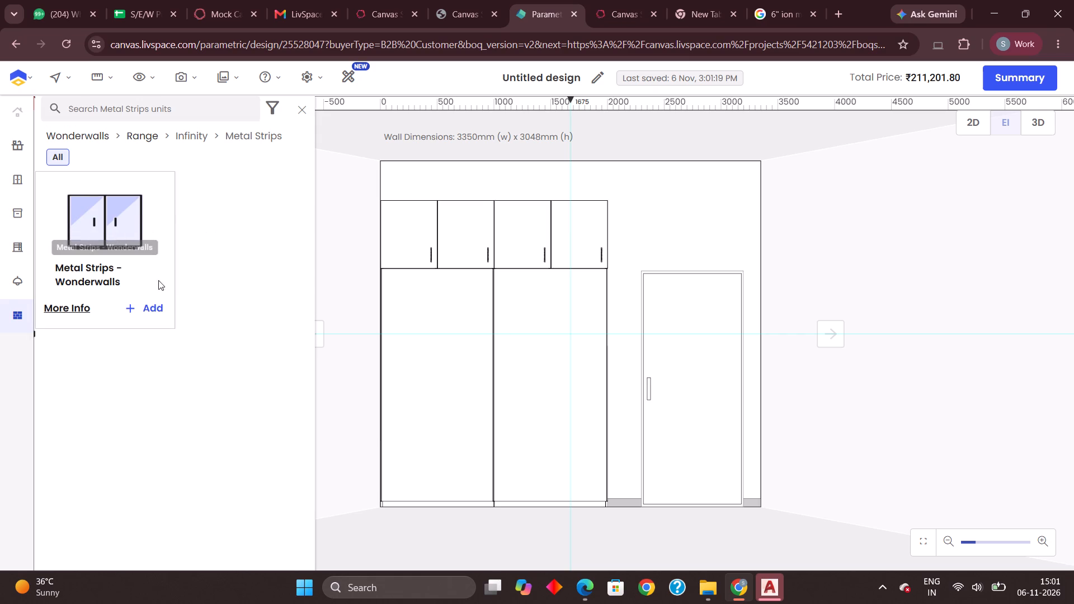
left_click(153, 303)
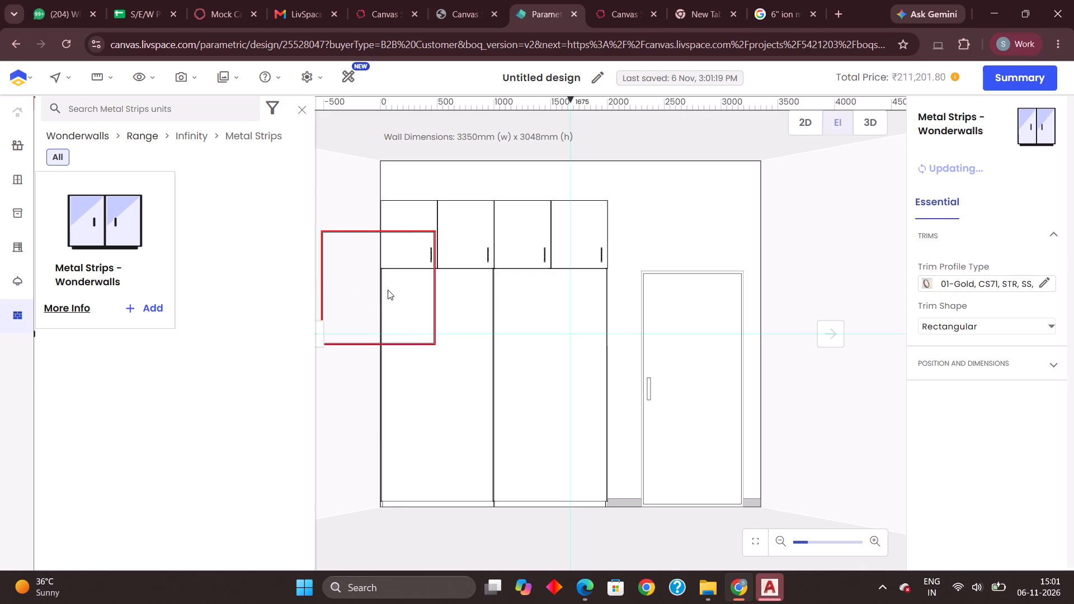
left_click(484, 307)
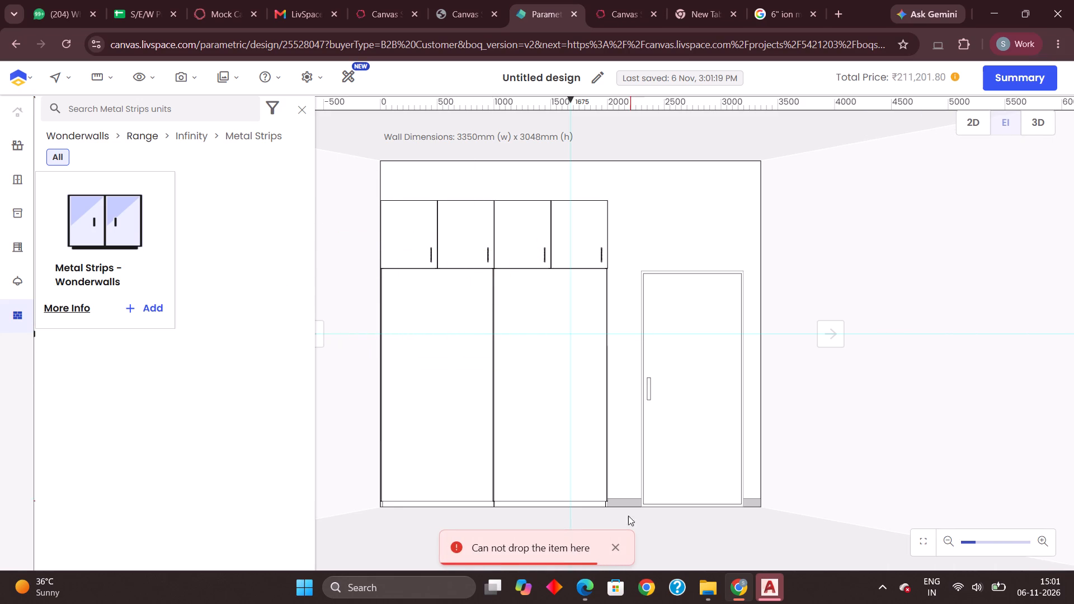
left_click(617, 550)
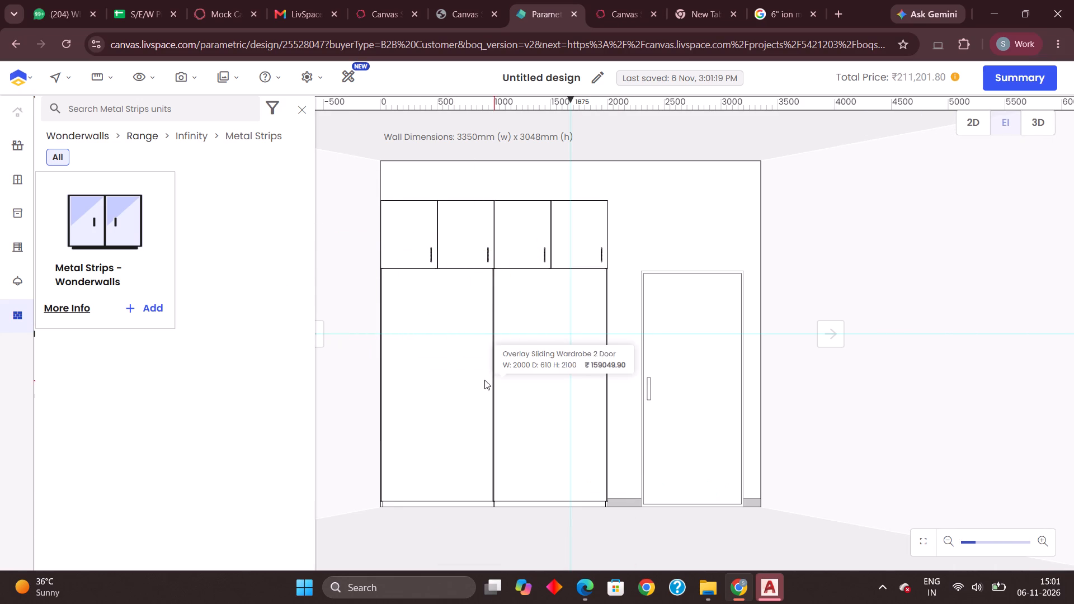
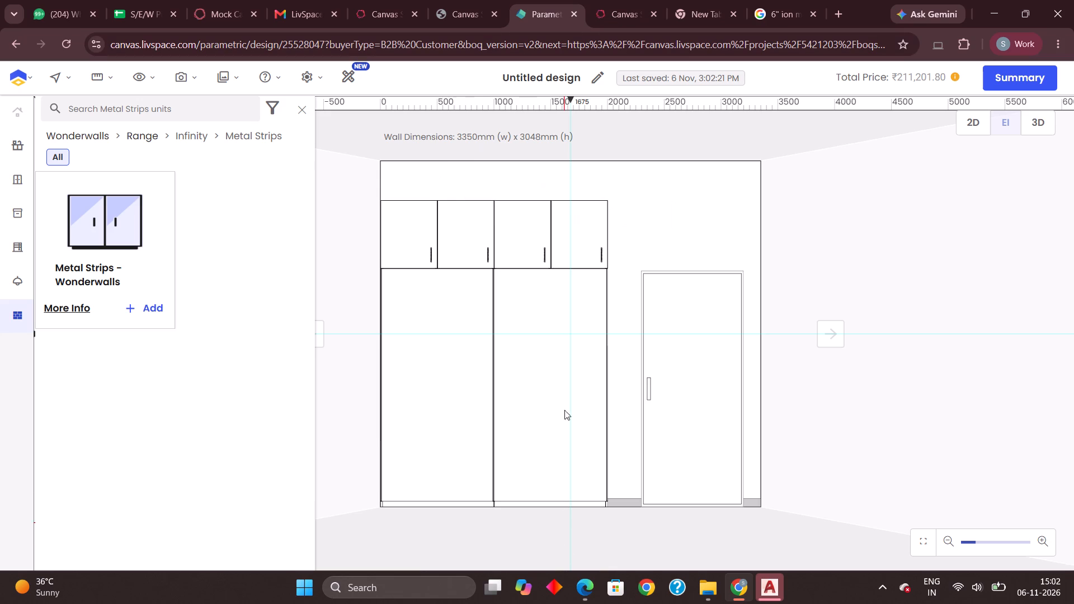
Inspect the sliding wardrobe and the lofts above it in the 3D room view from different angles.
left_click(310, 112)
left_click(425, 378)
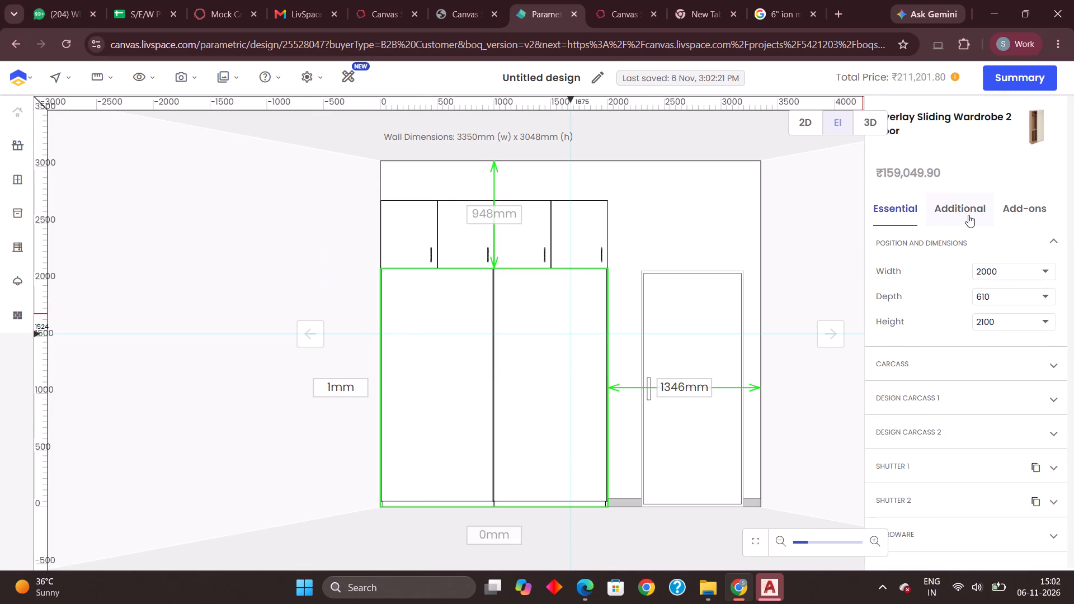
left_click(869, 131)
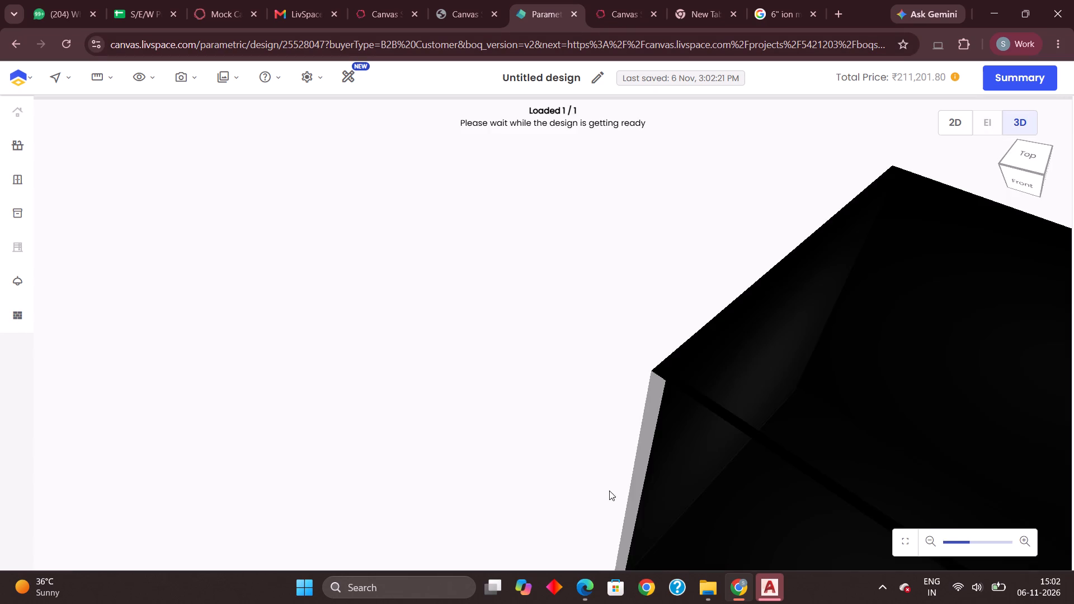
left_click_drag(498, 488, 562, 459)
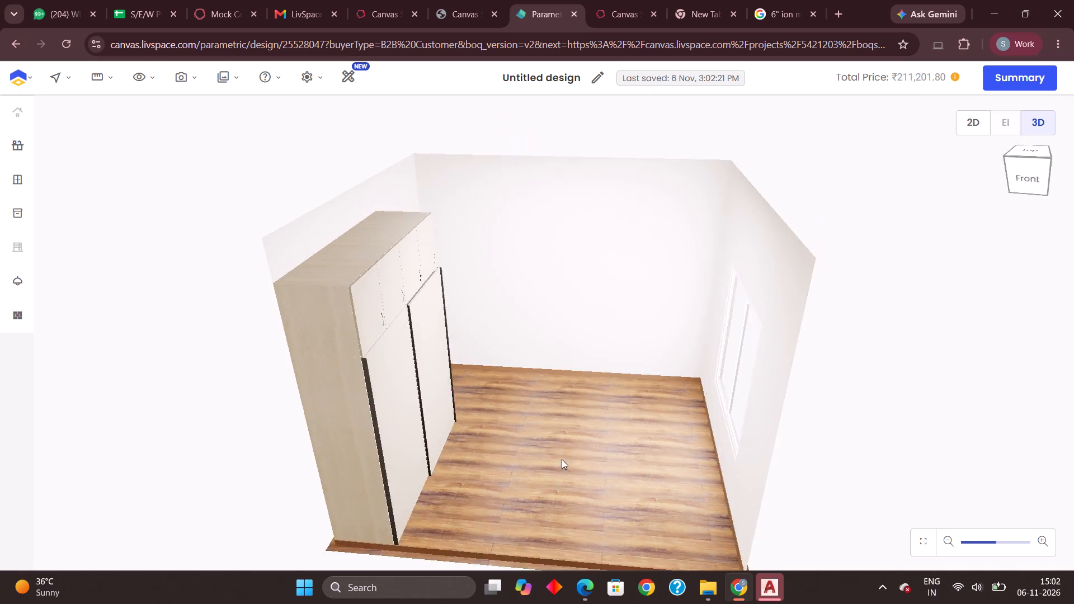
left_click_drag(562, 459, 559, 459)
left_click(422, 393)
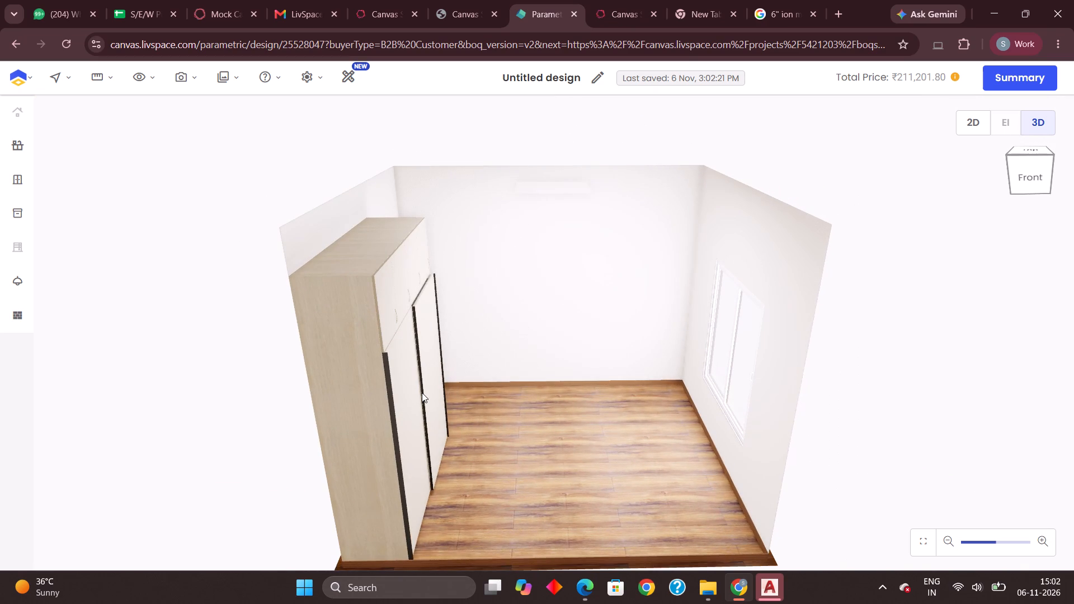
left_click_drag(581, 493, 521, 501)
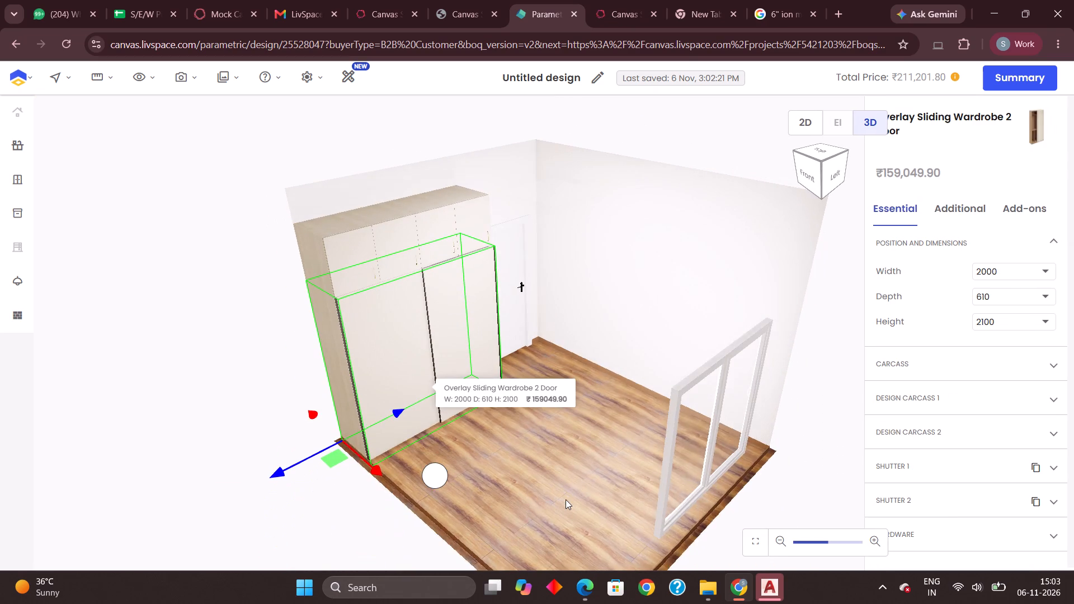
left_click(566, 499)
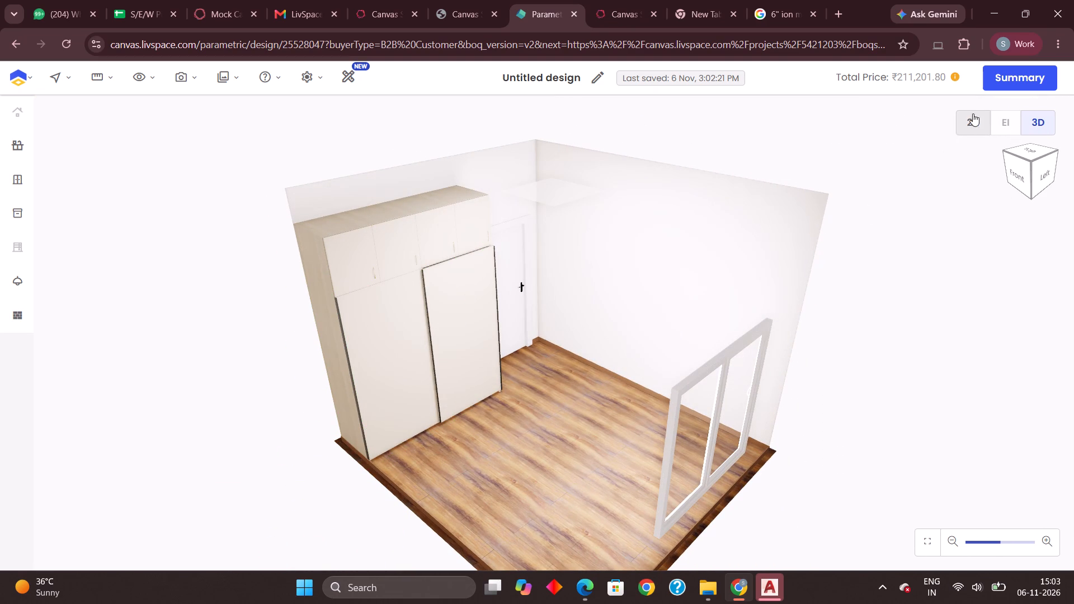
Return to the elevation of the wardrobe wall and set the sliding wardrobe's distance from the wall's left edge to 50 mm.
left_click(977, 129)
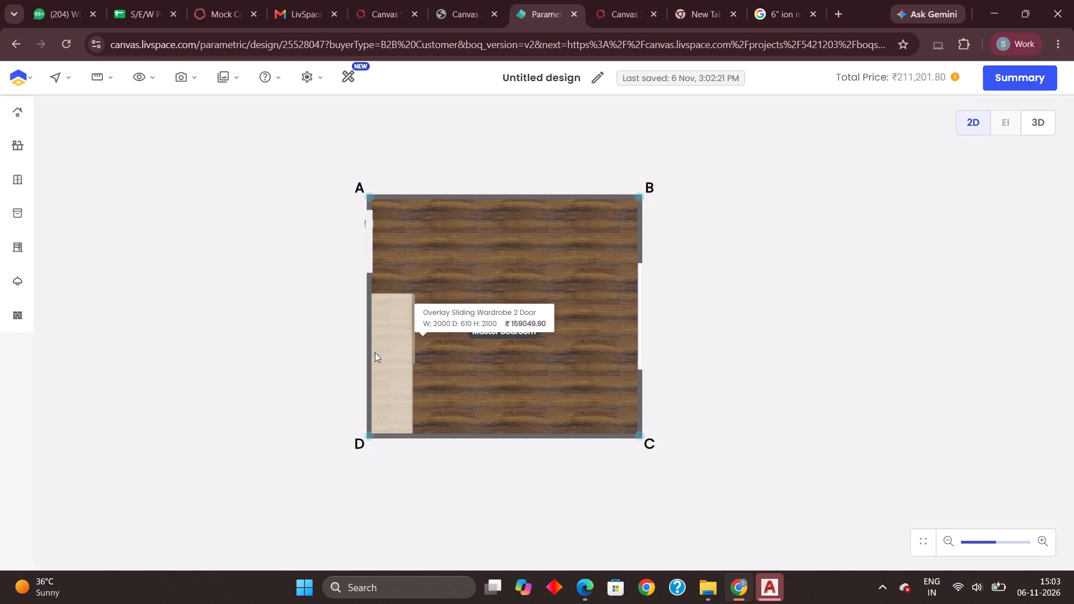
left_click(370, 357)
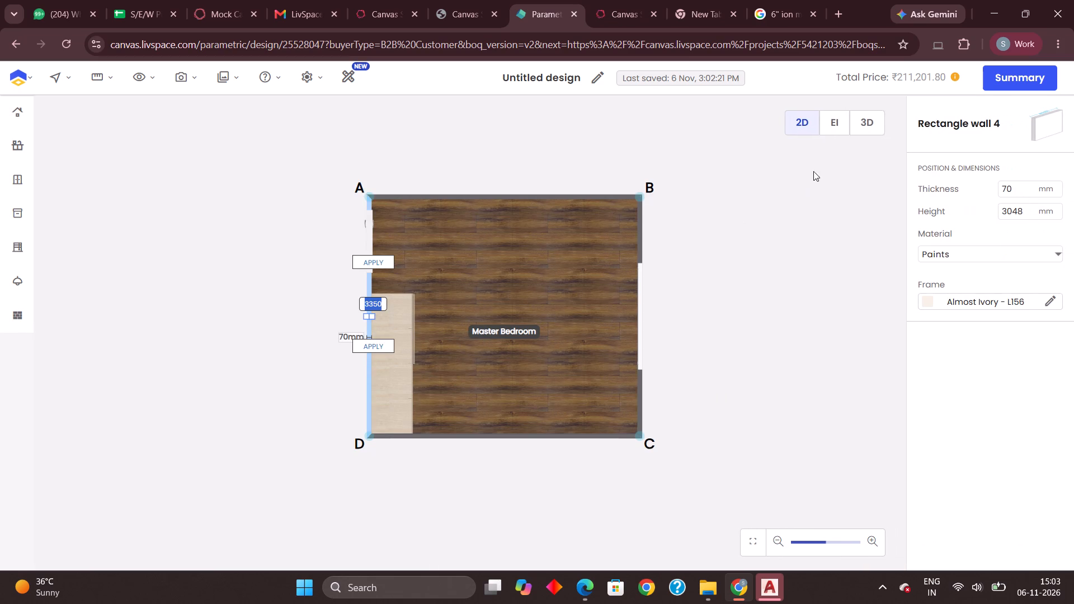
left_click(831, 122)
left_click(451, 419)
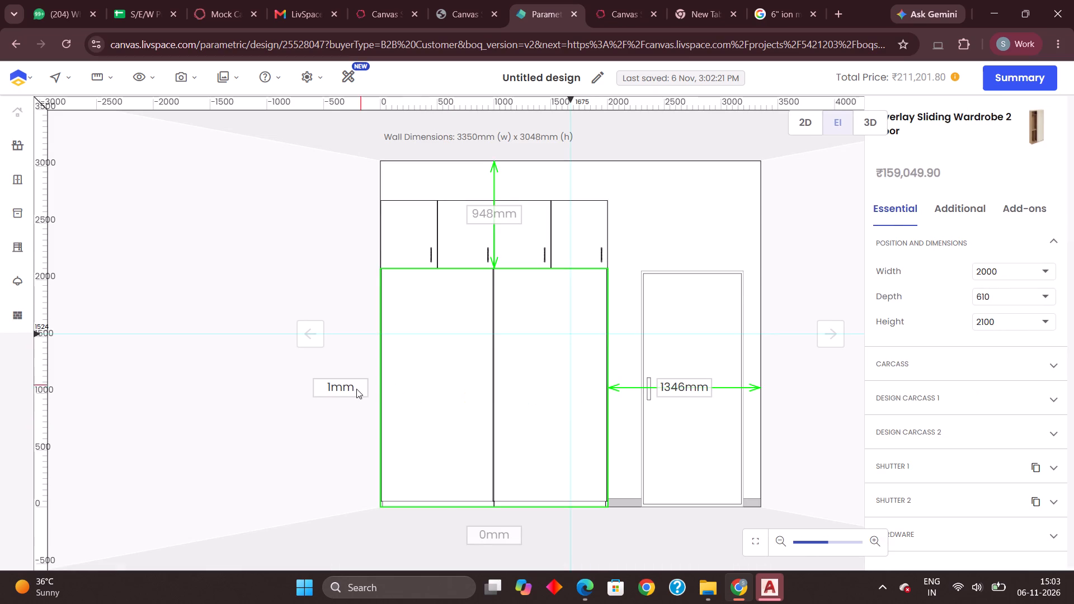
left_click(340, 388)
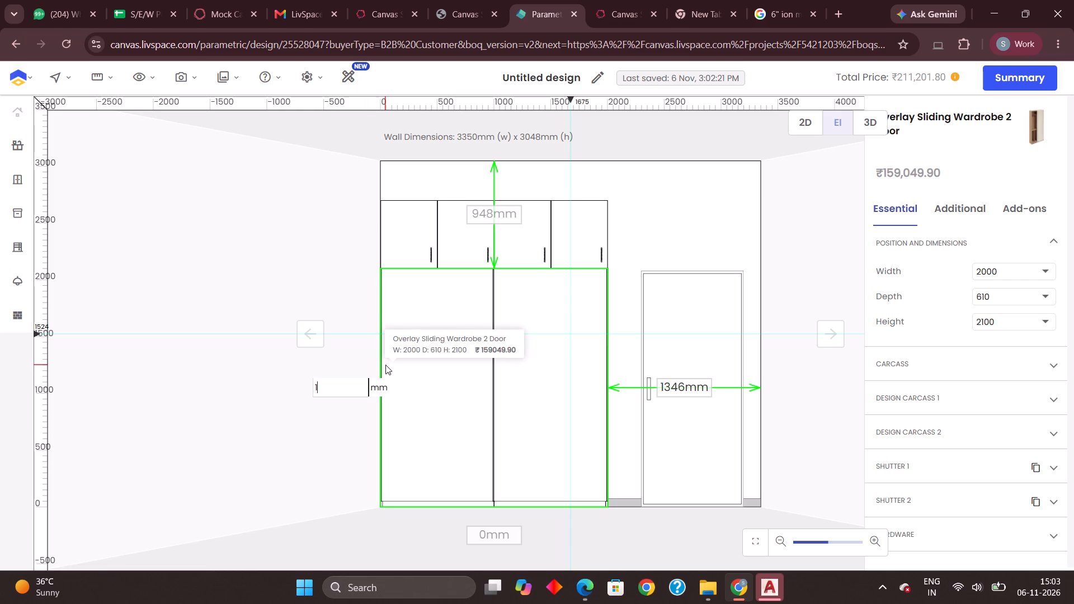
key("BackSpace")
key("BackSpace")
key("BackSpace")
key("BackSpace")
key("5")
key("0")
key("Return")
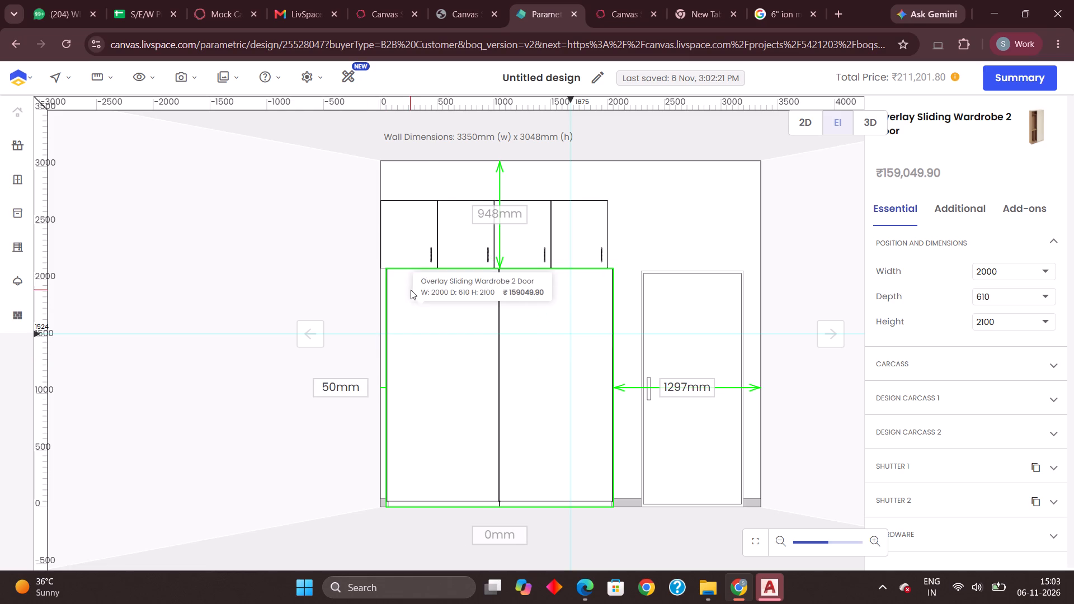
Shift the four loft carcasses to the right, aligning the leftmost one with the sliding wardrobe's left edge.
left_click(412, 256)
left_click(574, 245)
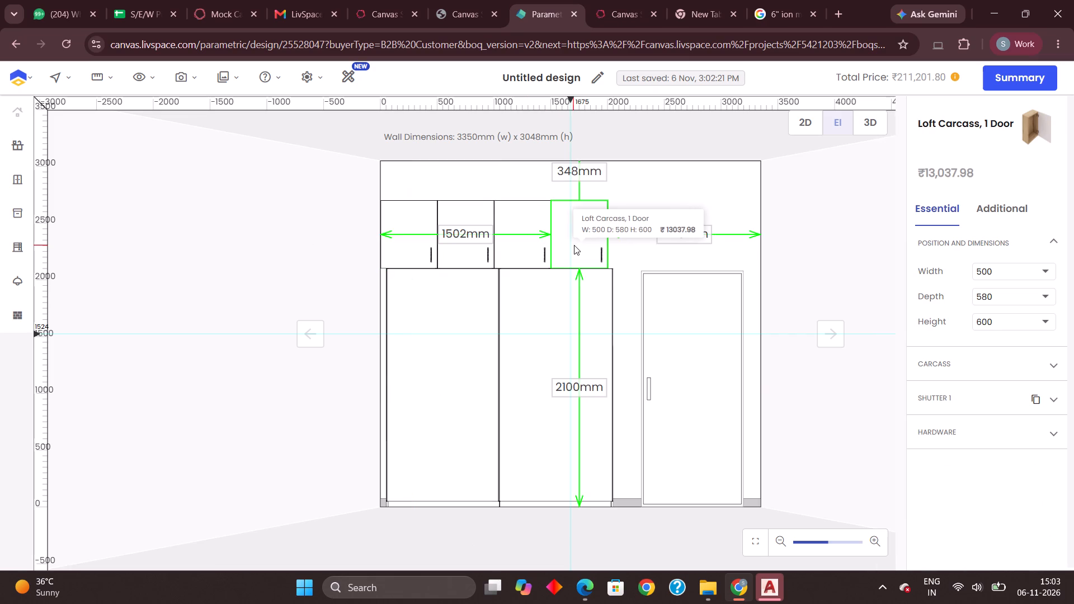
left_click_drag(575, 247, 597, 253)
left_click(534, 248)
left_click_drag(533, 248, 543, 251)
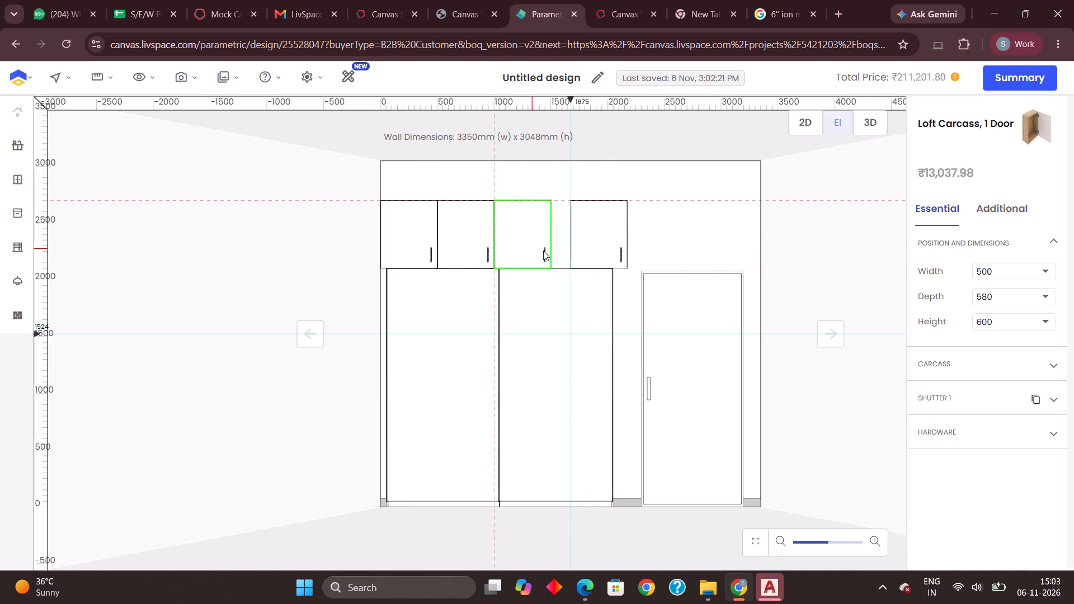
left_click_drag(543, 251, 552, 252)
left_click(482, 252)
left_click_drag(474, 252, 497, 255)
left_click(426, 255)
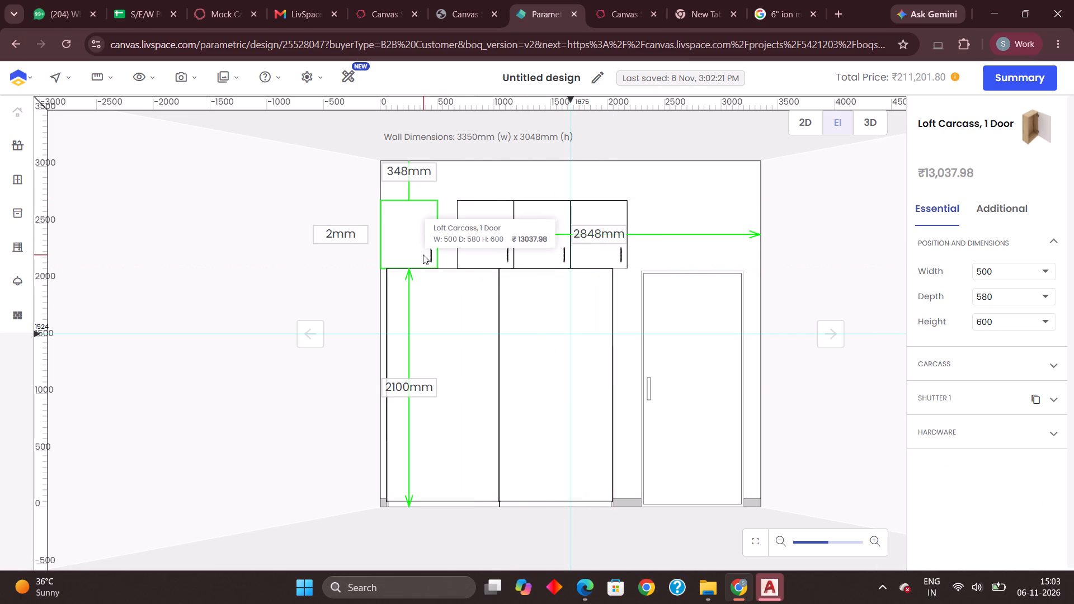
left_click_drag(422, 254, 434, 260)
left_click(334, 294)
Snap the other three loft carcasses left in turn to form a continuous row above the sliding wardrobe.
left_click(474, 253)
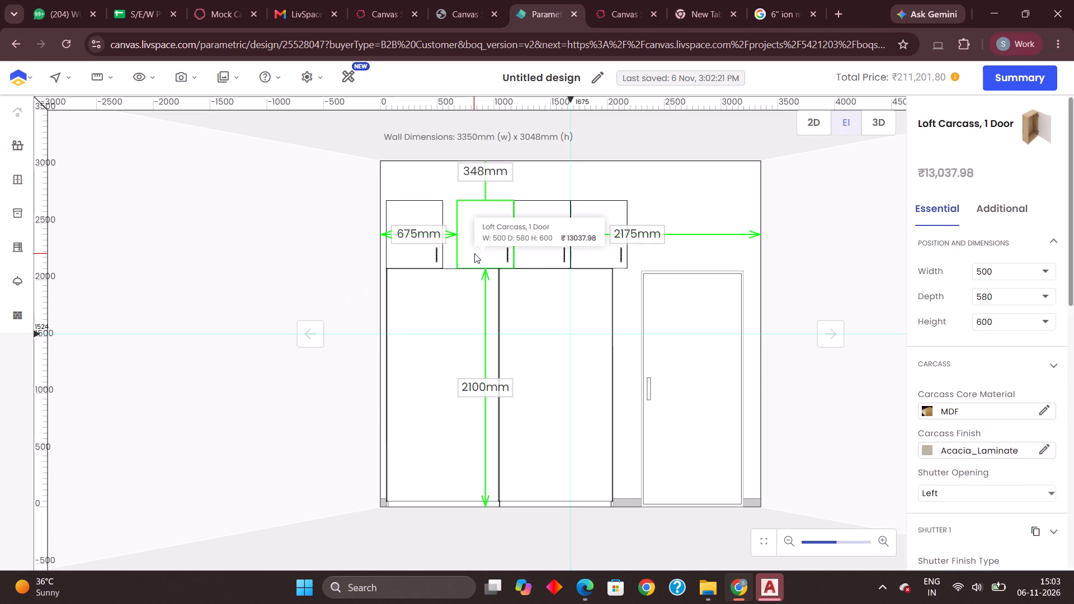
right_click(474, 253)
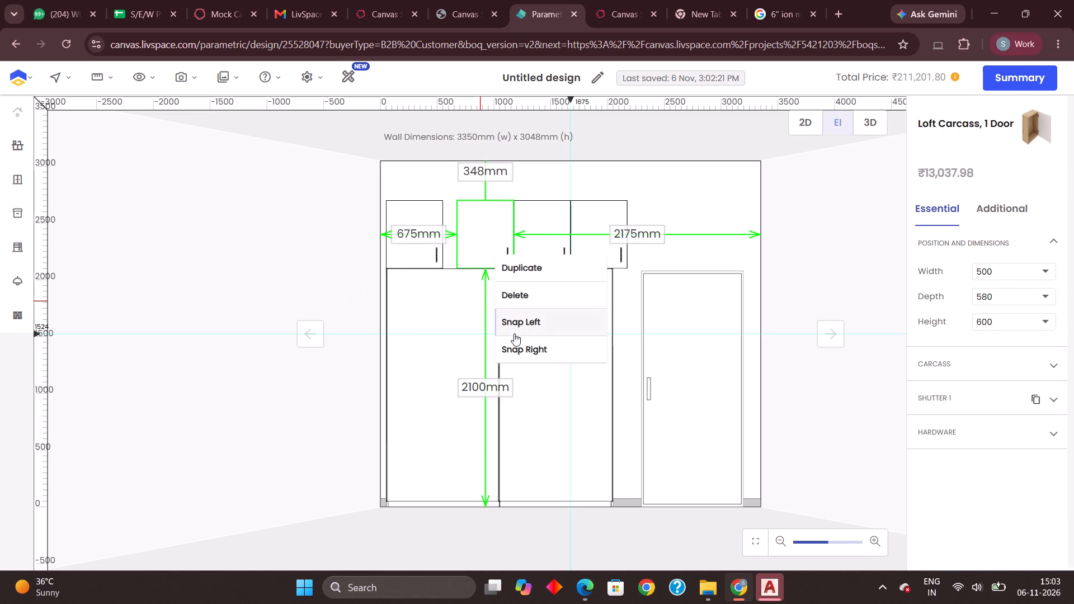
left_click(527, 327)
left_click(520, 250)
right_click(518, 251)
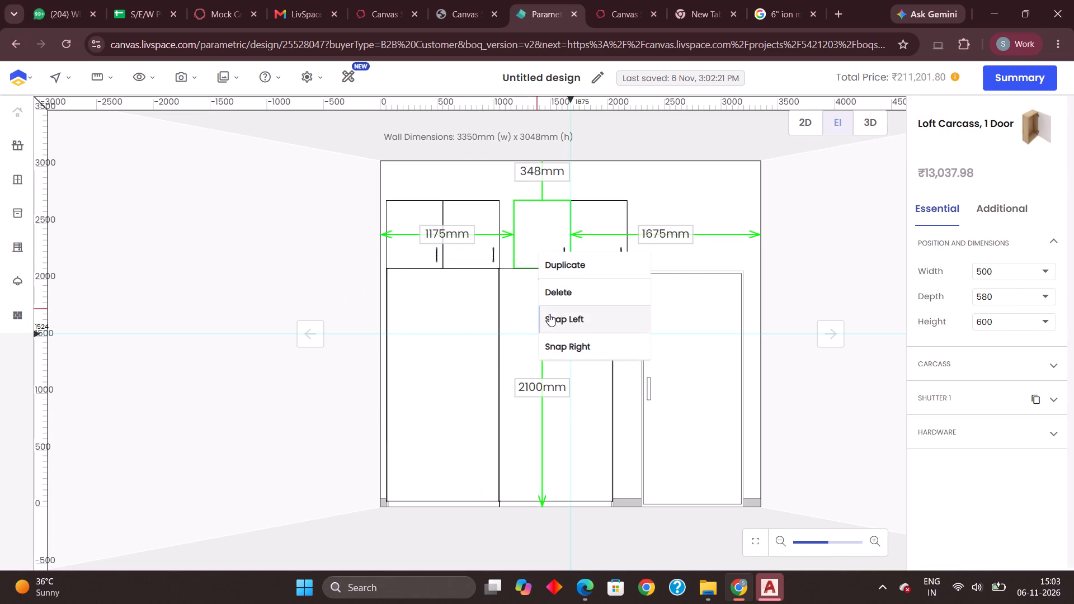
left_click(551, 314)
right_click(580, 244)
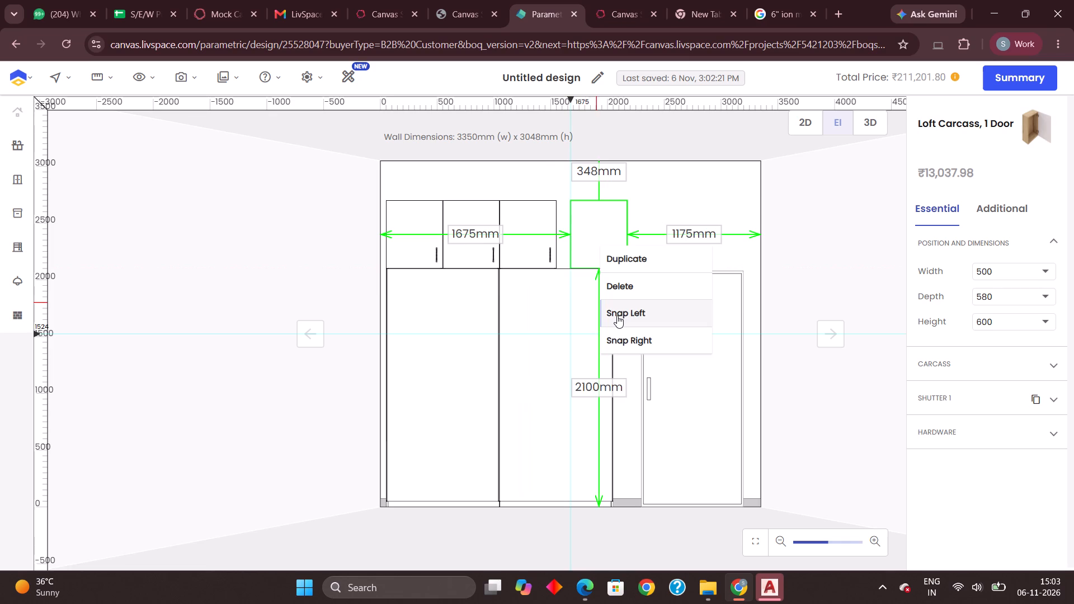
left_click(617, 315)
left_click(360, 292)
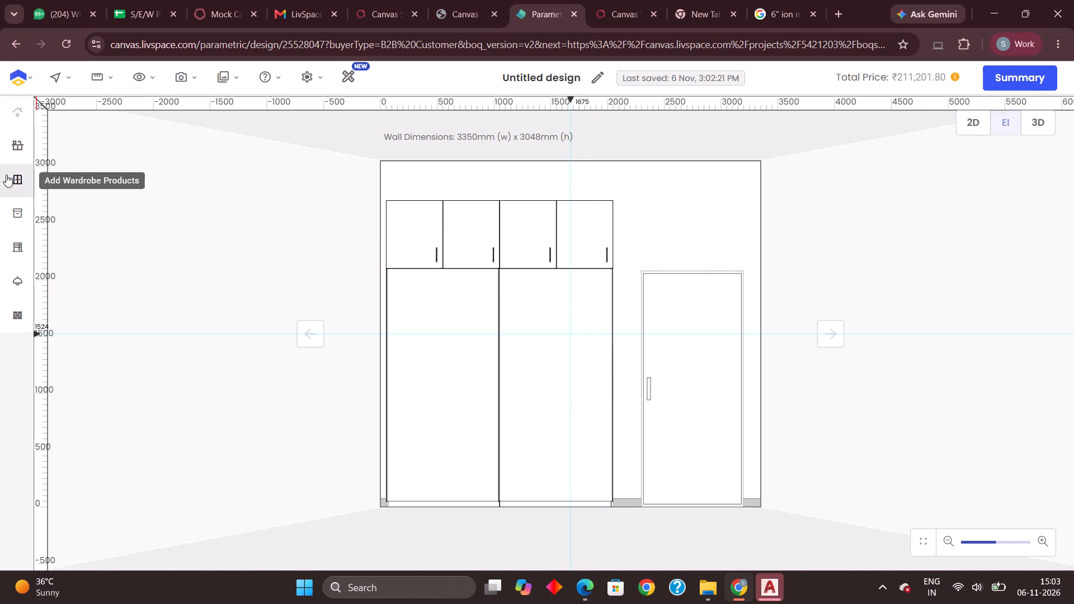
Add a Wardrobe Filler - Shutter Finish from the Infinity end panels and fillers, placing it on the wall above the door.
left_click(12, 178)
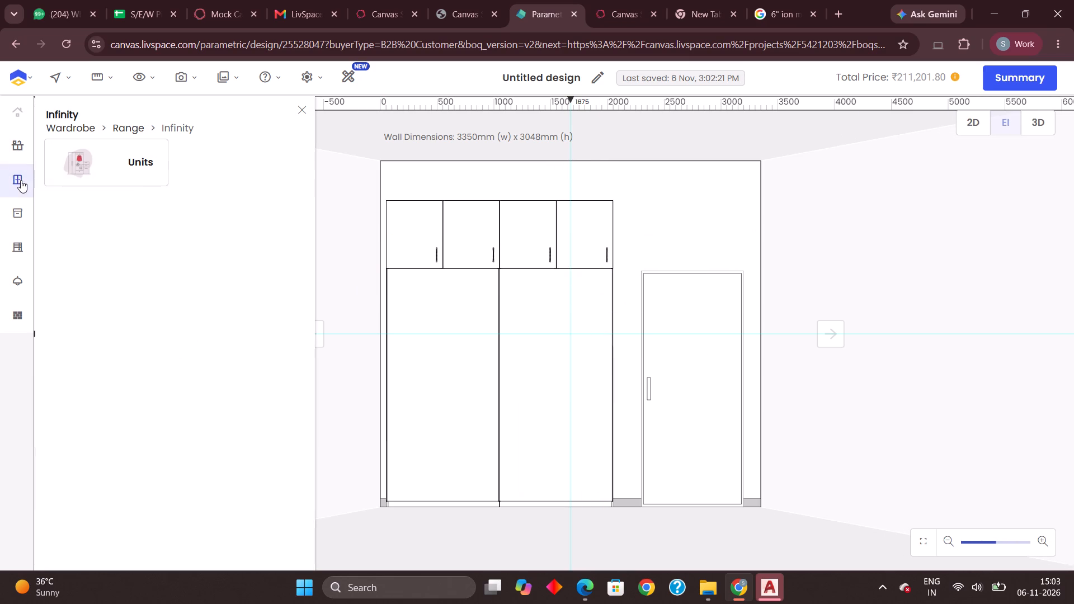
left_click(100, 174)
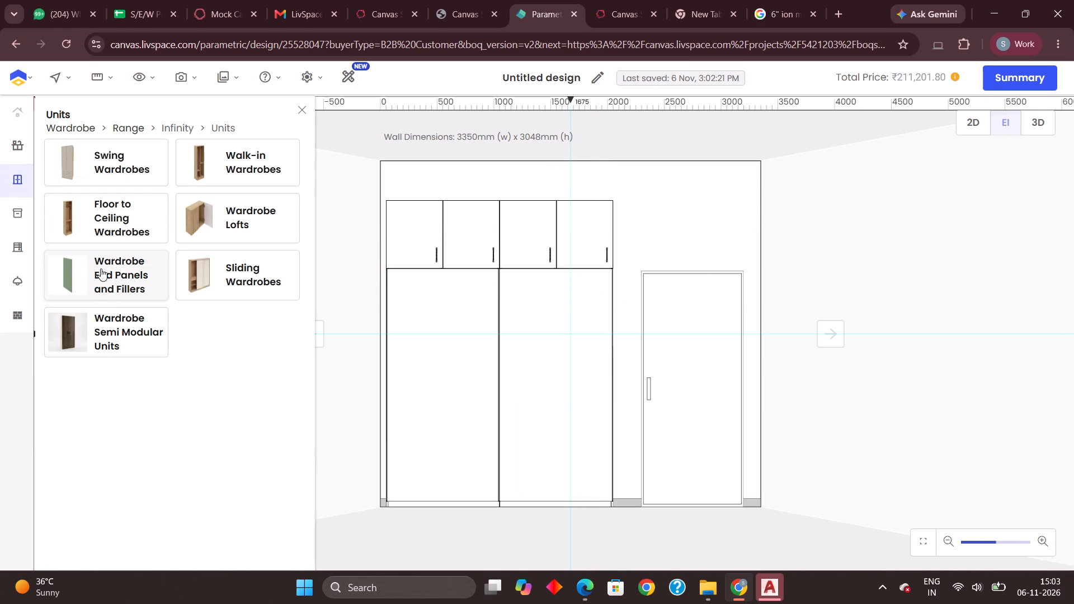
left_click(101, 268)
scroll(147, 328, "down", 1)
scroll(193, 355, "down", 2)
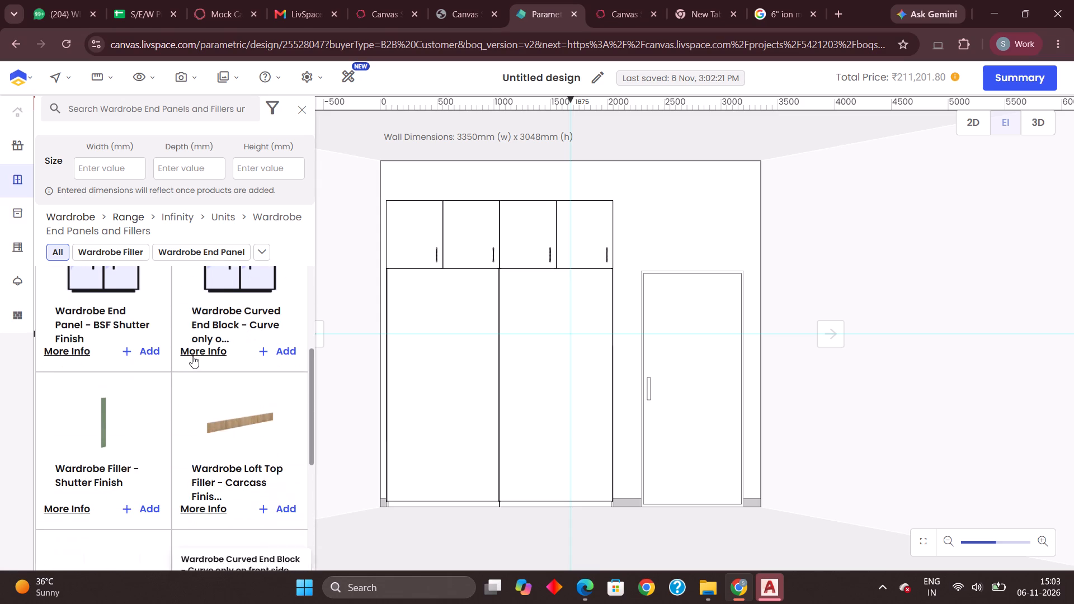
scroll(189, 358, "down", 1)
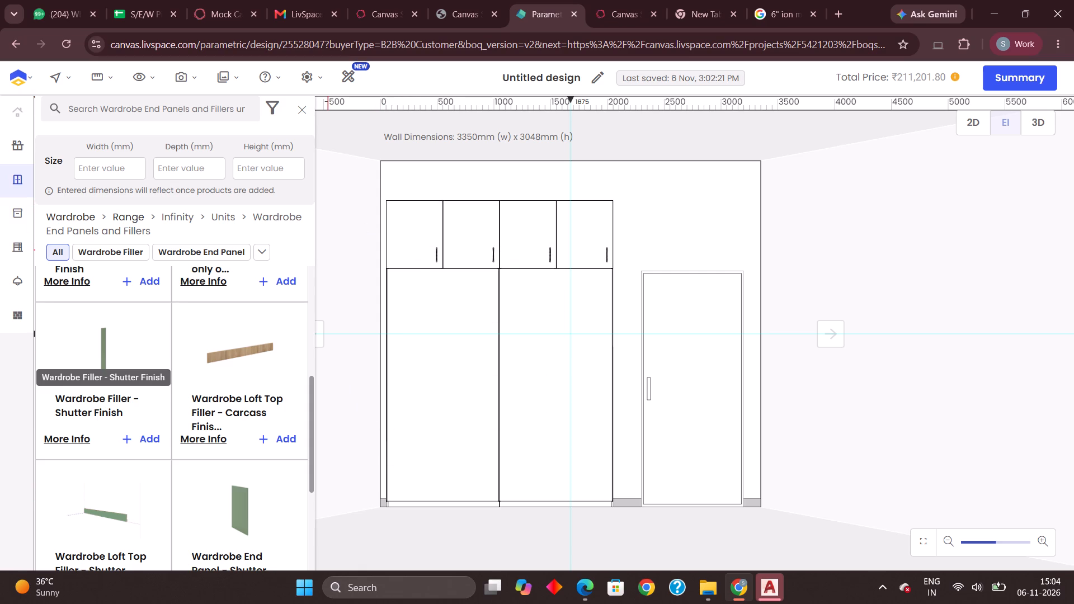
left_click(143, 440)
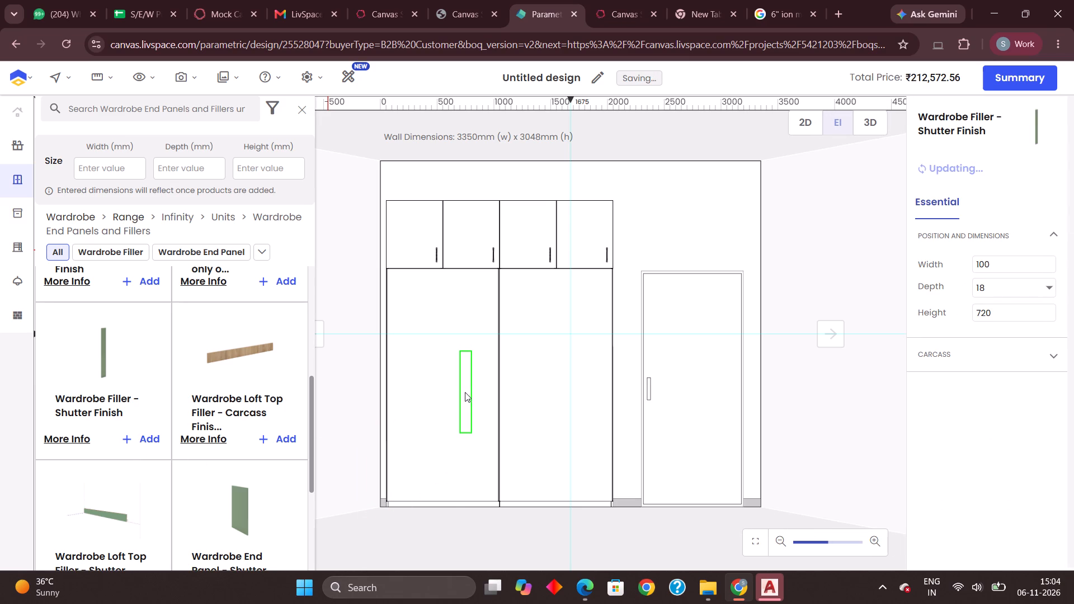
key("Left")
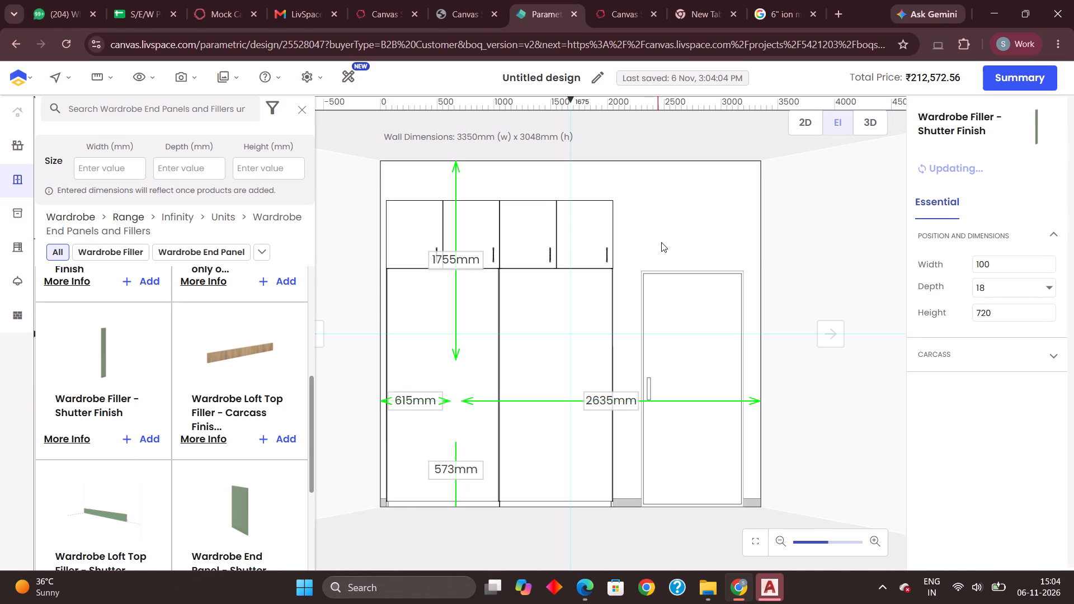
key("Left")
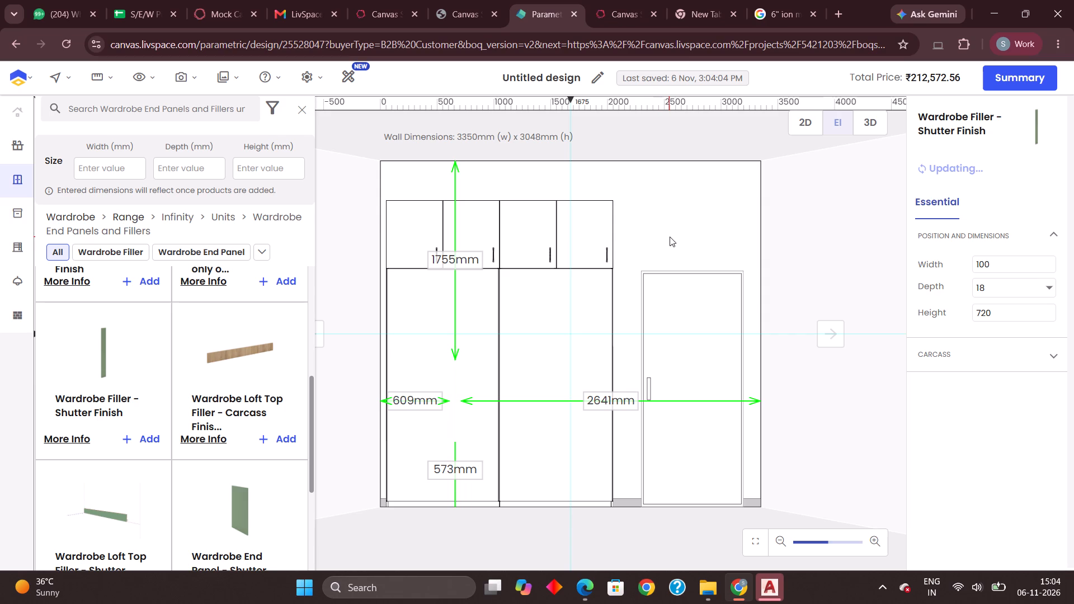
key("Left")
left_click(671, 227)
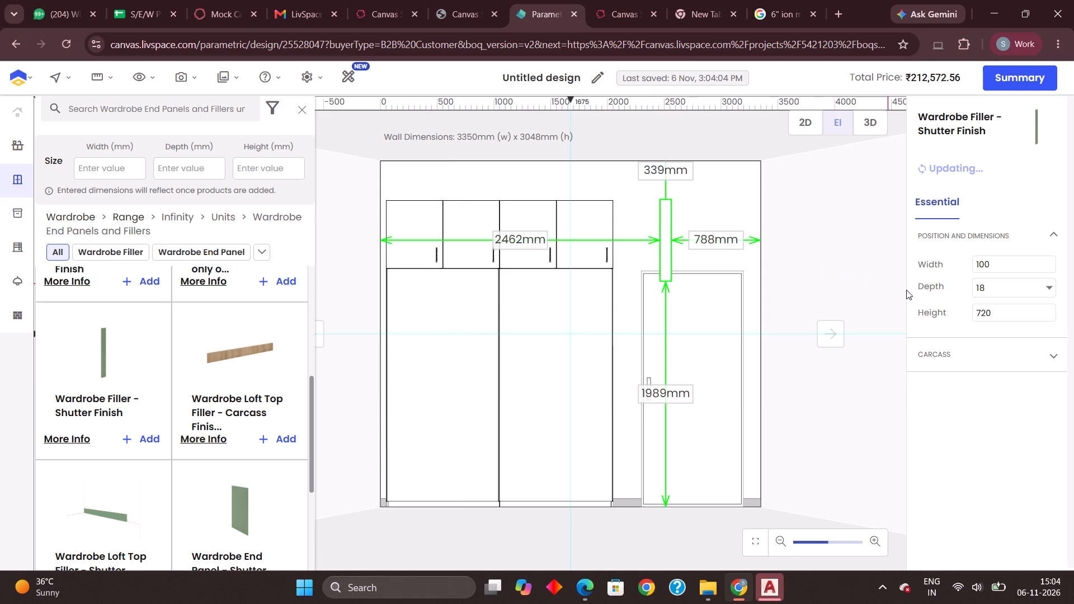
Set the wardrobe filler's width to 50 mm.
left_click(1021, 277)
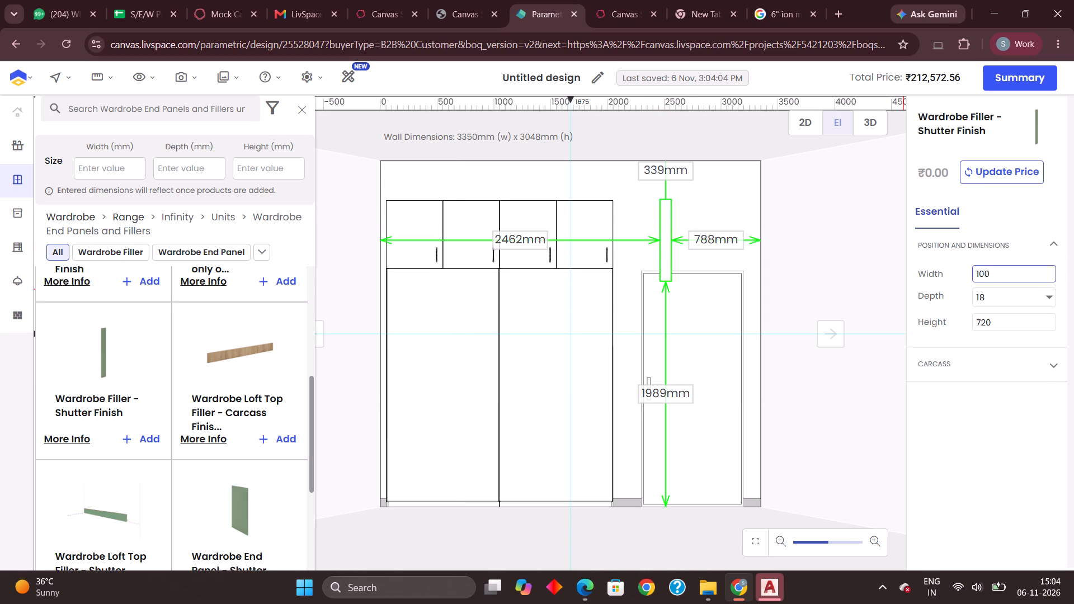
key("BackSpace")
key("BackSpace")
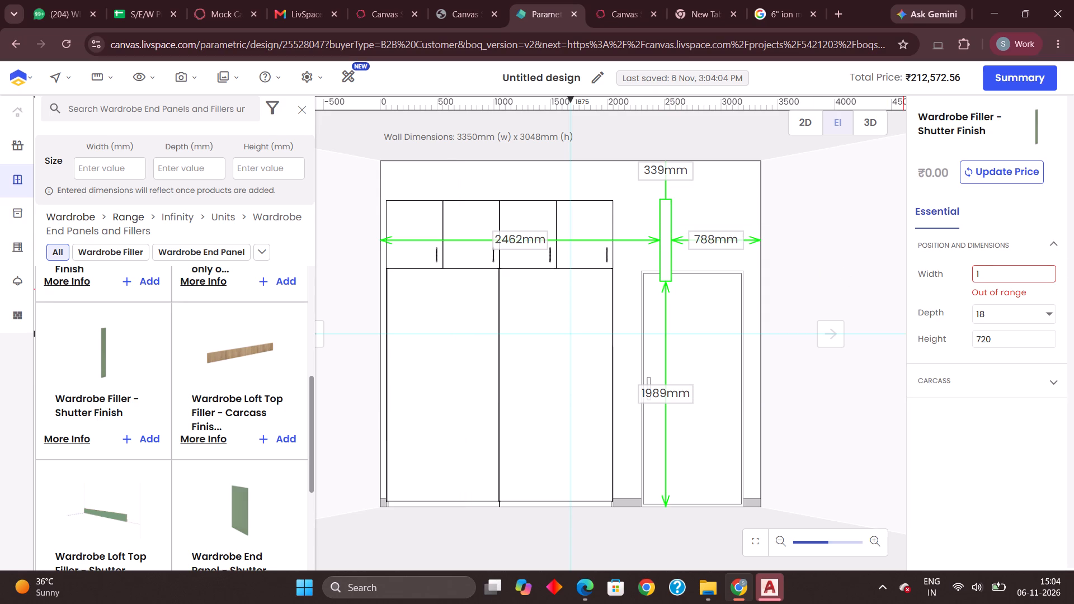
key("BackSpace")
key("5")
key("0")
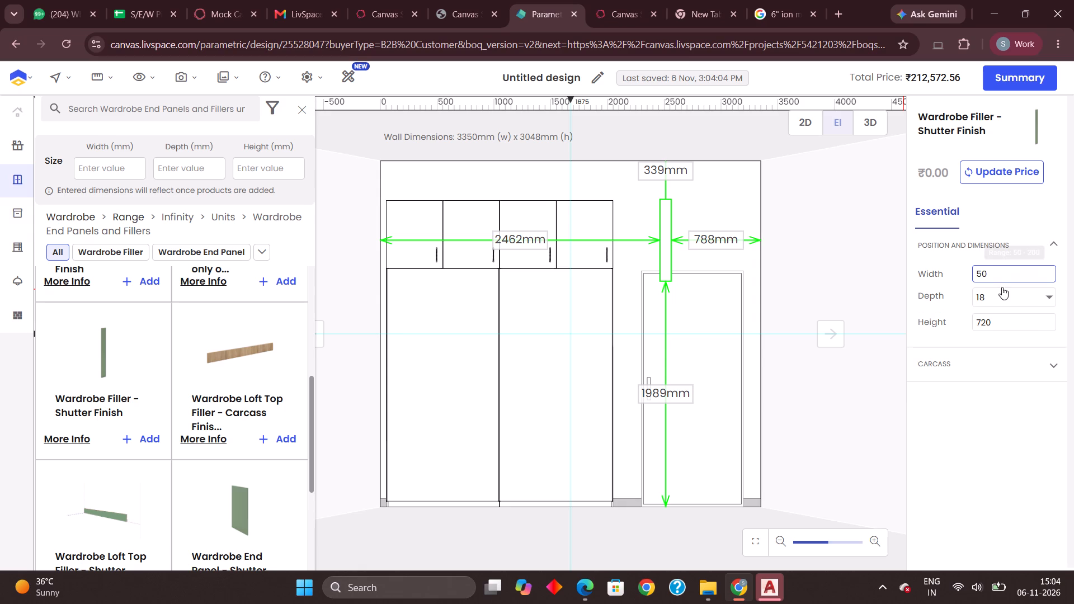
key("Return")
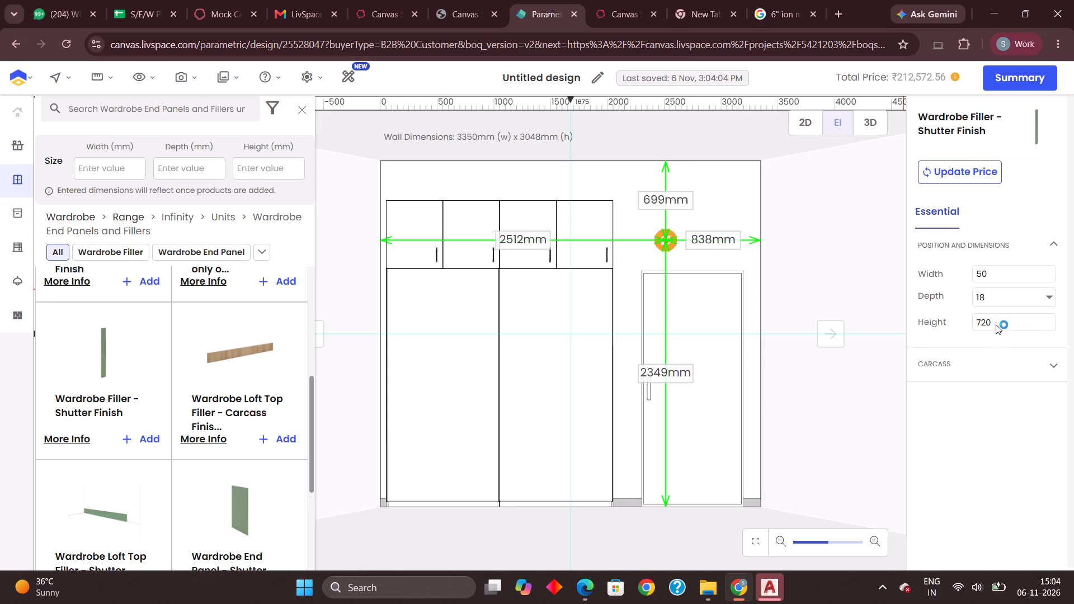
Set the height of the wardrobe filler above the door to 2100 mm.
left_click(996, 323)
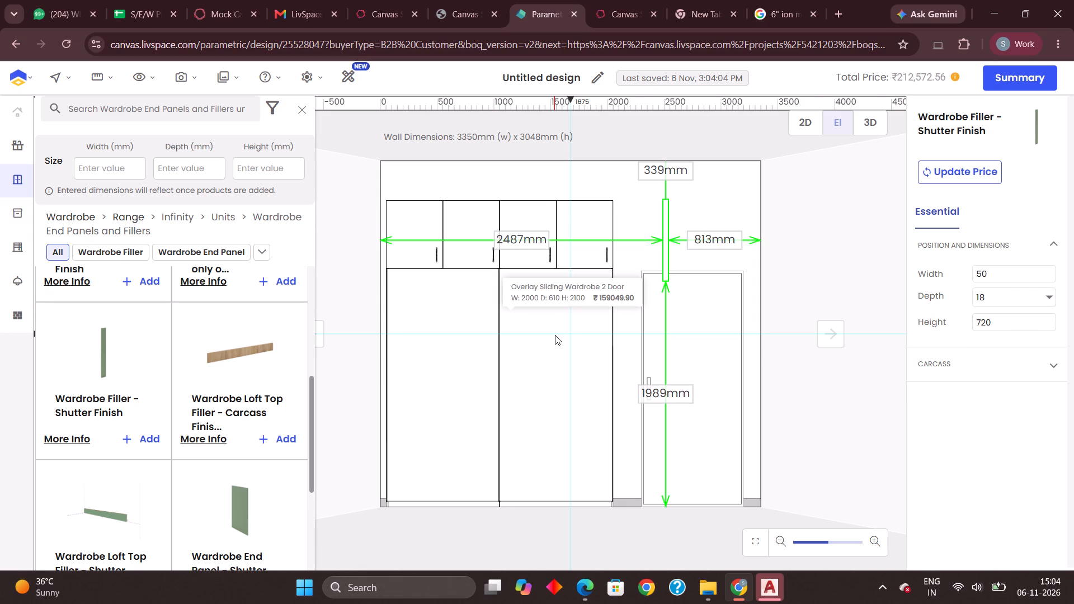
left_click(1009, 315)
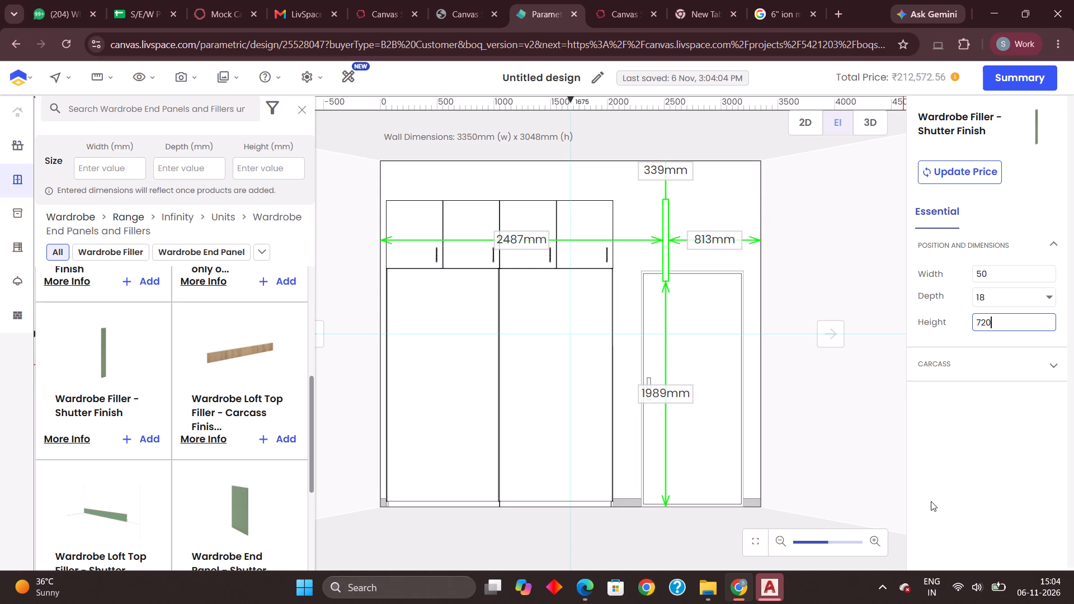
key("2")
key("1")
key("0")
key("0")
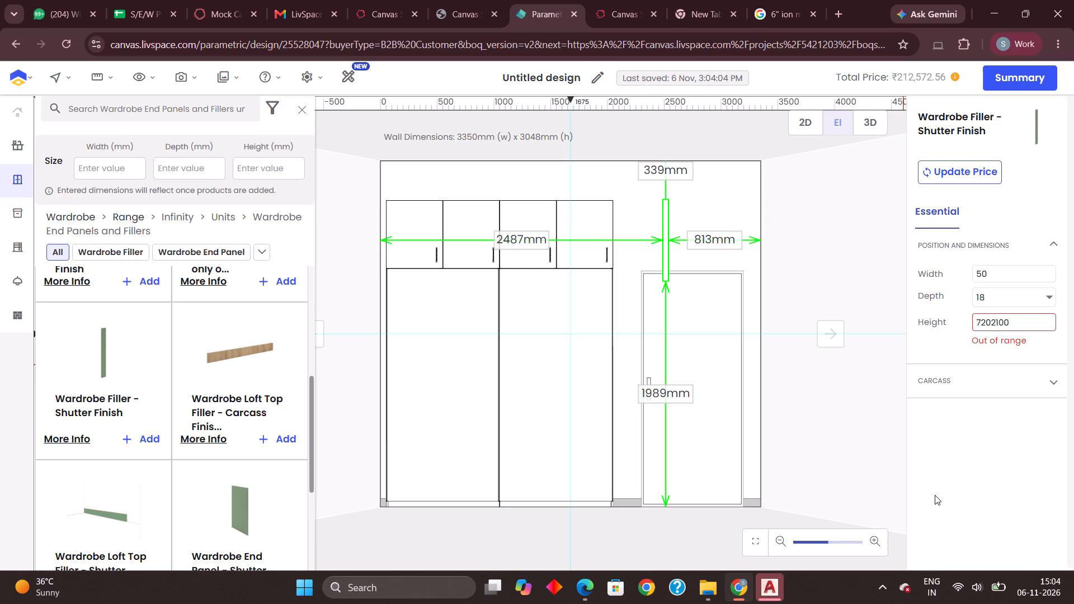
key("BackSpace")
key("BackSpace")
key("BackSpace")
key("BackSpace")
key("BackSpace")
key("BackSpace")
key("BackSpace")
key("BackSpace")
key("BackSpace")
key("BackSpace")
key("BackSpace")
key("BackSpace")
key("BackSpace")
key("BackSpace")
key("BackSpace")
key("BackSpace")
key("2")
key("1")
key("0")
key("0")
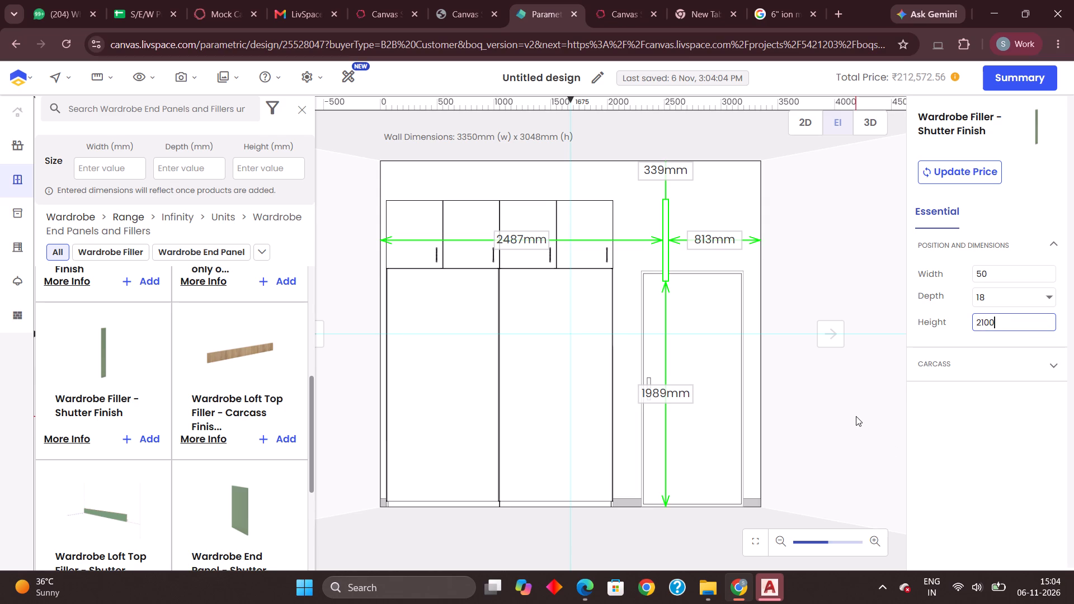
key("Return")
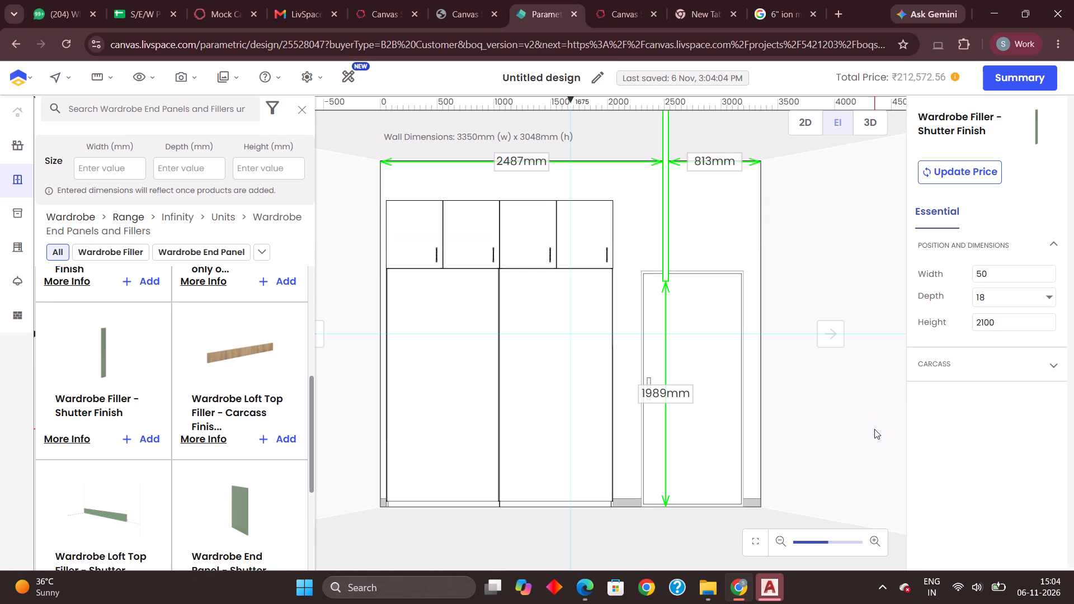
left_click(874, 429)
Move the 2100 mm filler to floor level in the gap between the wall's left end and the sliding wardrobe.
left_click(669, 254)
left_click(666, 253)
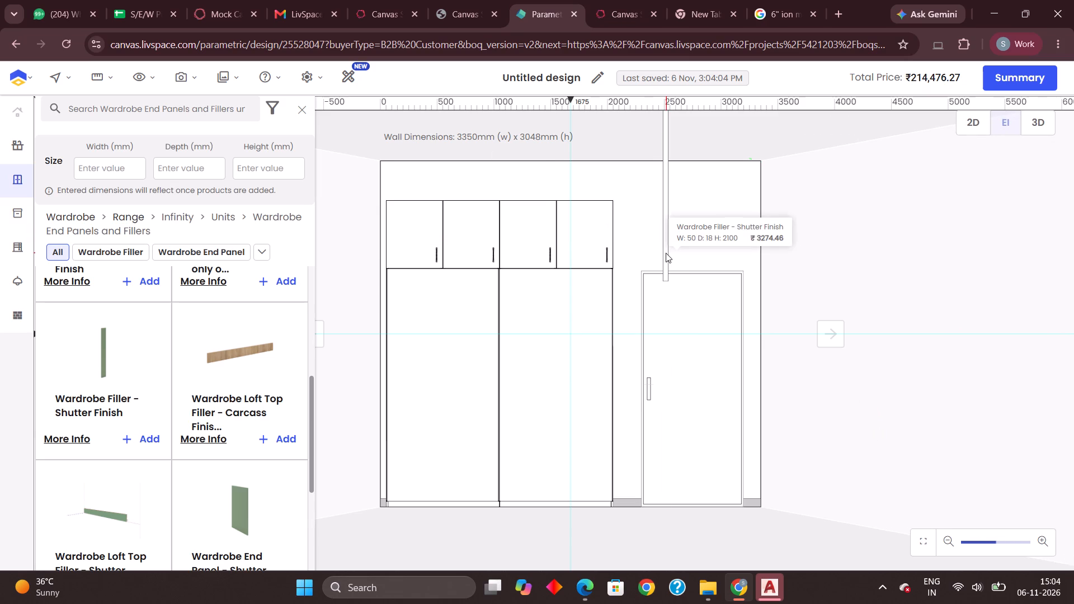
left_click_drag(666, 253, 378, 499)
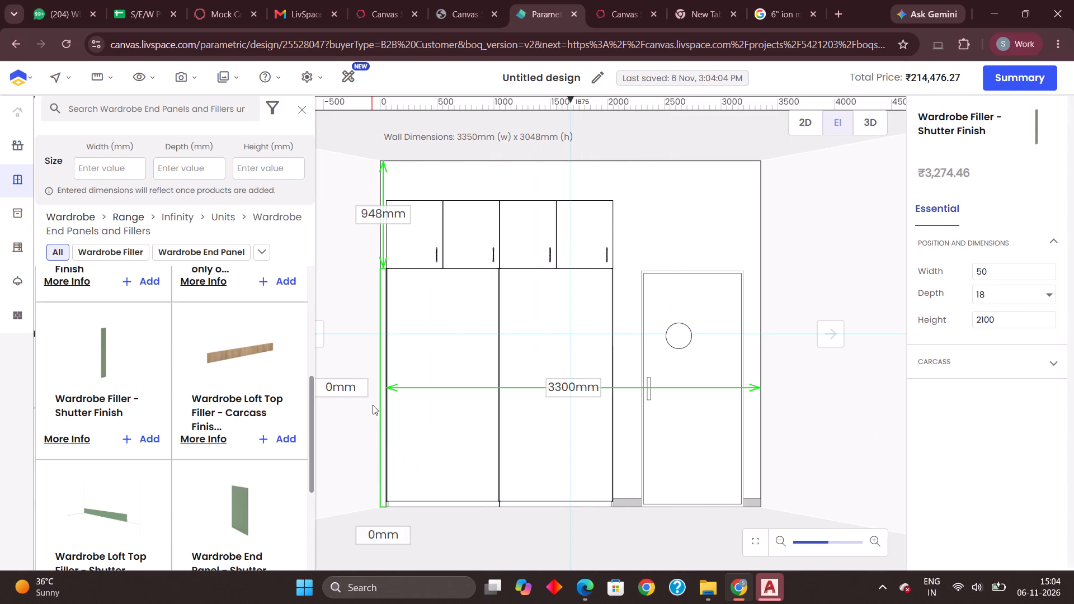
left_click(369, 333)
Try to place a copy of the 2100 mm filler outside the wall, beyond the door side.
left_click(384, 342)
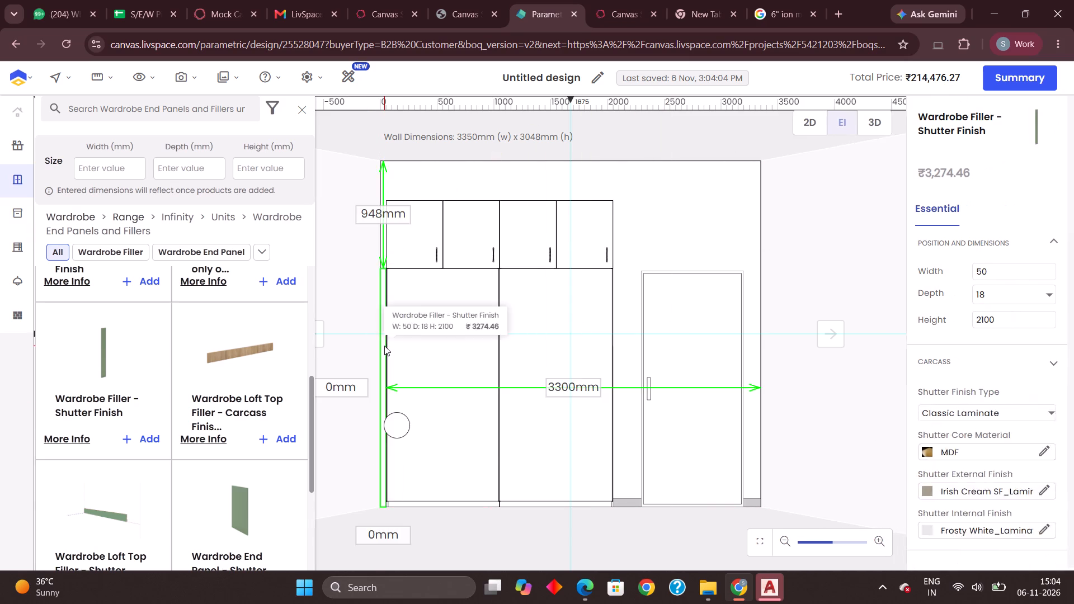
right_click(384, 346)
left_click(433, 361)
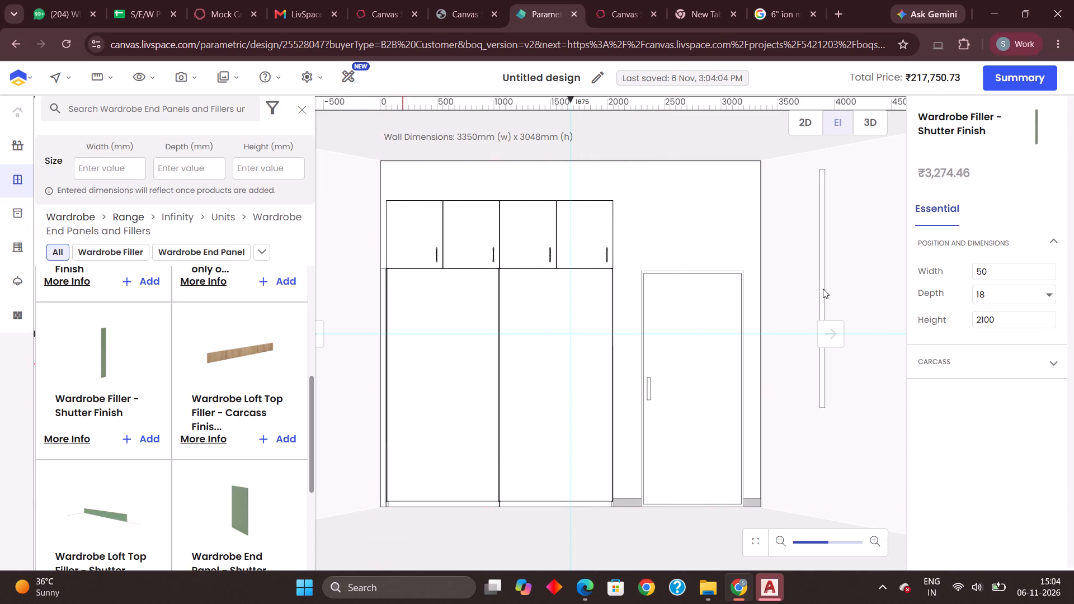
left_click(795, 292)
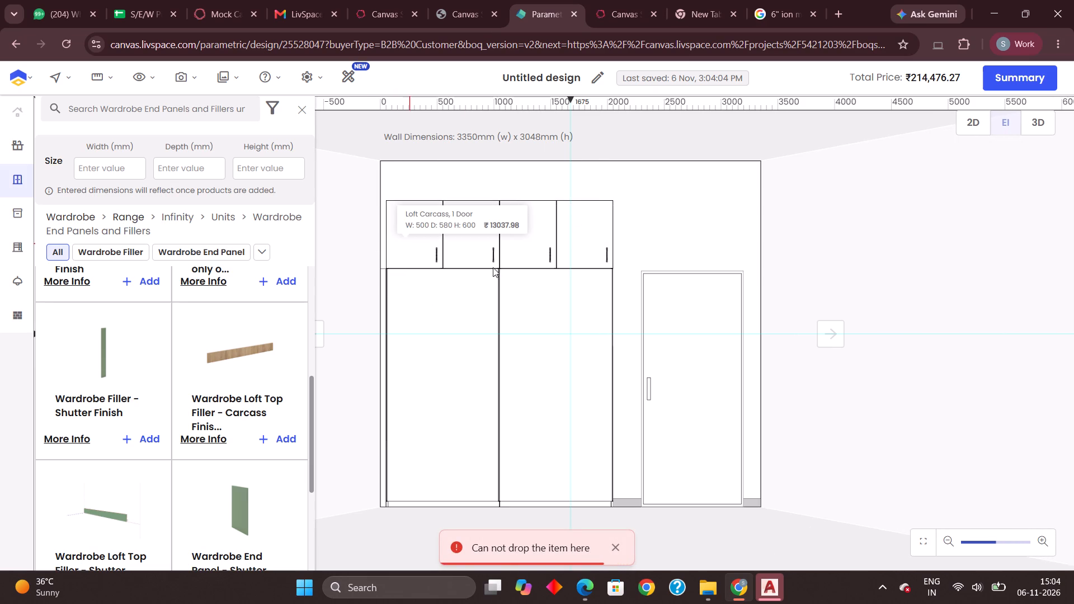
Duplicate the 2100 mm filler and place the copy between the sliding wardrobe and the door.
left_click(381, 399)
right_click(381, 400)
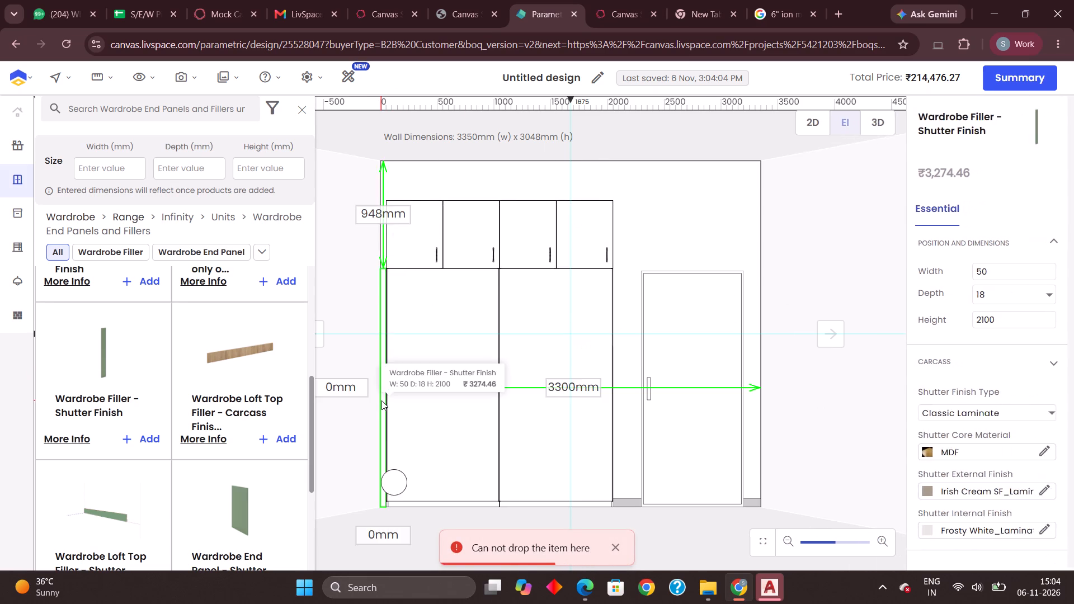
left_click(423, 417)
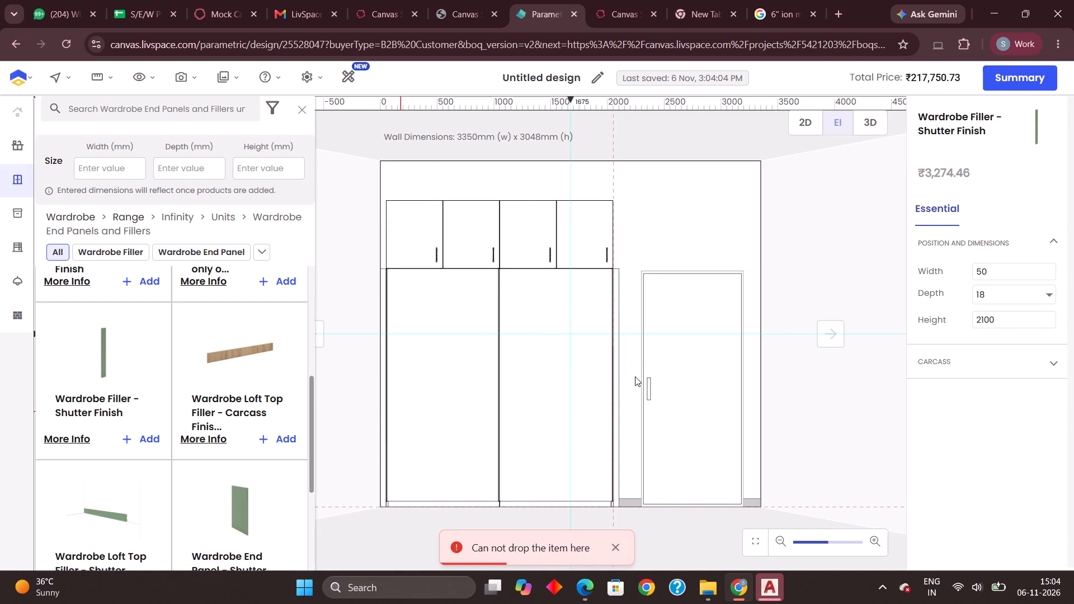
left_click(628, 351)
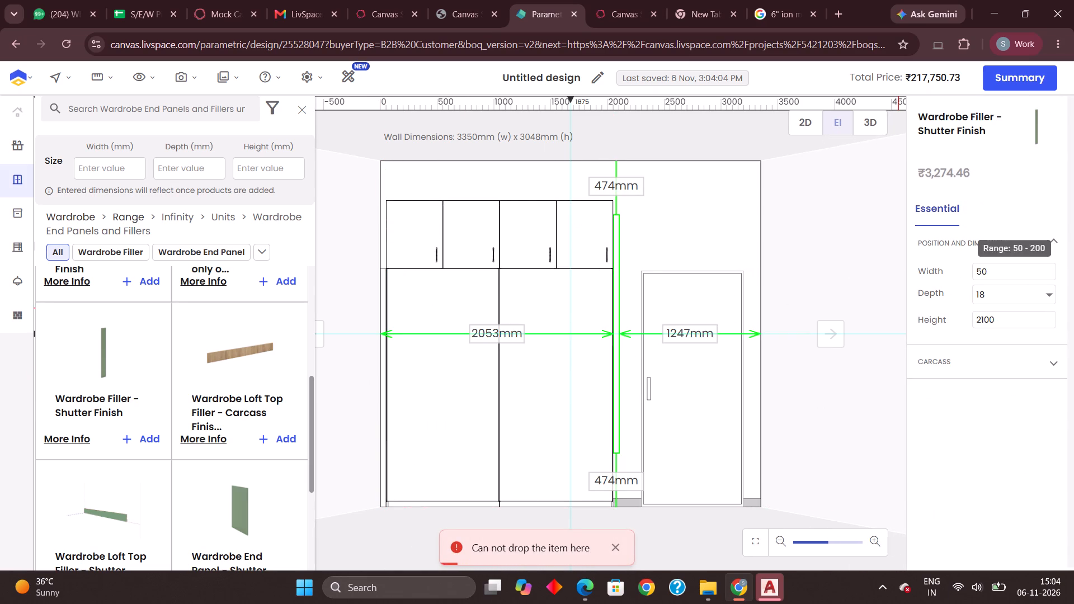
Set the copied filler's height to 600 mm.
left_click(1006, 322)
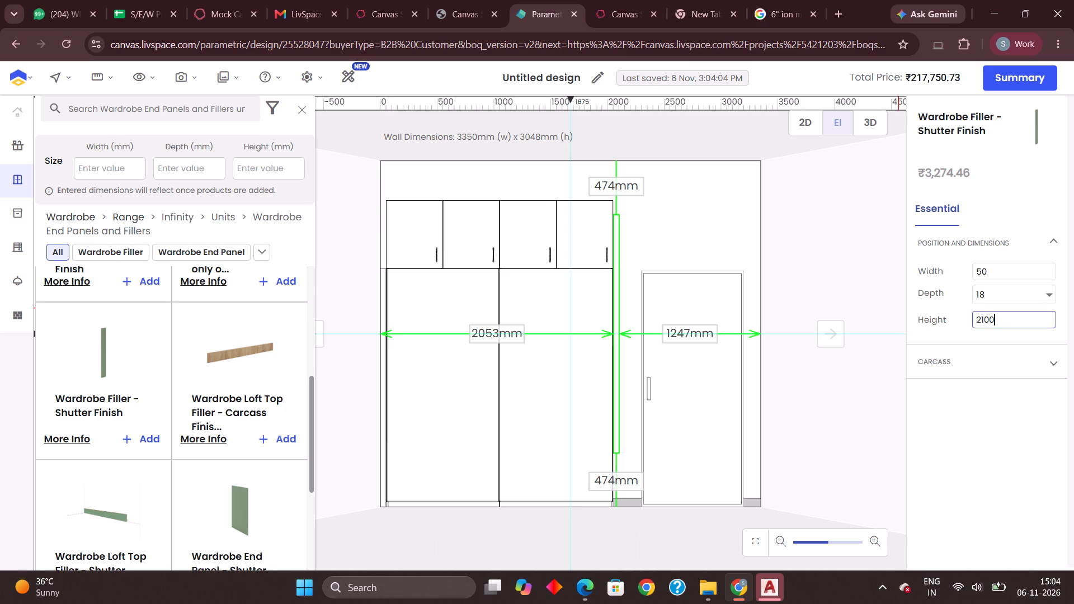
key("BackSpace")
key("BackSpace")
key("BackSpace")
key("BackSpace")
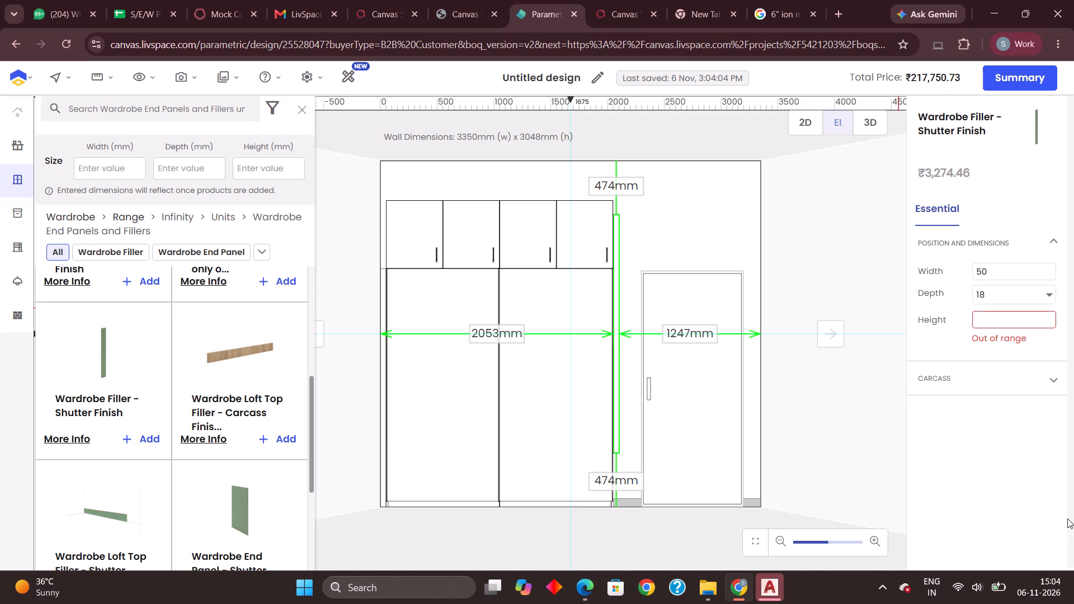
type("600")
key("Return")
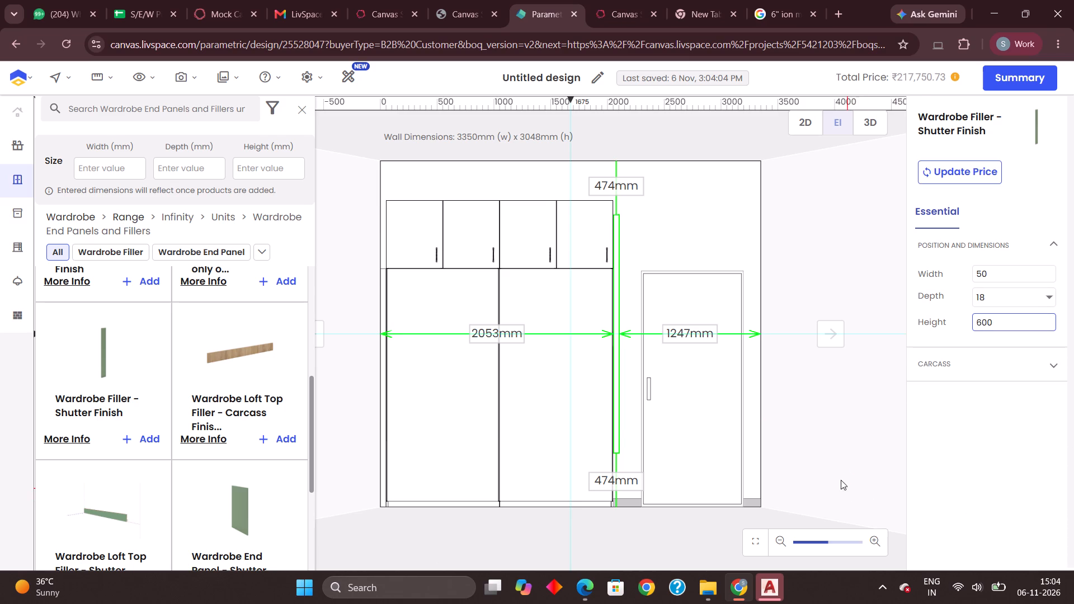
left_click(856, 449)
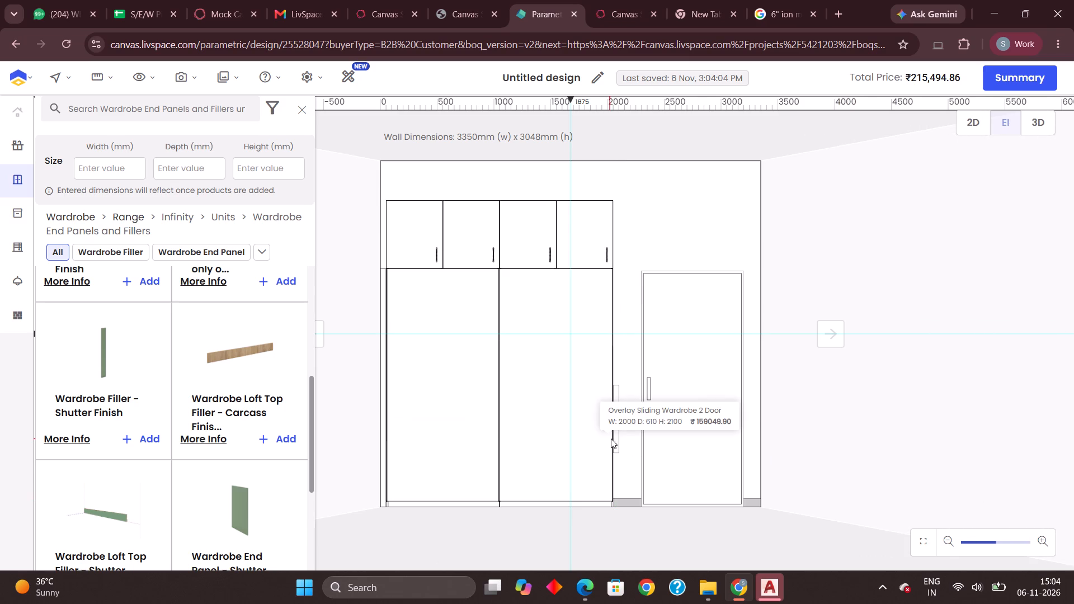
Move the 600 mm filler directly above the 2100 mm filler, filling the gap between the wall end and the leftmost loft.
left_click(616, 440)
left_click_drag(616, 440, 355, 218)
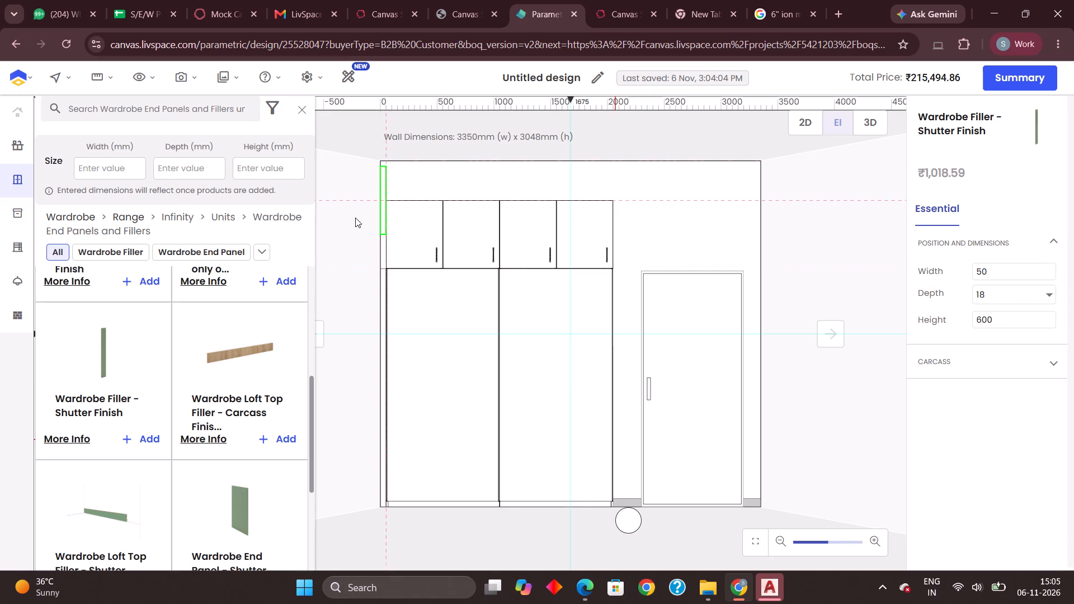
left_click_drag(355, 218, 380, 244)
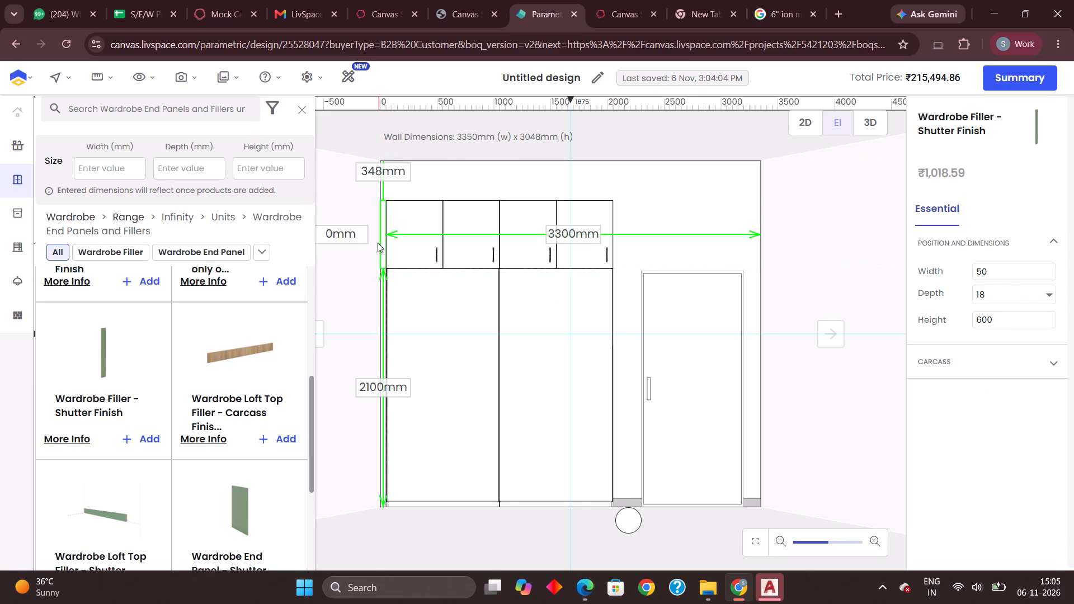
left_click(338, 235)
left_click(345, 263)
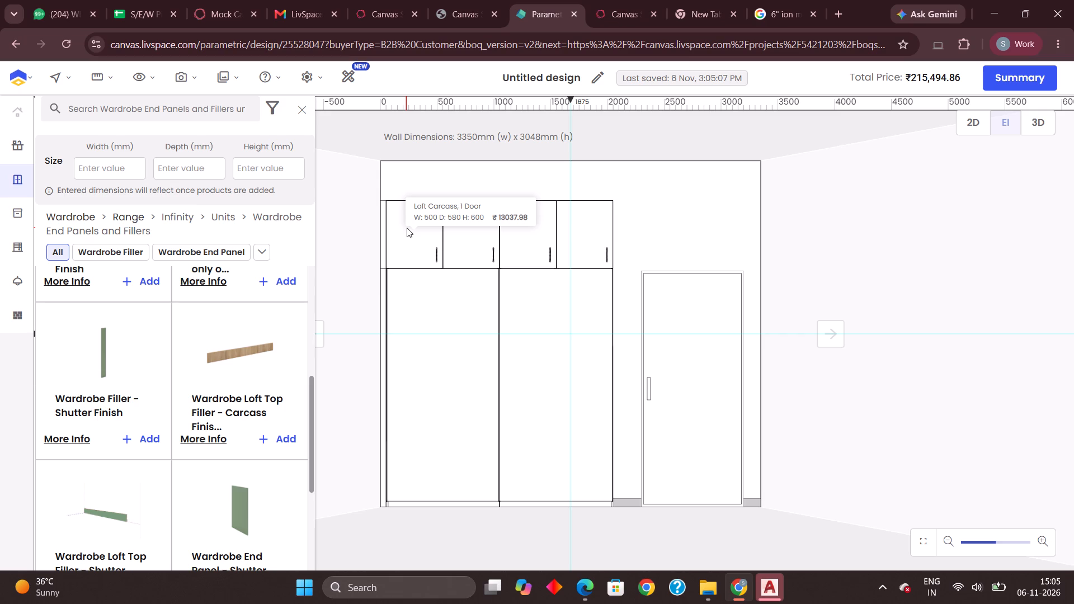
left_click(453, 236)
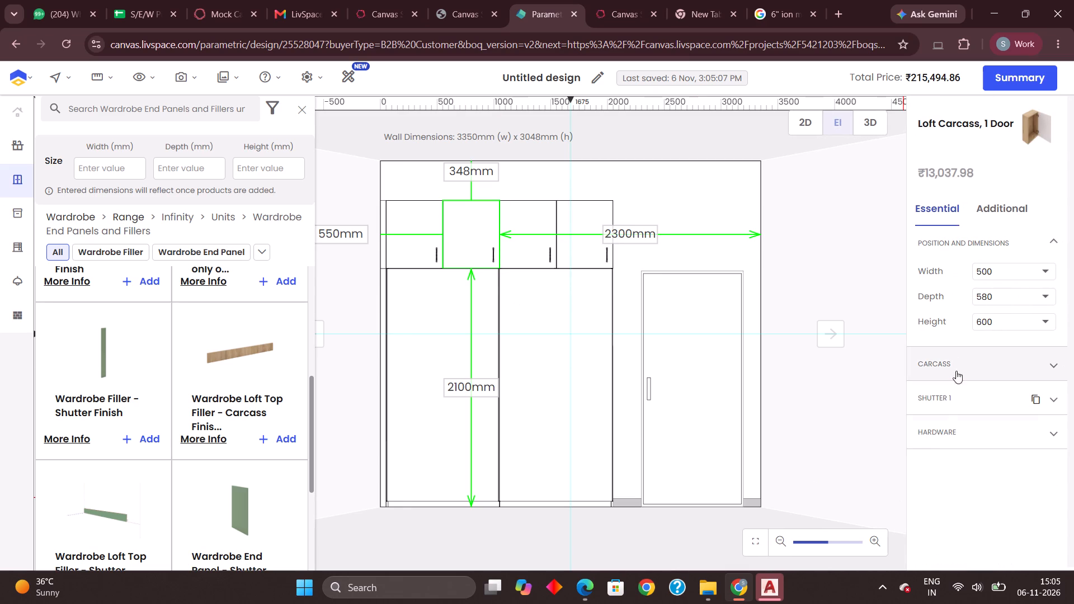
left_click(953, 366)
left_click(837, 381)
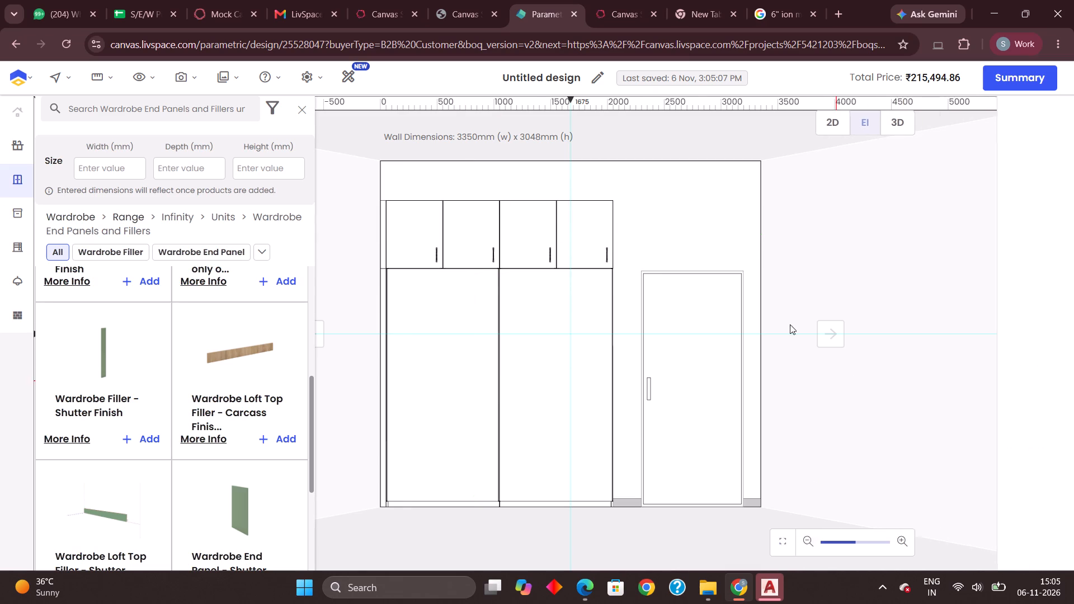
Set the shutter opening of the second loft carcass from the left to Right.
left_click(460, 219)
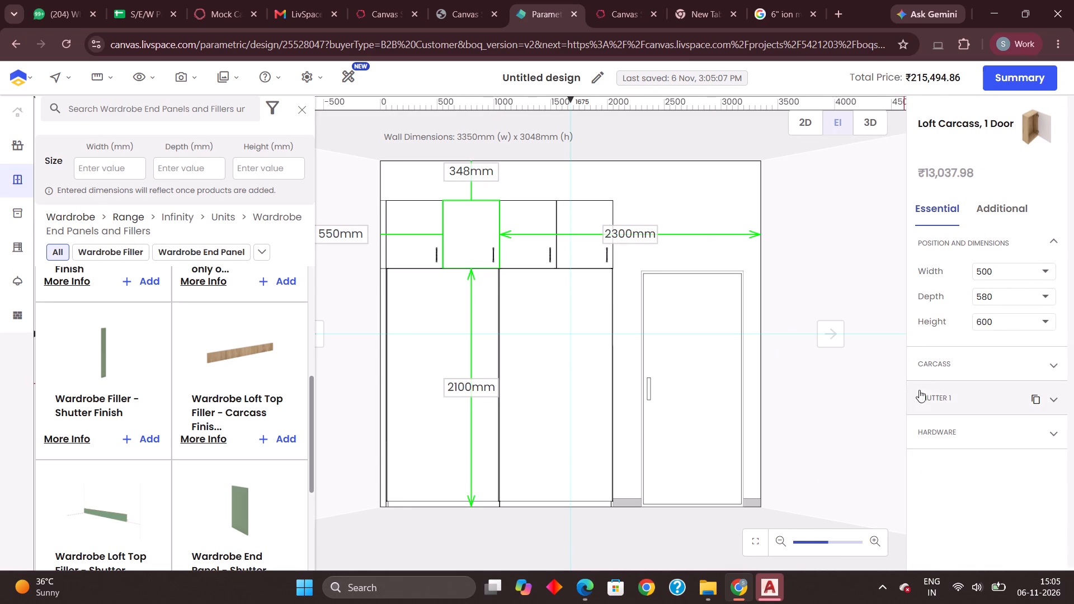
left_click(929, 371)
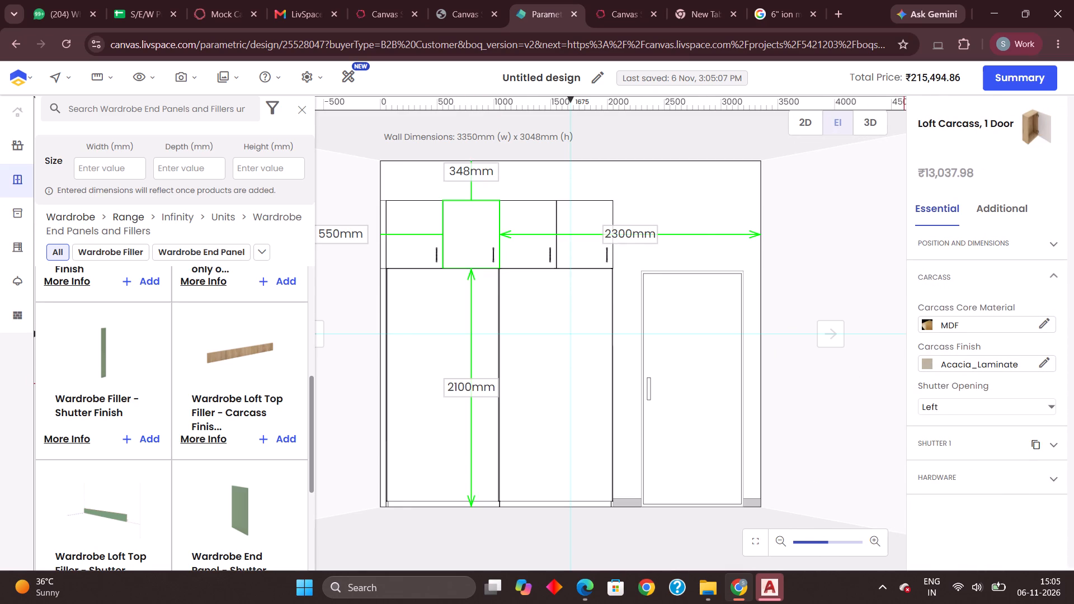
left_click(941, 412)
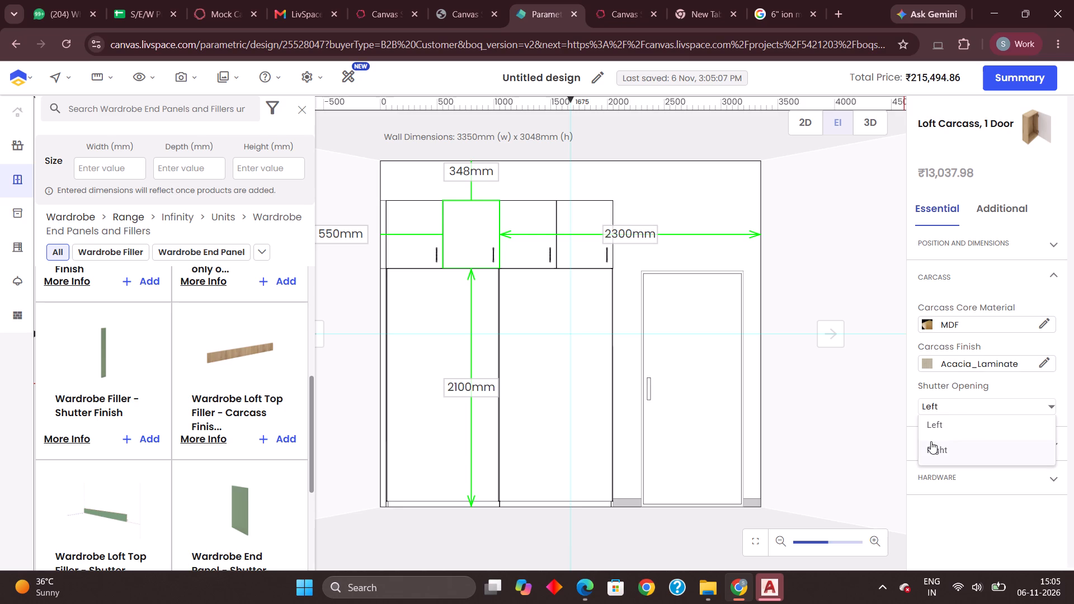
left_click(931, 441)
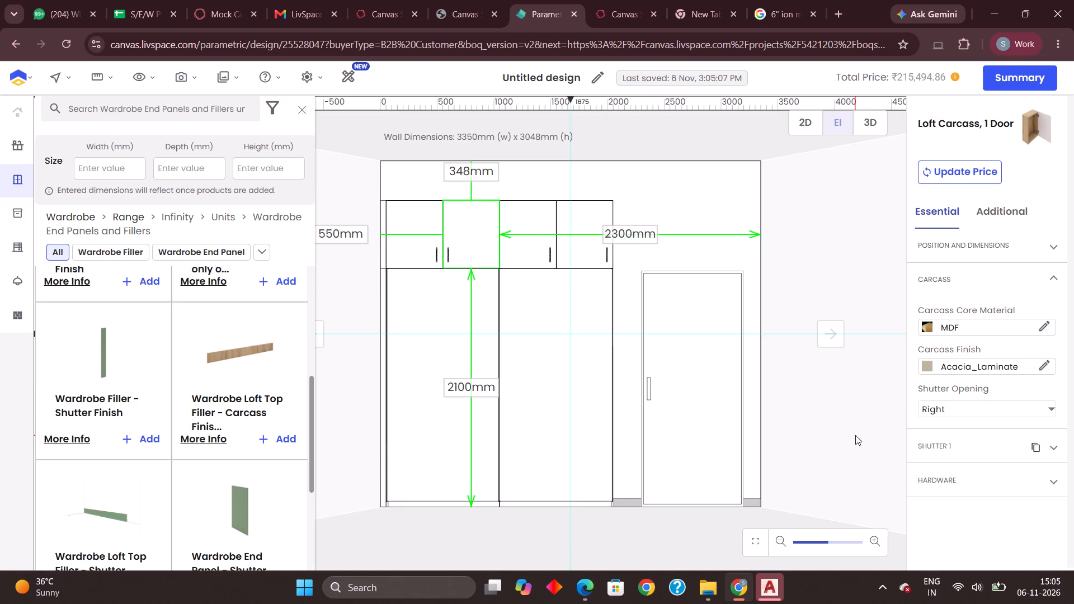
left_click(855, 435)
Set the rightmost loft carcass's shutter opening to Right.
left_click(597, 254)
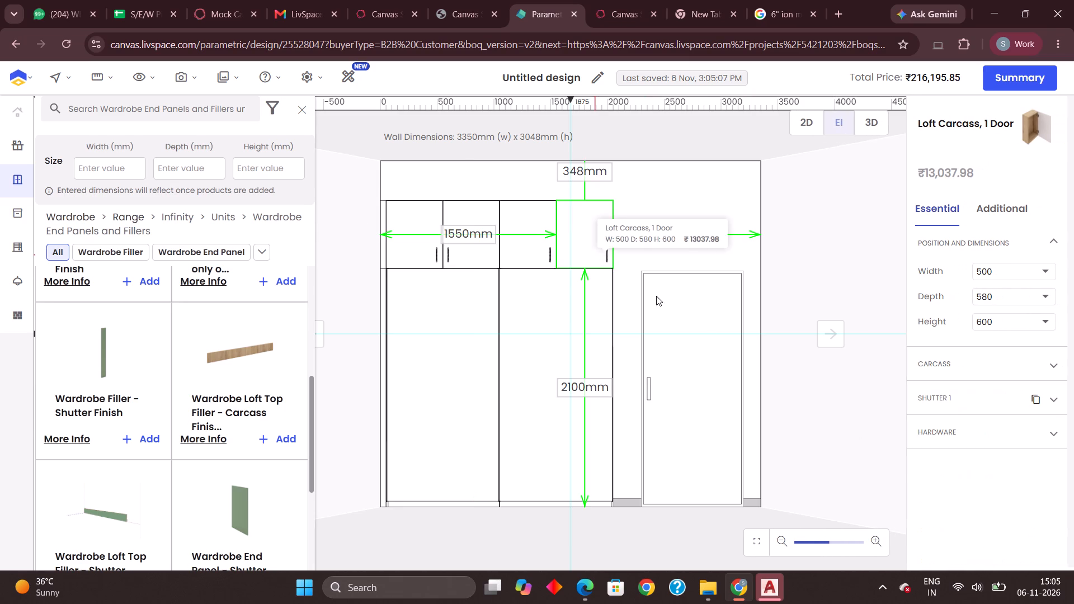
left_click(960, 370)
left_click(961, 412)
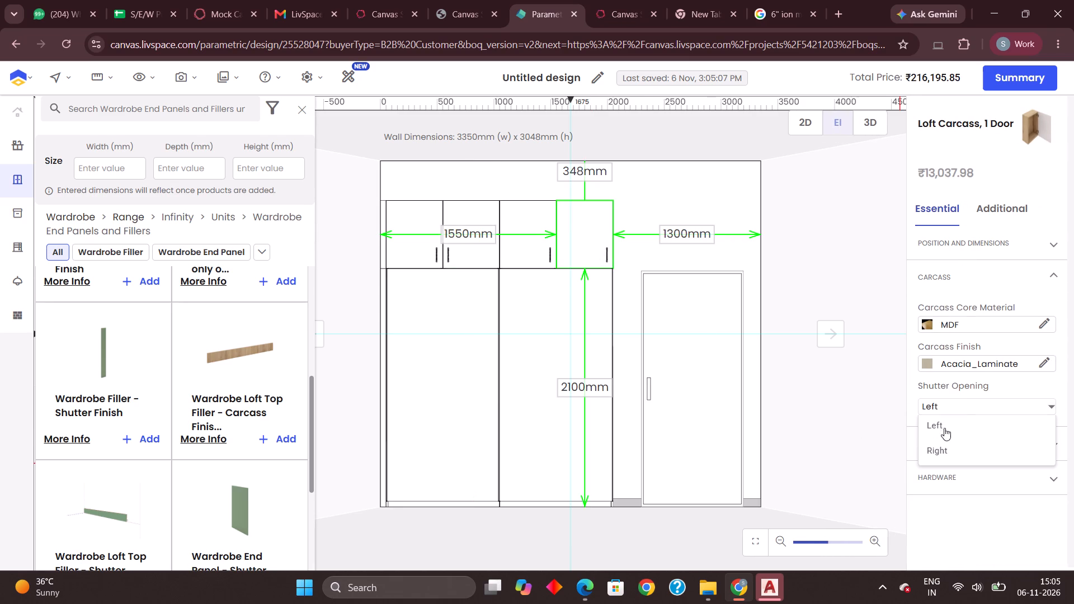
left_click(943, 442)
left_click(855, 435)
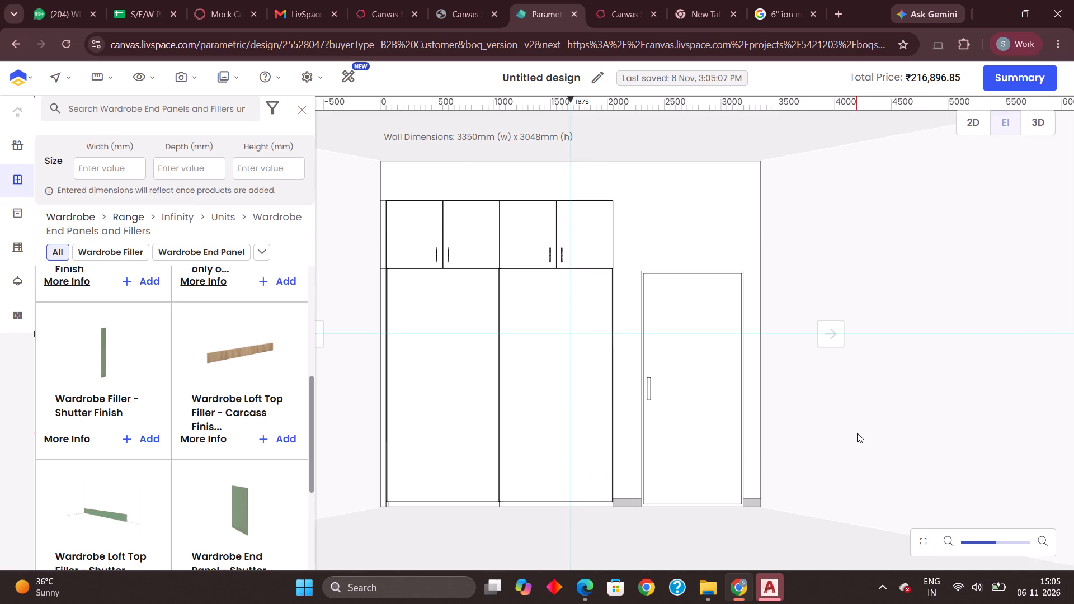
Examine the handle types and the regular handle models available for the rightmost loft carcass.
left_click(578, 240)
left_click(976, 408)
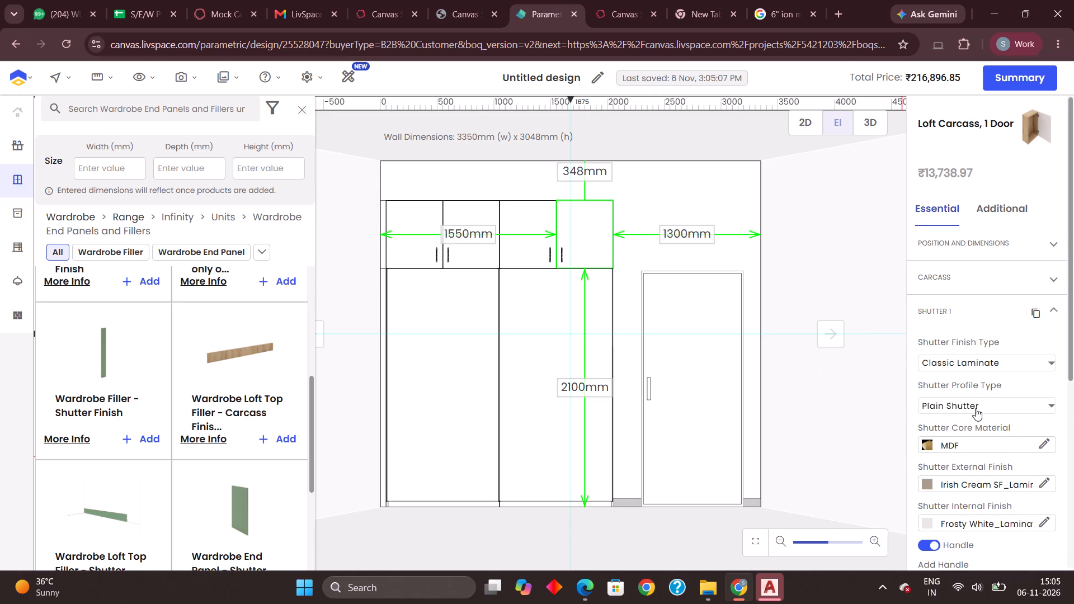
scroll(960, 490, "down", 4)
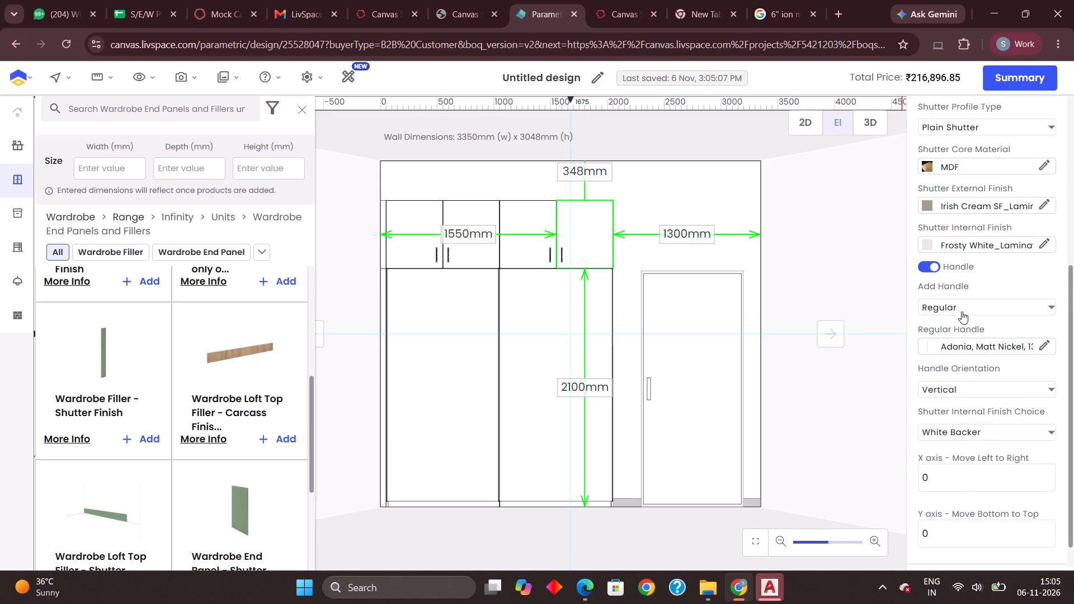
left_click(962, 308)
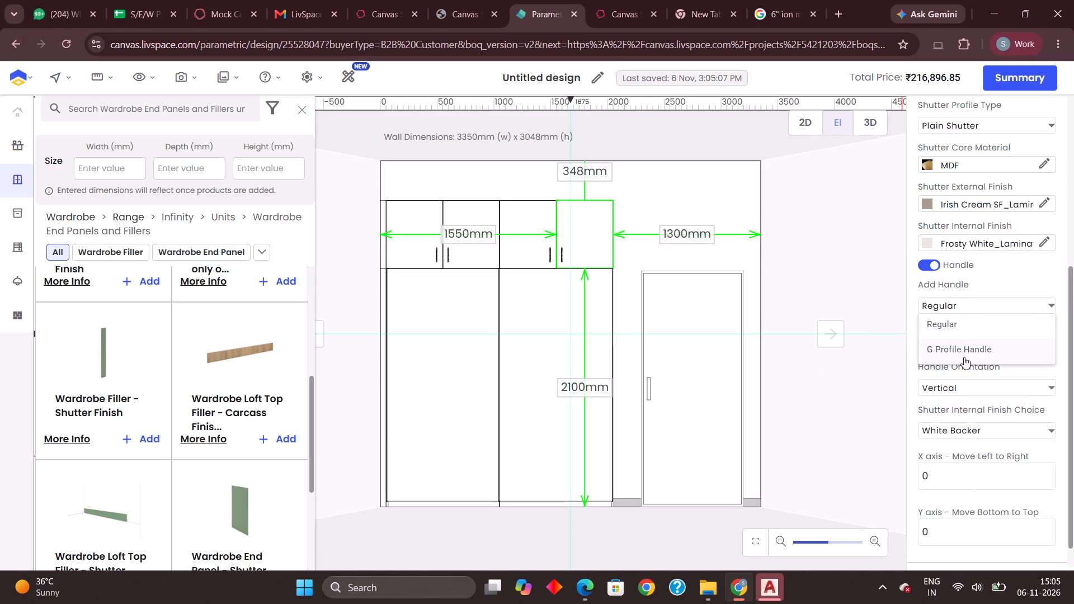
left_click(874, 346)
left_click(972, 346)
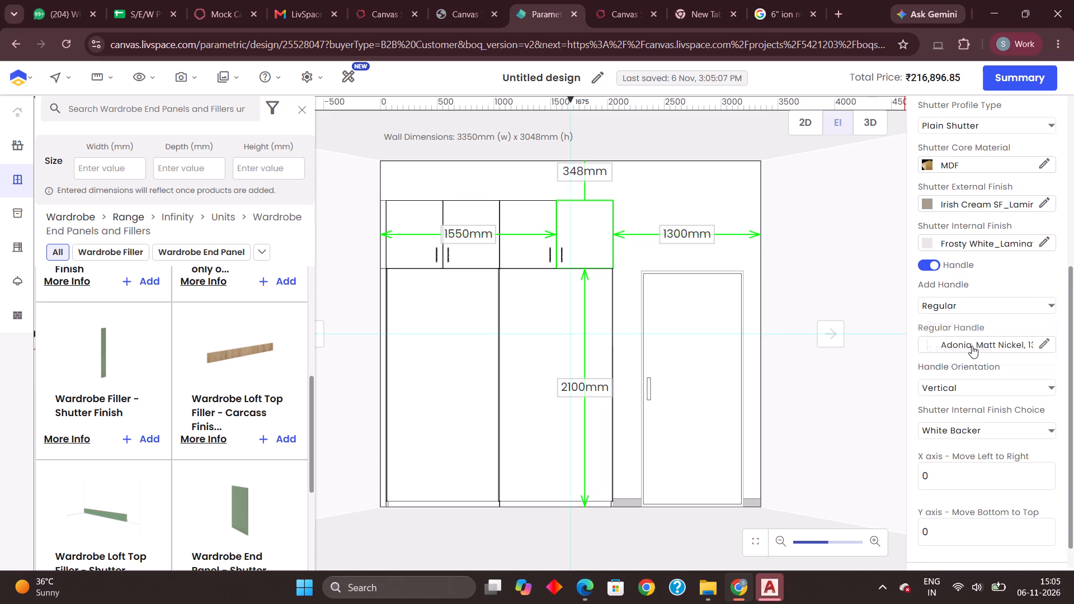
scroll(837, 391, "down", 16)
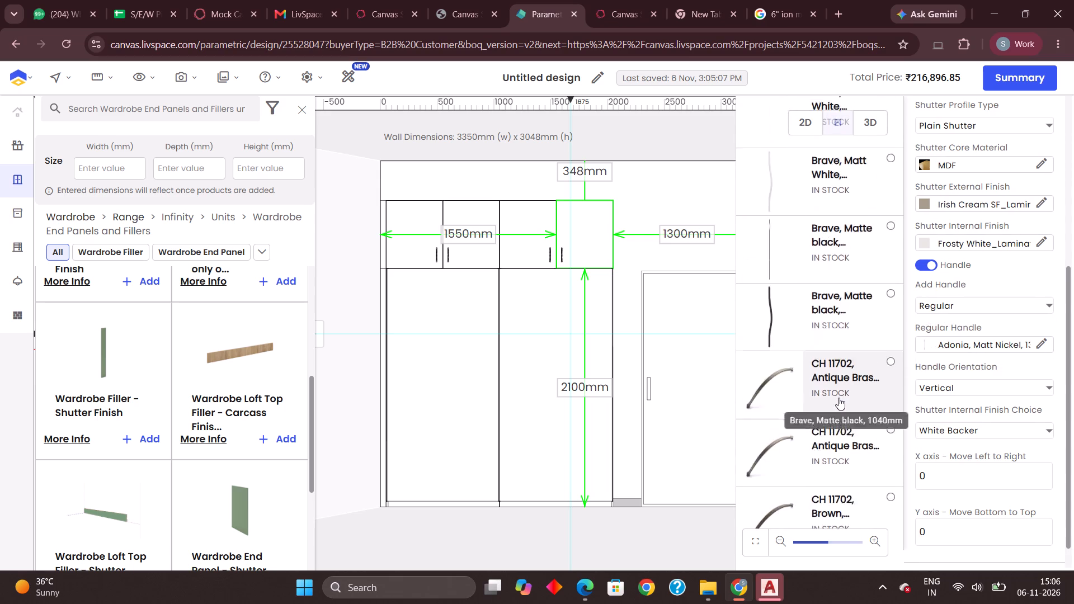
scroll(839, 398, "down", 11)
left_click(701, 531)
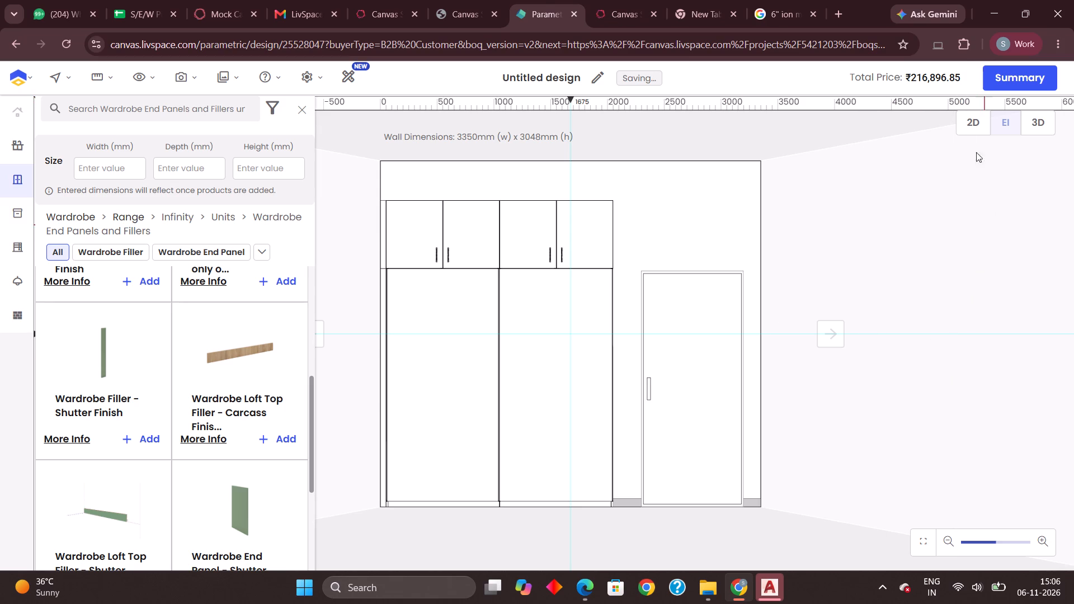
Close the fillers catalogue and show the room in 3D, orbited to see the wardrobe and lofts from above.
left_click(305, 112)
left_click(303, 266)
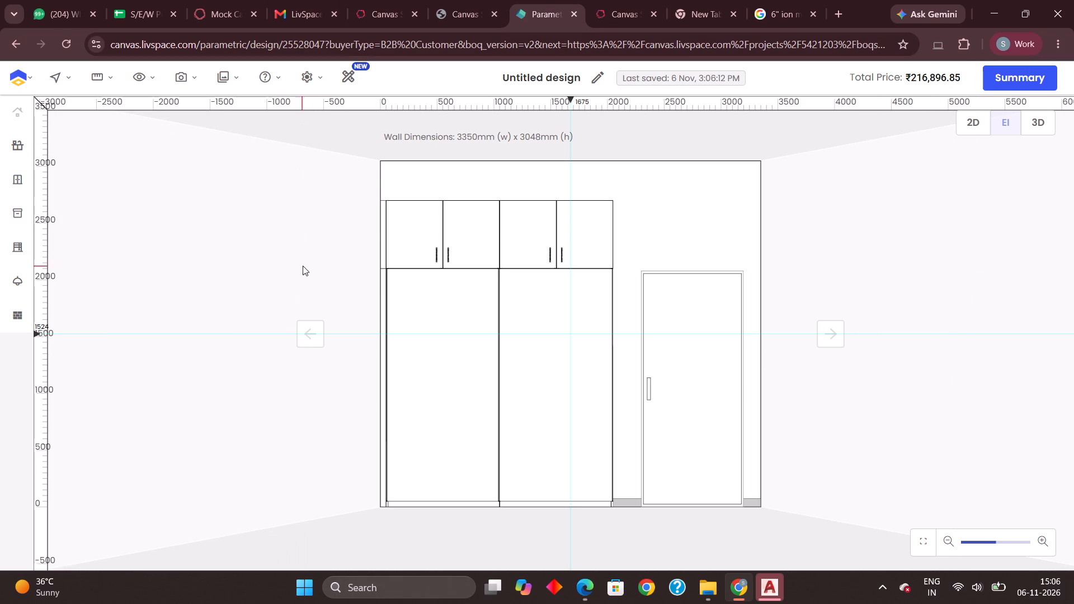
left_click(314, 76)
left_click(257, 202)
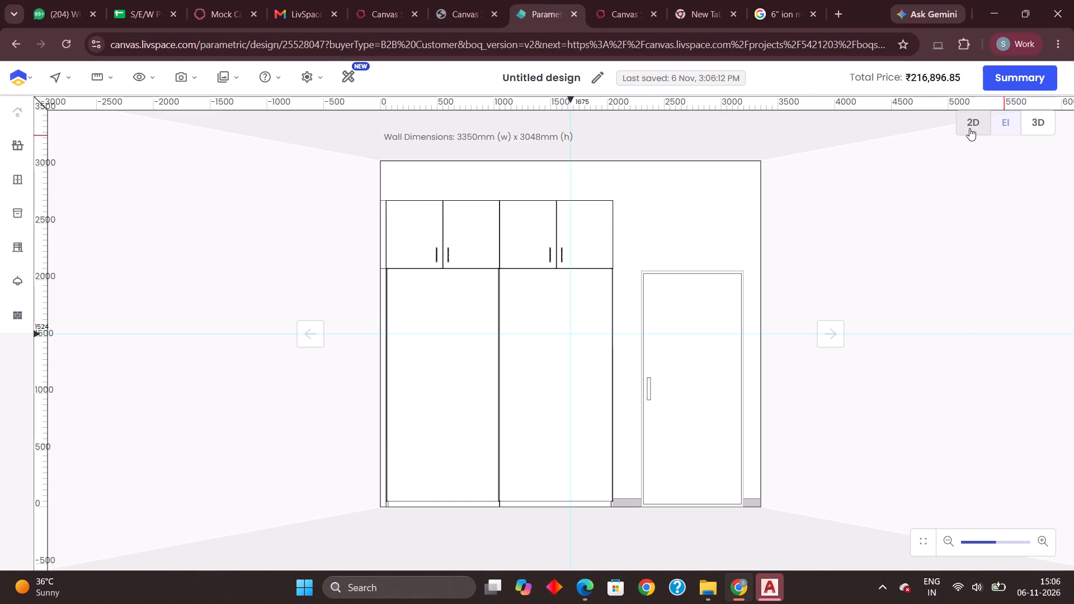
left_click(969, 128)
left_click(854, 306)
left_click(1039, 130)
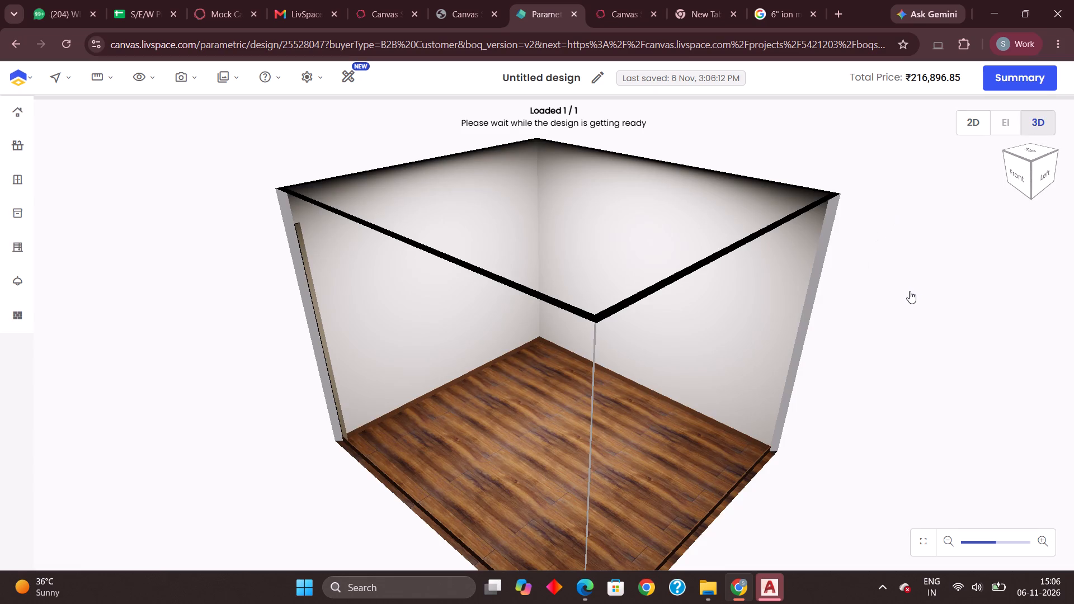
left_click(897, 291)
left_click_drag(897, 291, 925, 319)
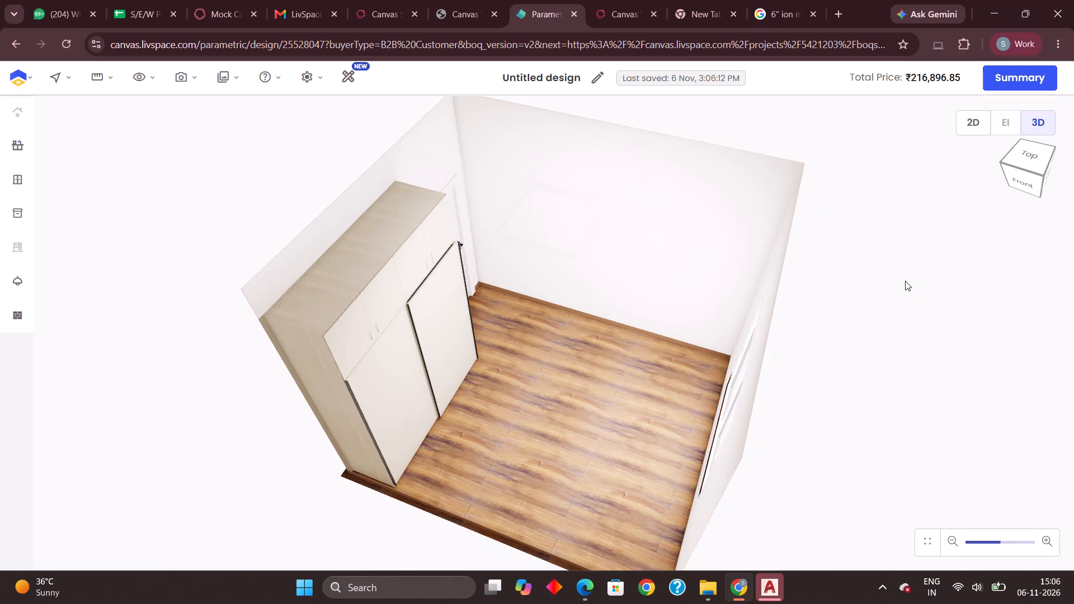
In the material preferences for swing wardrobes, set the carcass core material to MDF and the carcass finish to Frosty White_Laminate.
left_click(312, 82)
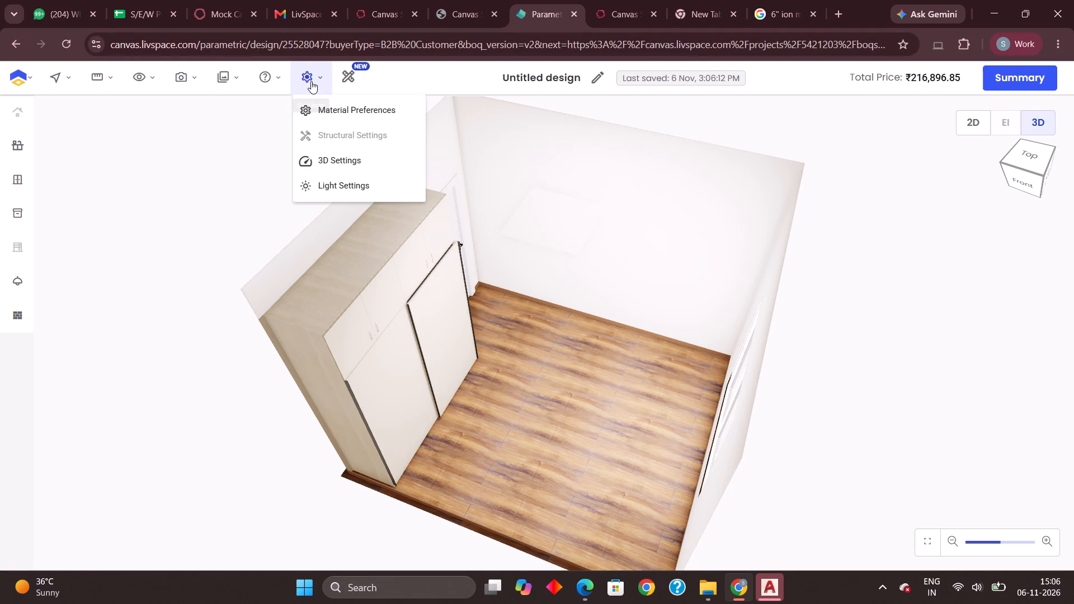
left_click(338, 110)
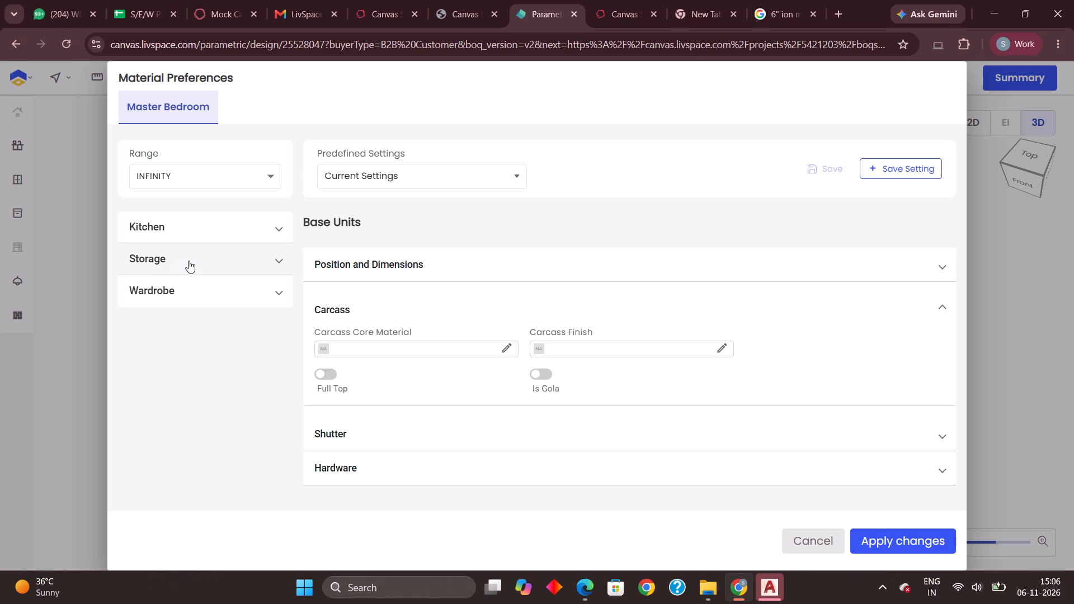
left_click(183, 296)
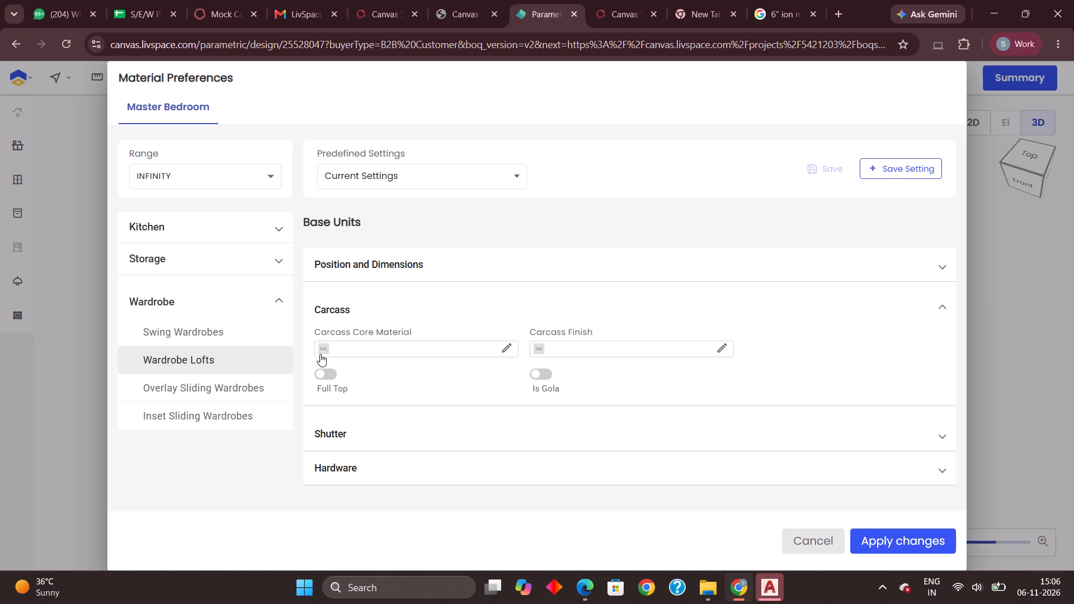
left_click(204, 330)
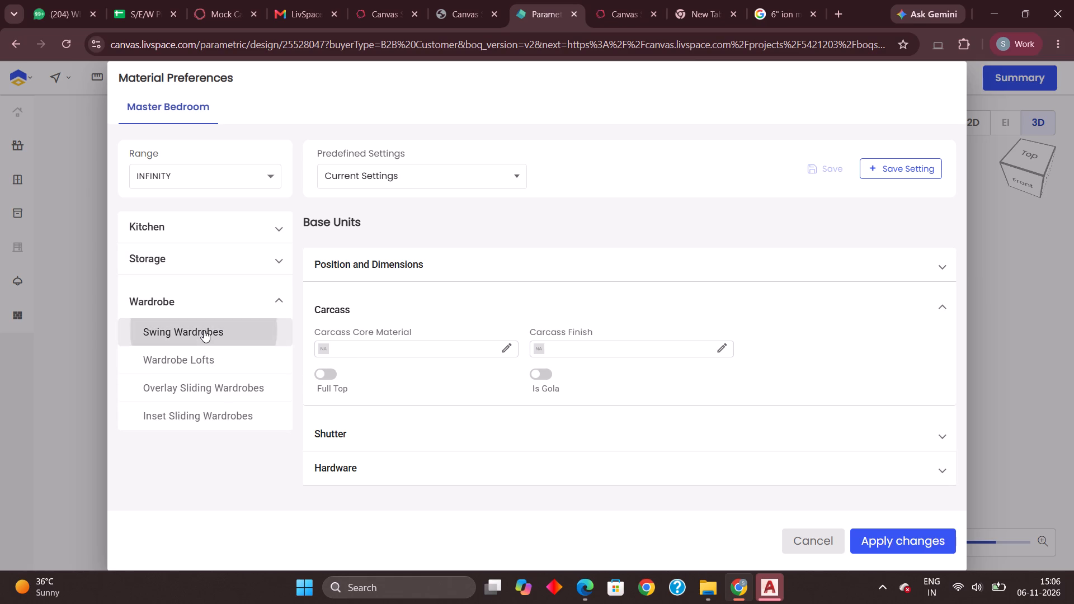
left_click(366, 303)
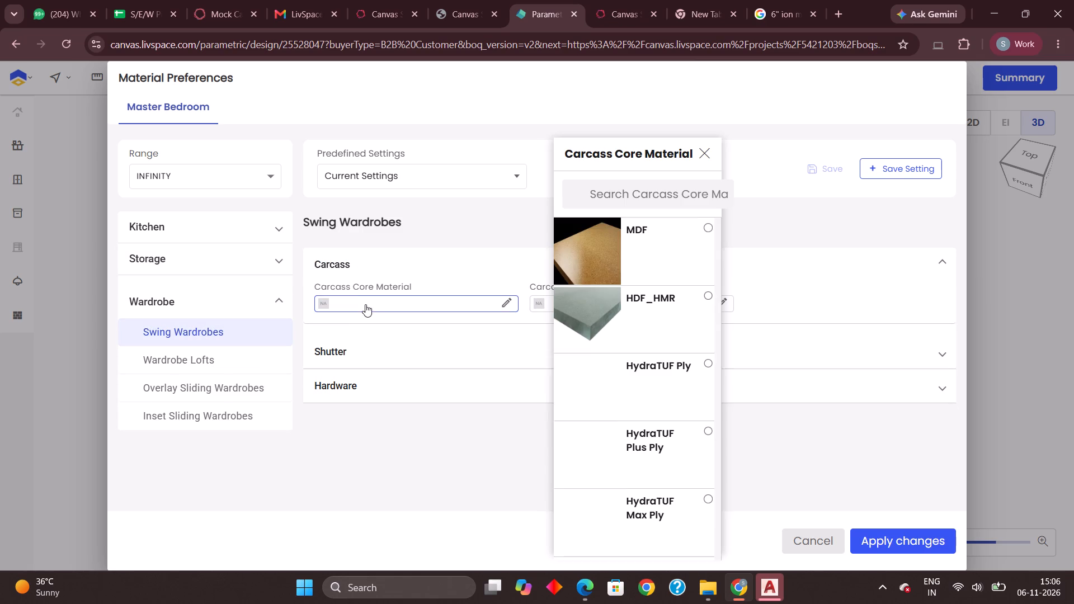
left_click(709, 227)
left_click(702, 156)
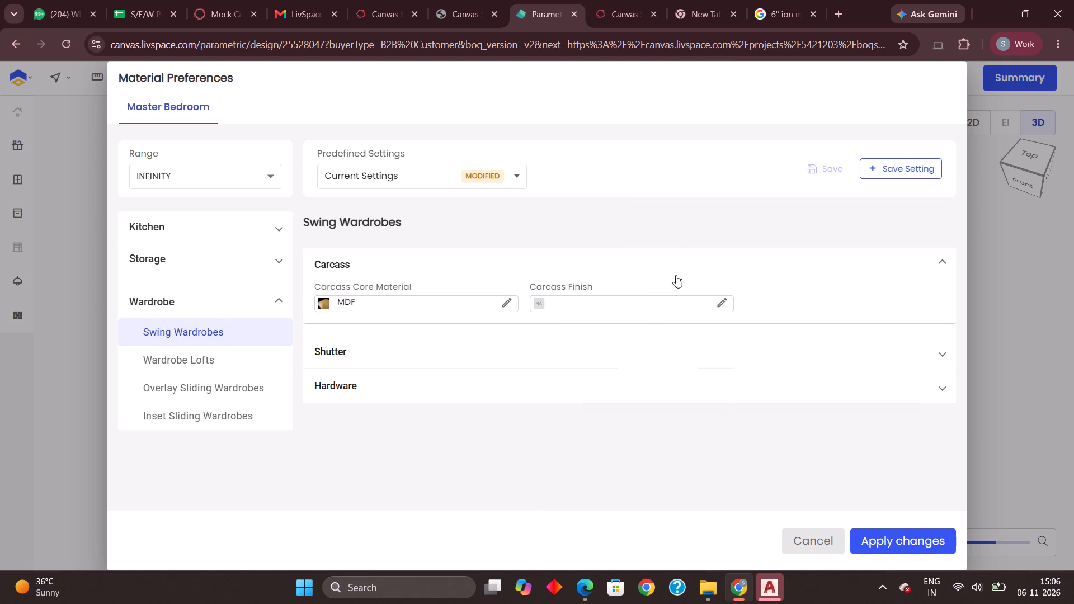
left_click(647, 304)
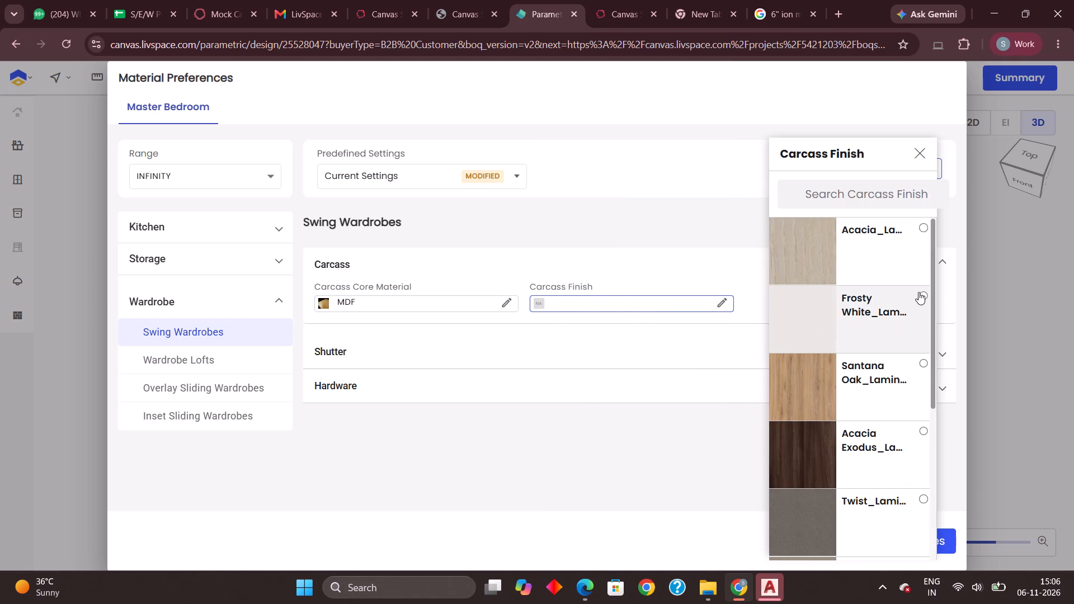
left_click(921, 294)
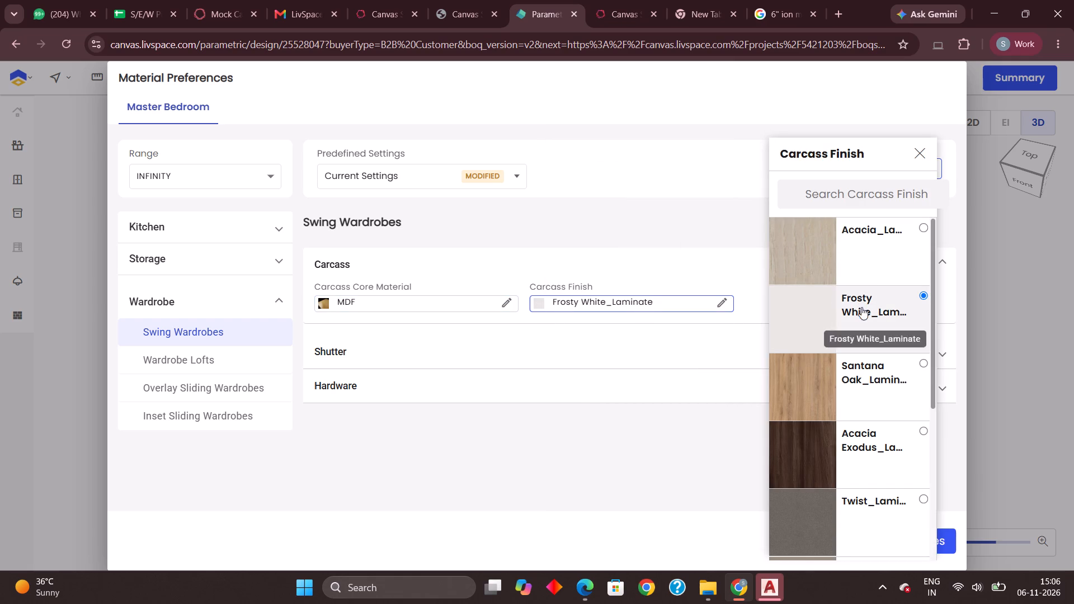
left_click(917, 151)
Set the swing wardrobe shutters to Classic Laminate finish type, Plain Shutter profile and MDF core material.
left_click(354, 352)
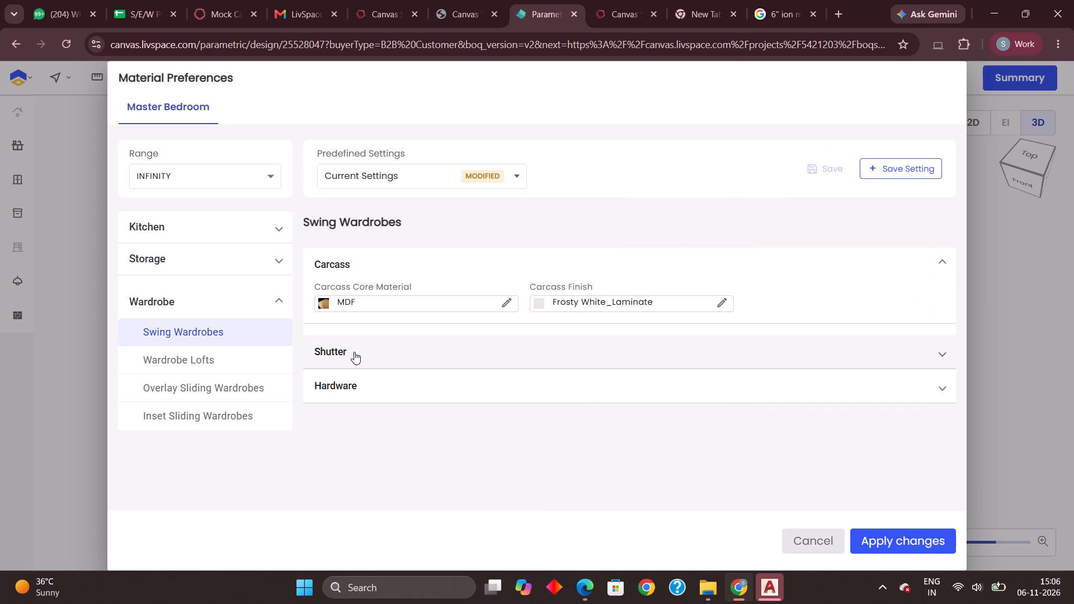
left_click(384, 355)
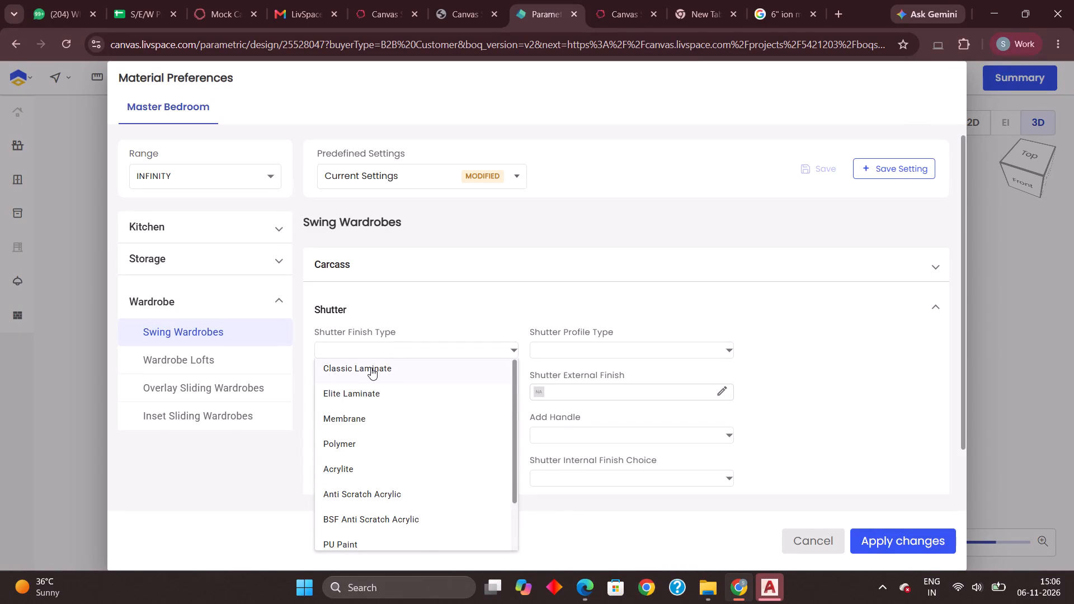
left_click(371, 367)
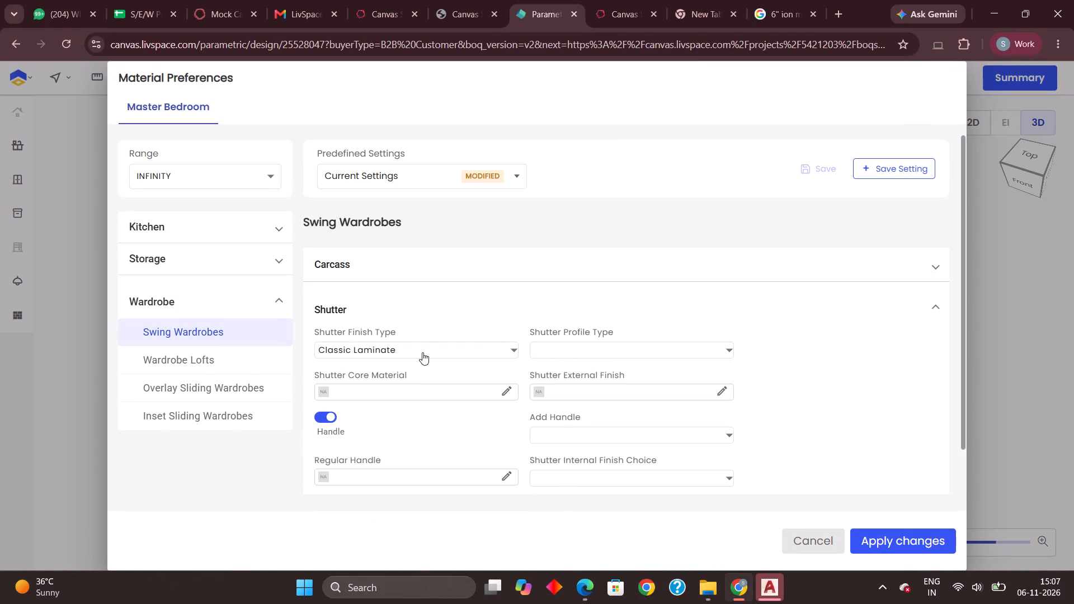
left_click(557, 353)
left_click(562, 365)
left_click(444, 389)
left_click(707, 223)
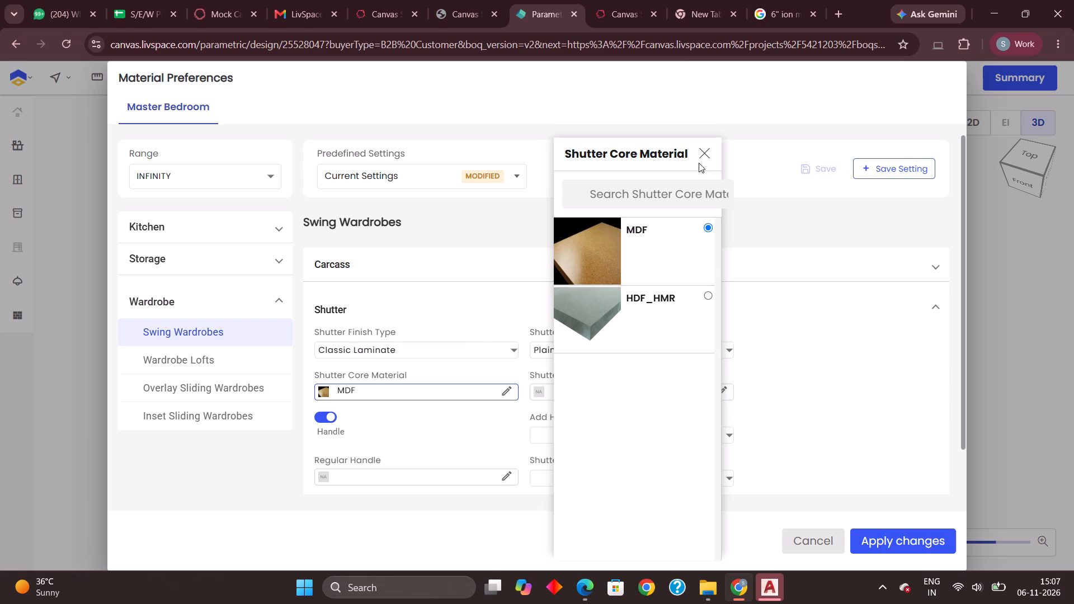
left_click(703, 154)
Search the shutter external finishes for "hgl" and choose Champagne HGL_Laminate for the swing wardrobes.
left_click(667, 388)
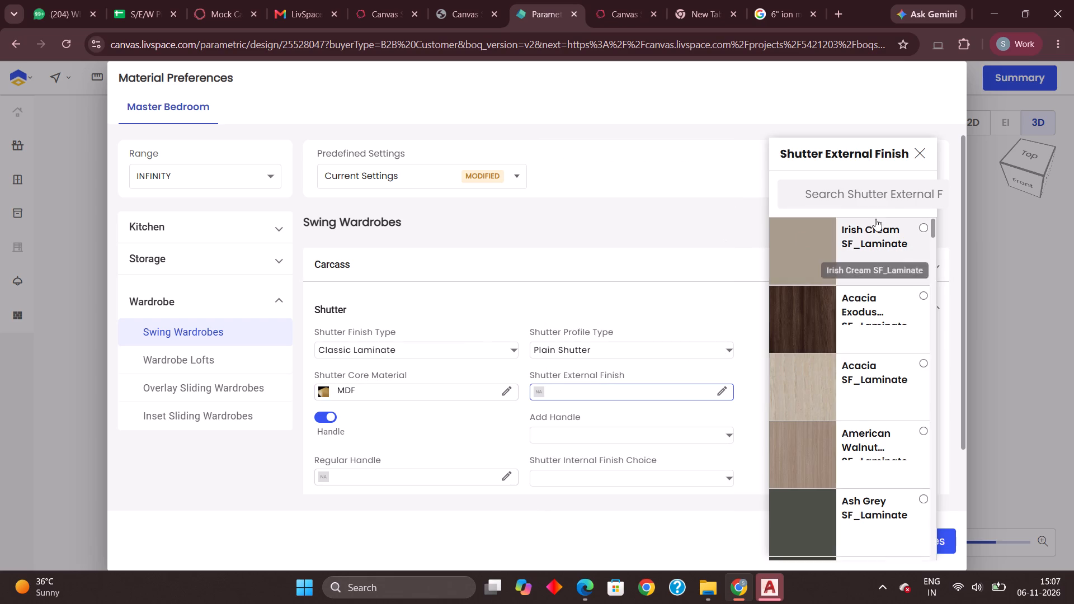
left_click(879, 199)
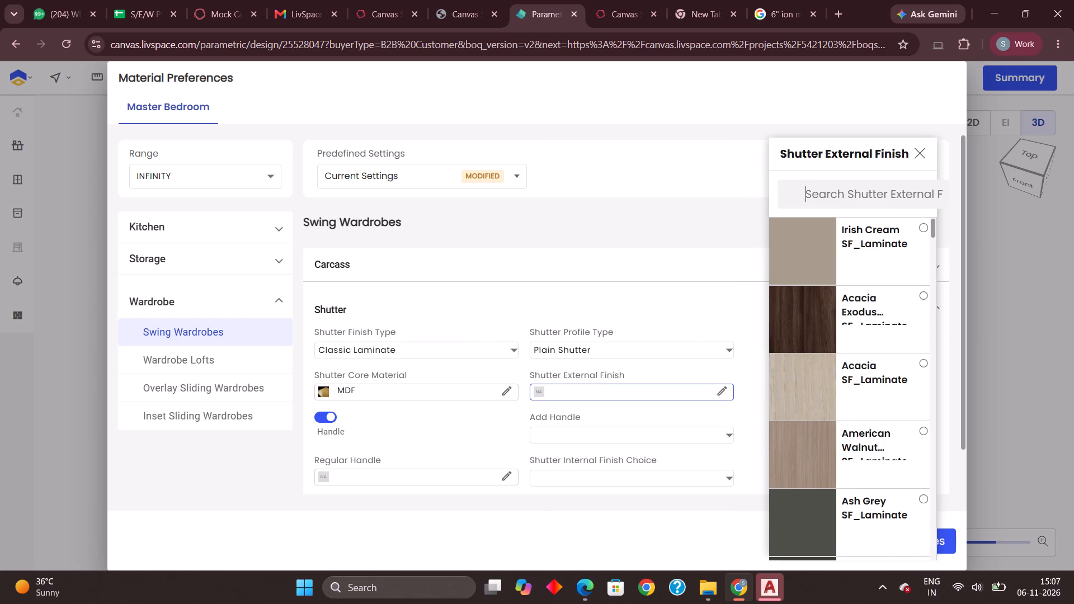
key("h")
key("g")
key("l")
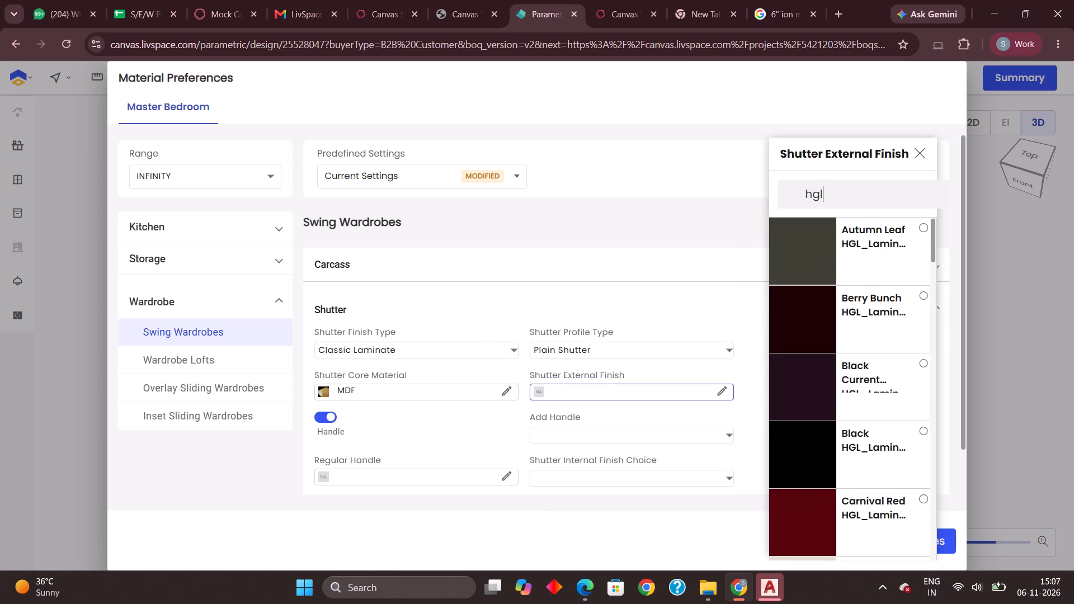
scroll(885, 362, "down", 4)
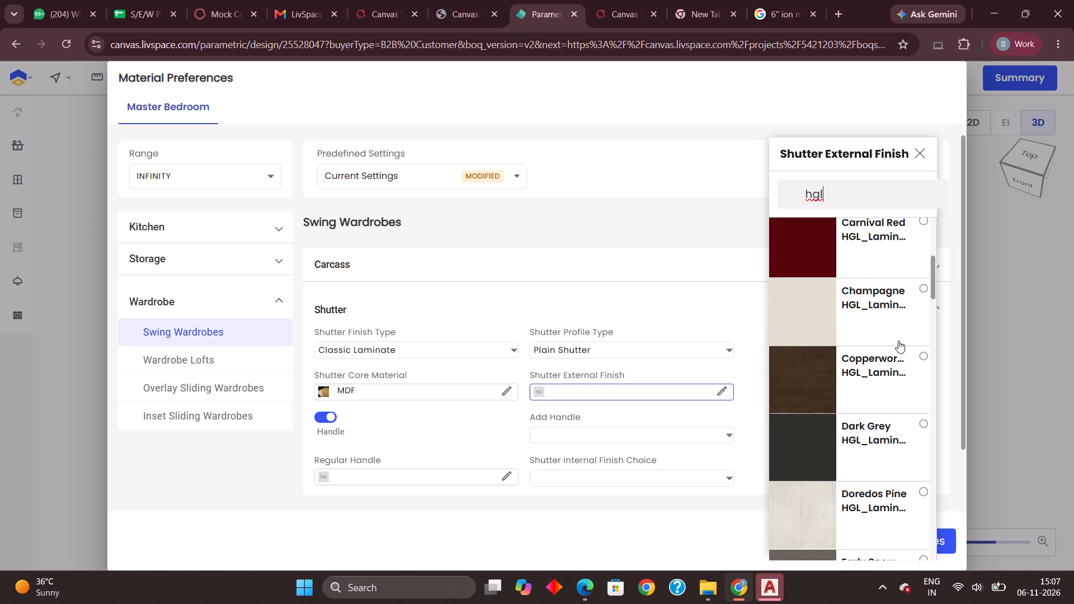
left_click(924, 287)
left_click(920, 153)
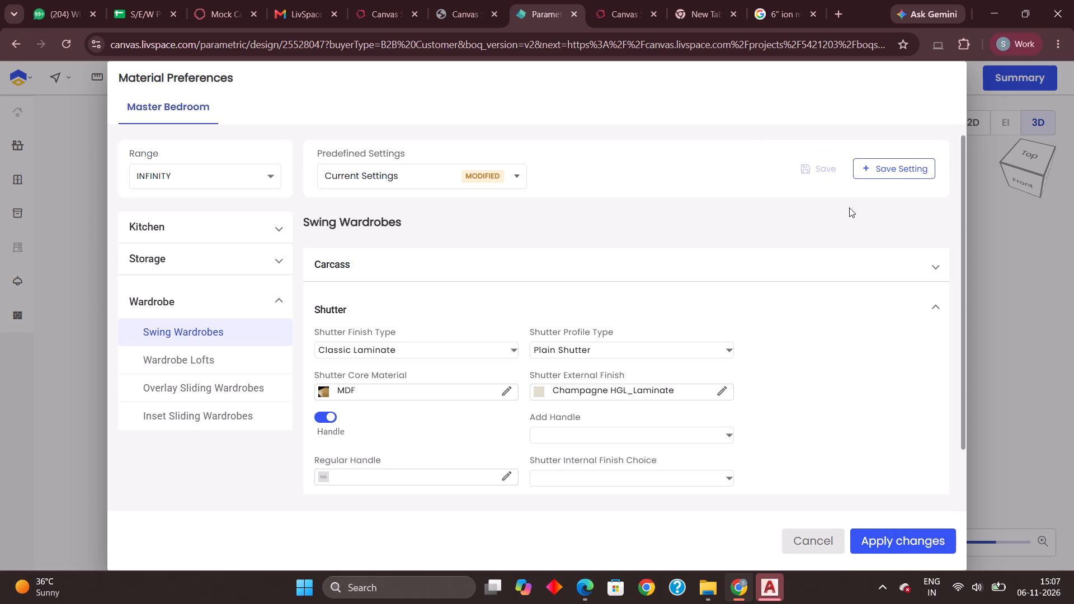
Set the swing wardrobe handle type to Regular and choose the EZH, Brushed nickel, 109mm handle, searching for "ez".
left_click(562, 432)
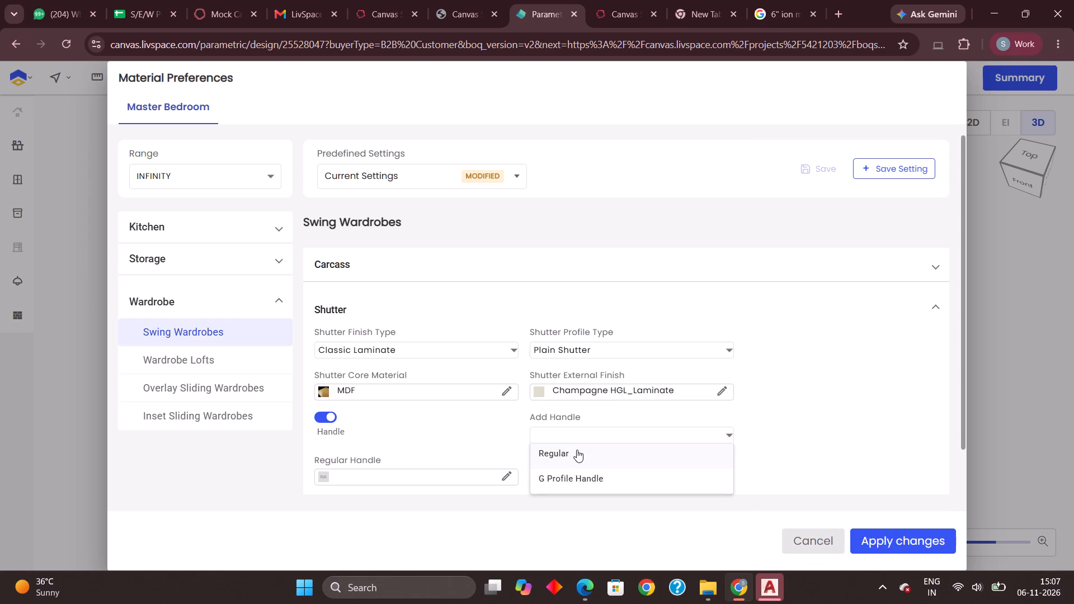
left_click(577, 450)
left_click(423, 474)
left_click(670, 191)
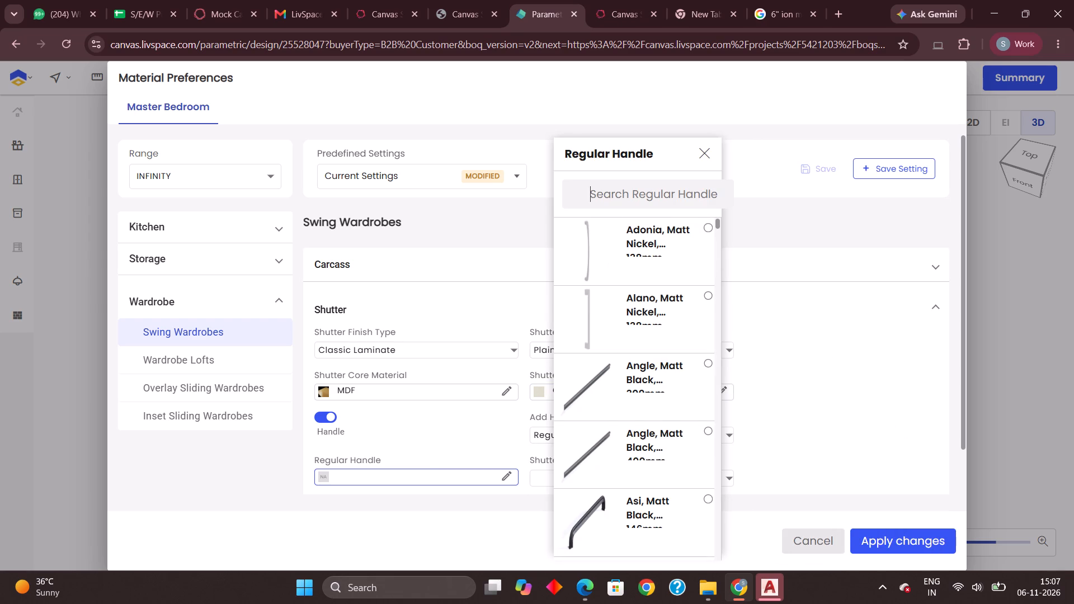
key("e")
key("super+z")
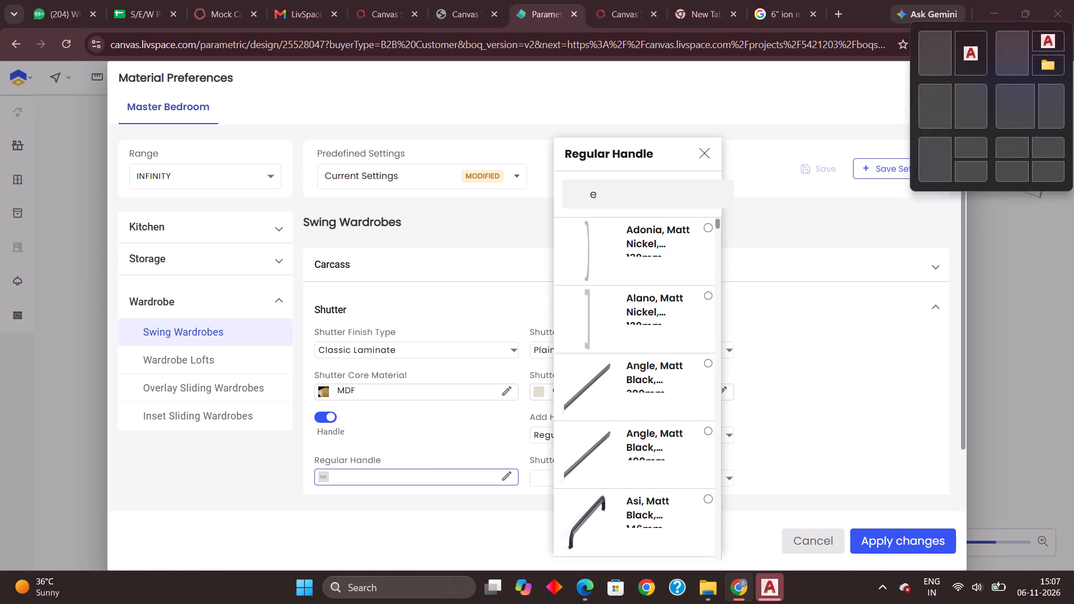
left_click(659, 197)
key("z")
left_click(706, 226)
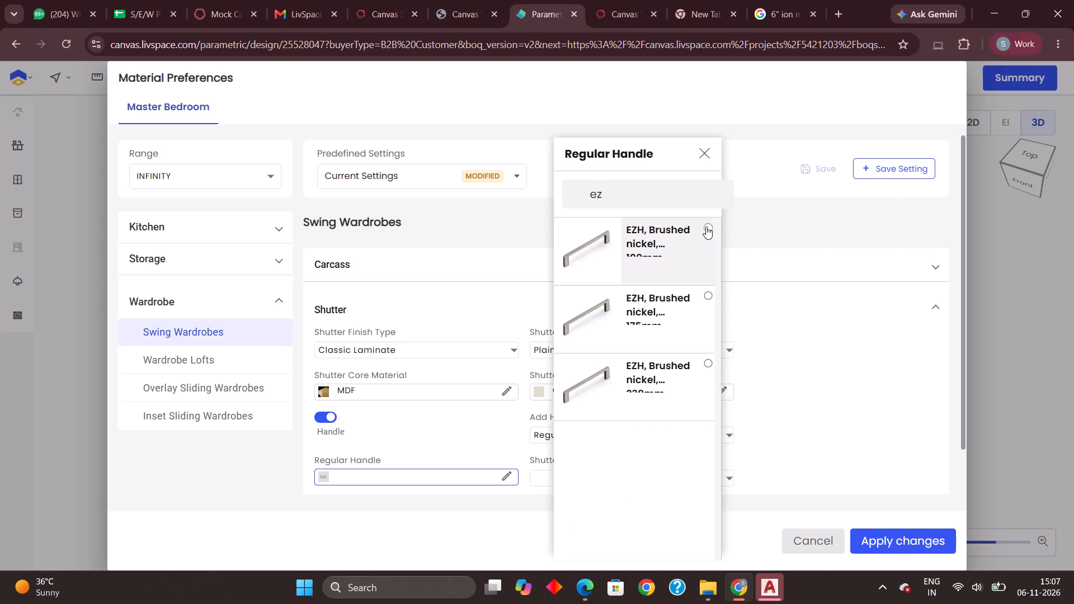
left_click(704, 154)
Set the swing wardrobe's shutter internal finish choice to White Backer.
left_click(573, 473)
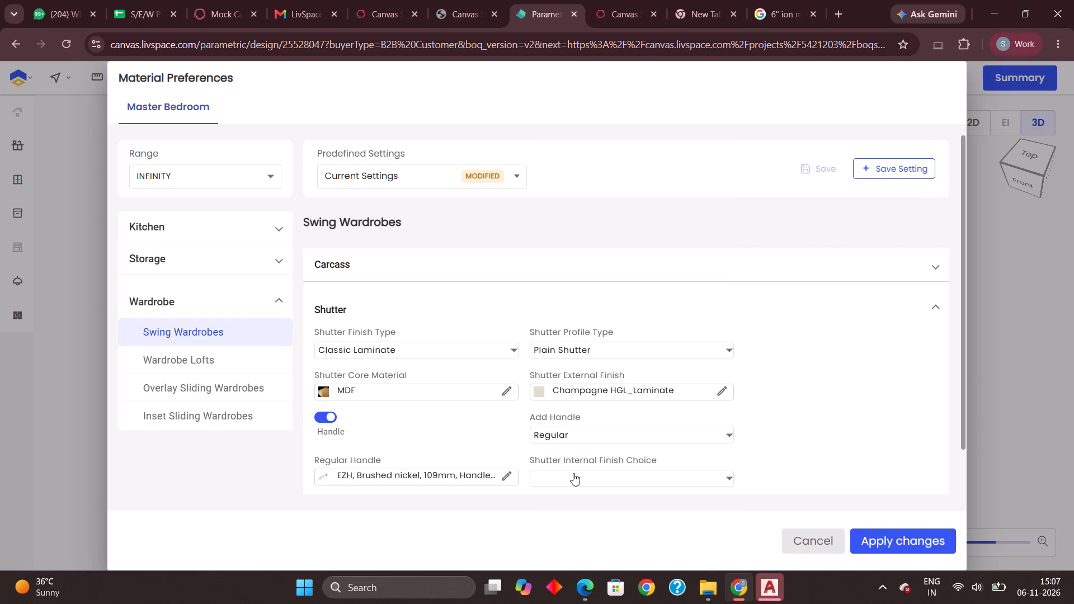
left_click(560, 499)
scroll(582, 470, "down", 3)
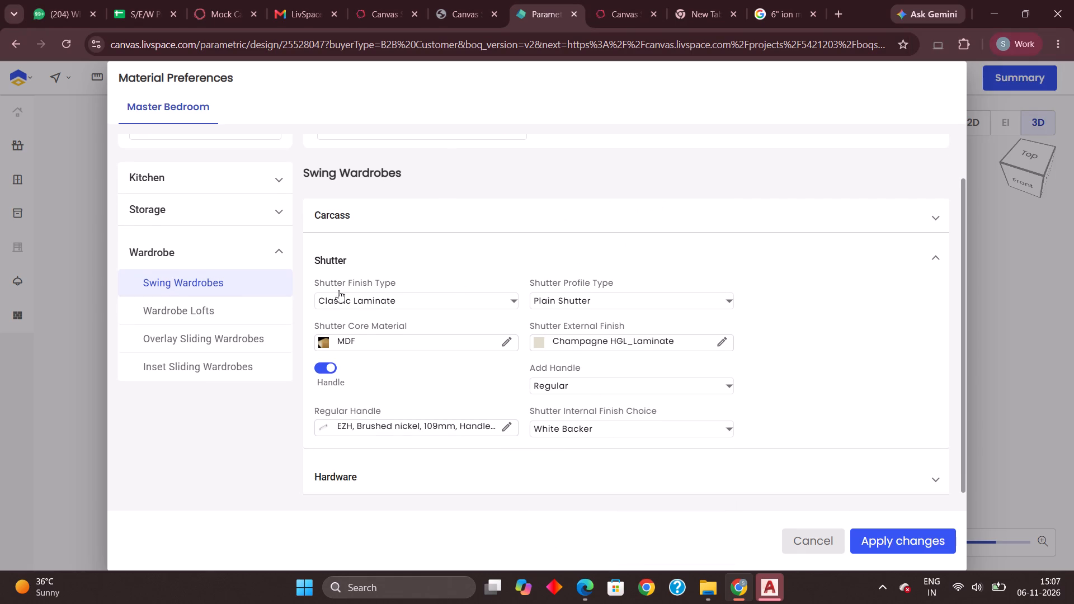
Set the Wardrobe Lofts carcass to MDF core material with Frosty White_Laminate finish.
left_click(940, 255)
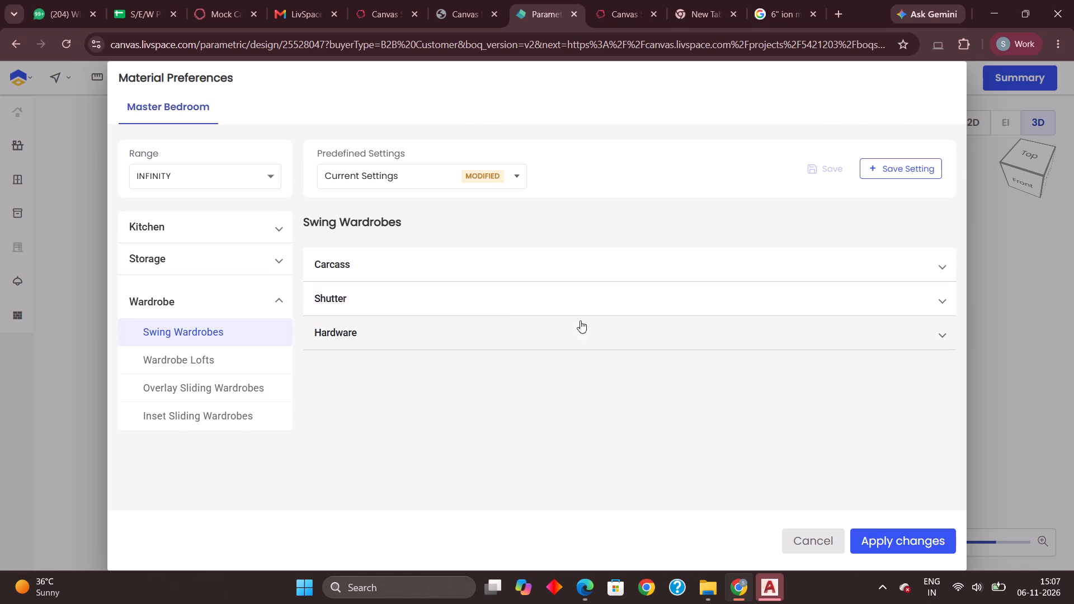
left_click(194, 358)
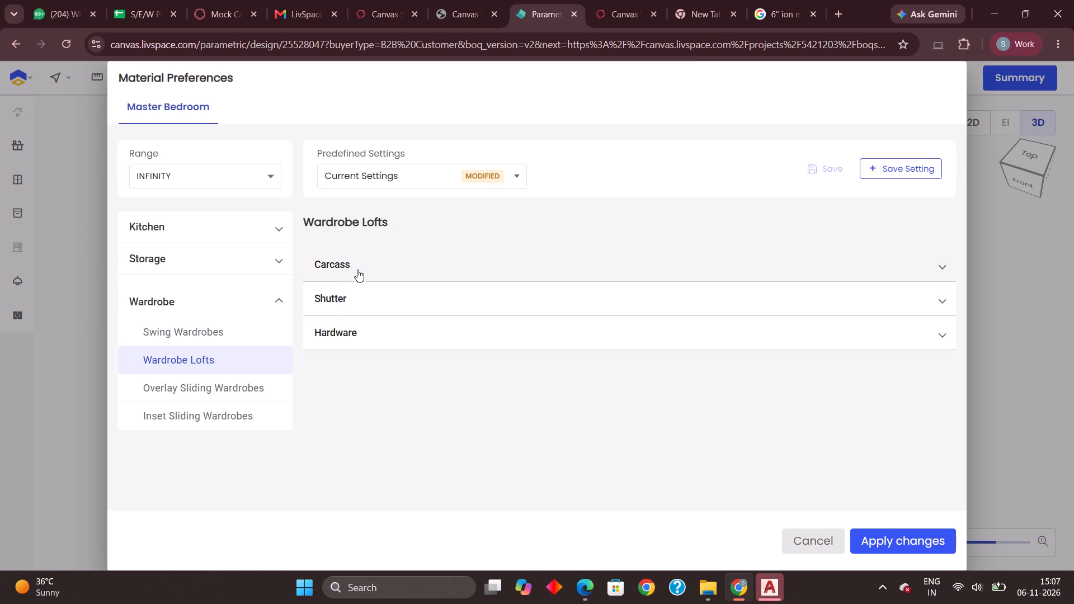
left_click(359, 267)
left_click(343, 311)
left_click(710, 229)
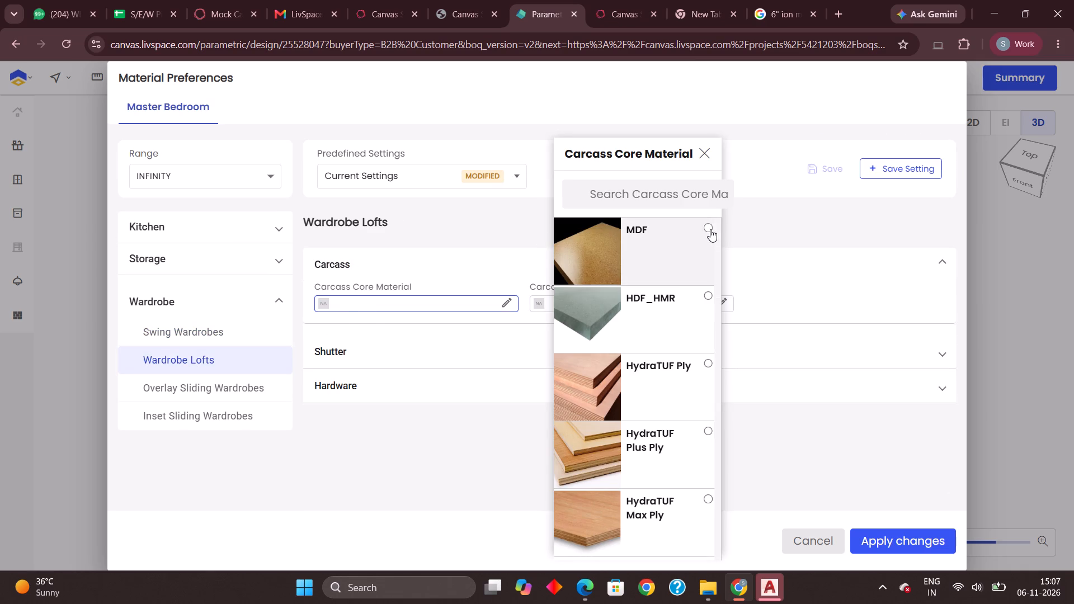
left_click(704, 155)
left_click(658, 298)
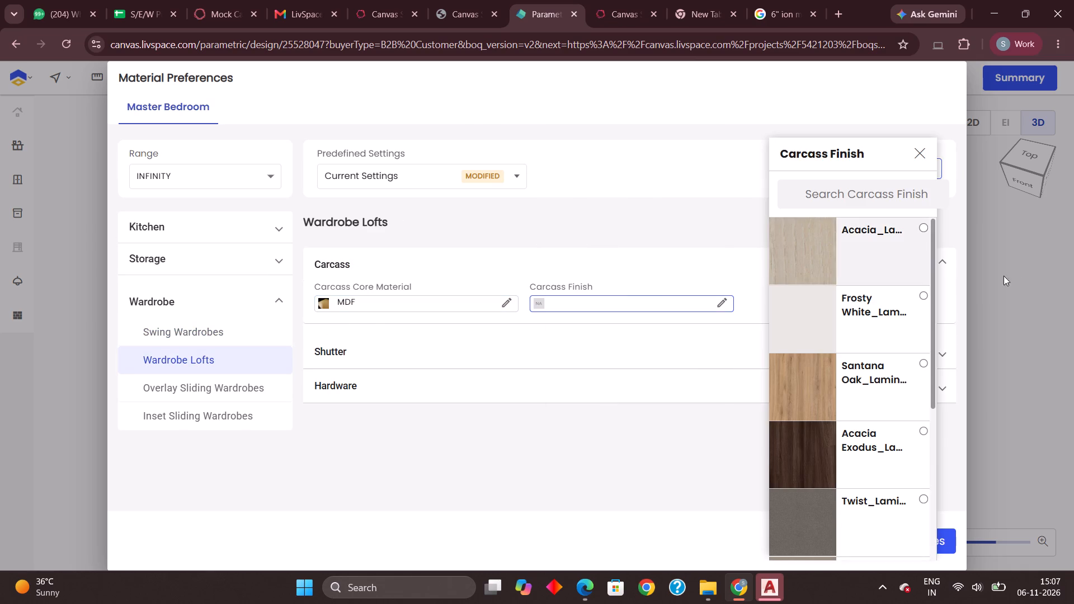
left_click(917, 297)
left_click(917, 158)
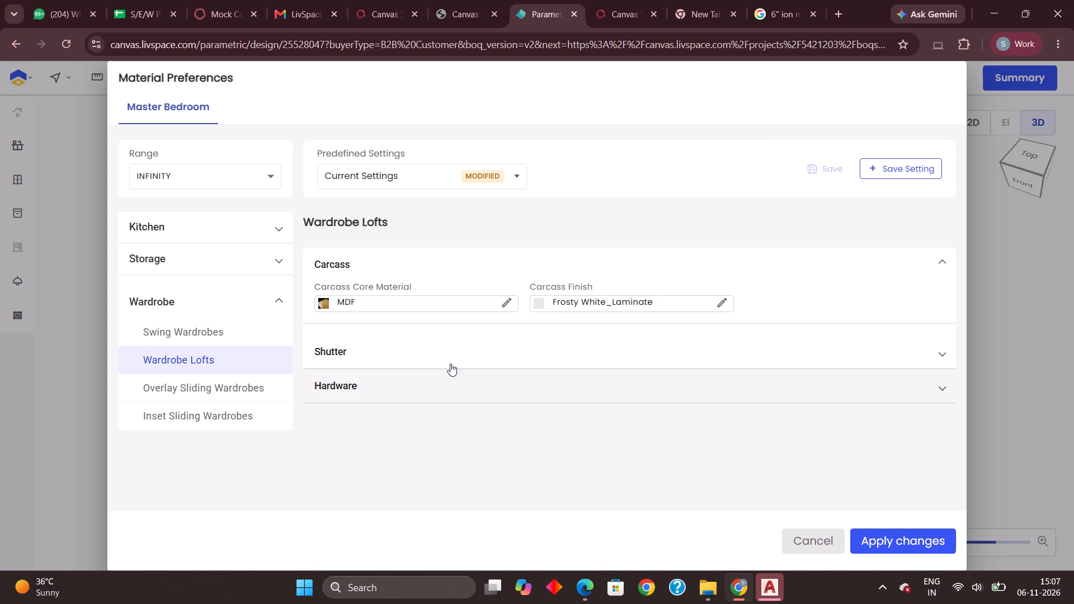
Set the Wardrobe Lofts shutters to Classic Laminate finish type, Plain Shutter profile and MDF core material.
left_click(449, 355)
left_click(369, 349)
left_click(359, 374)
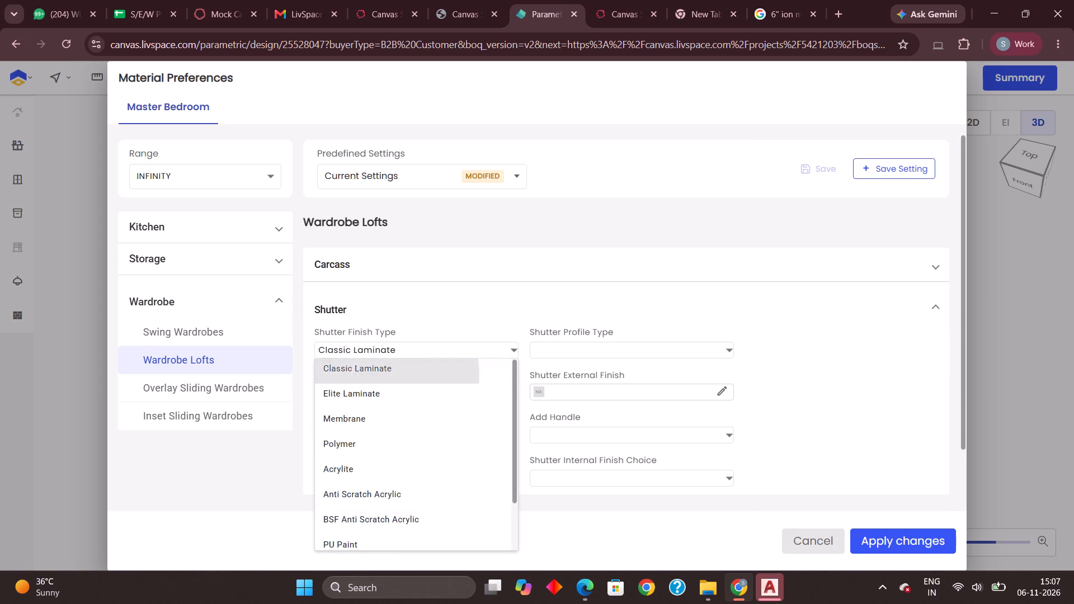
left_click(540, 353)
left_click_drag(551, 366, 544, 366)
left_click(434, 391)
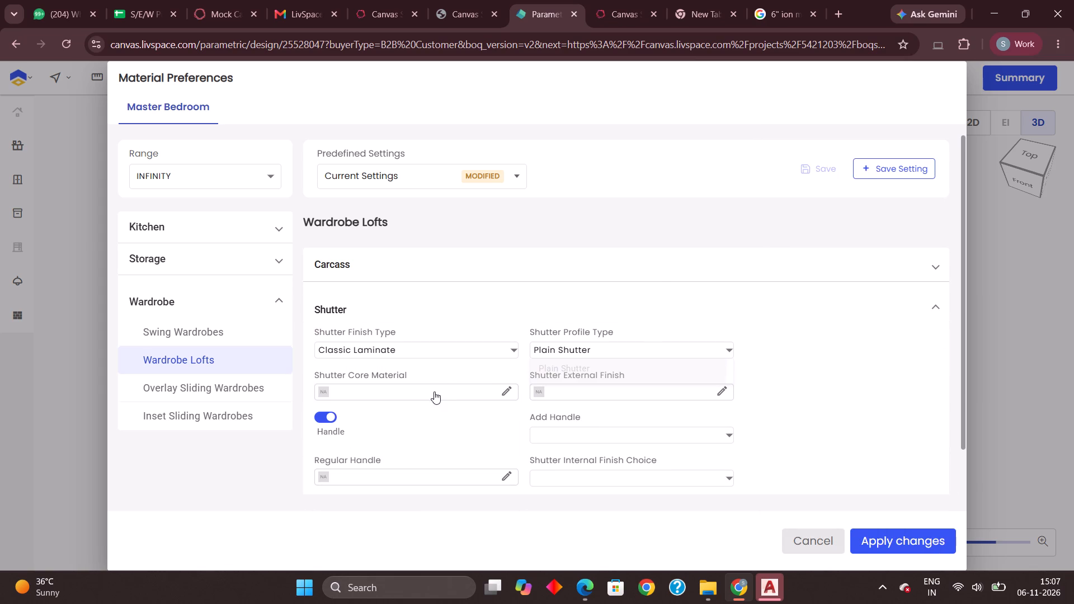
left_click(708, 229)
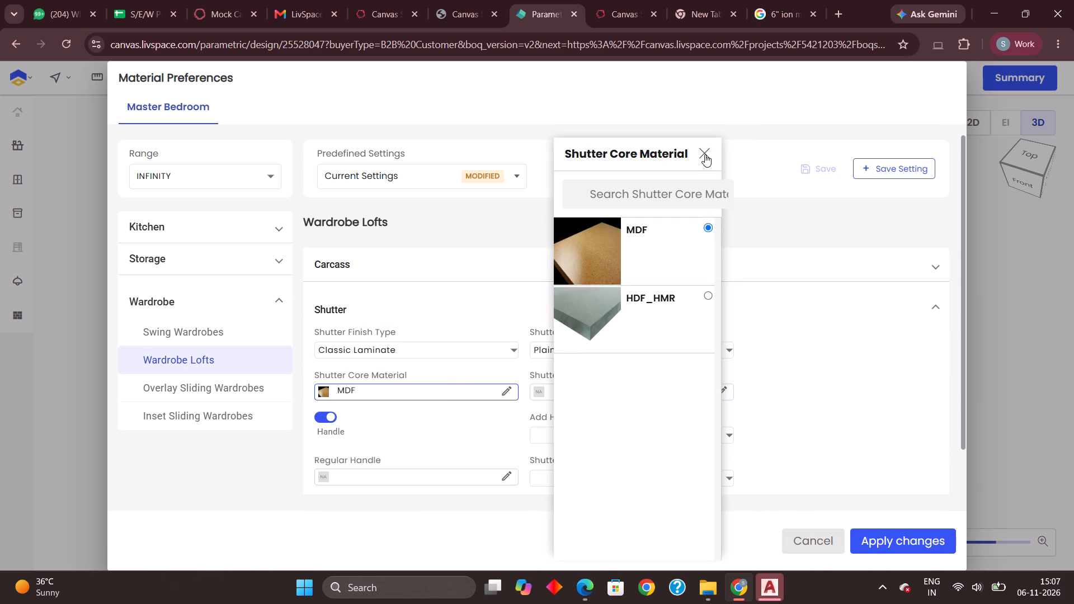
left_click(705, 154)
Search the lofts' shutter external finishes for "hgl" and choose Champagne HGL_Laminate.
left_click(622, 397)
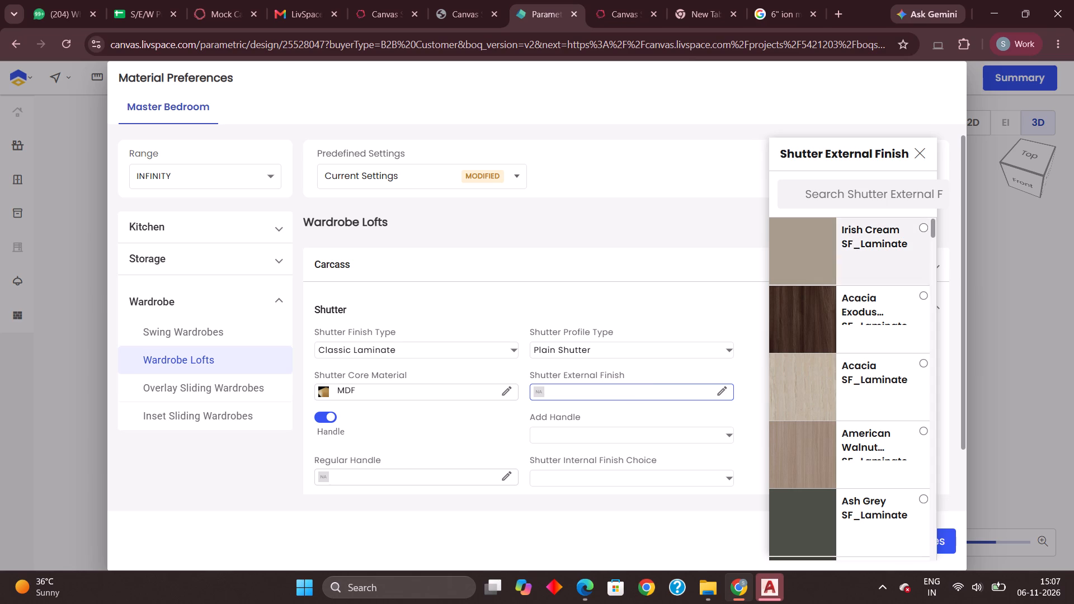
left_click(865, 200)
key("h")
key("g")
key("l")
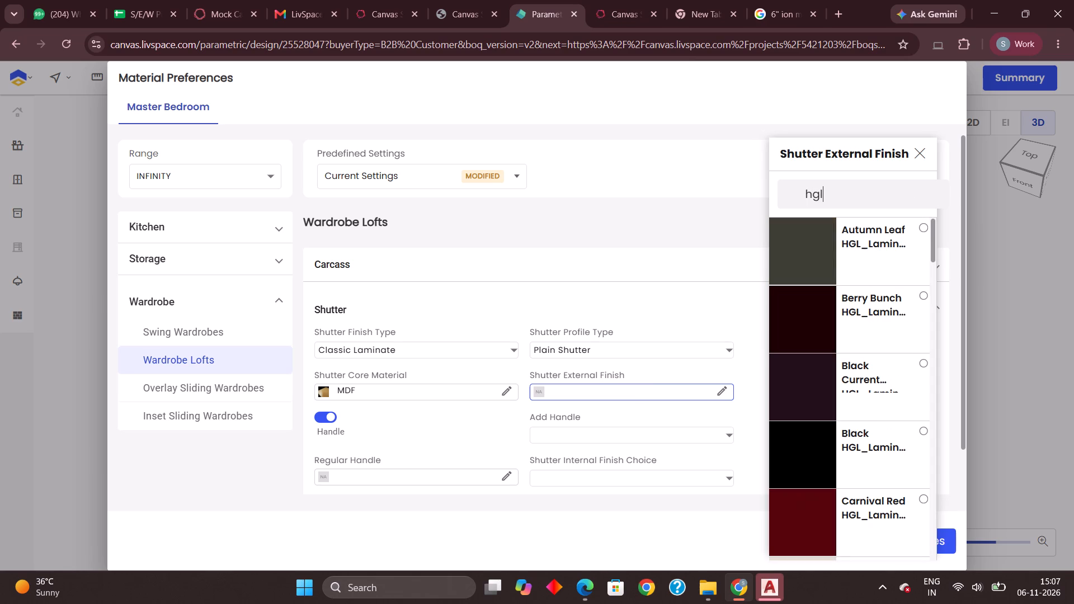
scroll(874, 381, "down", 3)
left_click(922, 356)
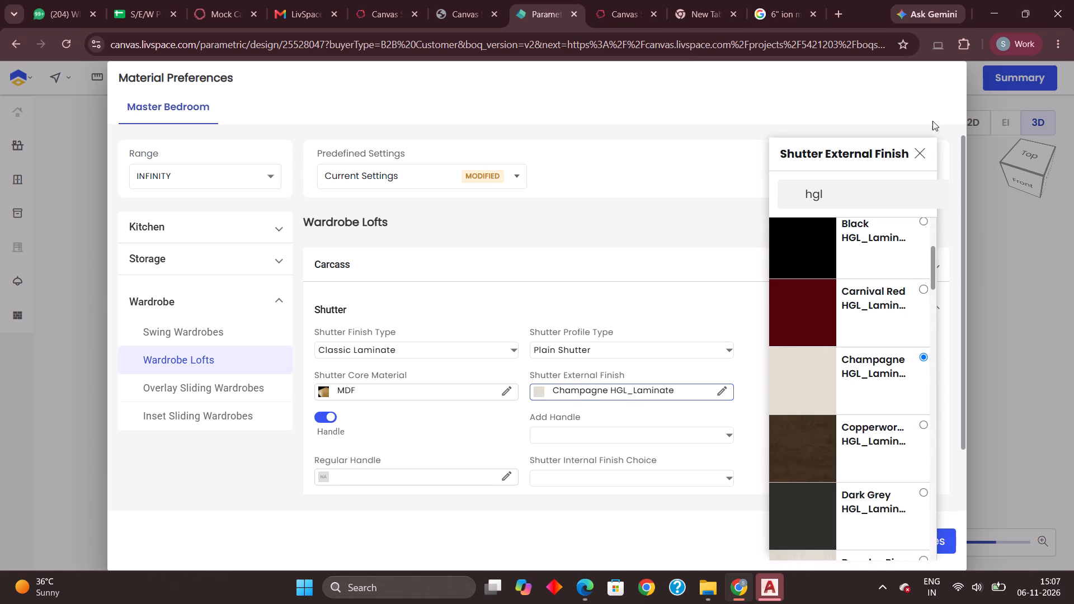
left_click(920, 149)
Set the lofts' handle type to Regular and choose the EZH, Brushed nickel, 109mm handle, searching for "ez".
left_click(564, 433)
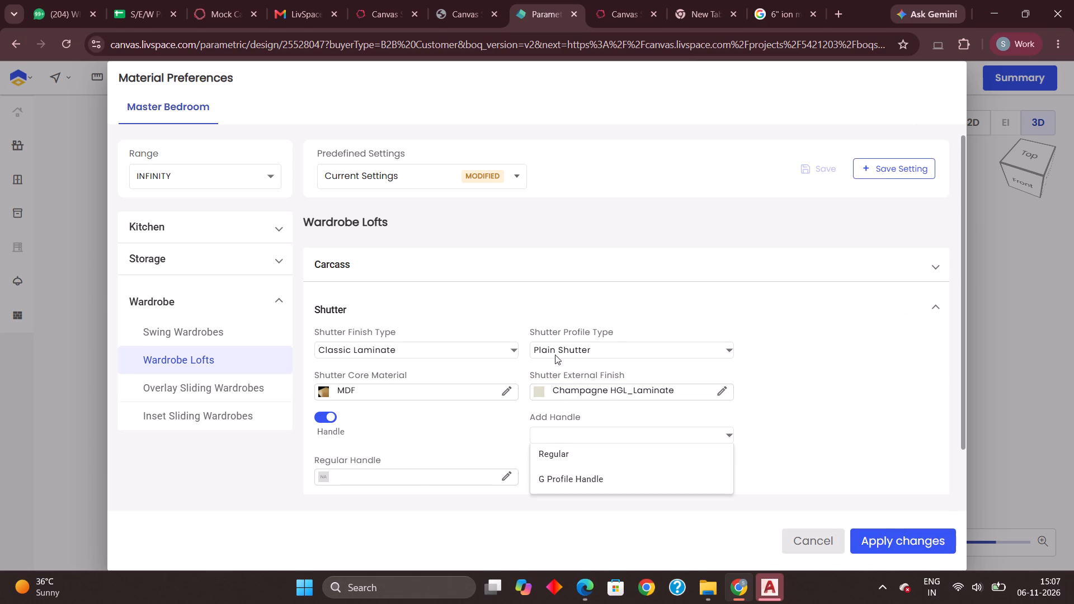
left_click(561, 453)
left_click(414, 473)
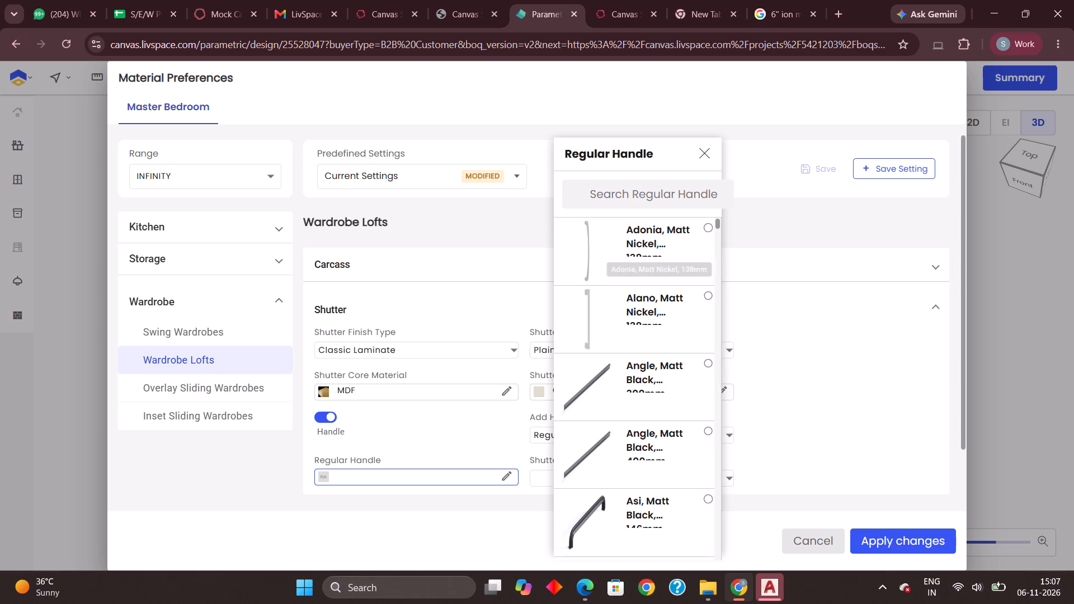
left_click(651, 194)
key("e")
key("z")
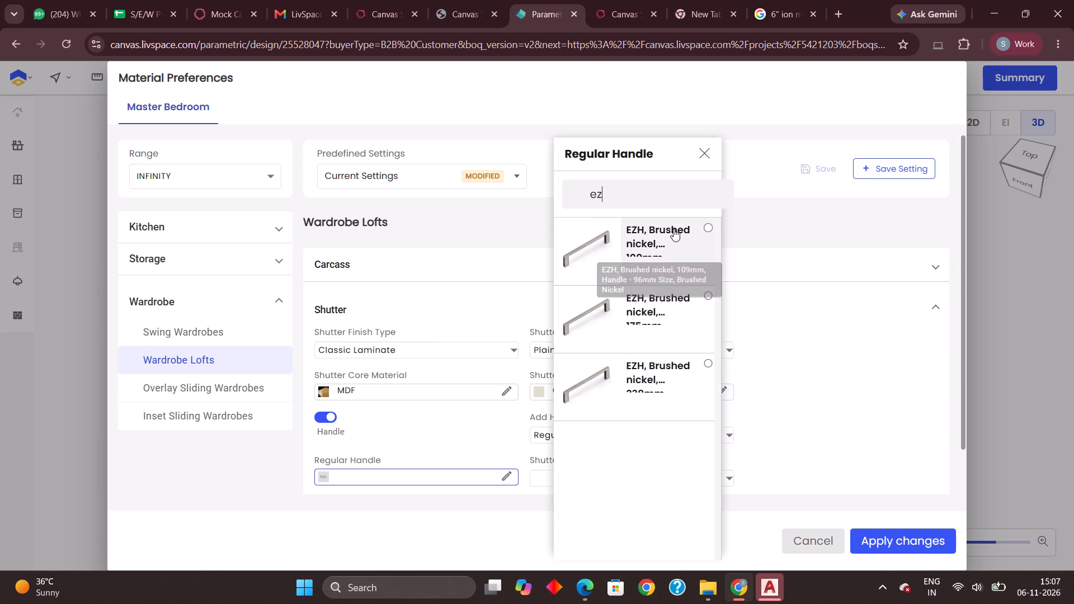
left_click(705, 228)
left_click(705, 156)
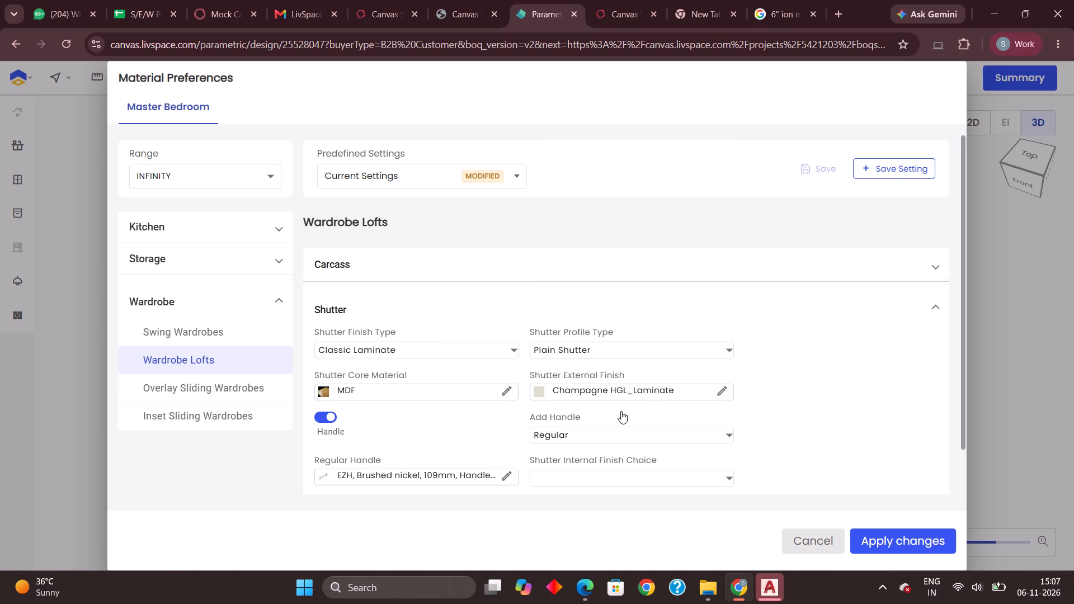
Set the lofts' shutter internal finish choice to White Backer.
left_click(601, 479)
left_click(581, 500)
Apply the material preferences to all existing units in the Master Bedroom, reviewing the unit summary before proceeding.
scroll(737, 440, "down", 3)
left_click(887, 541)
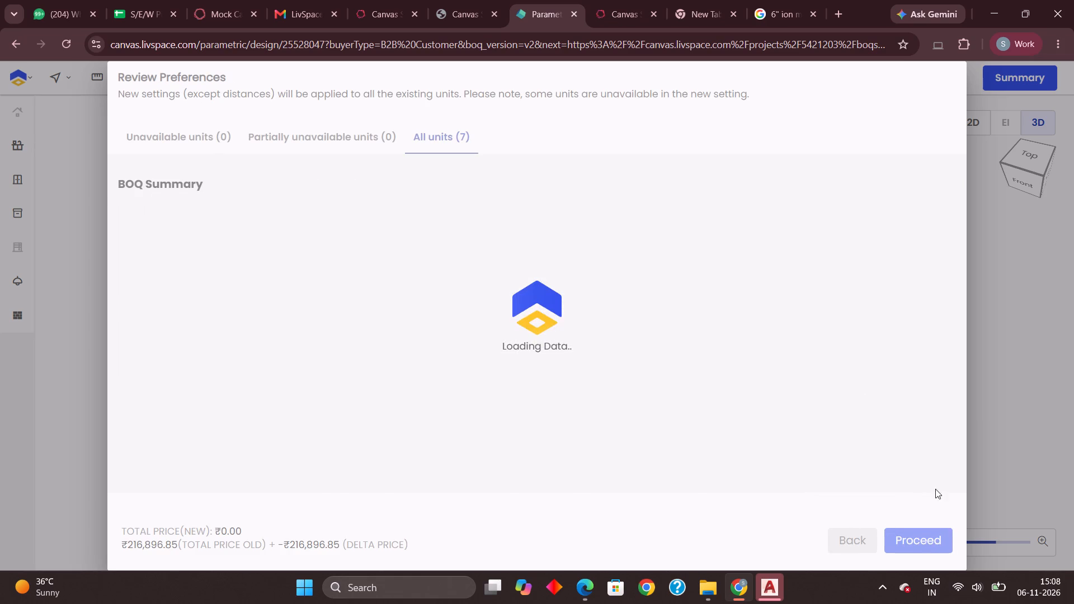
scroll(789, 452, "down", 9)
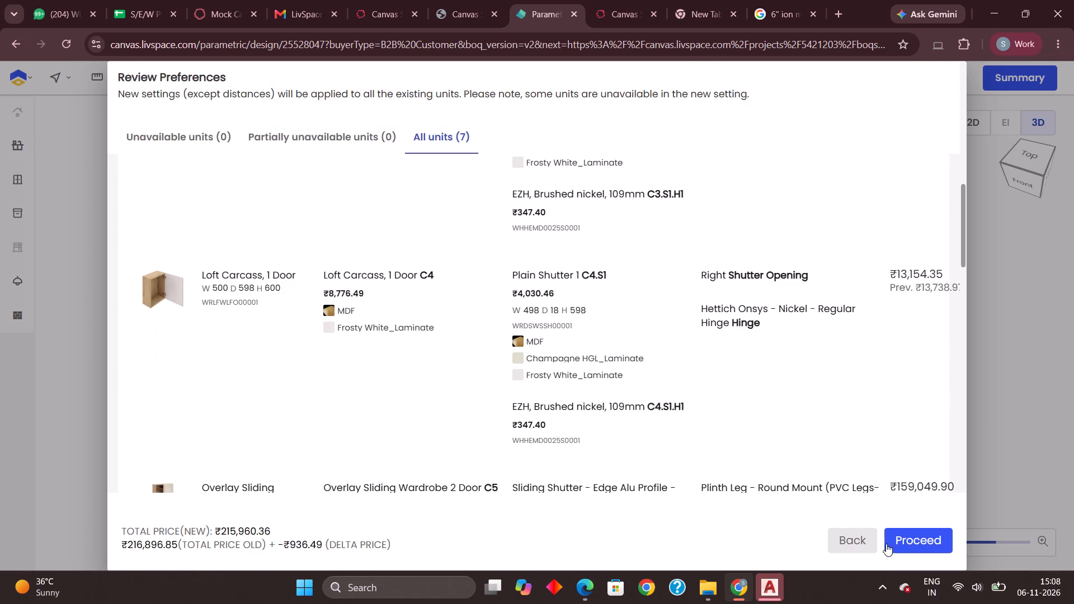
left_click(905, 546)
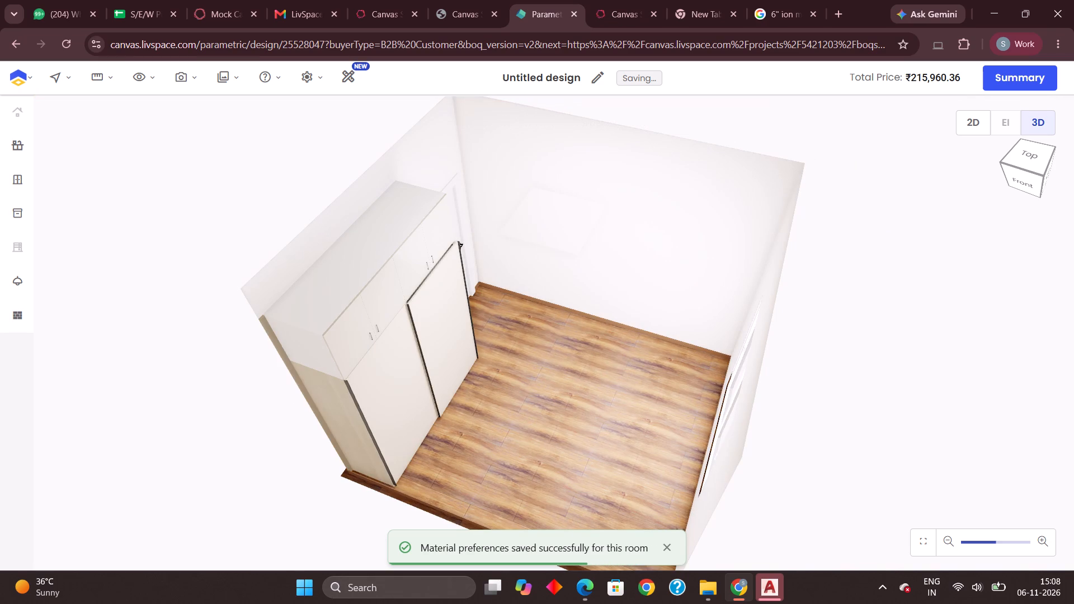
Examine the wardrobe, loft shutters and handles in the 3D room from several angles.
left_click_drag(902, 261, 865, 220)
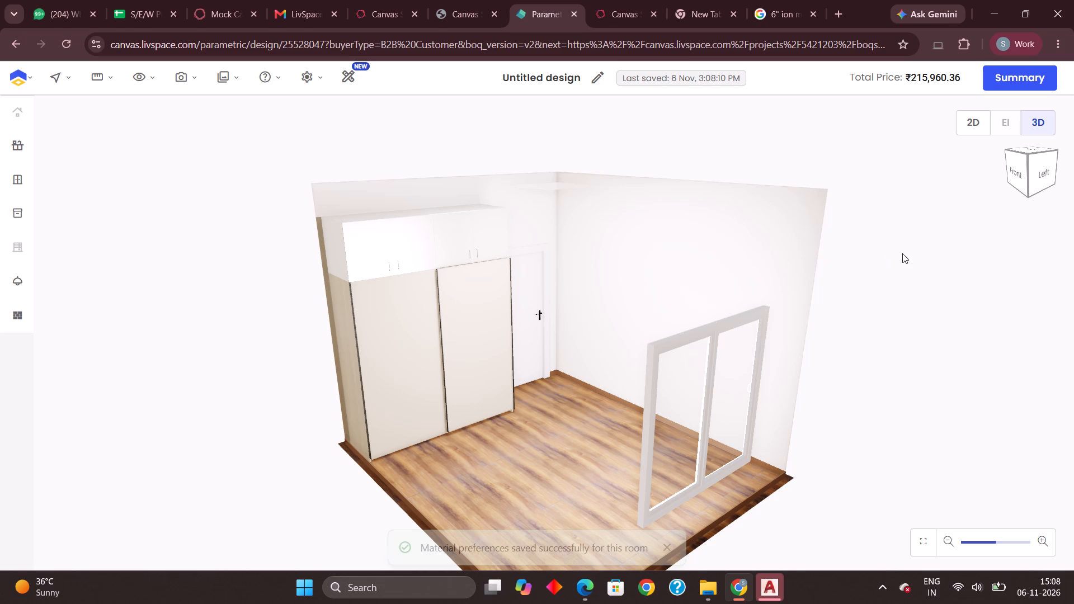
left_click_drag(892, 248, 911, 260)
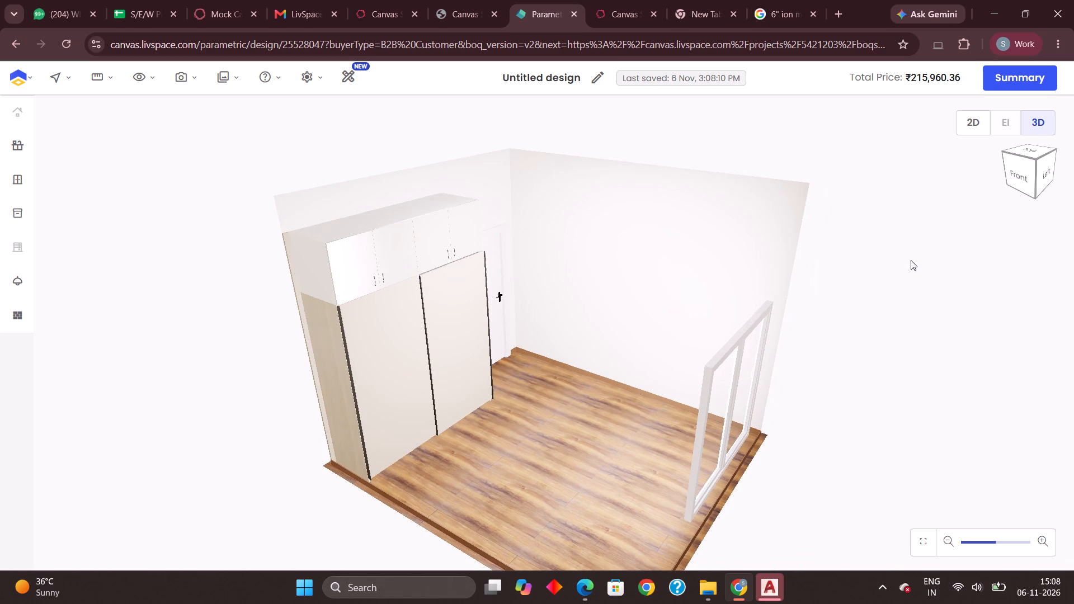
left_click_drag(911, 260, 913, 284)
scroll(414, 357, "up", 8)
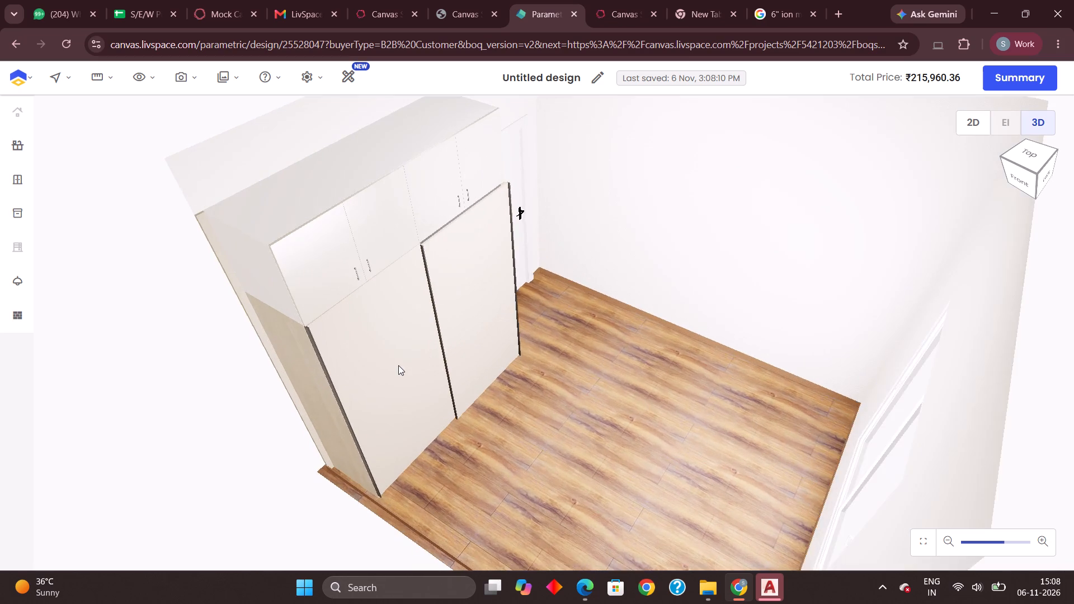
scroll(398, 365, "up", 7)
scroll(409, 371, "down", 8)
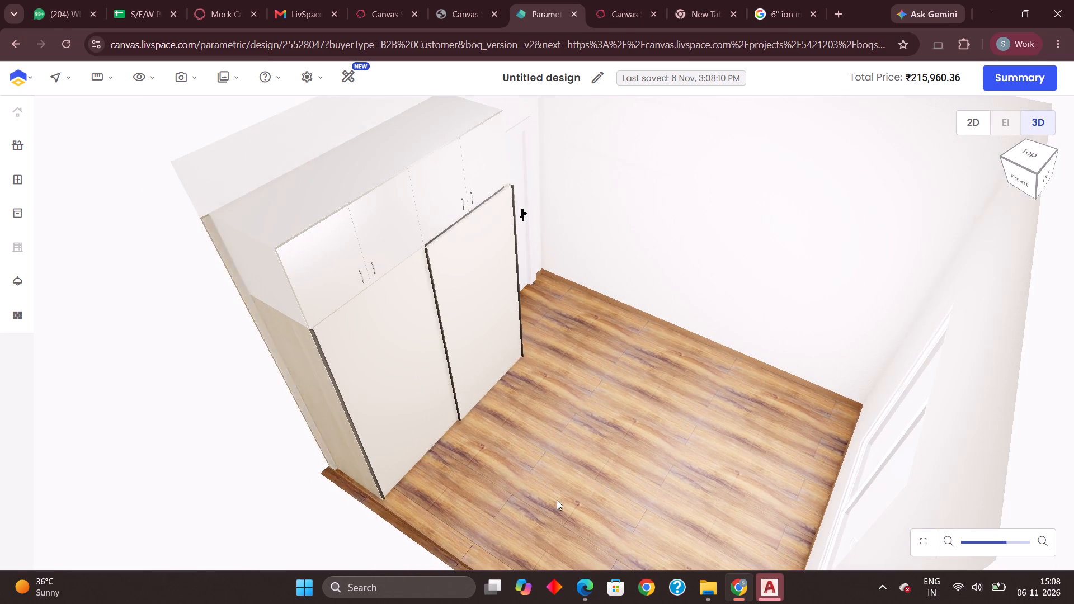
left_click_drag(554, 493, 533, 454)
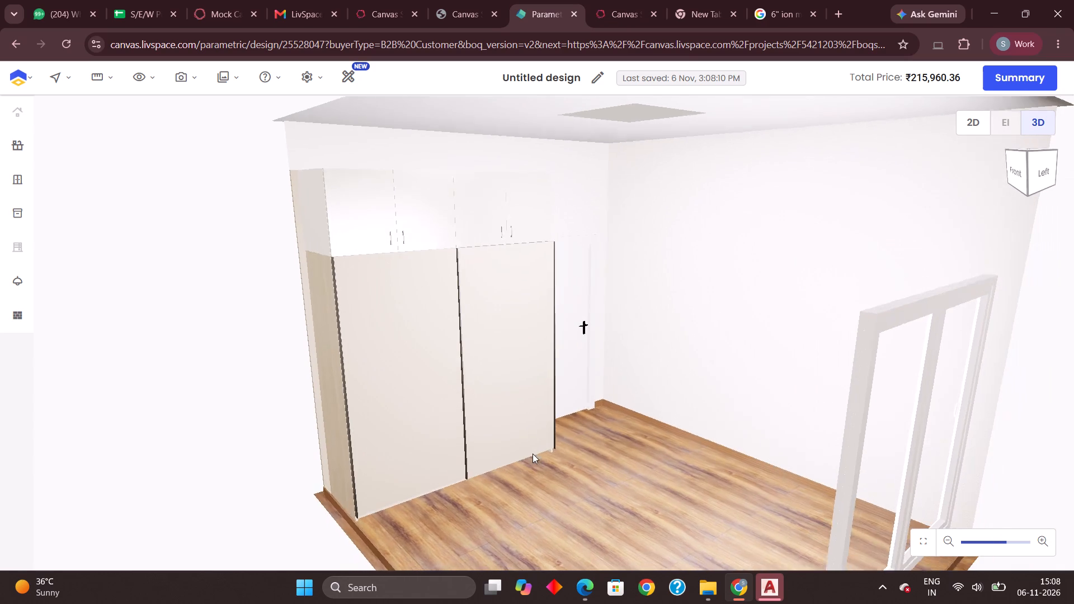
left_click_drag(533, 454, 533, 454)
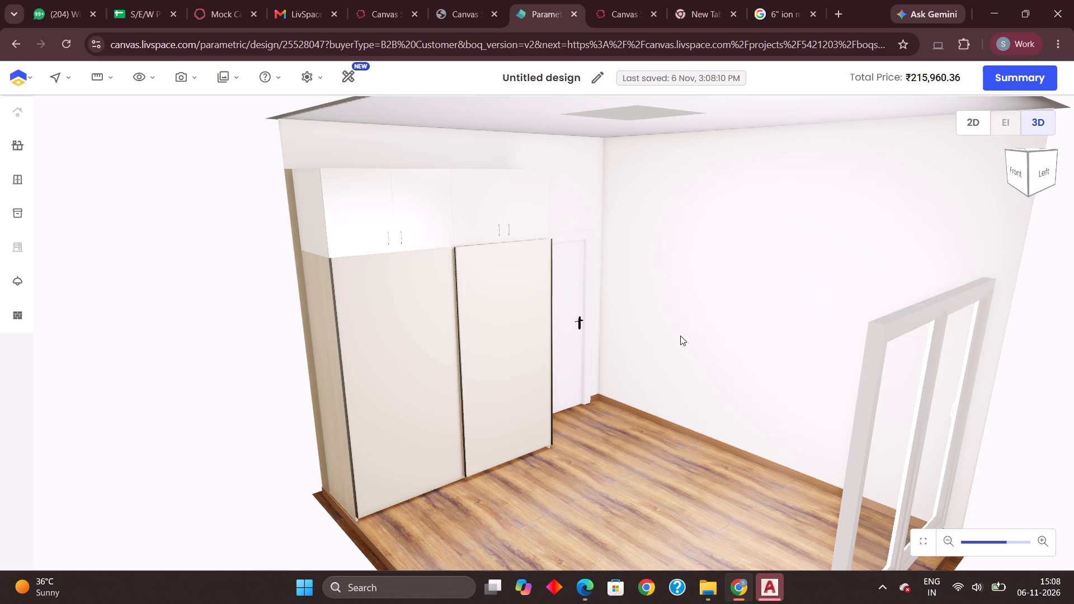
Open the elevation view of the bedroom wall between corners A and B, selecting it in the 2D plan.
left_click(972, 127)
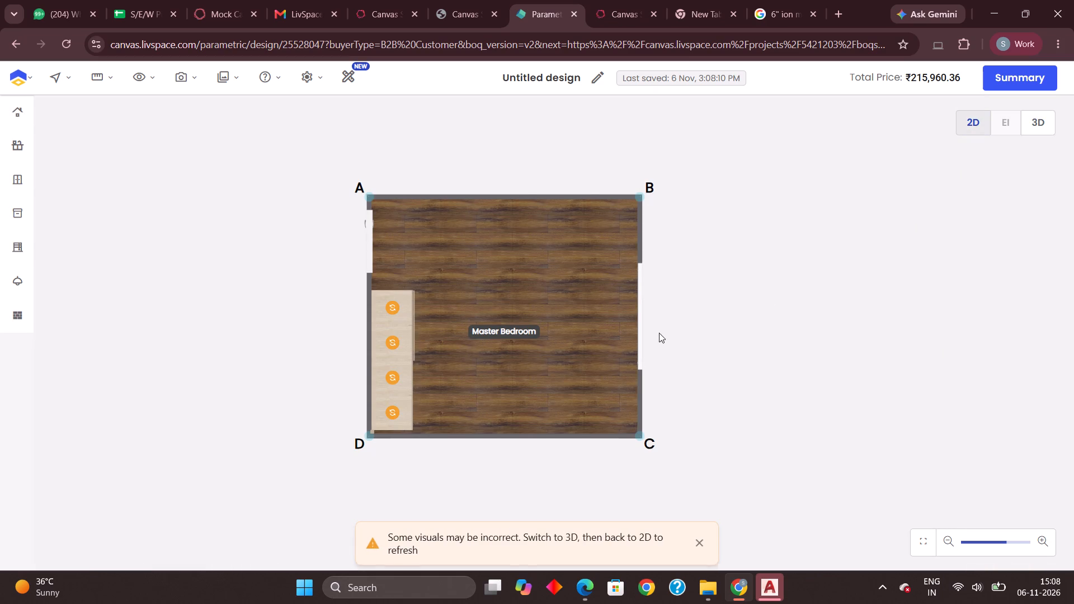
left_click(524, 197)
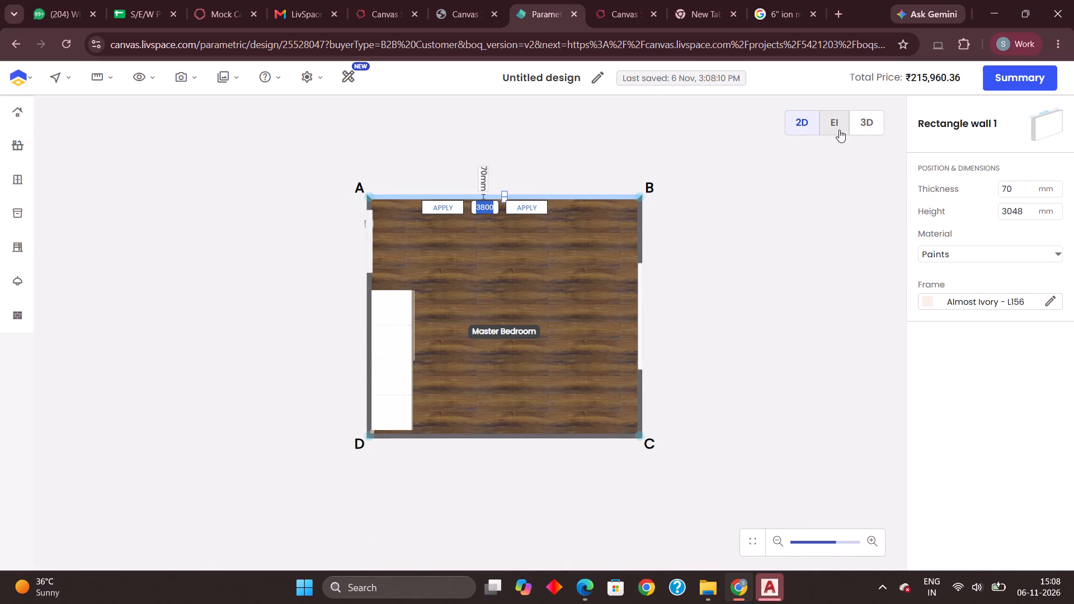
left_click(837, 126)
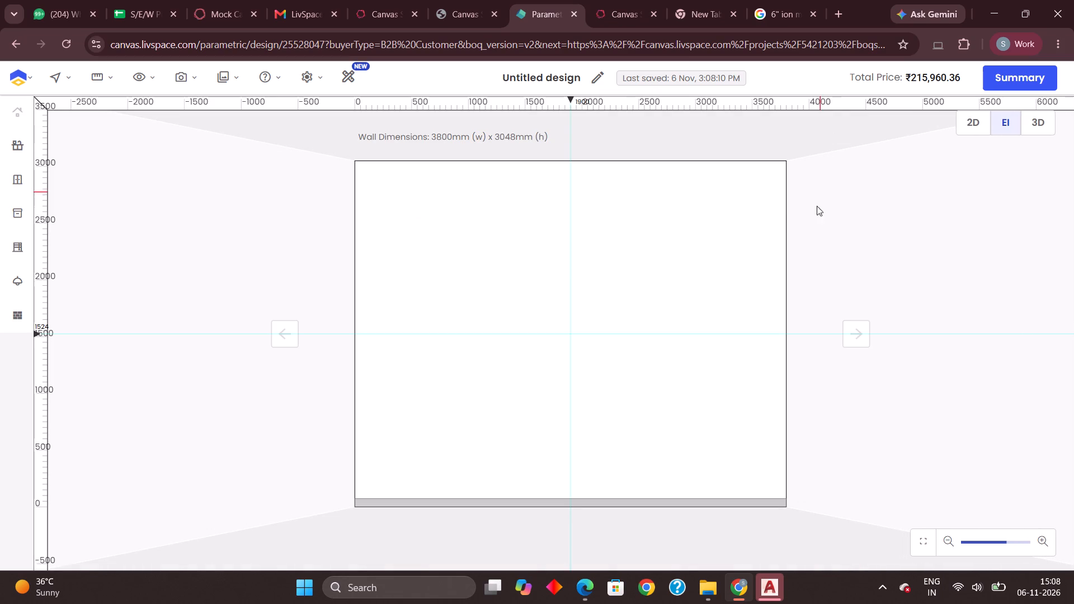
left_click(965, 129)
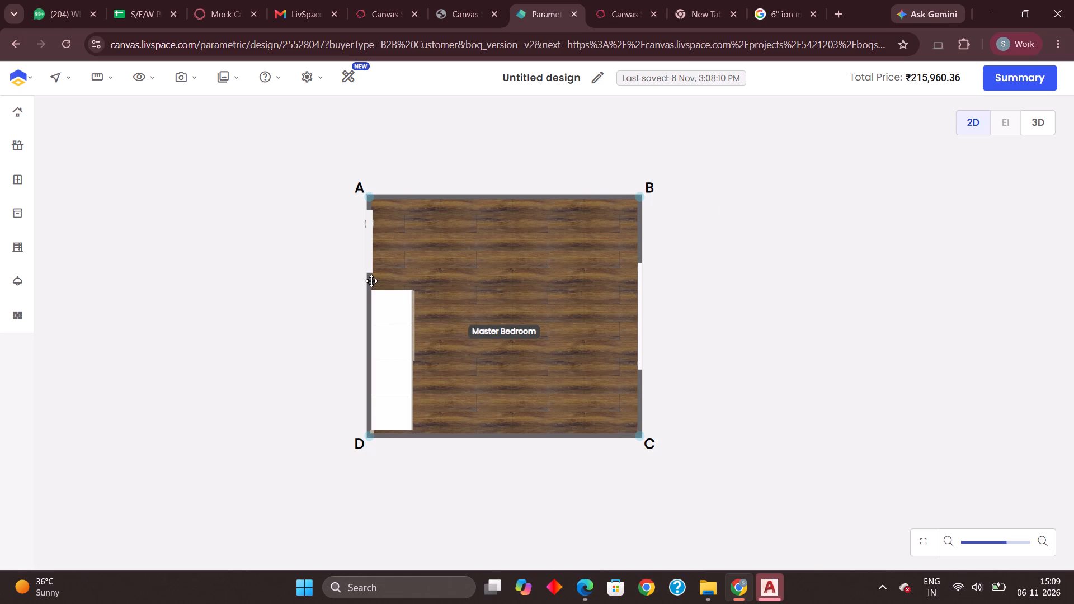
left_click(487, 192)
left_click(493, 198)
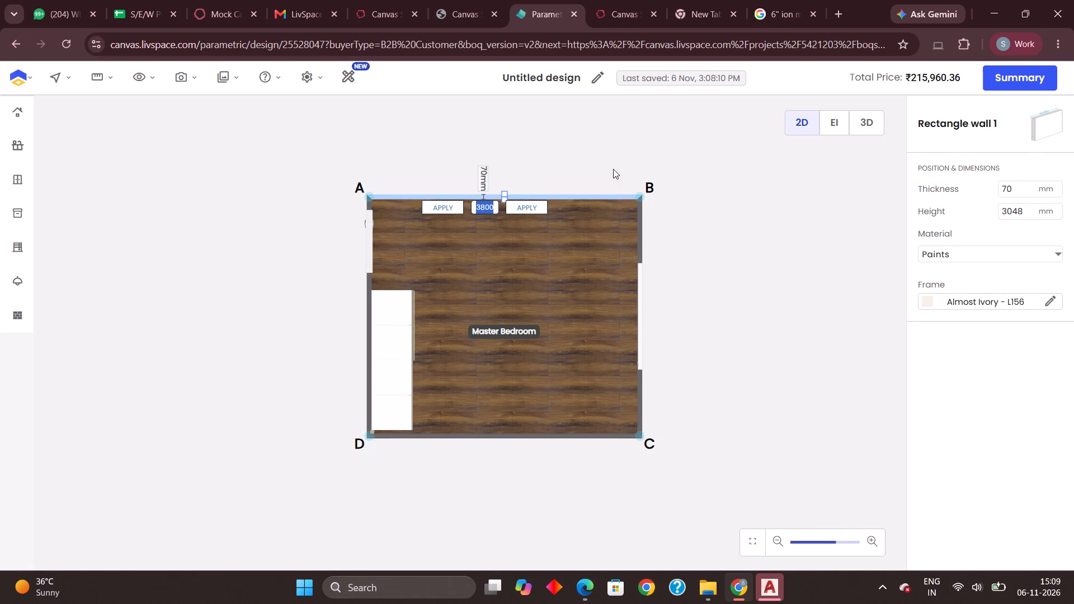
left_click(824, 124)
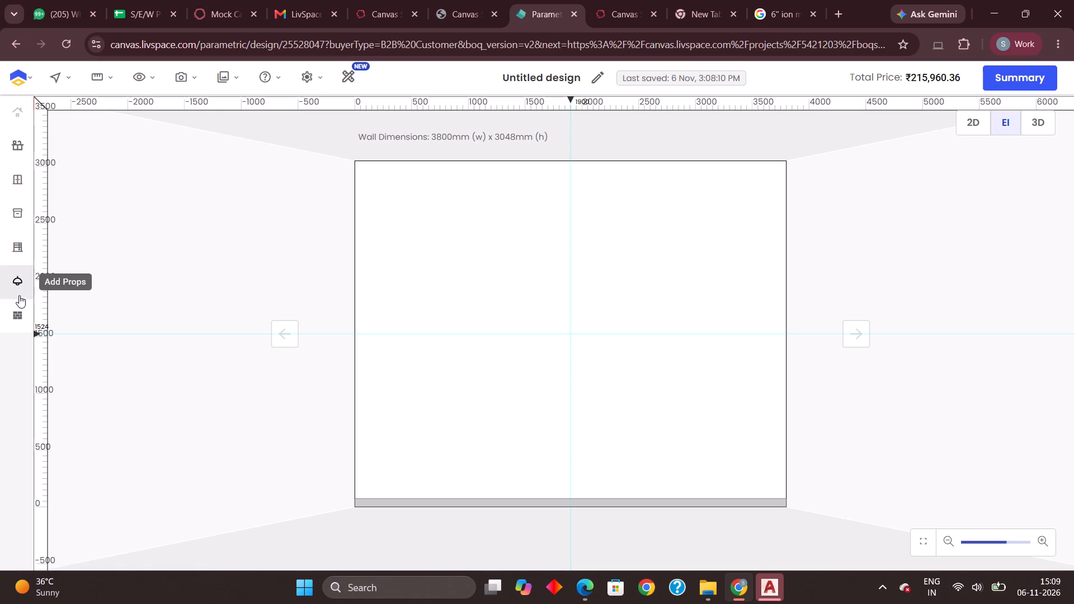
Browse the Infinity range storage unit categories for a product to add to wall A–B.
left_click(18, 208)
left_click(144, 153)
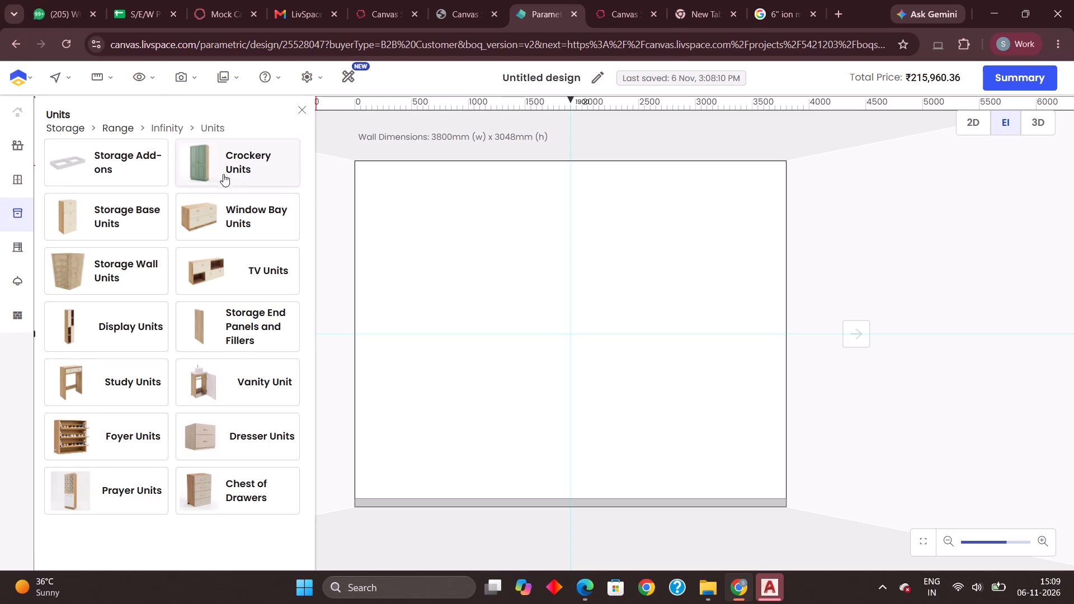
scroll(177, 251, "down", 2)
scroll(178, 249, "up", 5)
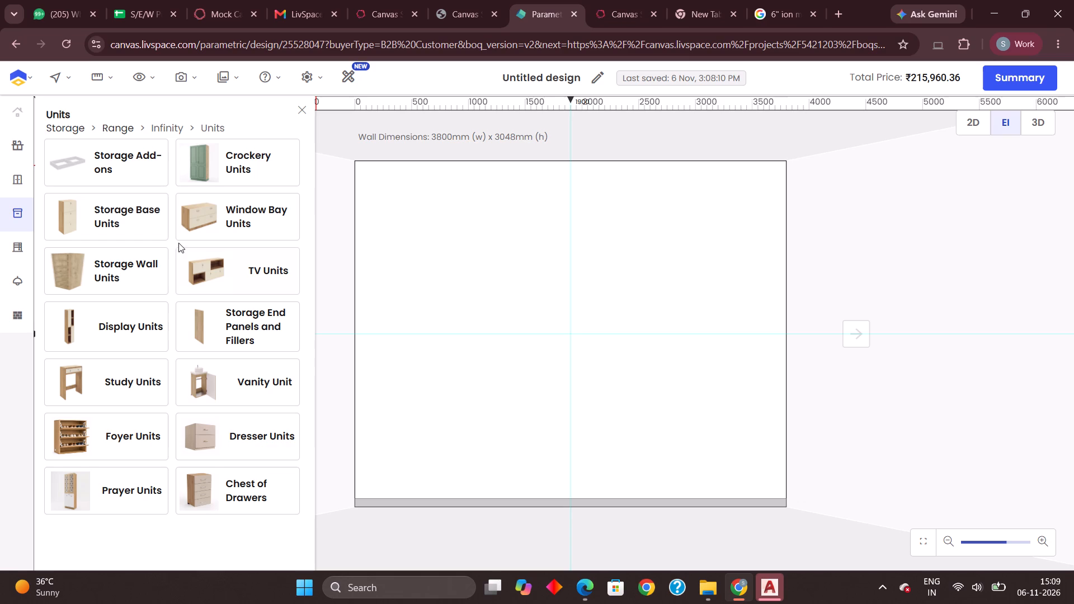
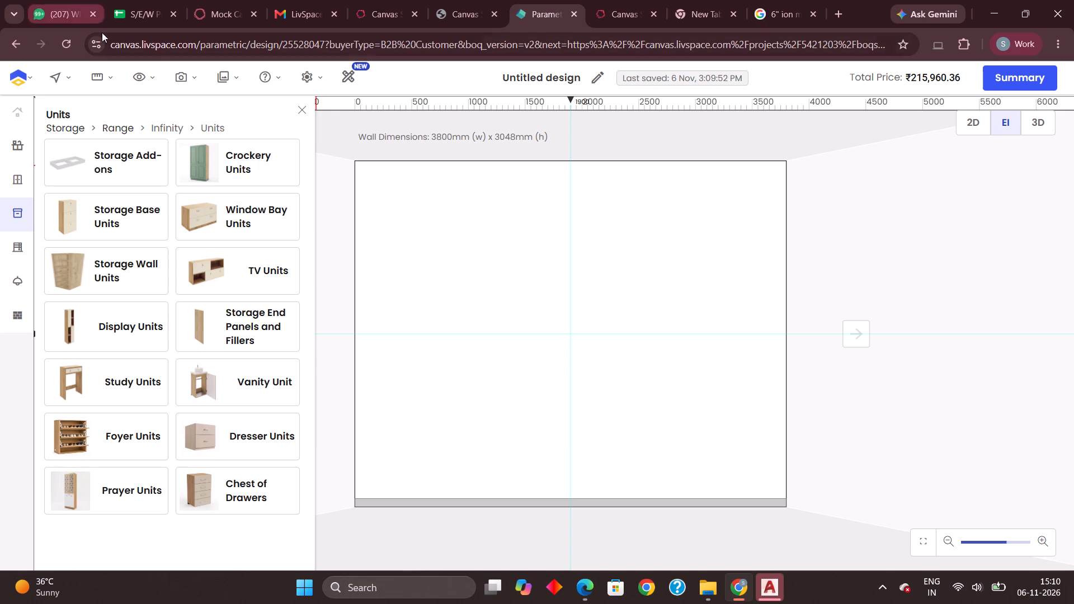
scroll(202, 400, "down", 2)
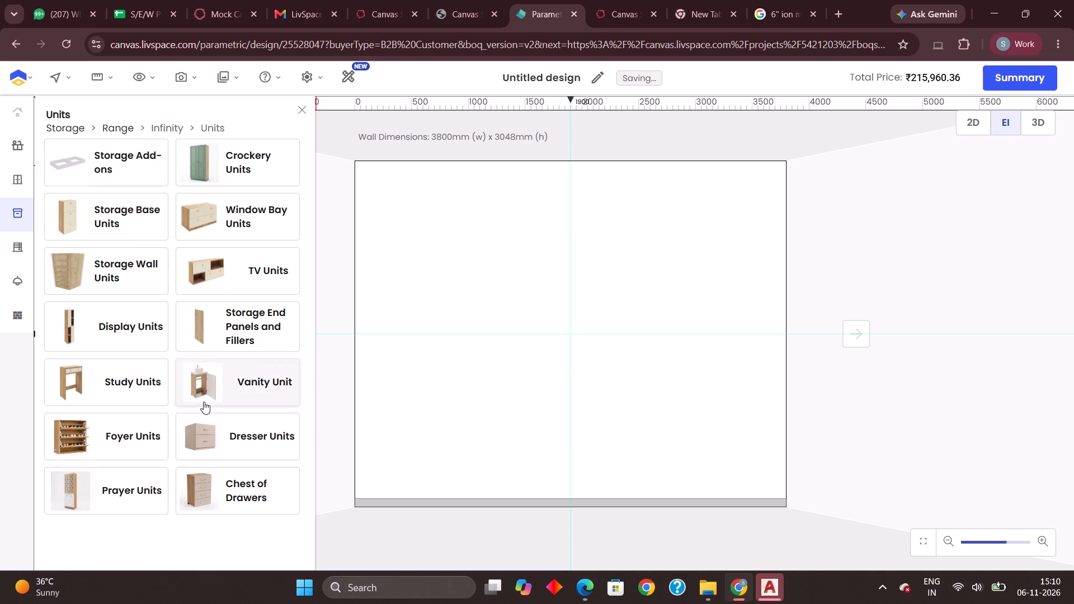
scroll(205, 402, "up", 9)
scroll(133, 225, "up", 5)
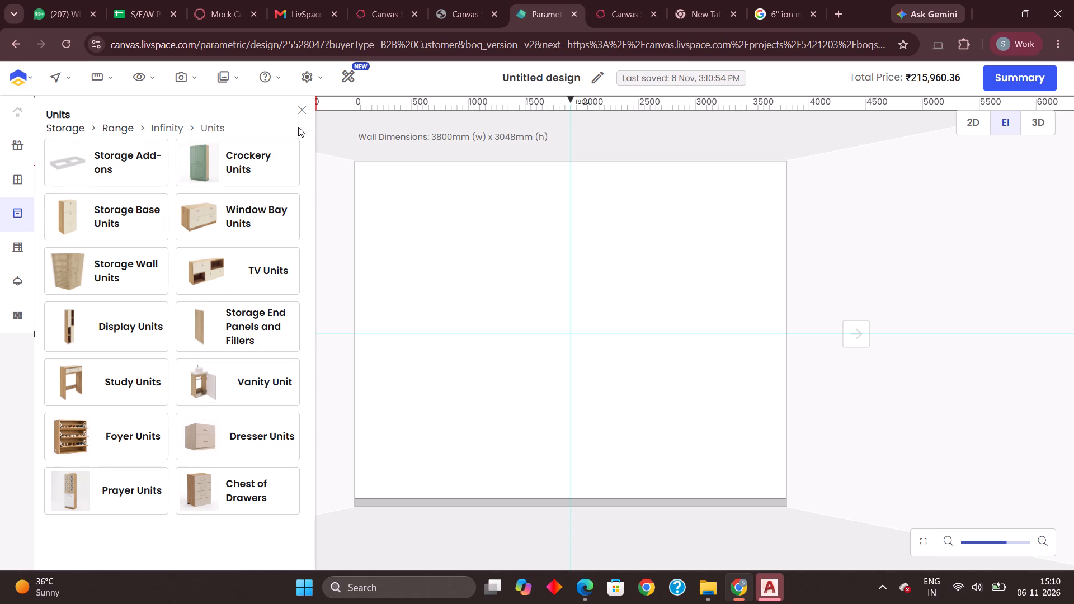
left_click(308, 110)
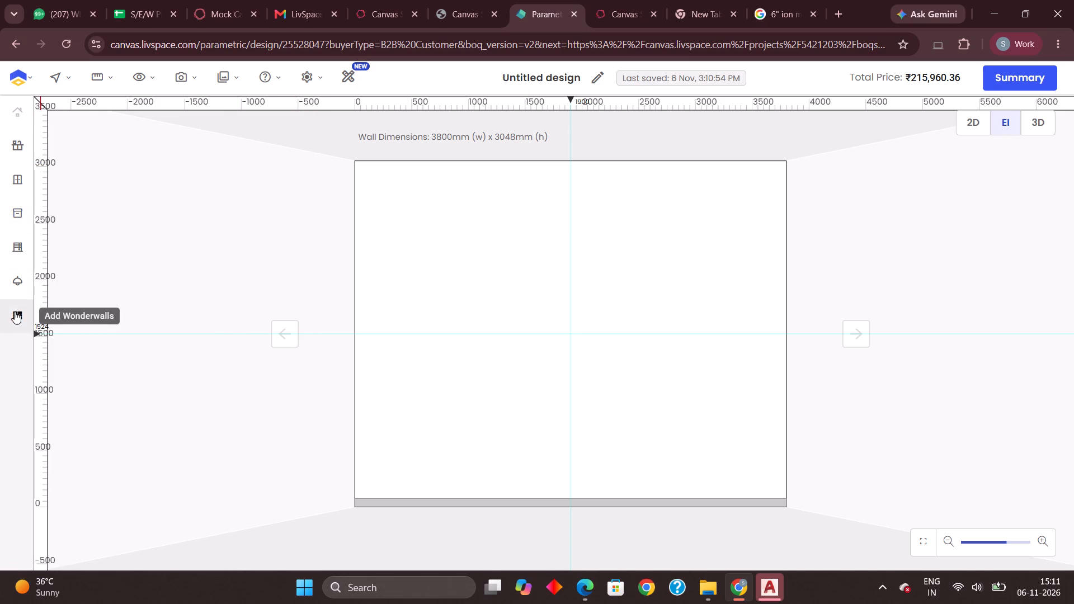
Open the TV Units category of the Infinity storage range for wall A–B.
left_click(23, 214)
left_click(103, 164)
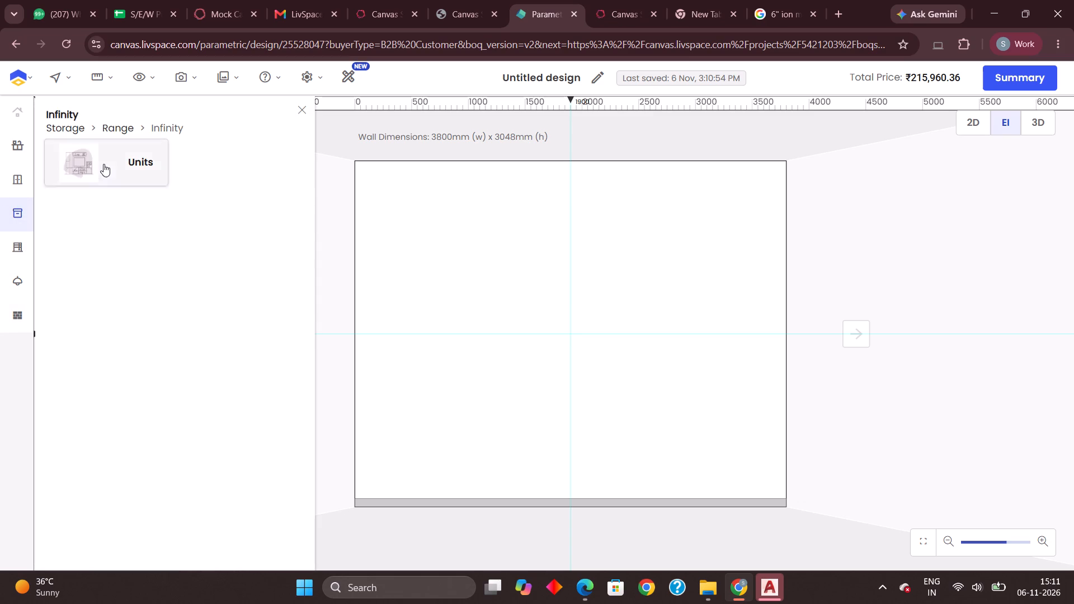
scroll(219, 264, "down", 1)
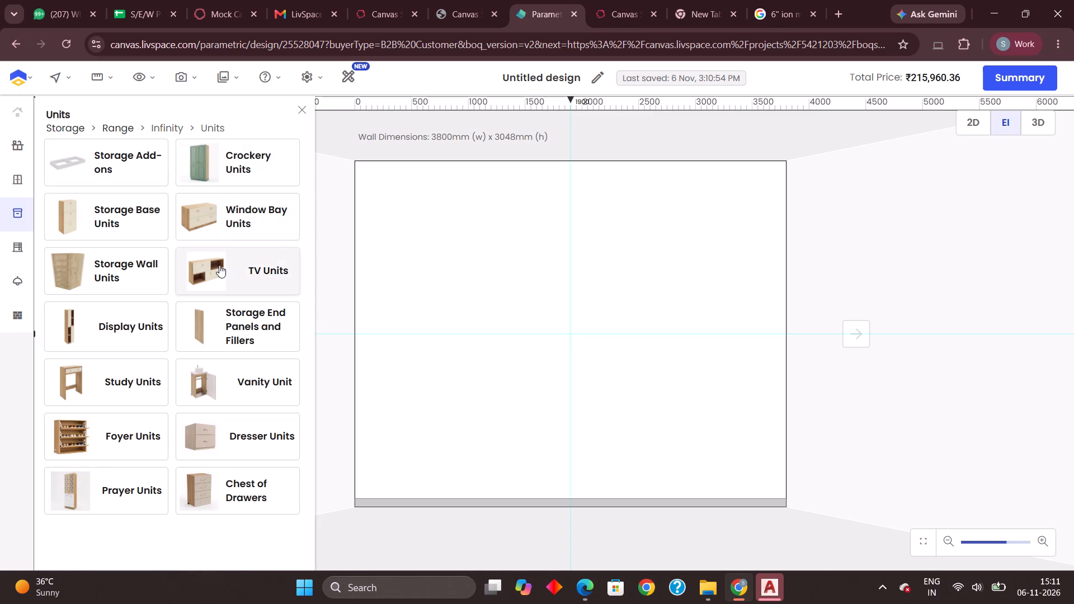
scroll(219, 265, "down", 1)
scroll(128, 281, "up", 2)
left_click(265, 266)
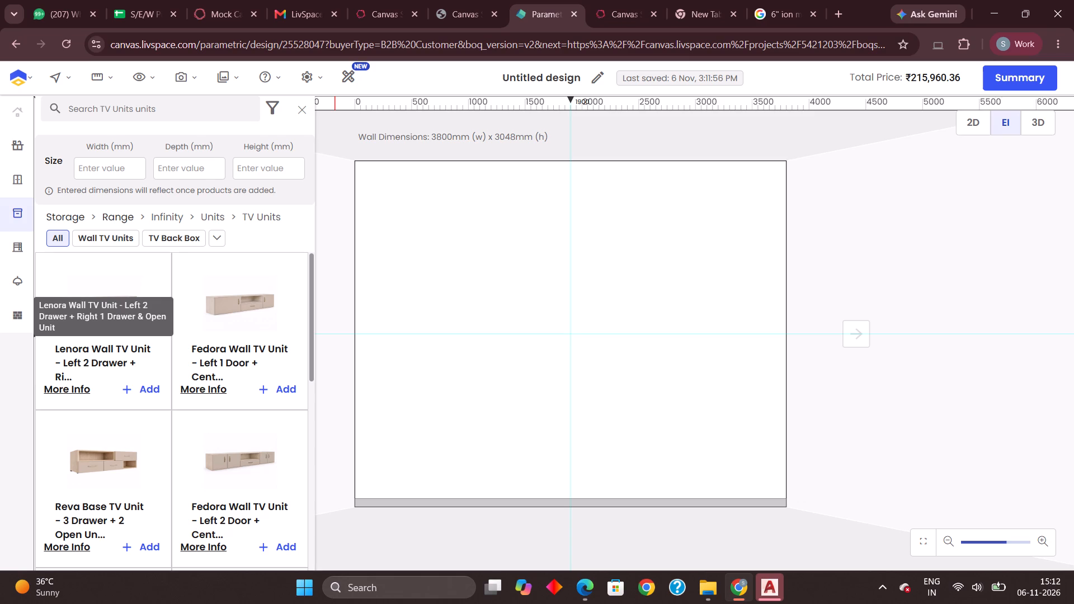
Look through the full list of TV units, back boxes and wall panels for a product suited to wall A–B.
scroll(98, 357, "down", 3)
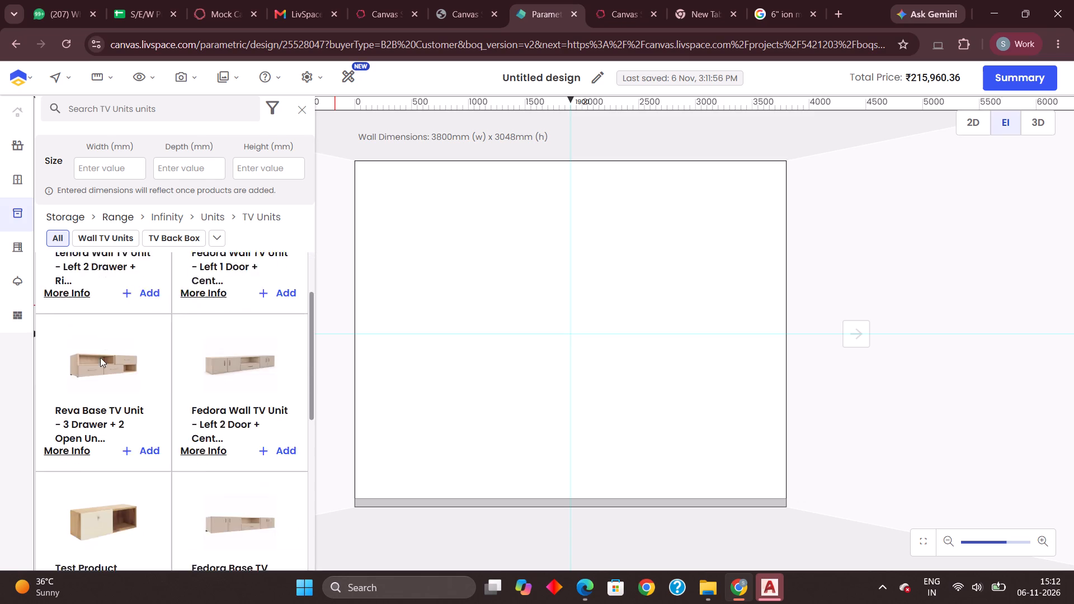
scroll(100, 357, "down", 4)
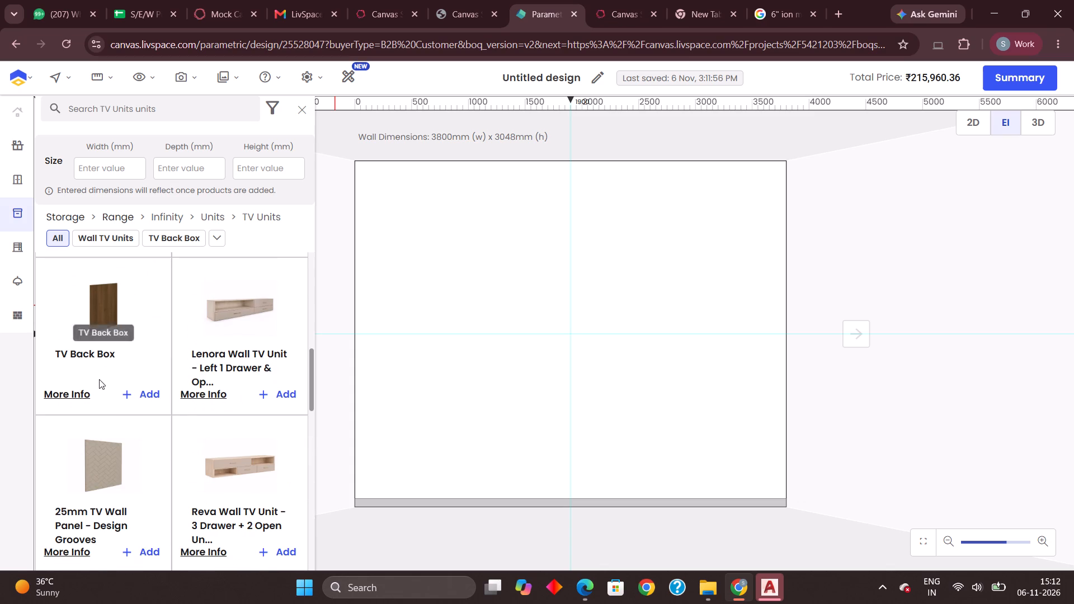
scroll(176, 381, "down", 4)
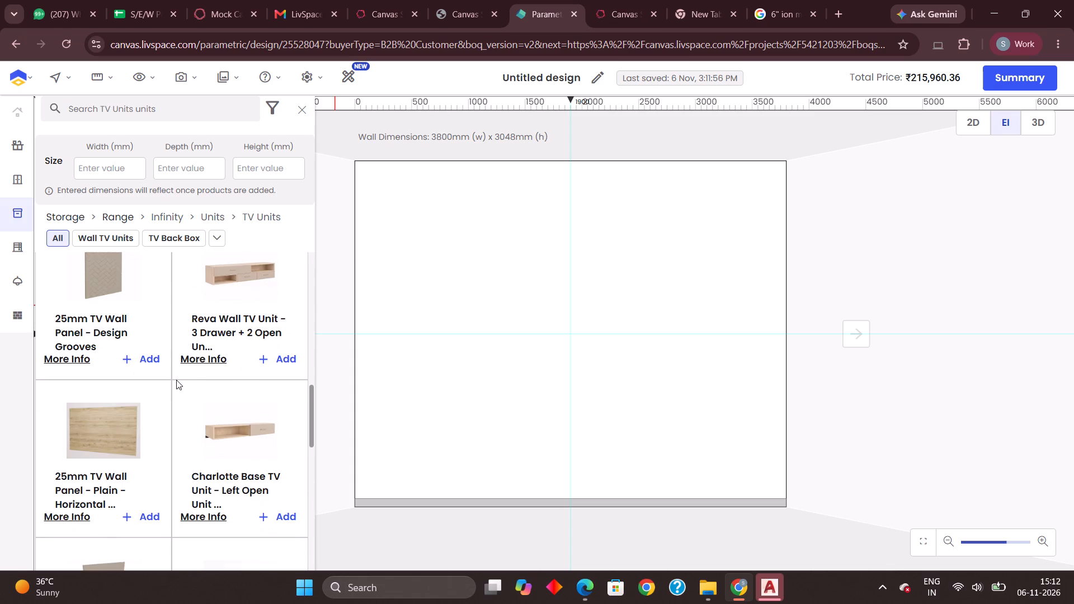
scroll(176, 380, "down", 5)
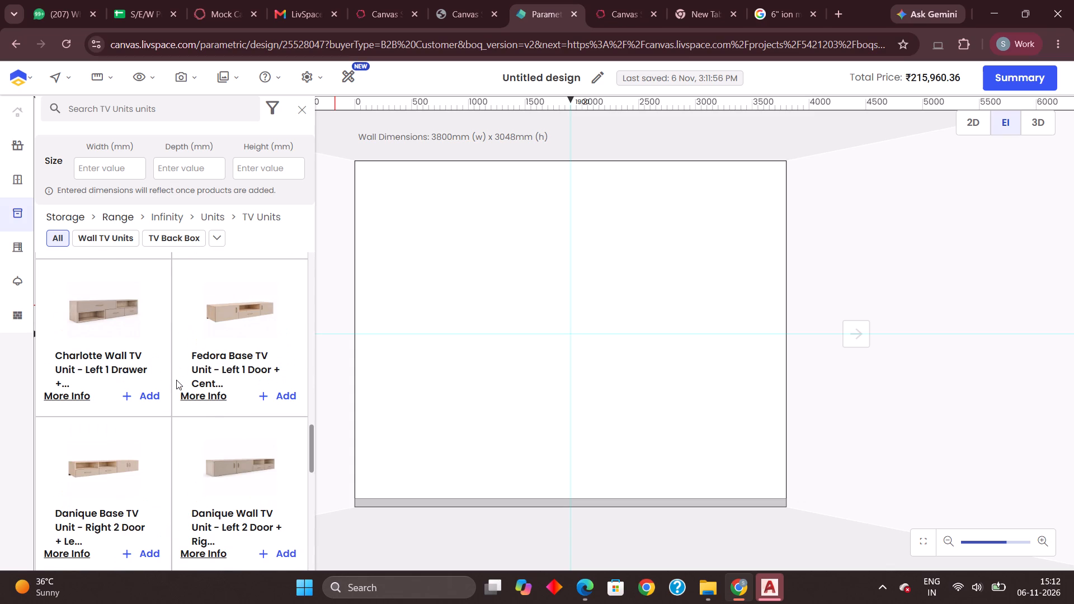
scroll(176, 380, "down", 1)
scroll(176, 380, "up", 1)
scroll(176, 380, "down", 6)
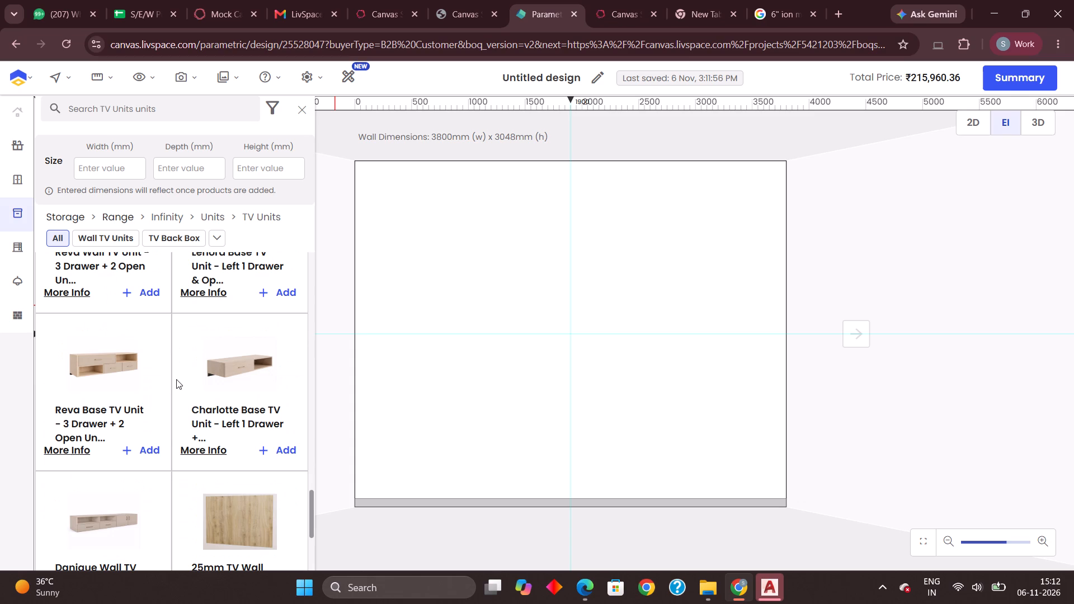
scroll(176, 379, "down", 3)
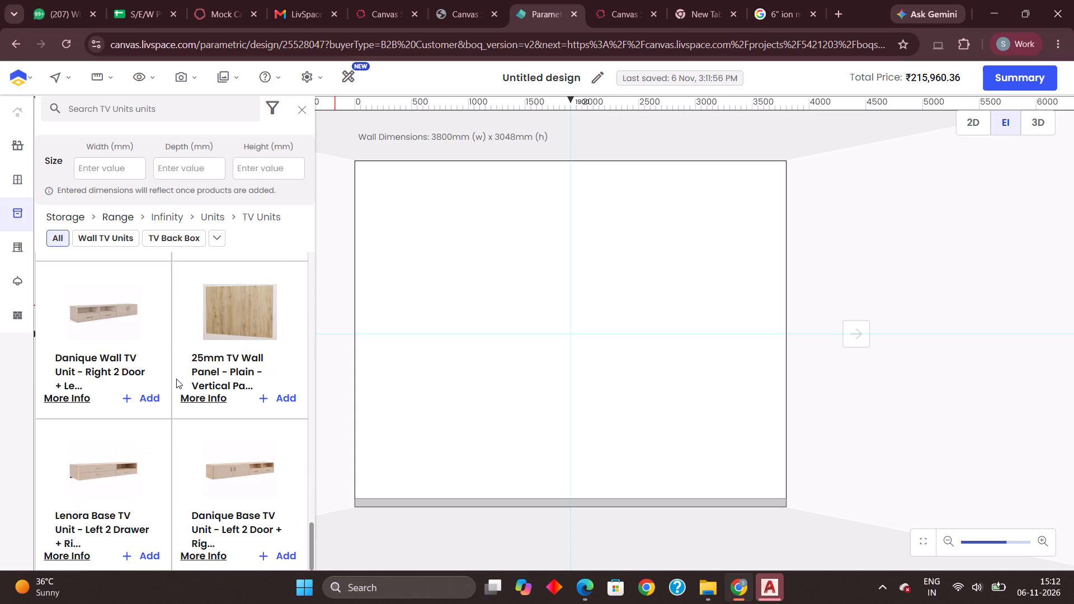
scroll(176, 377, "down", 4)
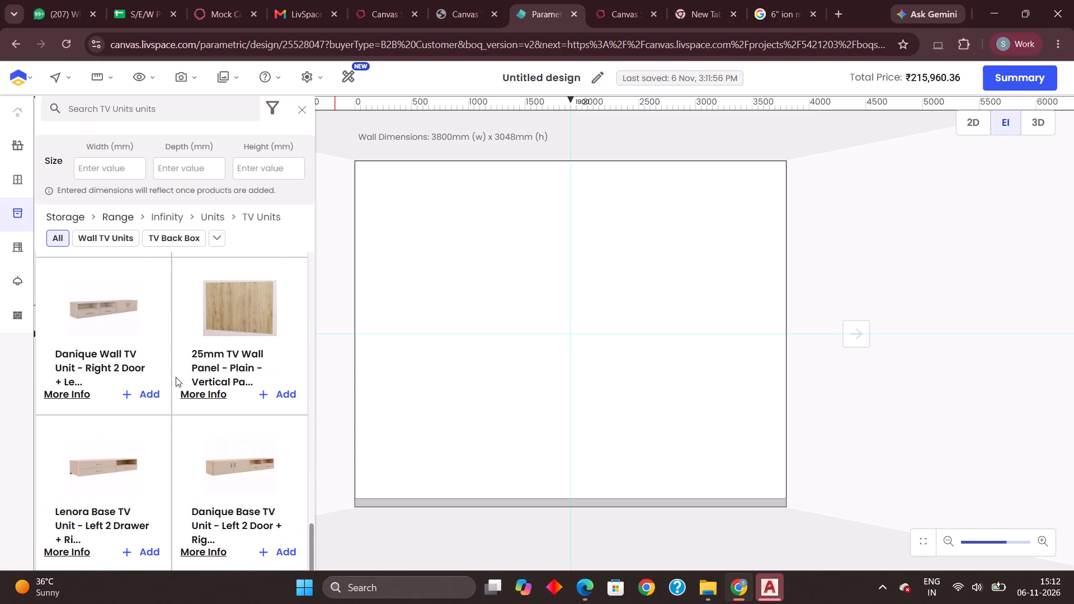
scroll(182, 412, "down", 11)
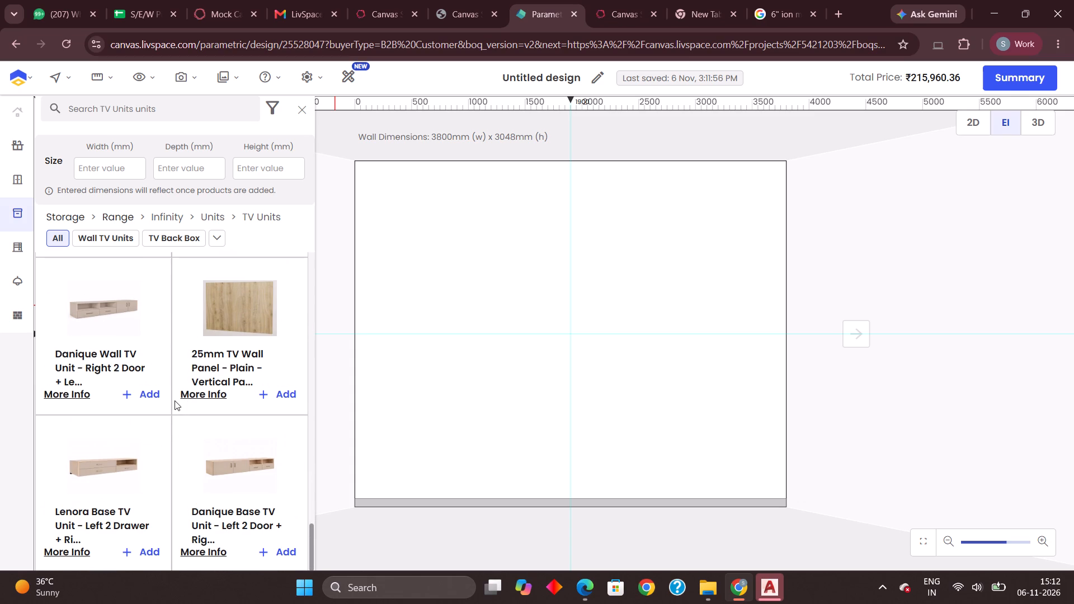
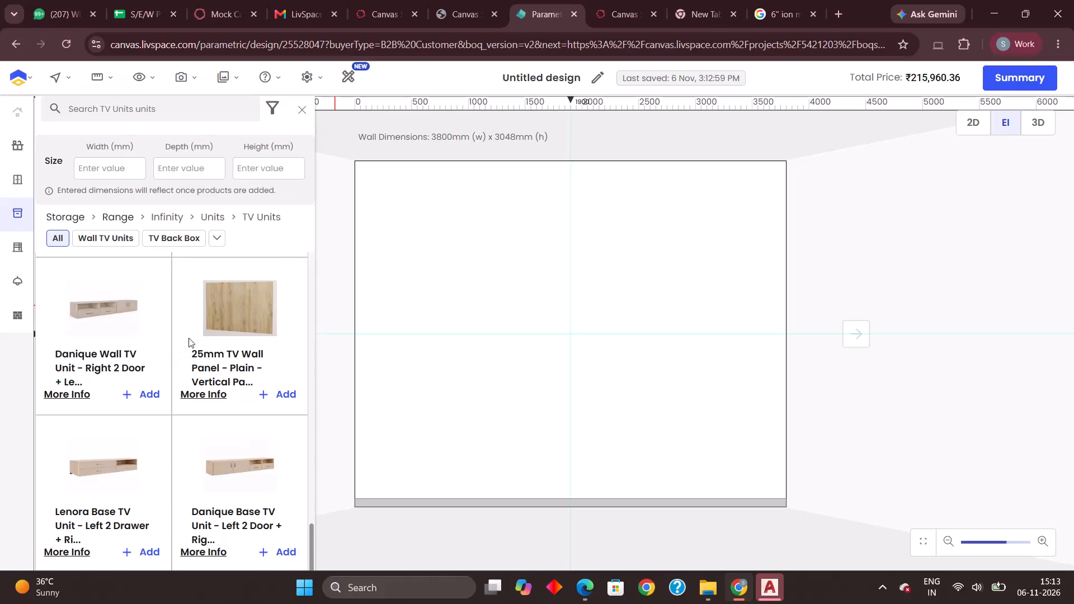
Review the last products in the TV Units list again, comparing the base and wall TV units for wall A–B.
scroll(189, 355, "down", 4)
scroll(159, 480, "down", 5)
scroll(181, 471, "up", 5)
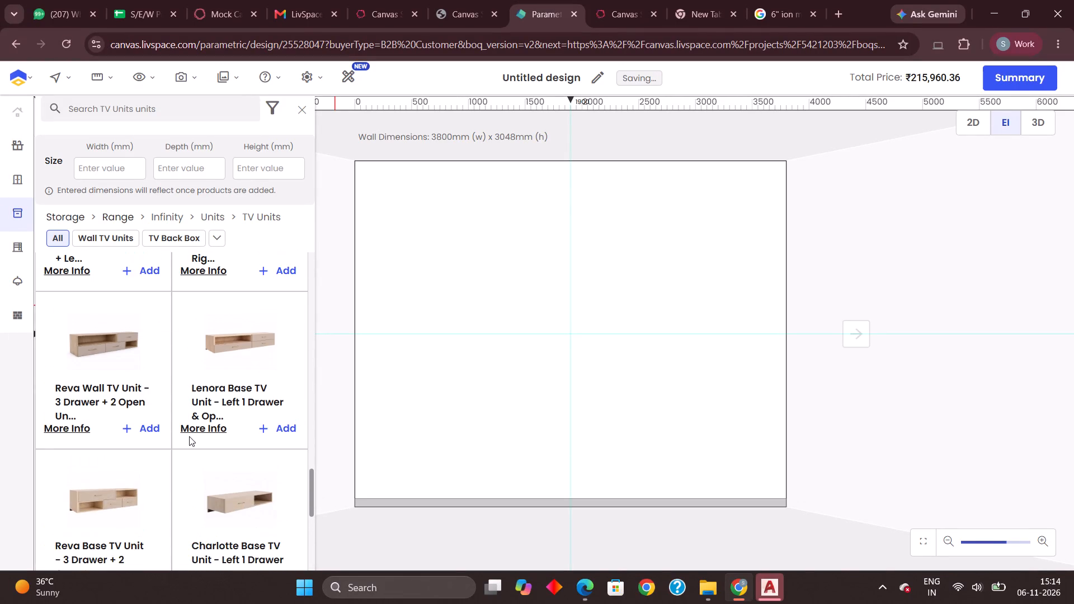
scroll(189, 436, "down", 10)
scroll(190, 436, "up", 2)
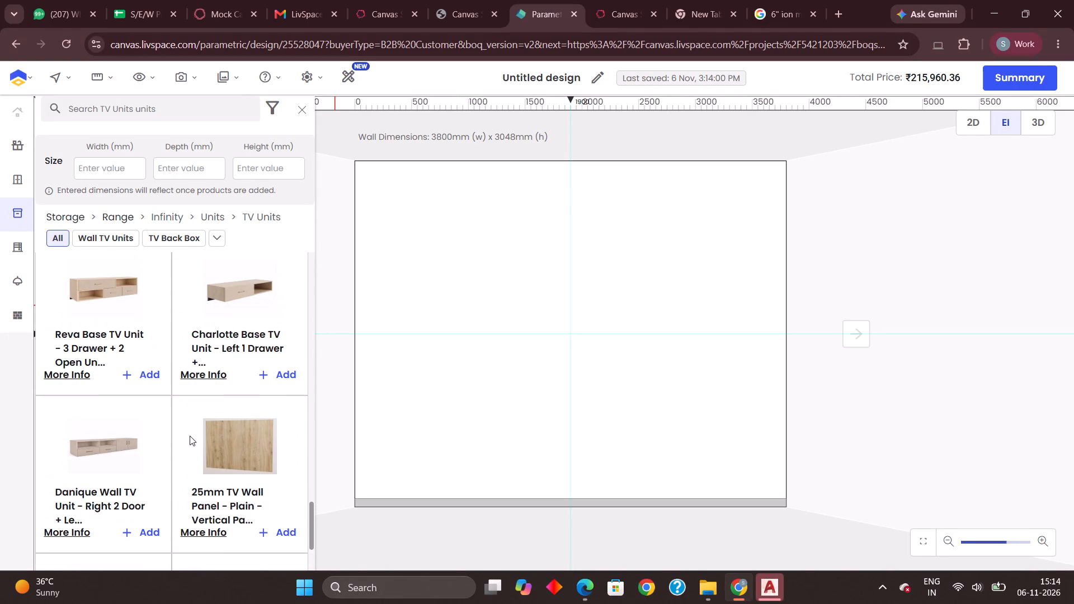
scroll(190, 436, "up", 1)
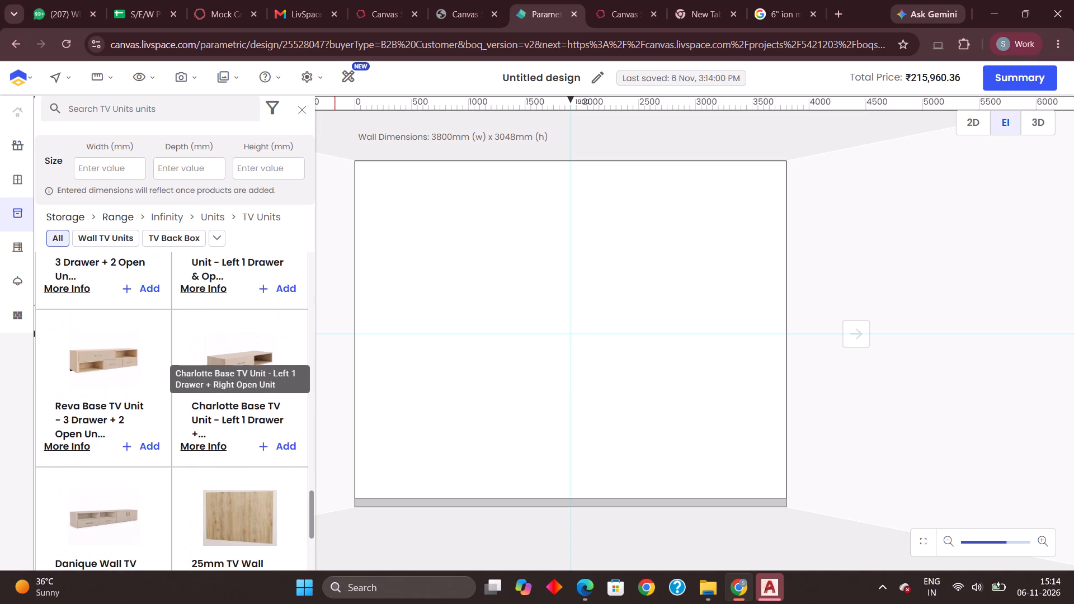
scroll(193, 434, "up", 3)
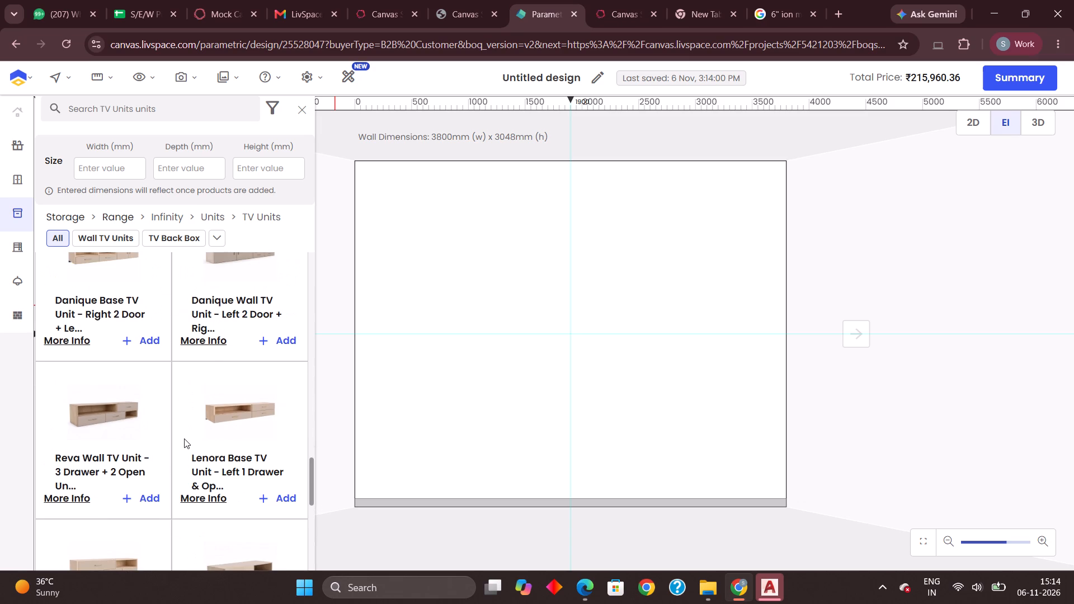